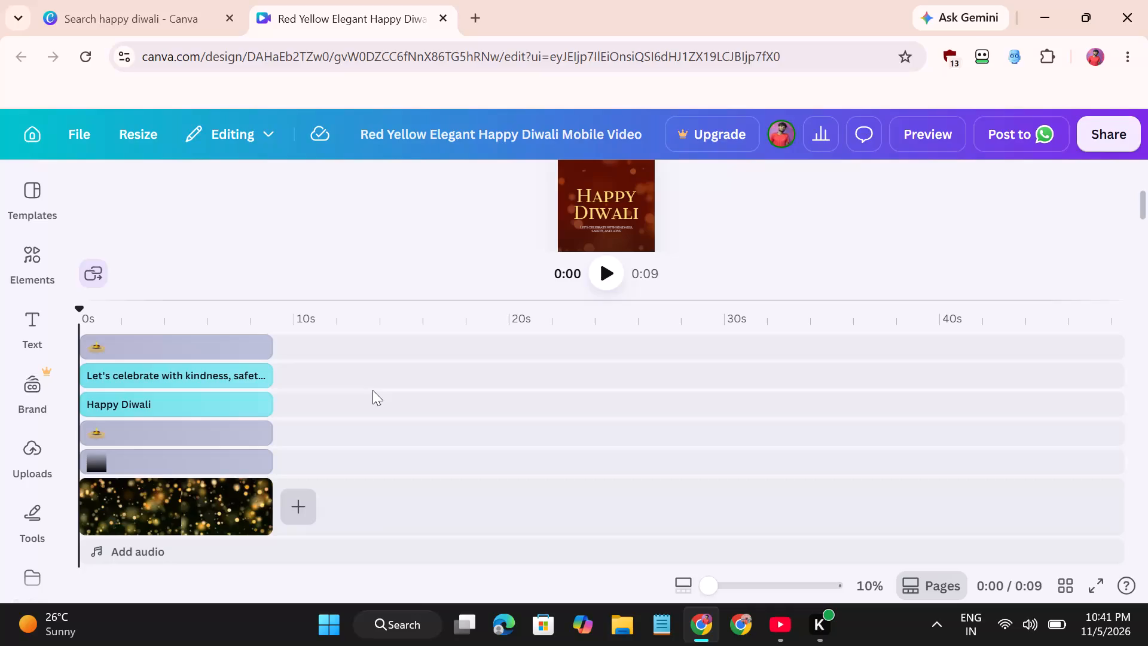
Shrink the timeline area and hide it so the Diwali video page is shown on its own.
scroll(373, 510, "up", 1)
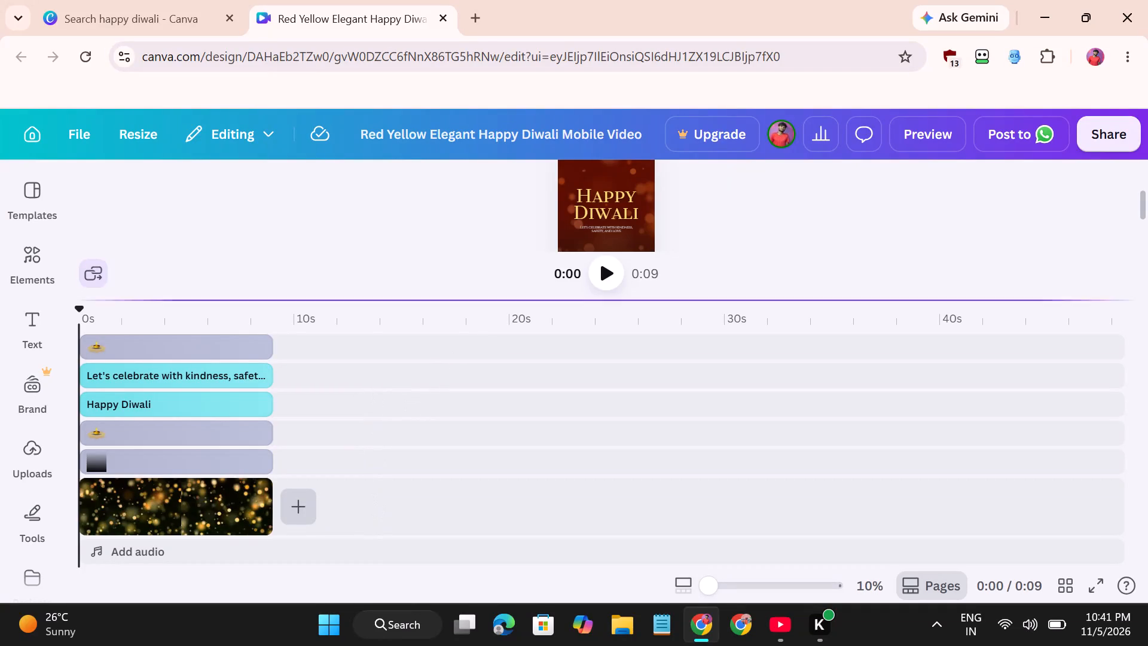
left_click_drag(514, 294, 516, 329)
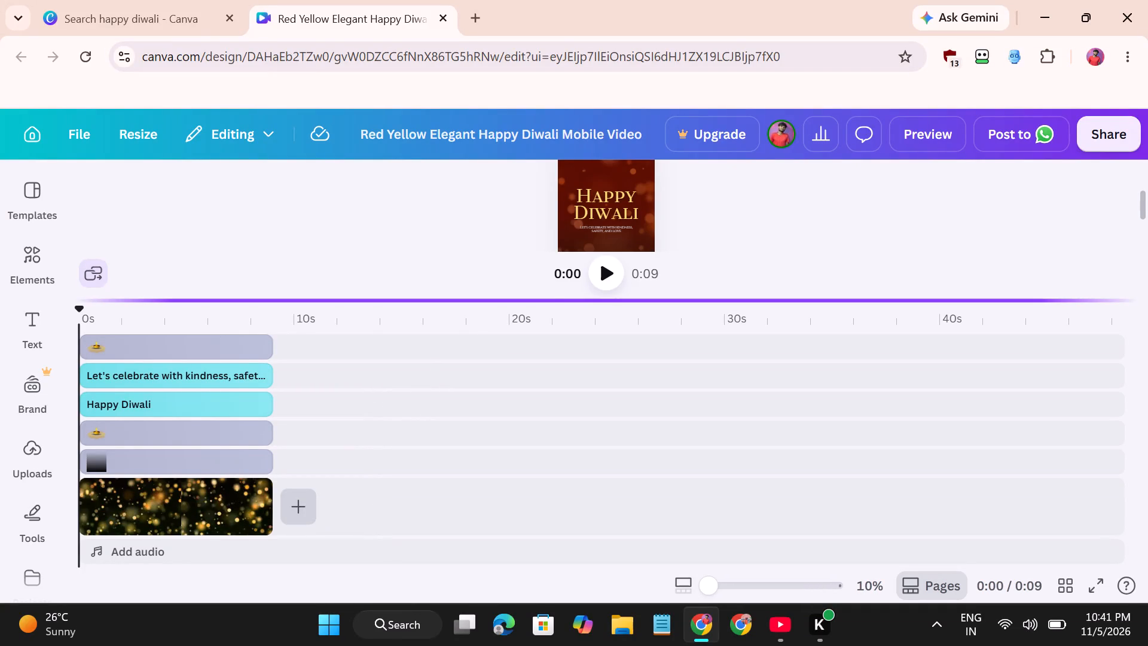
left_click_drag(516, 329, 539, 503)
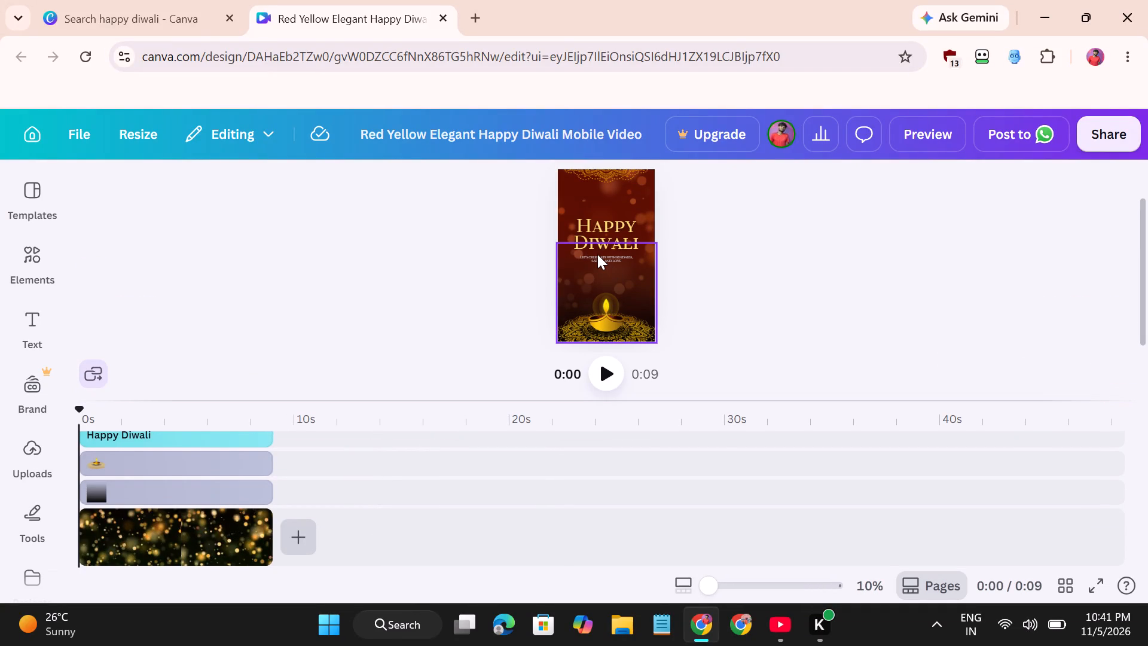
left_click(915, 582)
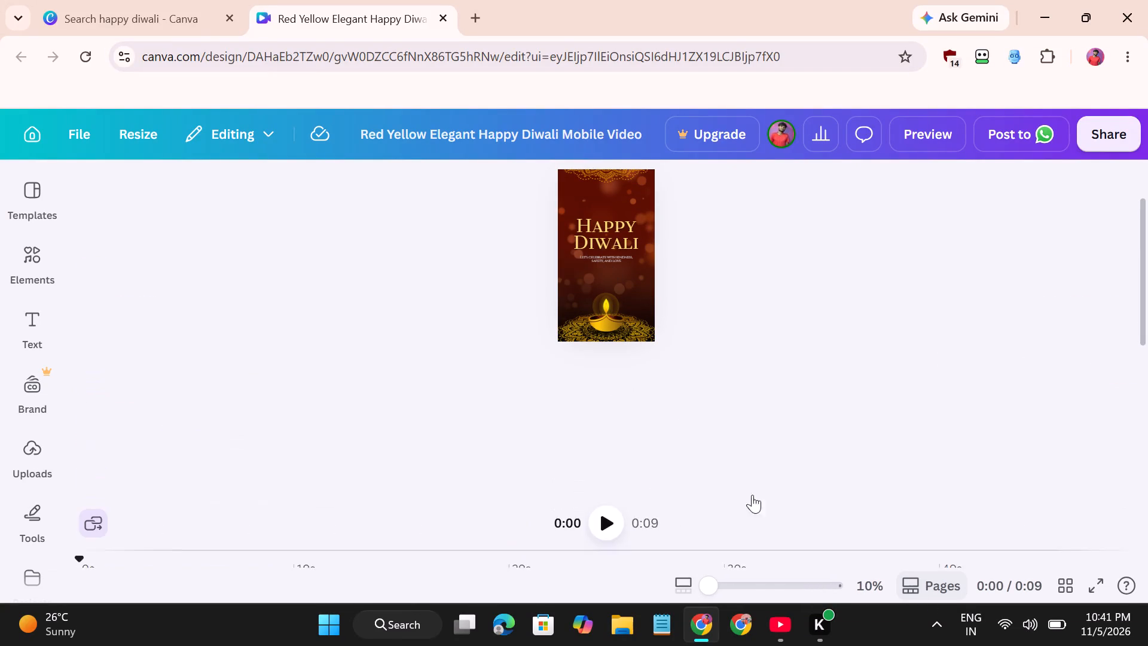
scroll(600, 409, "up", 1)
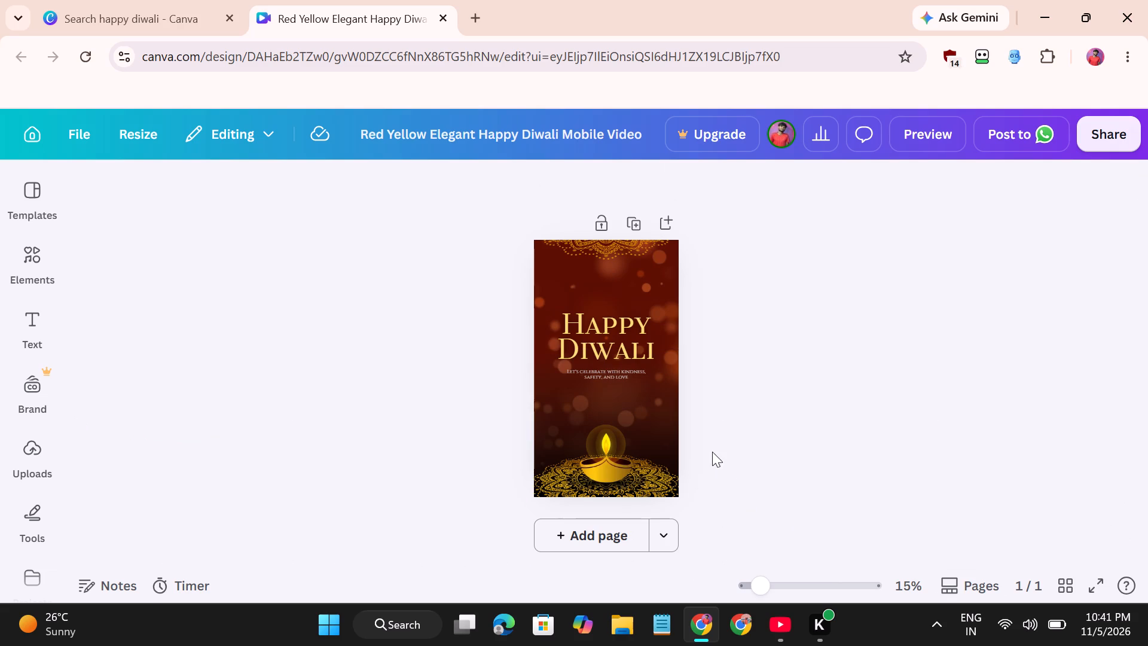
Play the background video on the page to preview it.
left_click(611, 367)
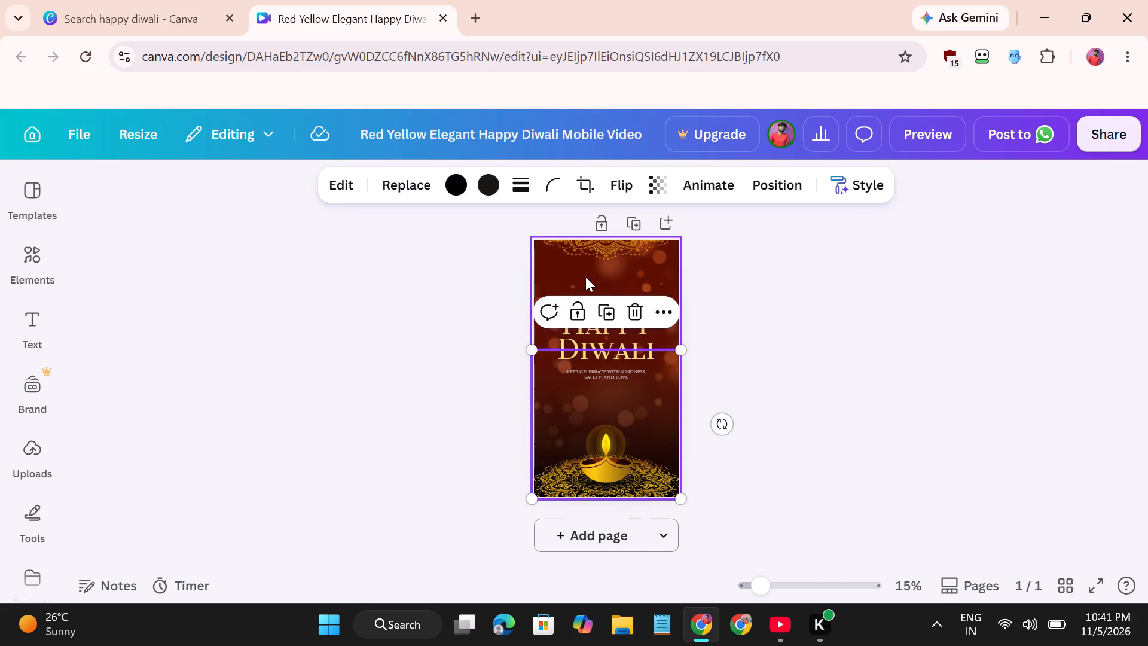
left_click(585, 276)
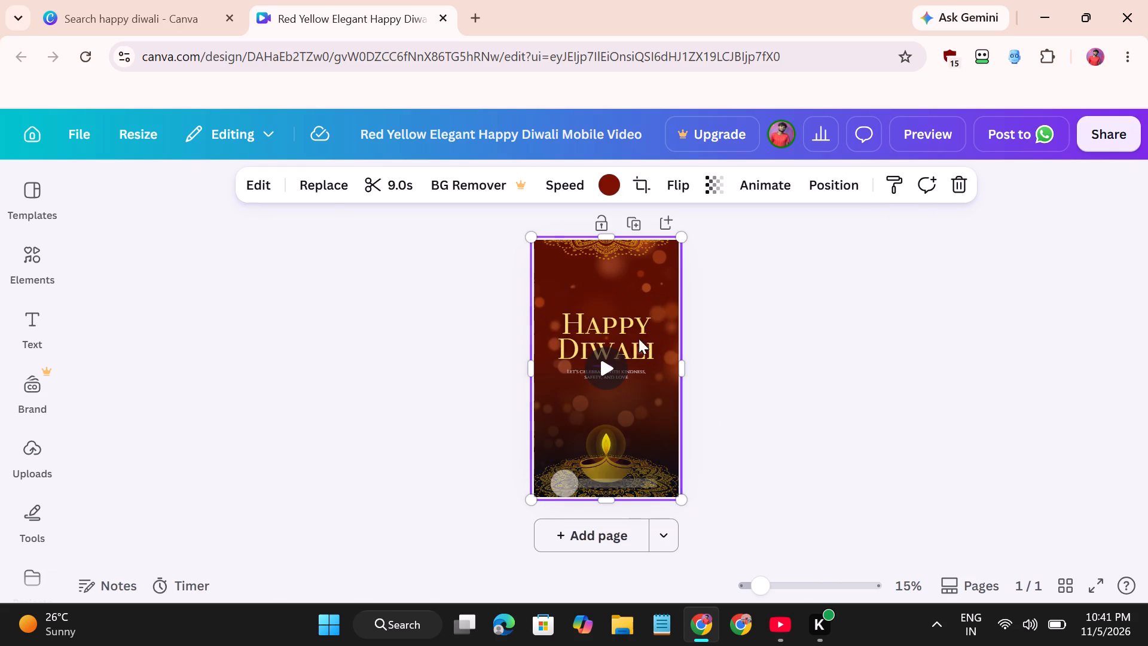
left_click(606, 372)
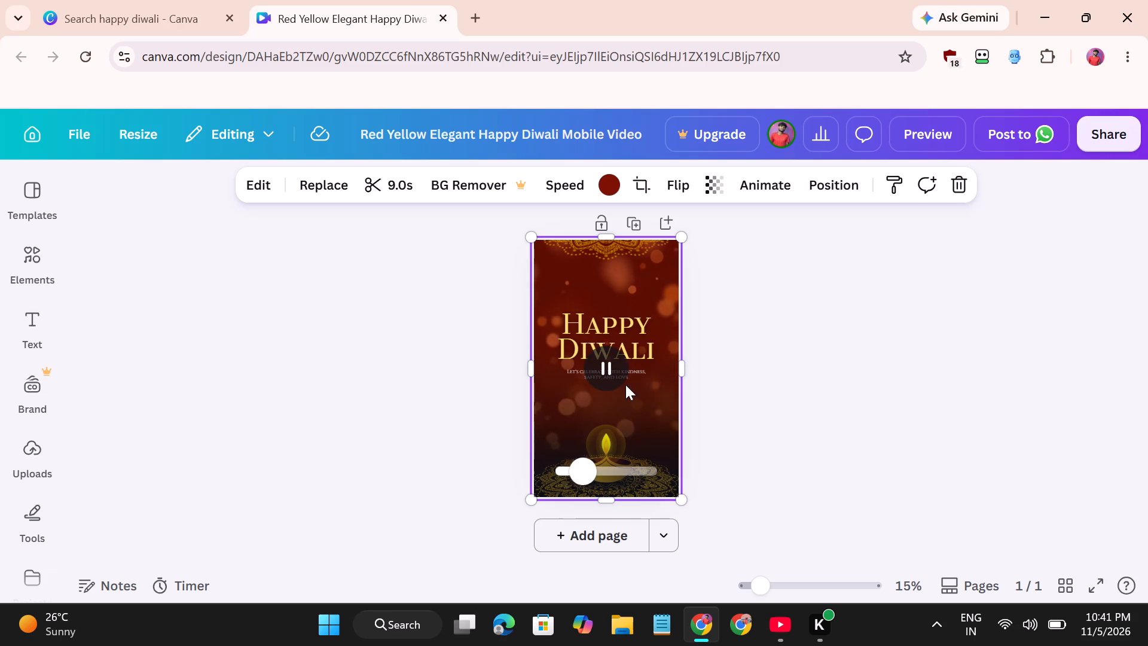
Try the Literaturnaya and Garbata fonts on the "Happy Diwali" heading, and settle on Petrona.
left_click(626, 338)
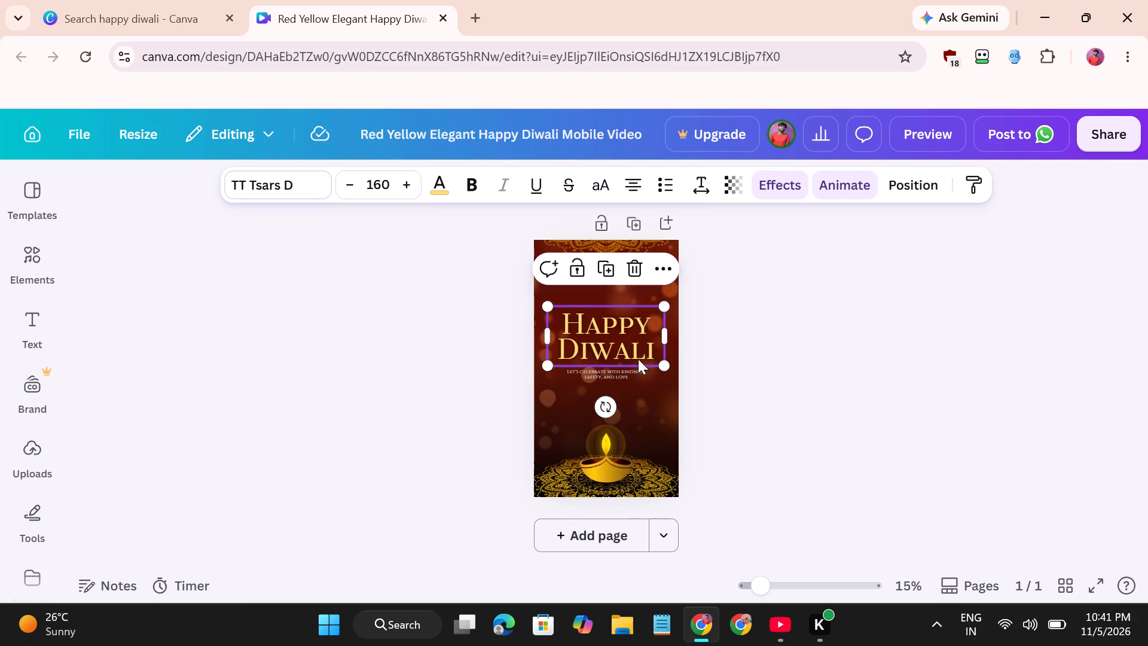
left_click(294, 190)
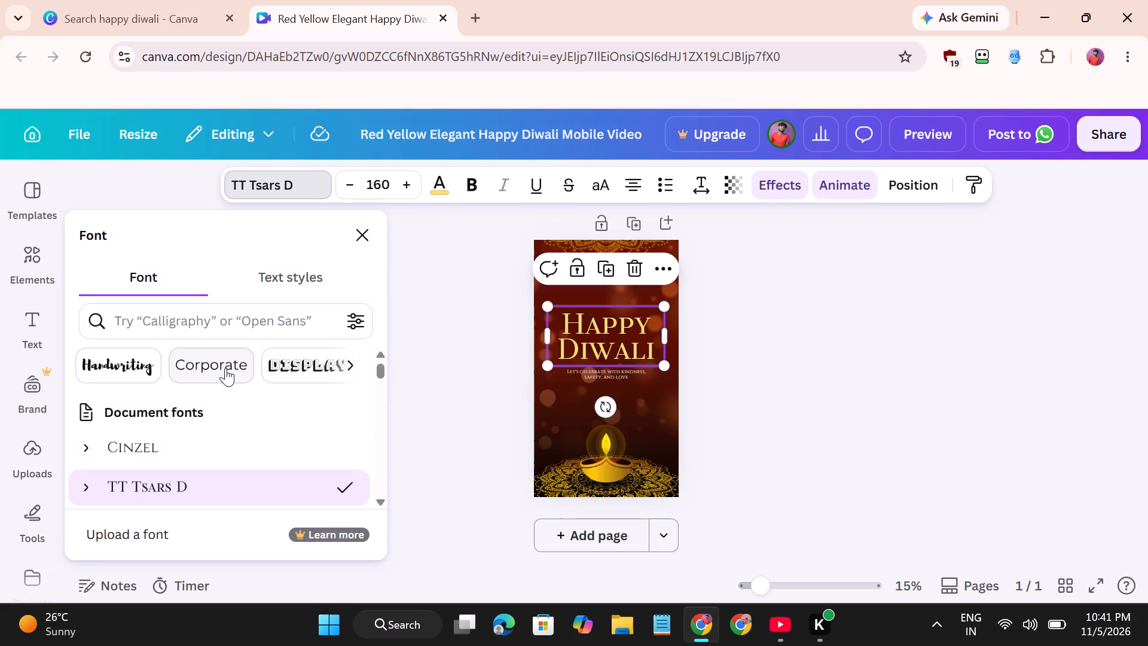
scroll(189, 446, "down", 1)
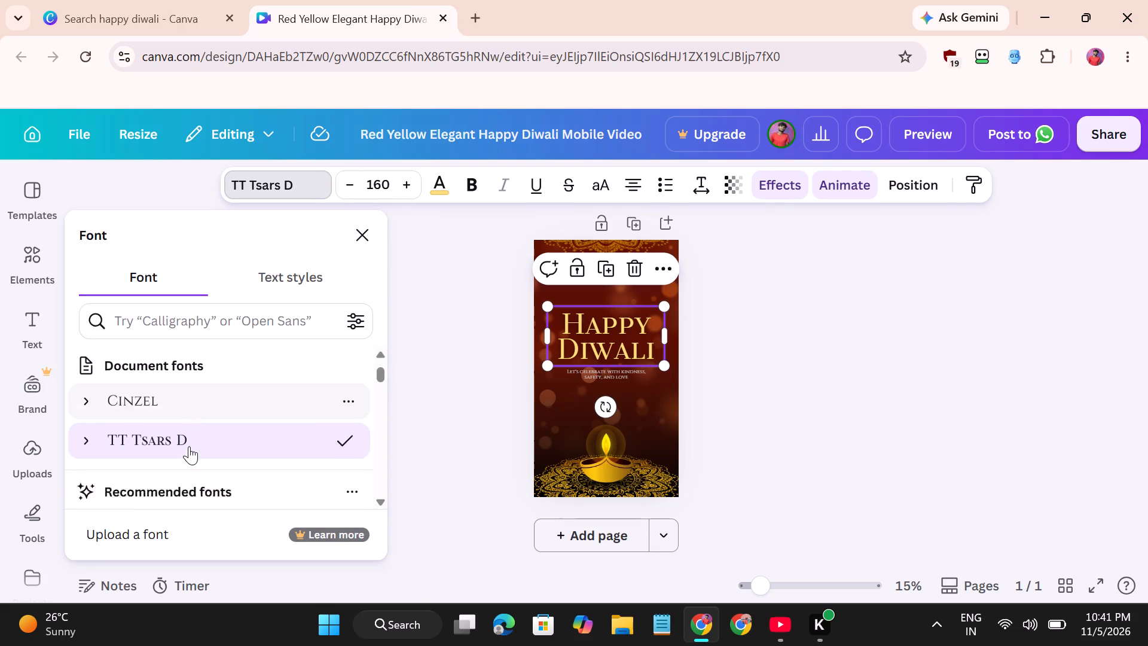
scroll(189, 446, "down", 3)
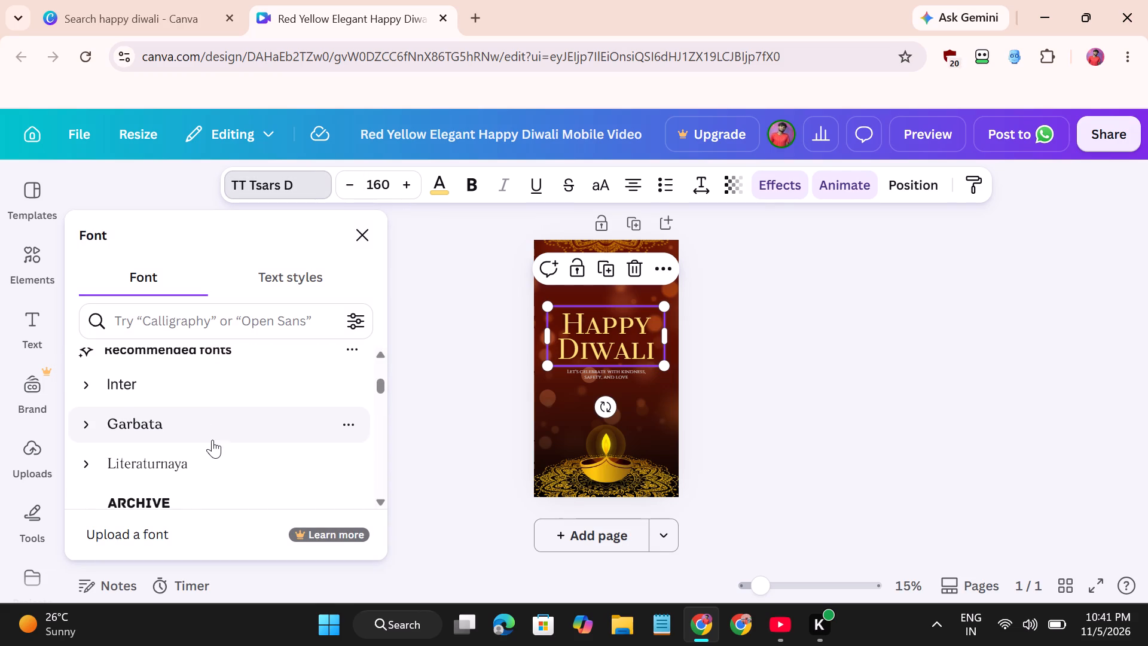
scroll(212, 440, "down", 1)
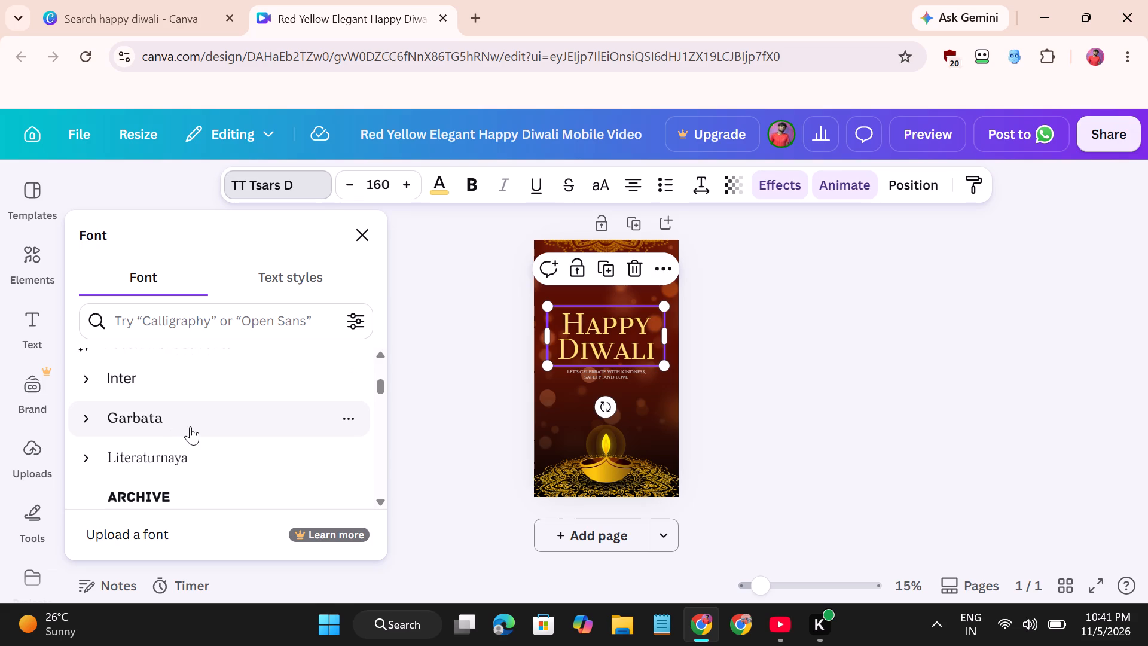
left_click(175, 468)
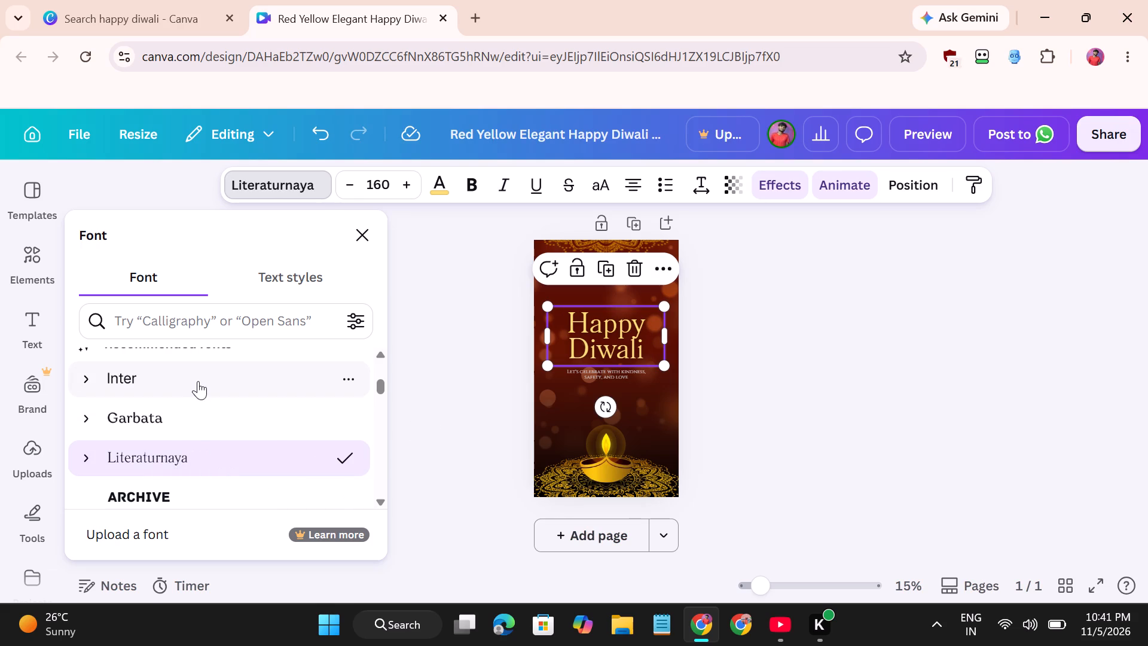
left_click(182, 412)
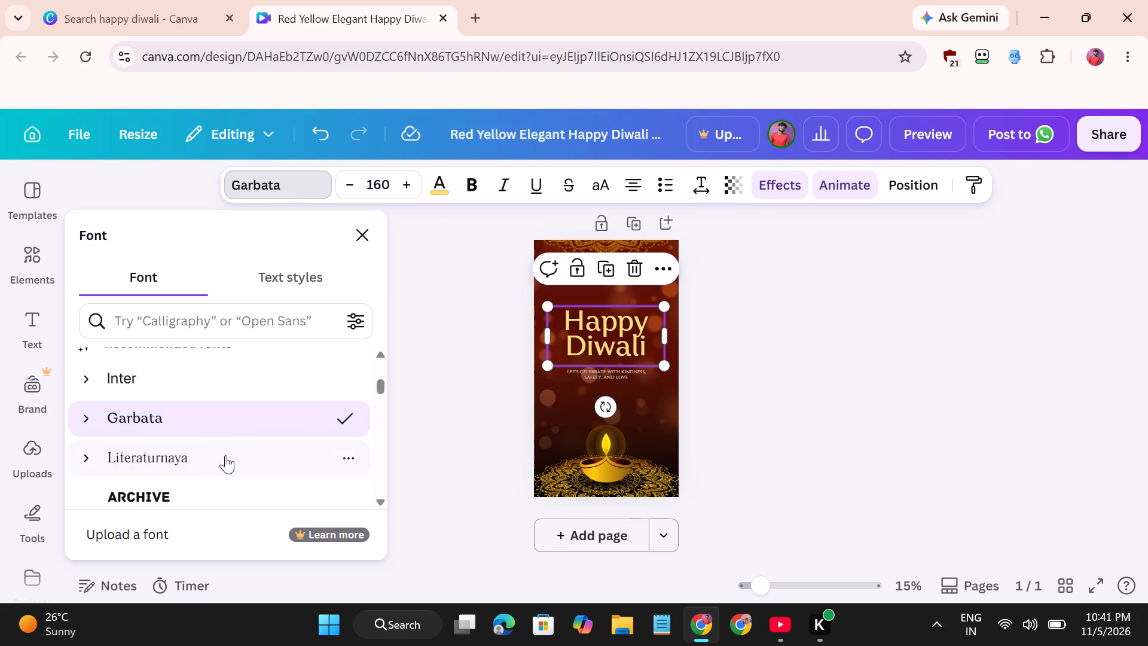
scroll(218, 436, "down", 2)
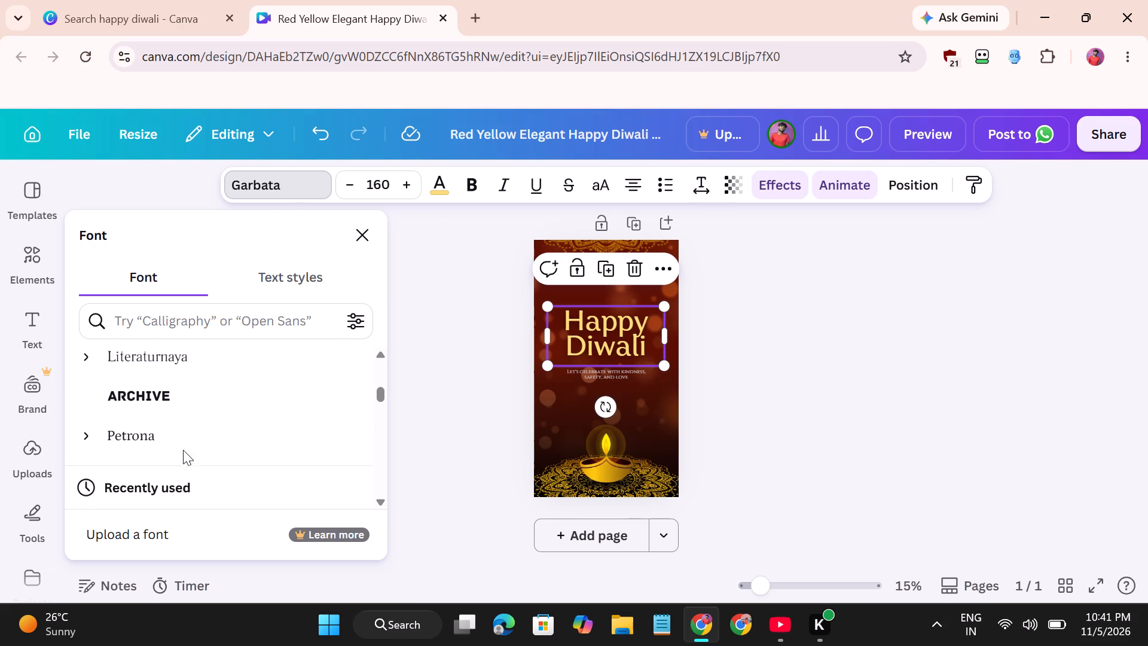
scroll(183, 450, "down", 1)
left_click(160, 418)
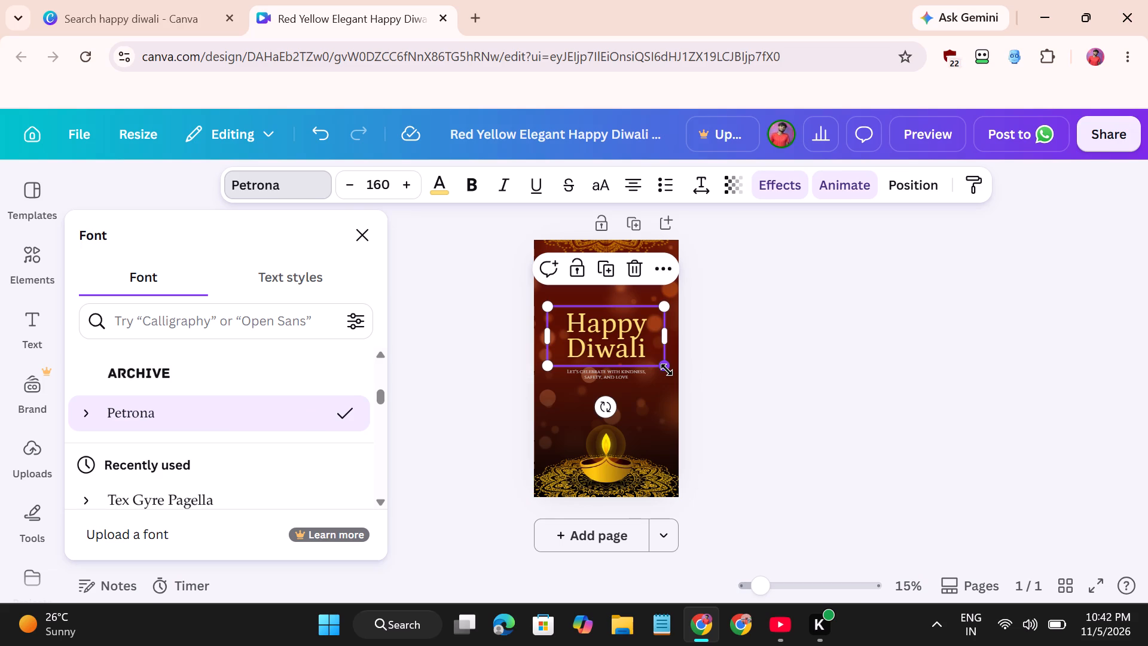
Scale the "Happy Diwali" heading down to font size about 123 and centre it near the top of the page.
left_click_drag(667, 370, 644, 349)
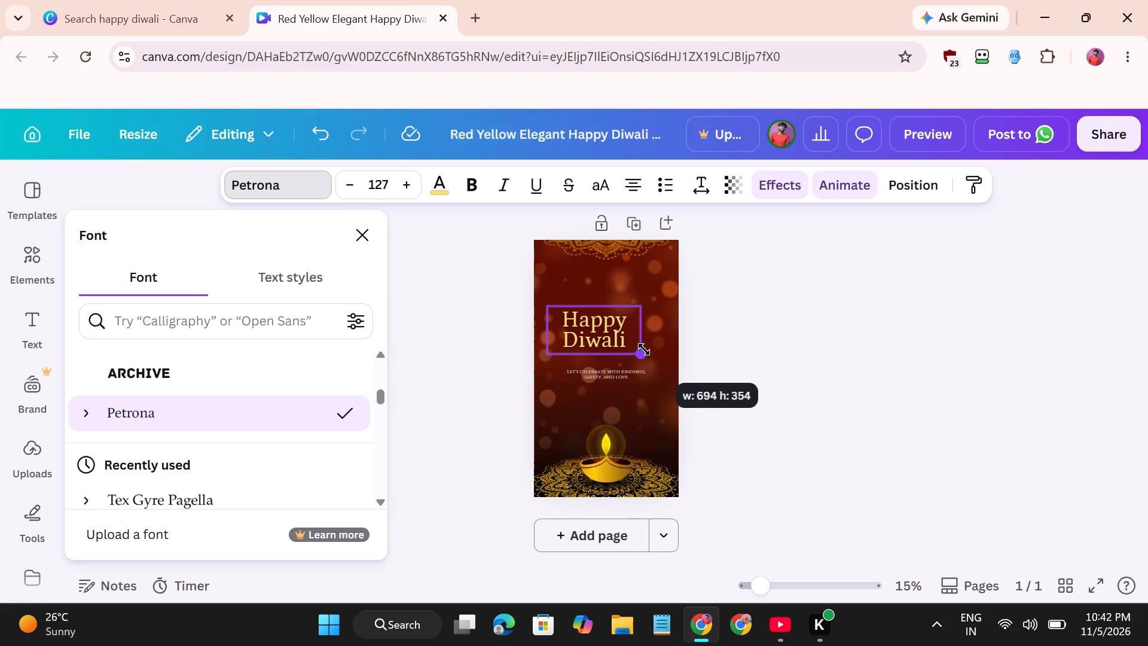
left_click_drag(644, 349, 644, 349)
left_click_drag(610, 399, 627, 368)
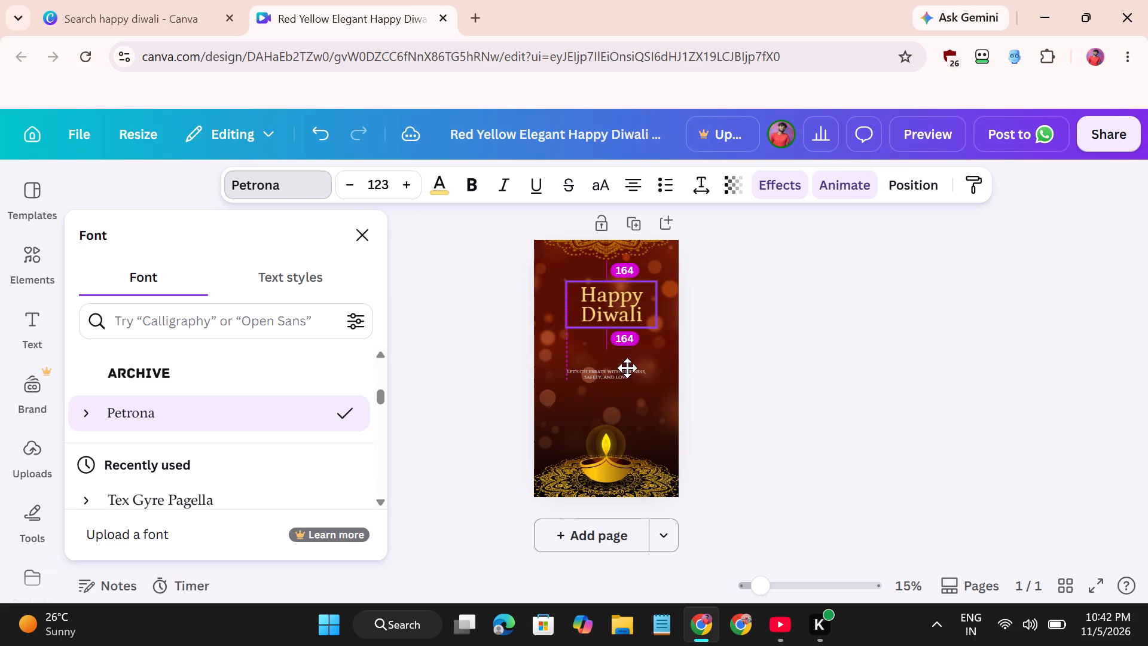
left_click_drag(627, 368, 627, 357)
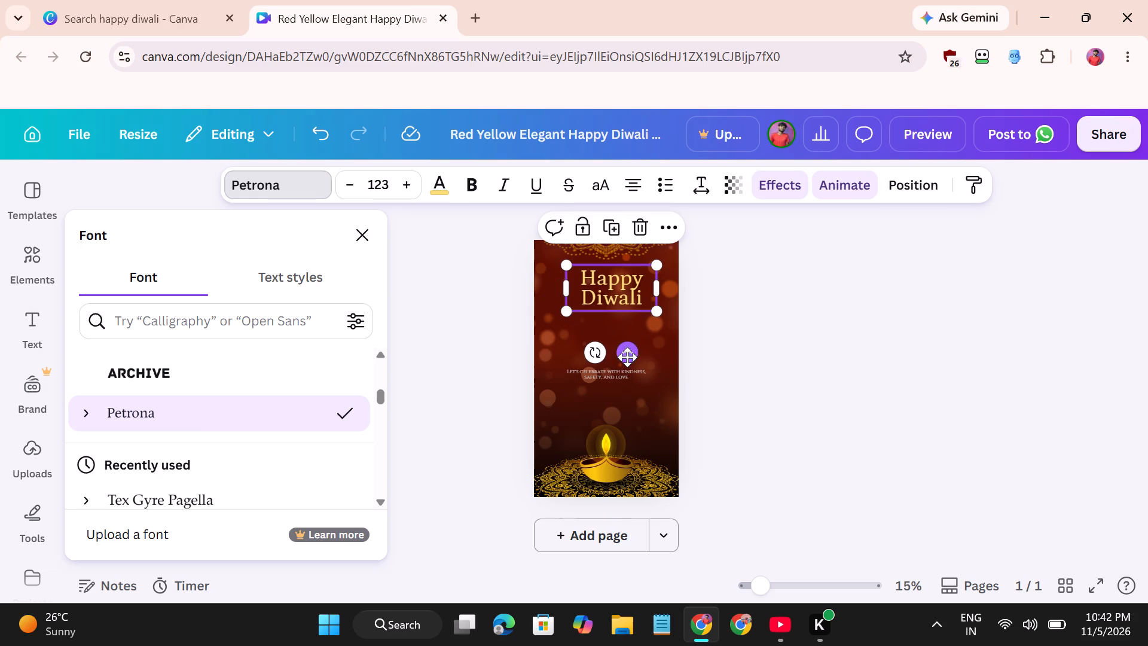
left_click(624, 377)
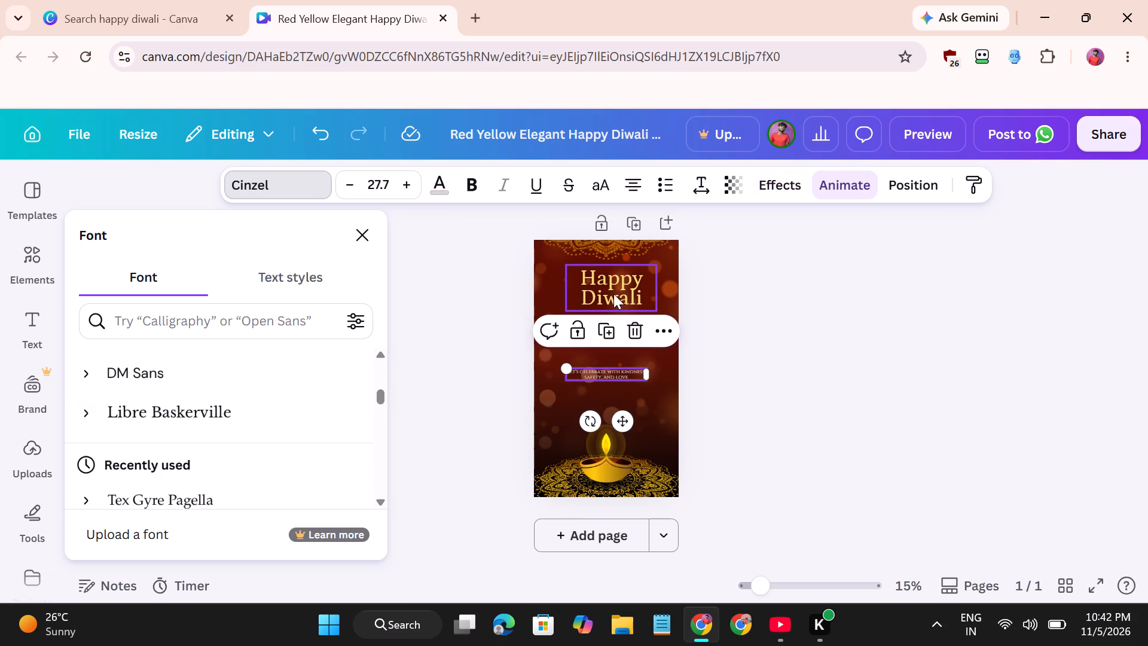
left_click(613, 294)
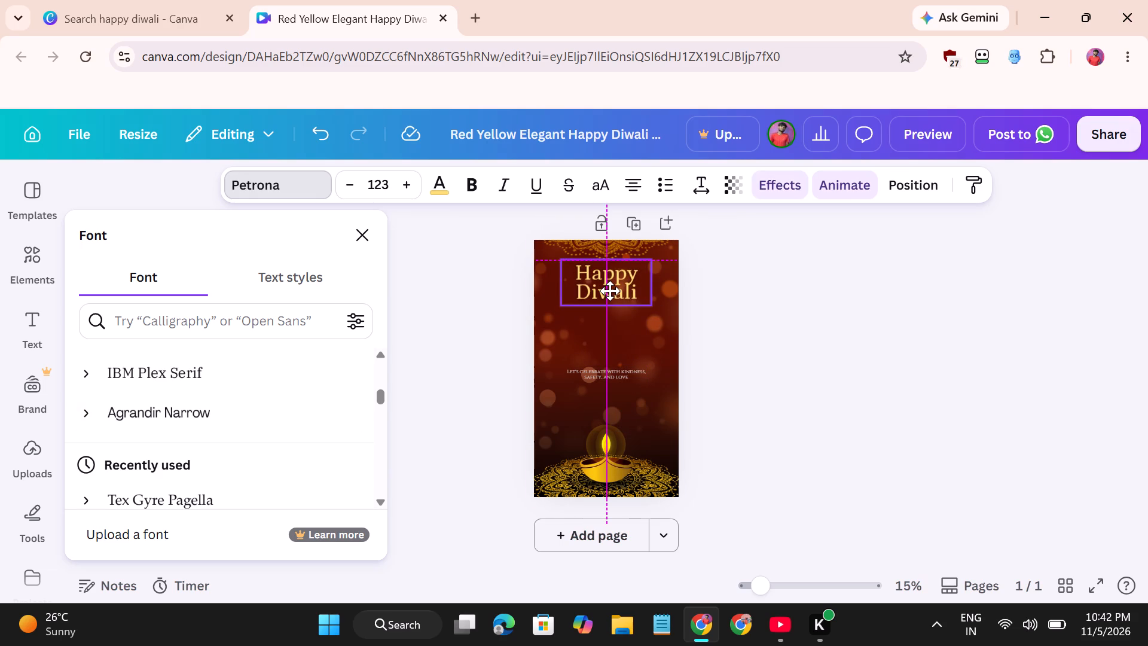
Move the "Let's celebrate with kindness, safety, and love" tagline up, centred just below the heading.
left_click(612, 377)
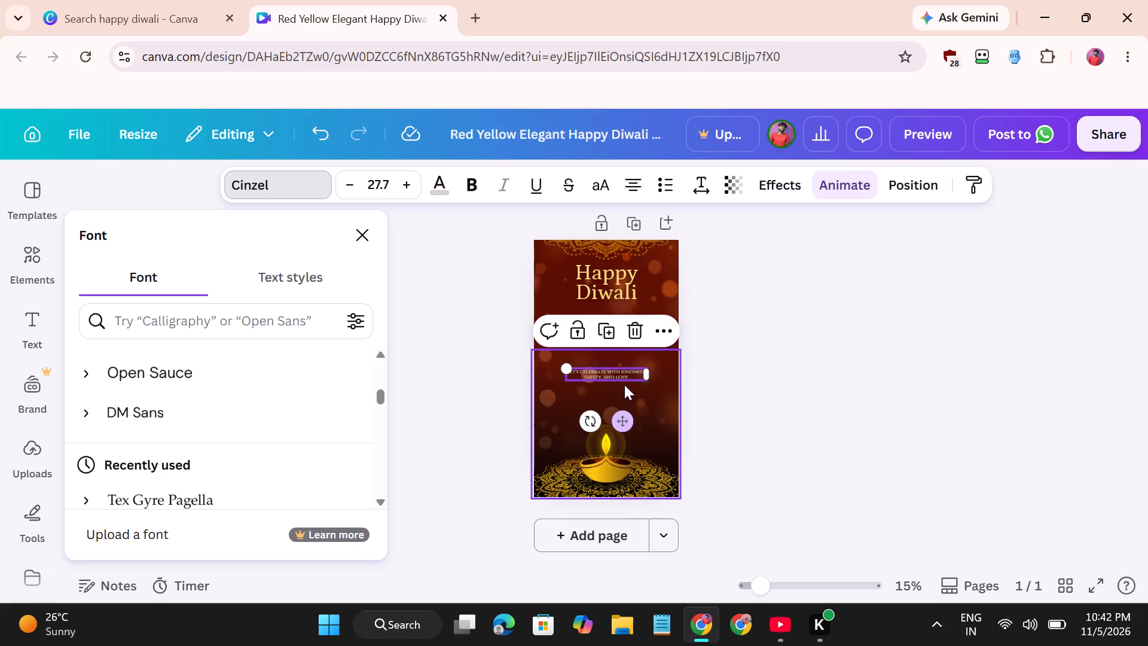
left_click(649, 390)
left_click_drag(625, 415, 625, 368)
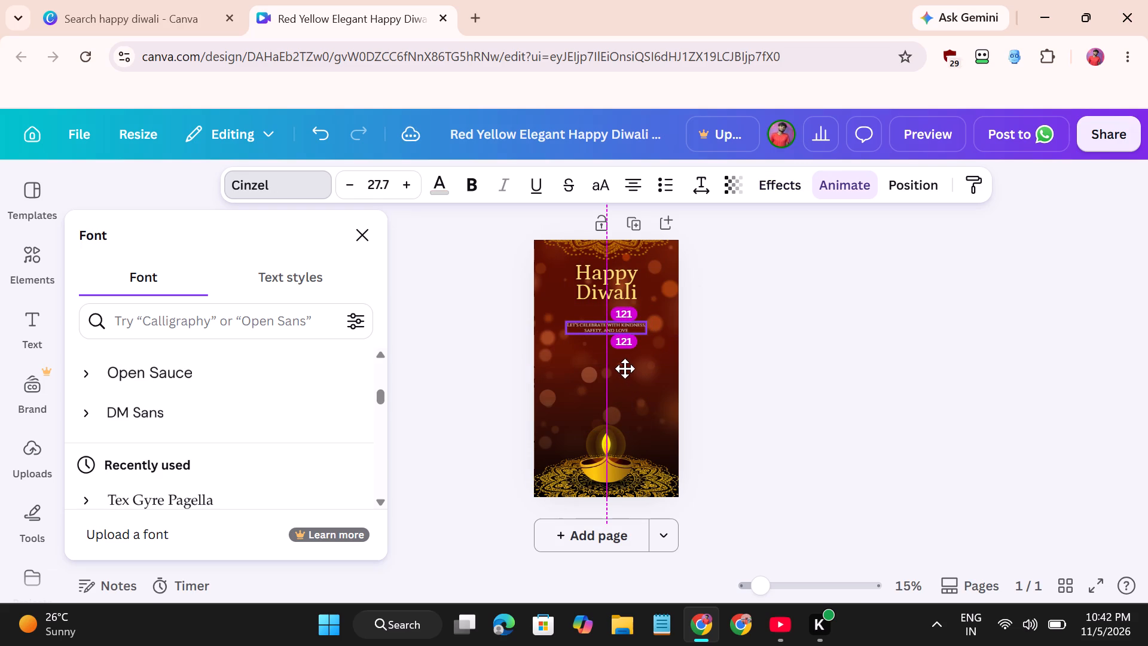
left_click_drag(625, 368, 625, 358)
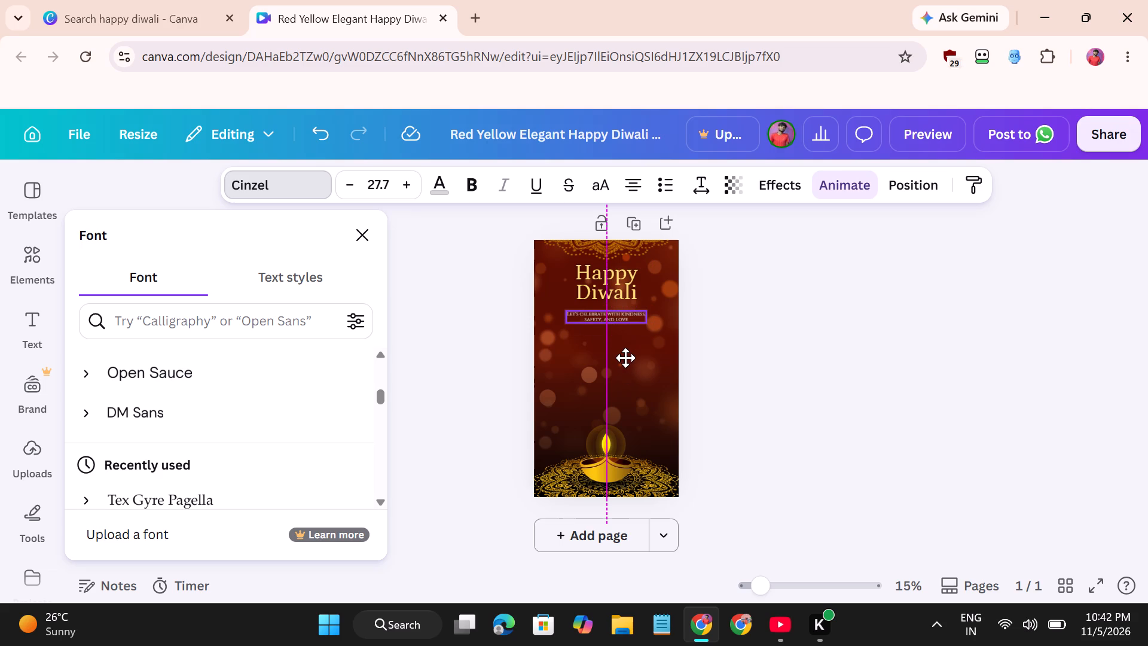
left_click_drag(625, 358, 628, 358)
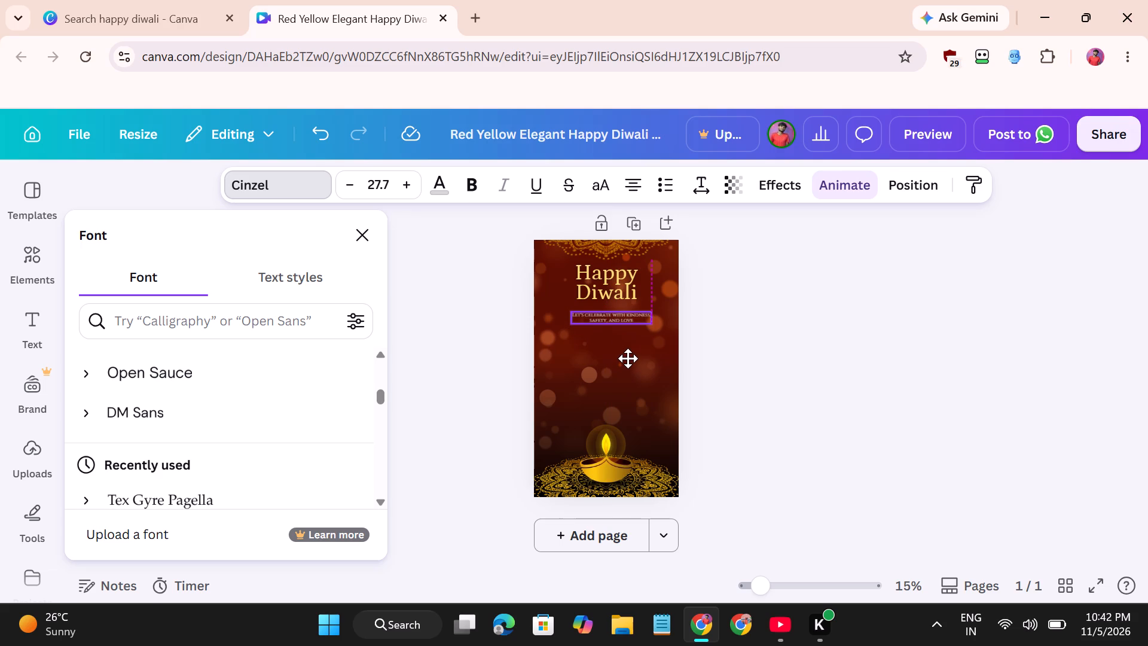
left_click_drag(628, 358, 626, 358)
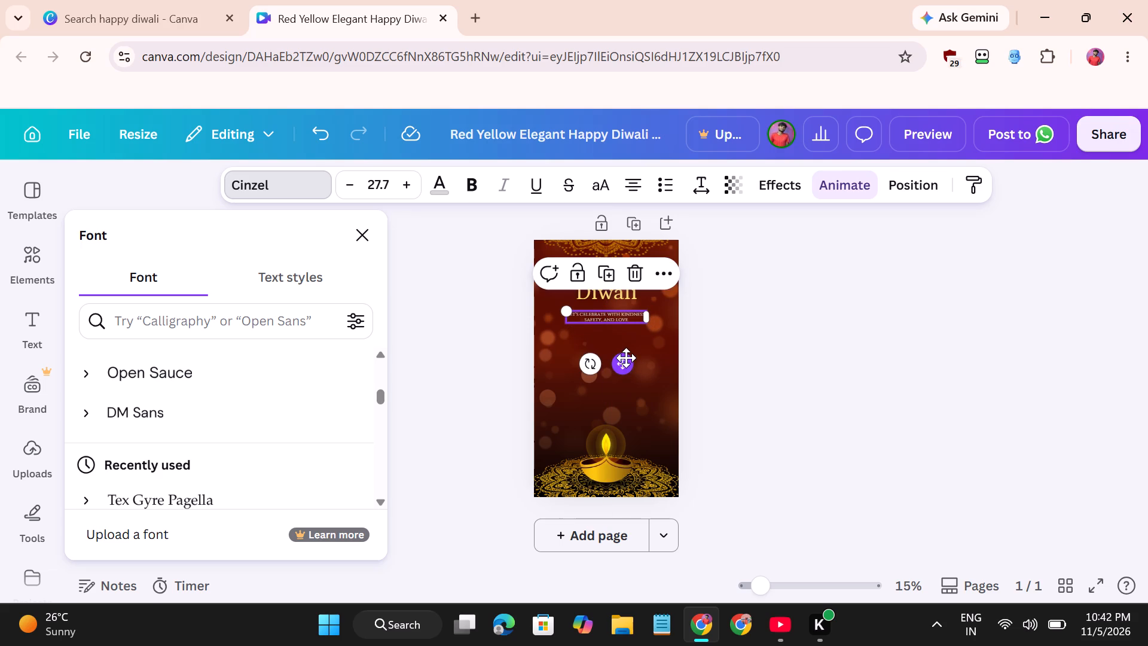
Play and pause the background video to check the new text layout.
left_click(651, 387)
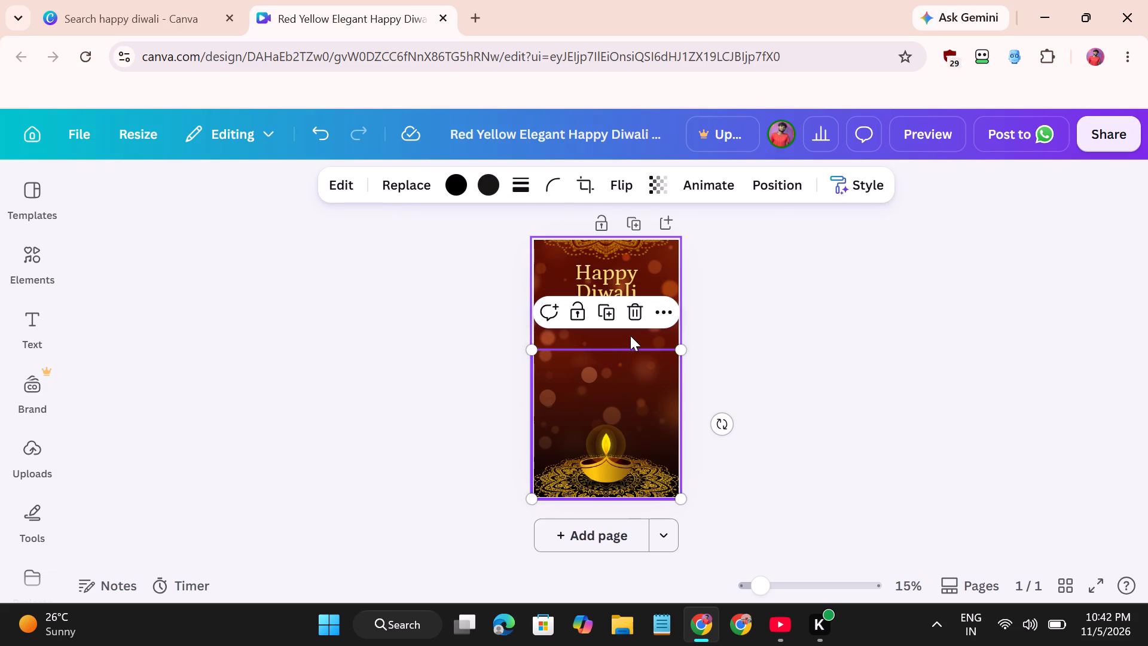
left_click(639, 333)
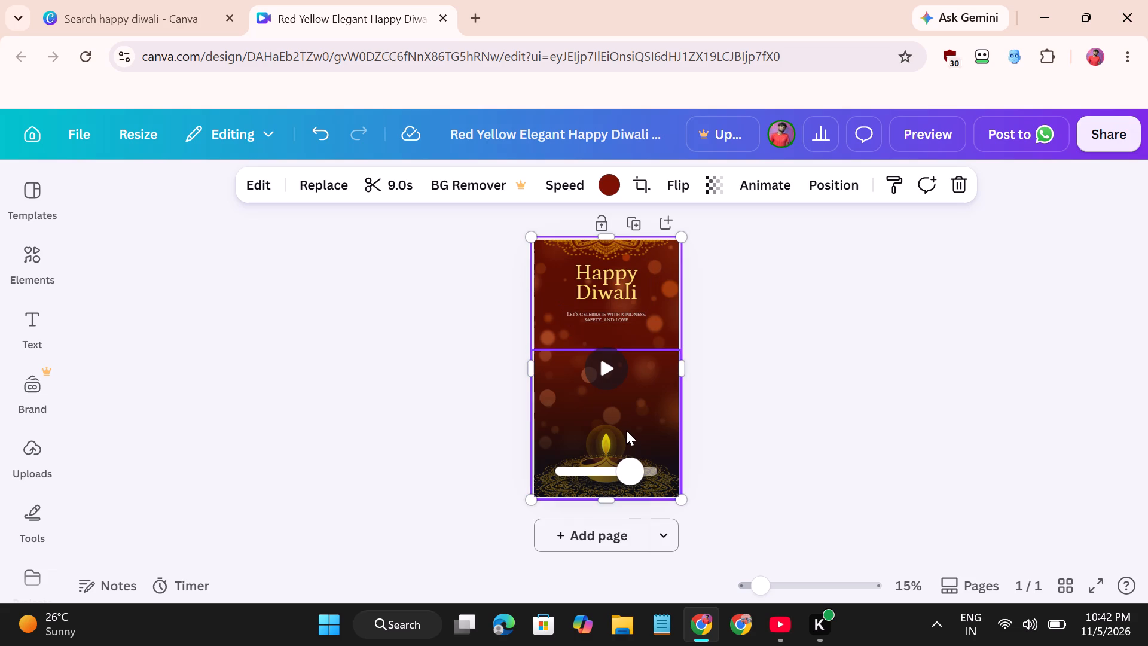
left_click(607, 366)
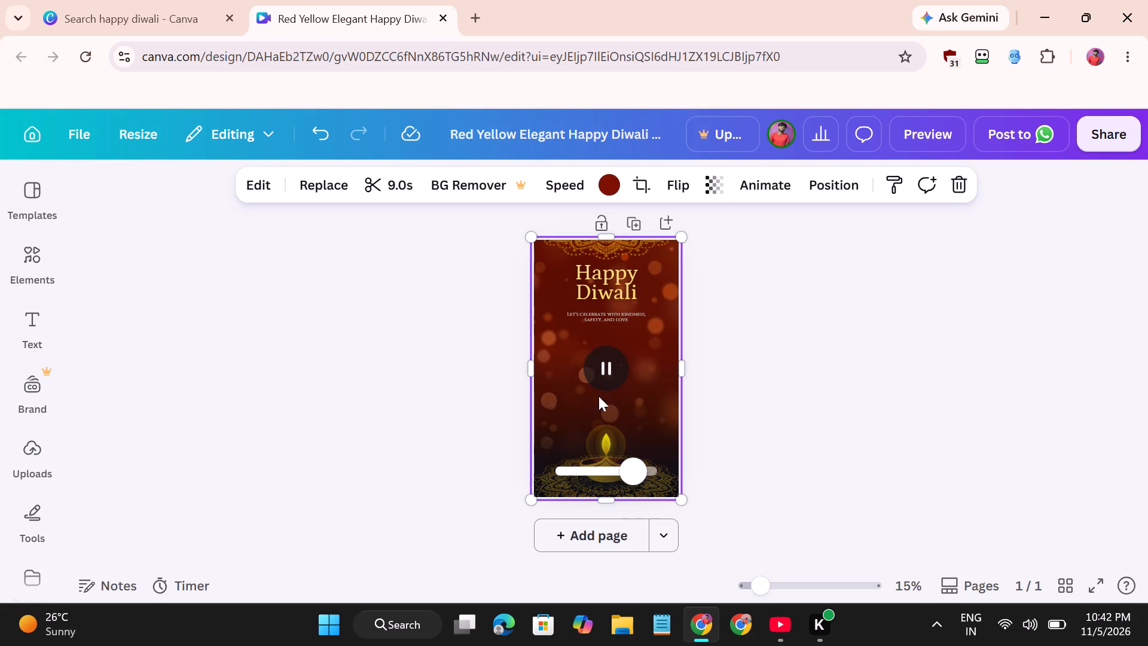
left_click(606, 366)
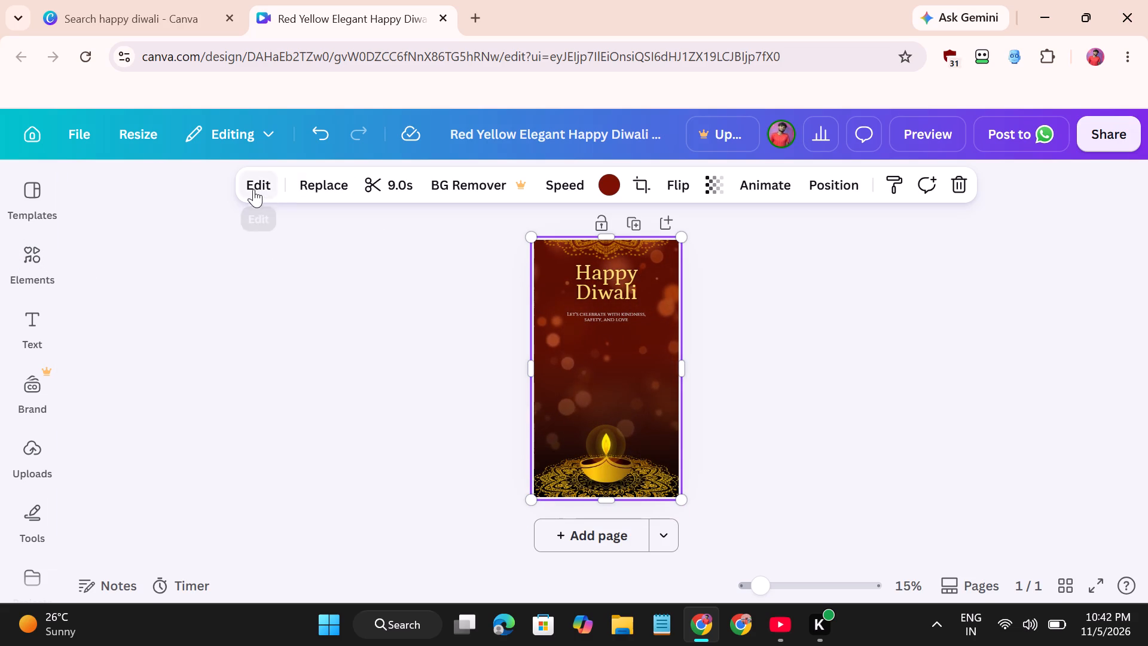
Add a subheading reading "towards chandan" and switch it to all uppercase.
left_click(17, 338)
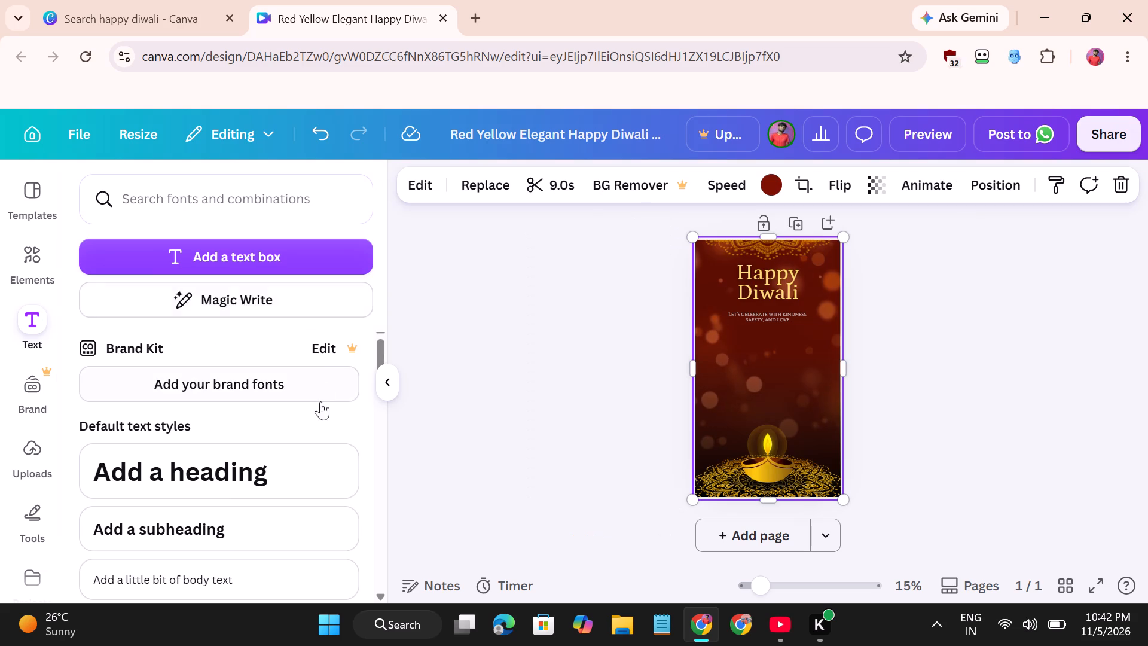
scroll(254, 435, "down", 1)
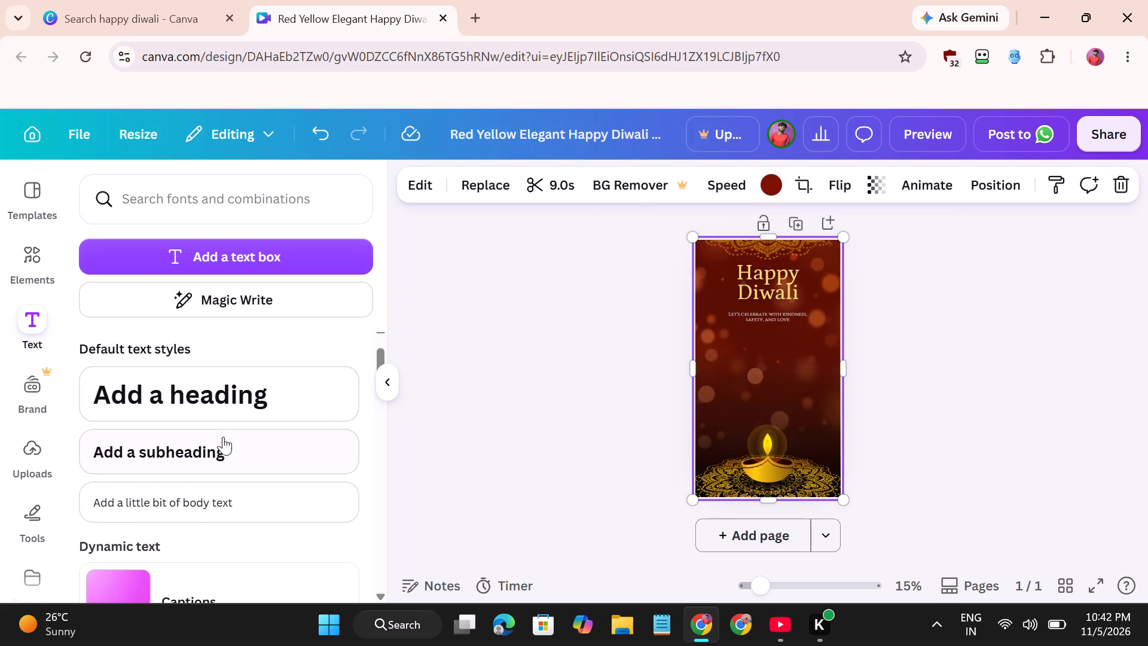
left_click(215, 447)
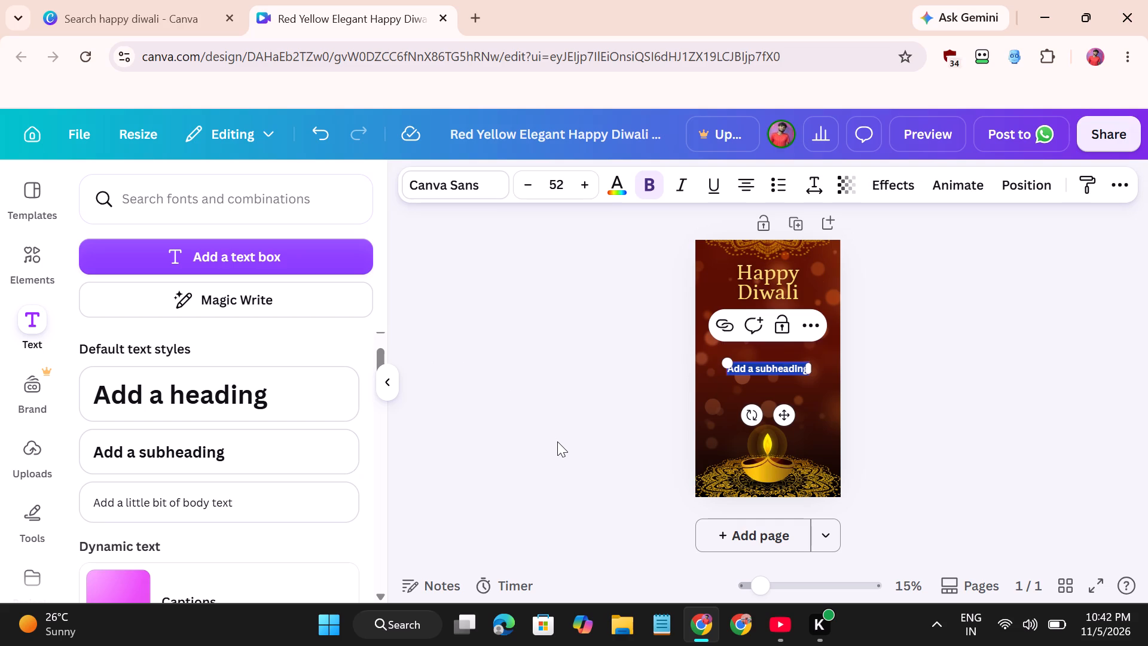
type("towards")
key("space")
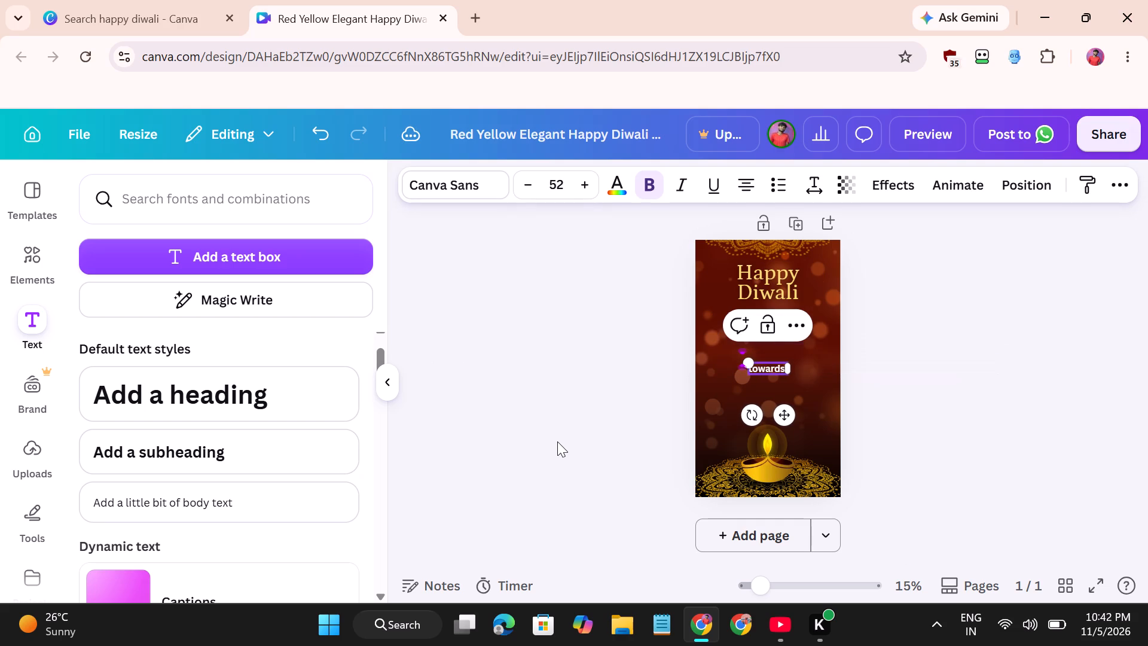
type("chandan")
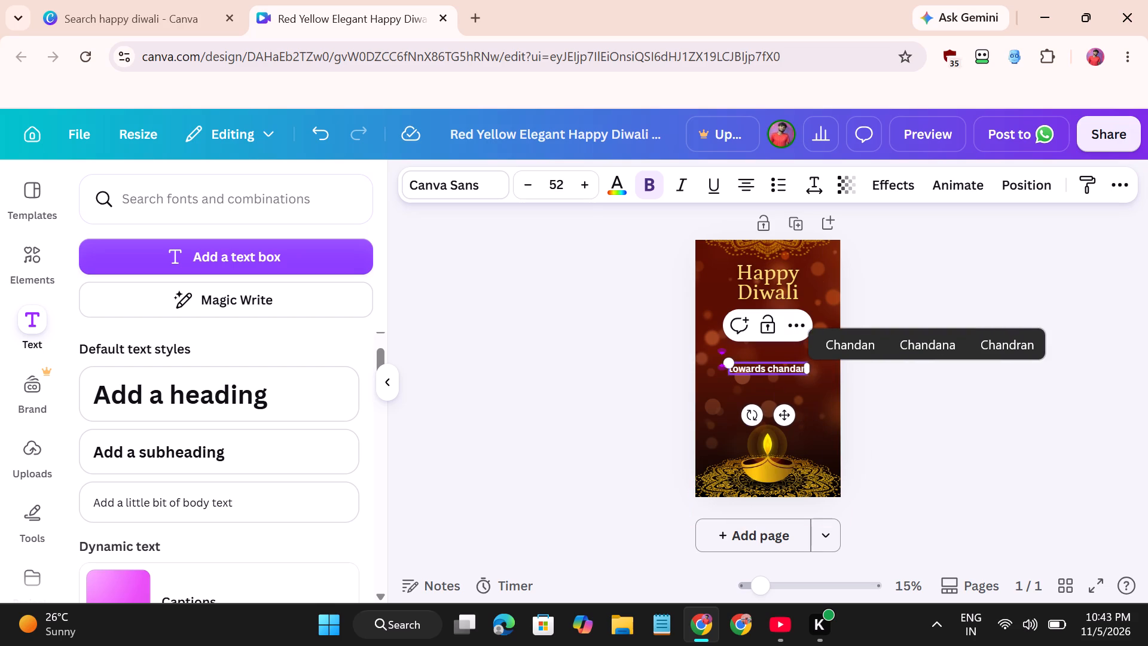
left_click(1125, 185)
left_click(1113, 220)
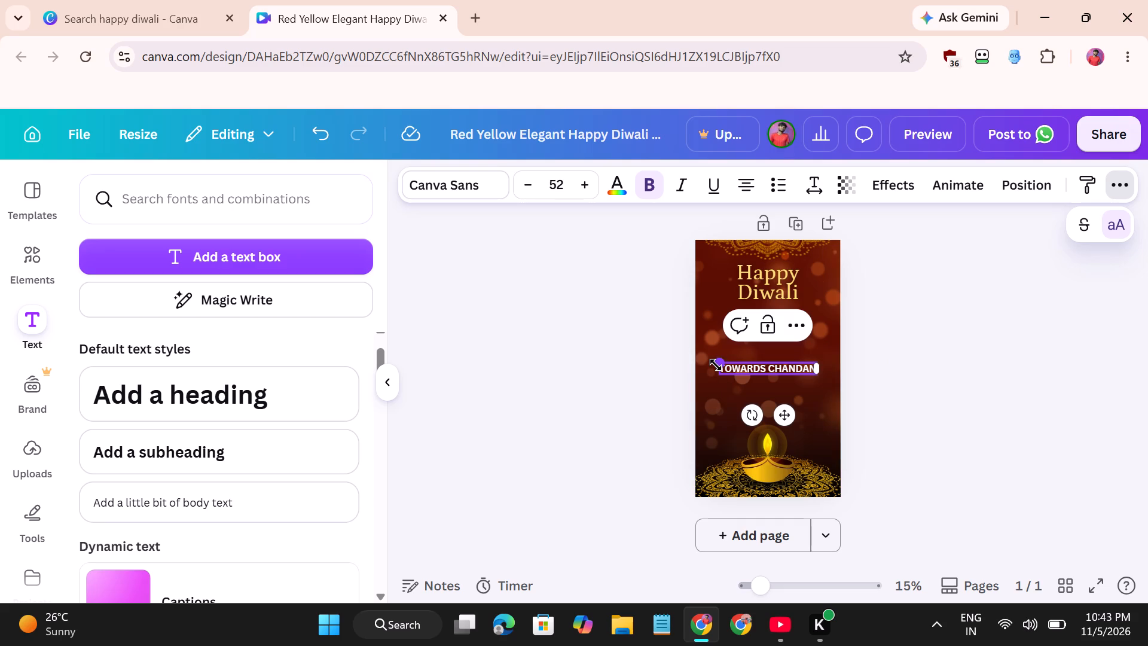
Change the font of the "TOWARDS CHANDAN" subheading to Literaturnaya.
left_click(437, 187)
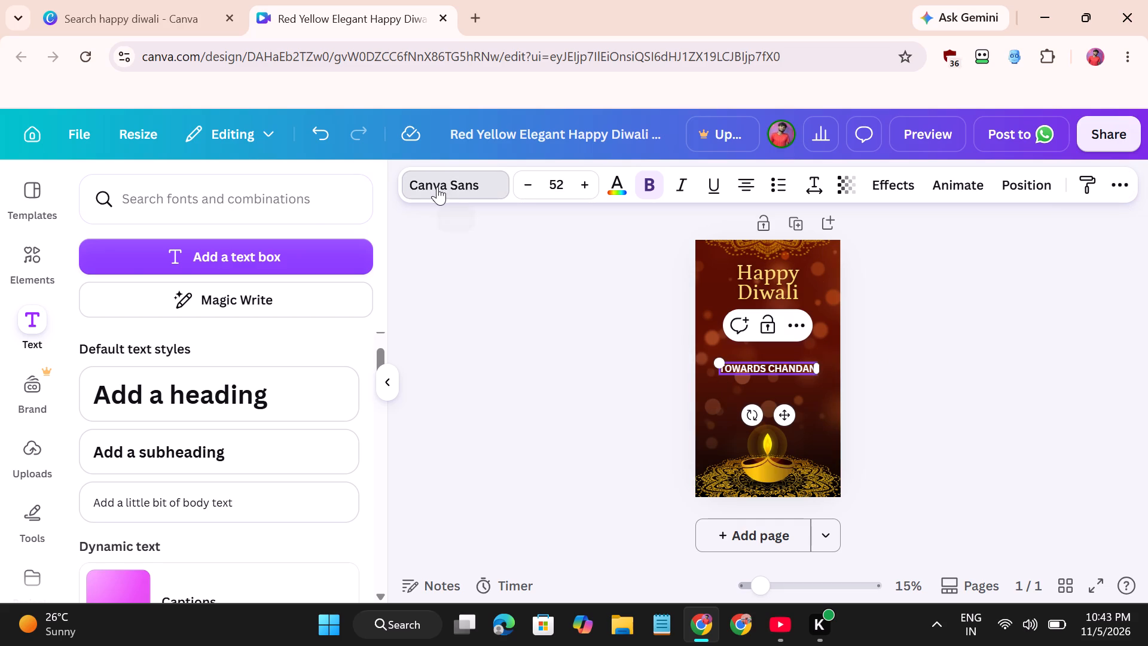
scroll(189, 403, "down", 2)
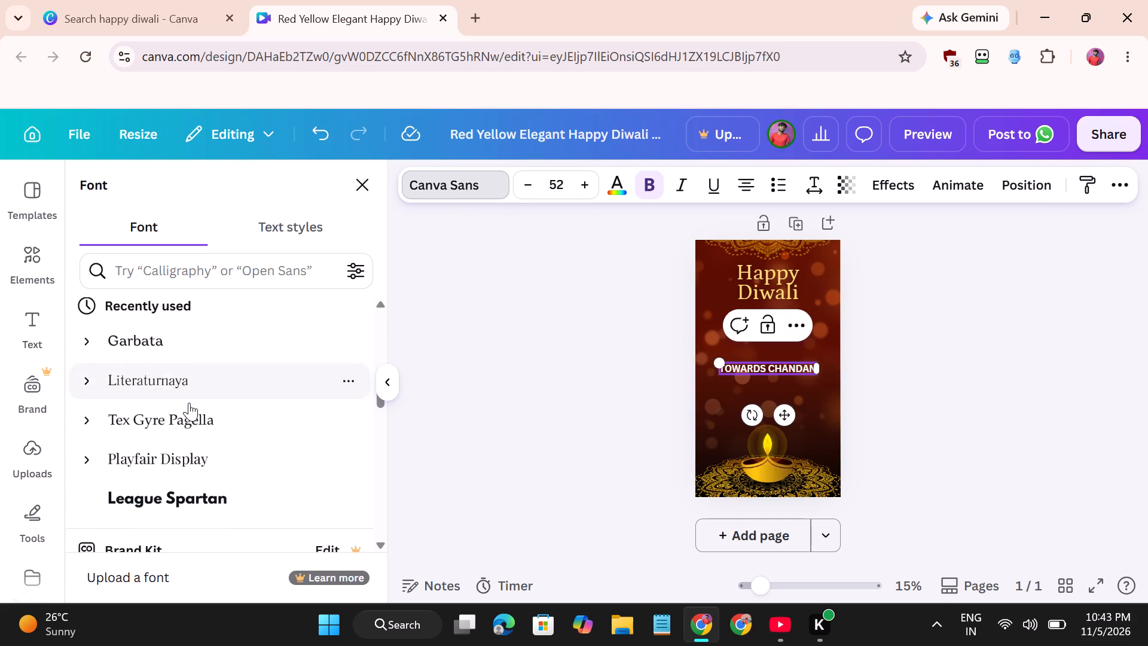
scroll(189, 403, "down", 1)
left_click(195, 361)
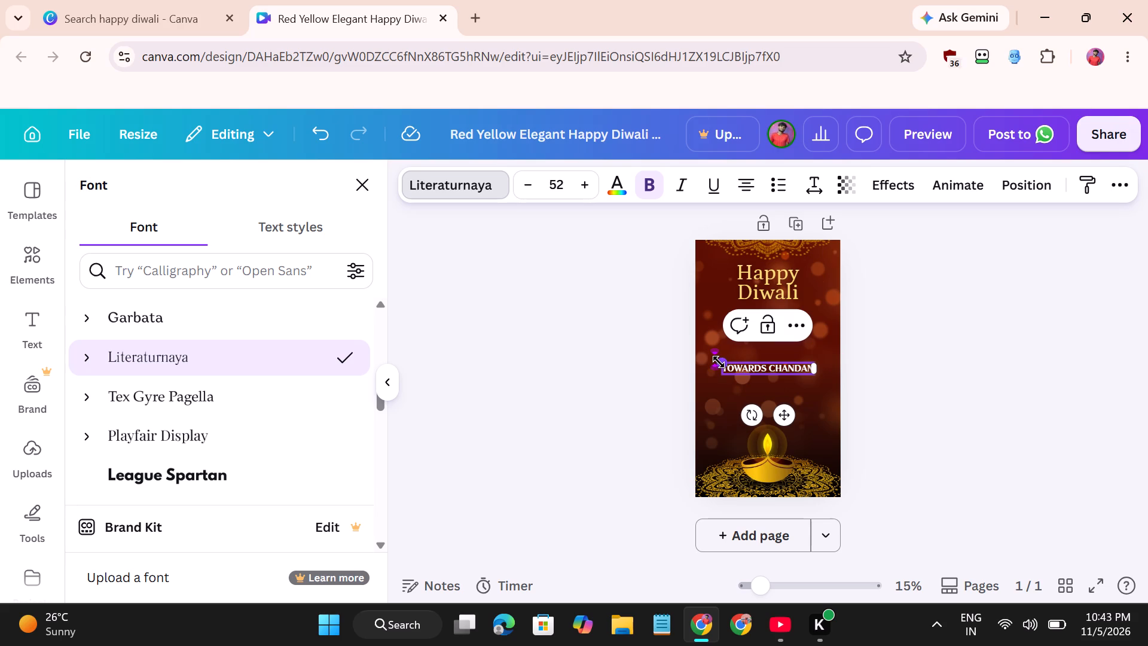
Scale the "TOWARDS CHANDAN" subheading up to font size about 58.9 and centre it horizontally a little below the tagline.
left_click_drag(719, 362, 728, 359)
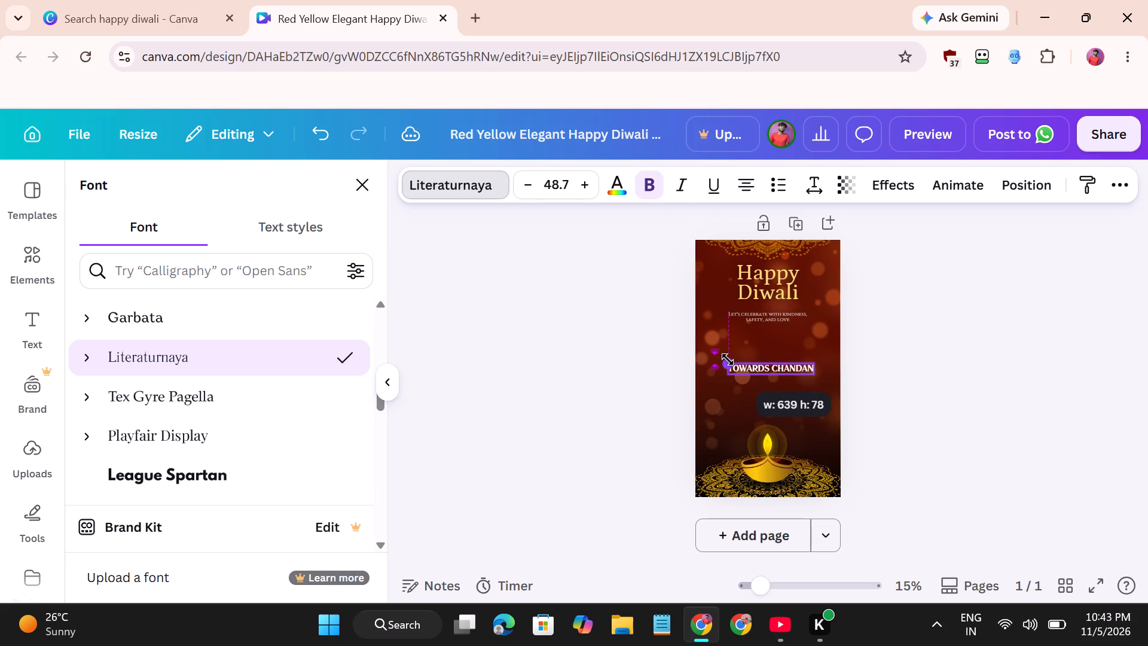
left_click_drag(728, 359, 710, 355)
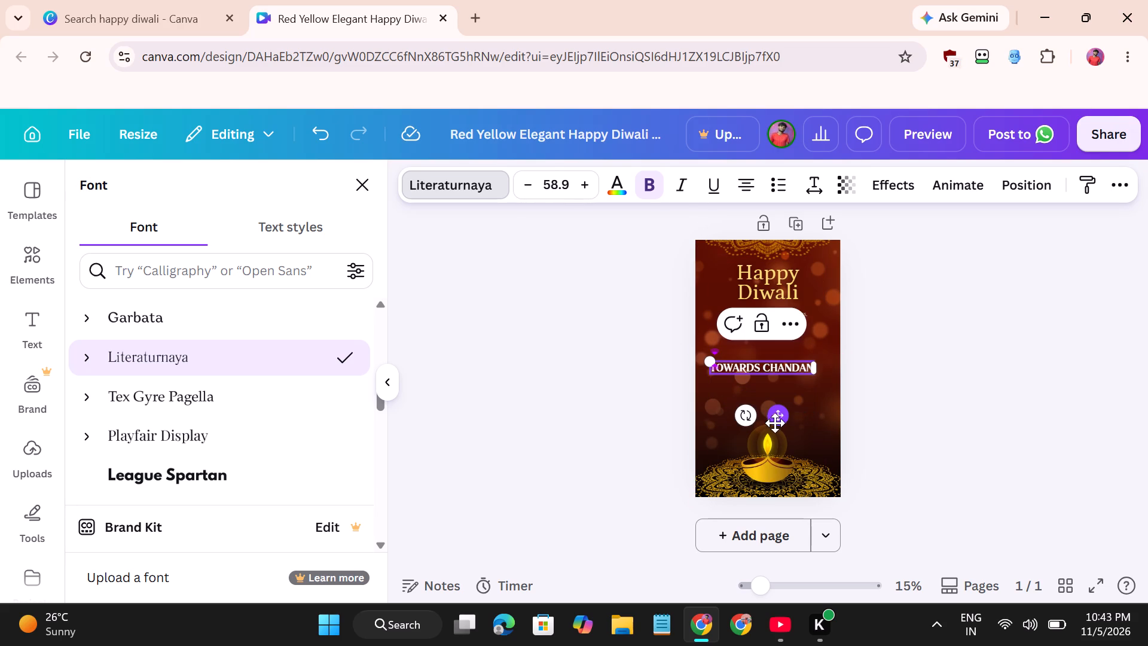
left_click_drag(779, 424, 782, 407)
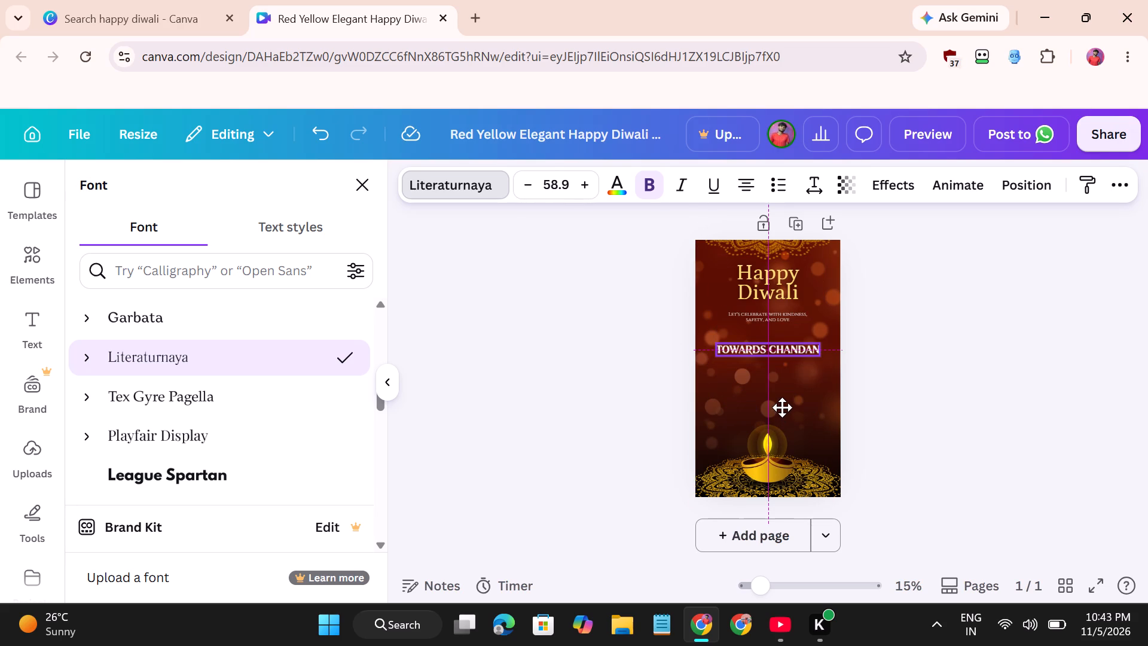
left_click_drag(782, 407, 786, 418)
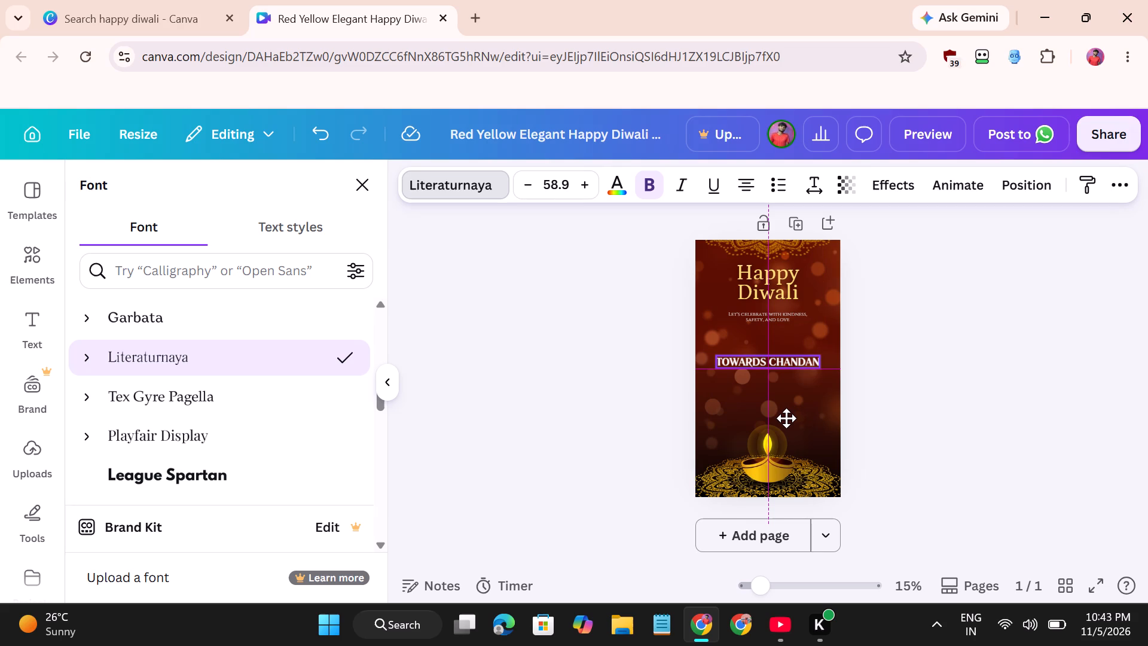
left_click_drag(786, 418, 788, 400)
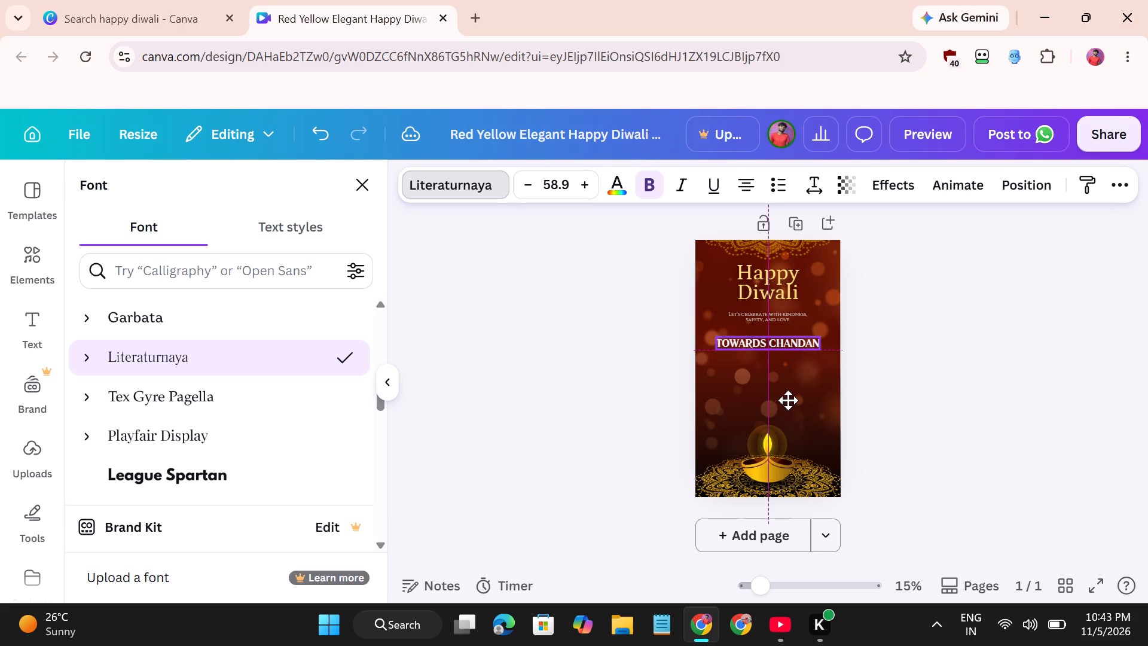
left_click_drag(788, 400, 784, 407)
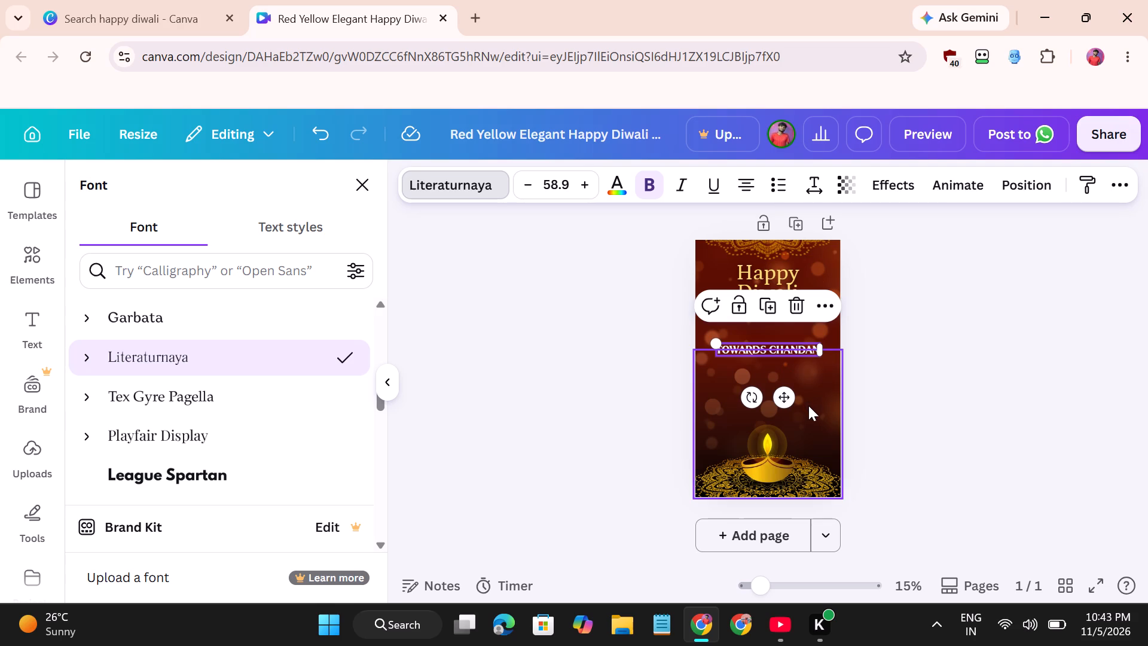
left_click(817, 334)
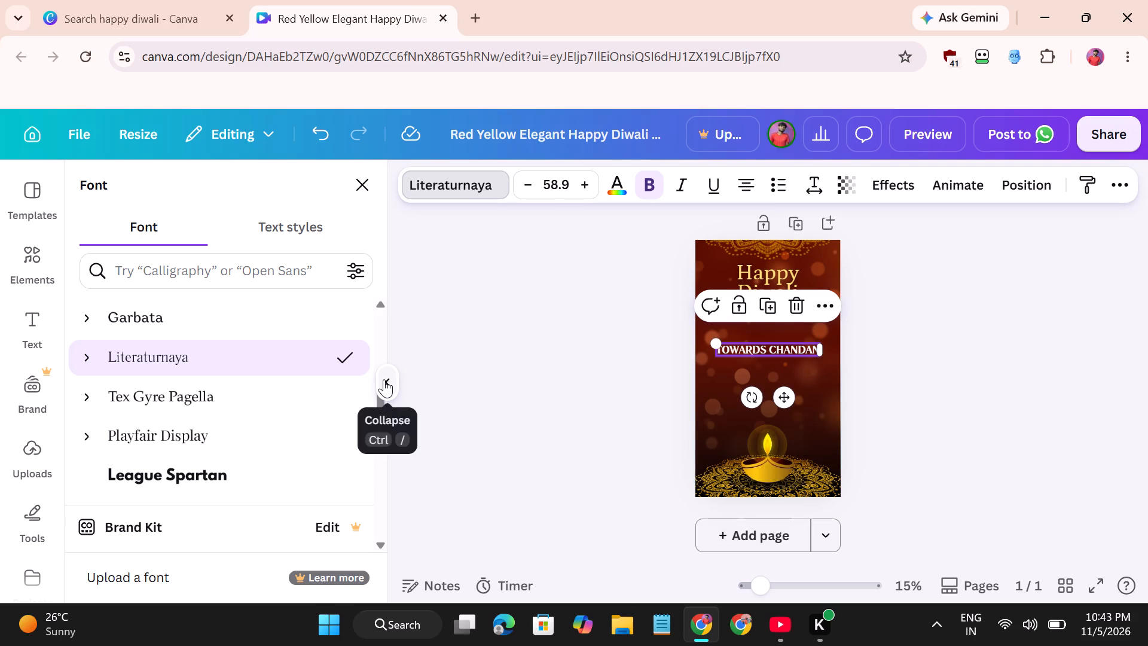
Colour the word "TOWARDS" in the subheading bright yellow, #fcea00, from the photo colours.
double_click(762, 351)
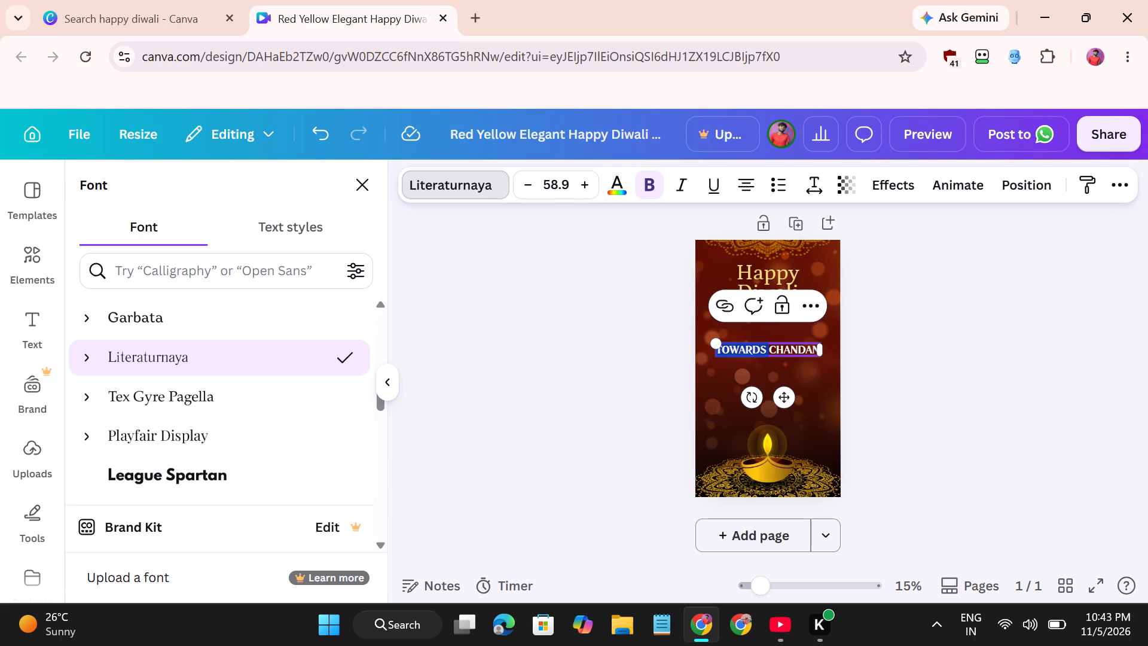
left_click(611, 191)
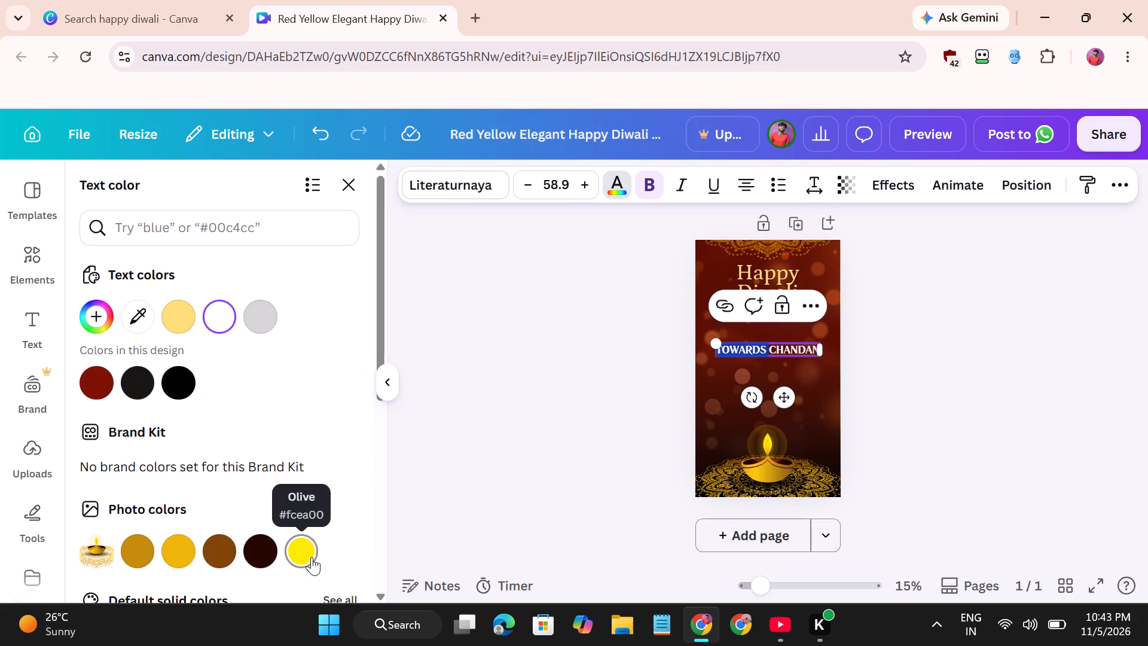
left_click(312, 557)
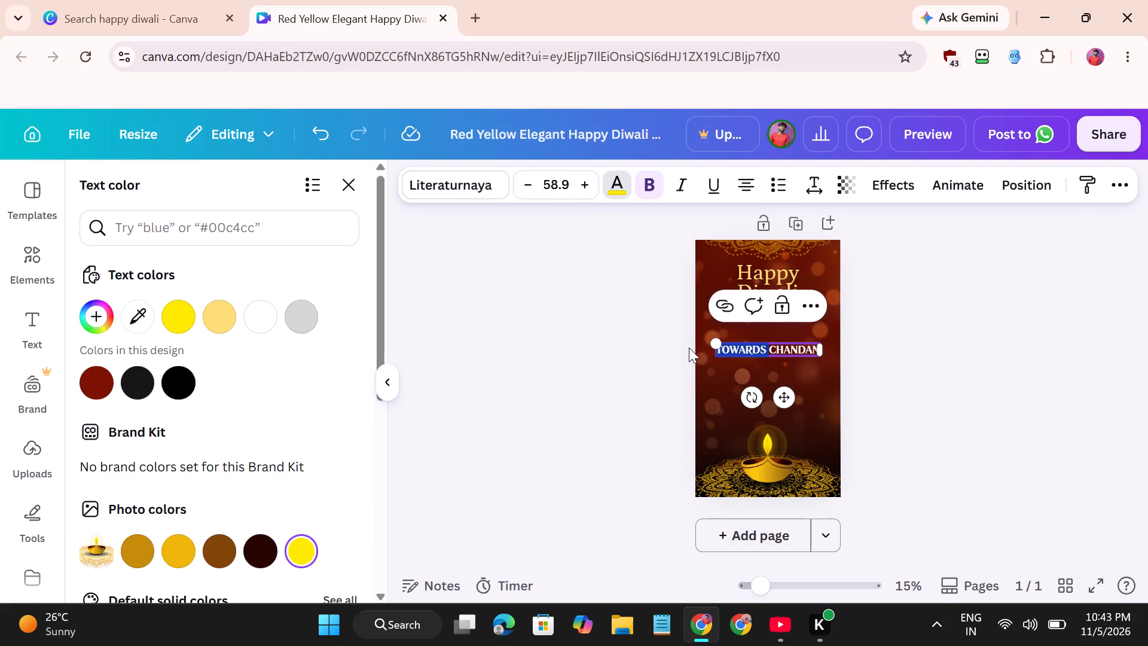
Colour the word "CHANDAN" in the subheading light orange, #ffbd59, from the default solid colours.
left_click(787, 354)
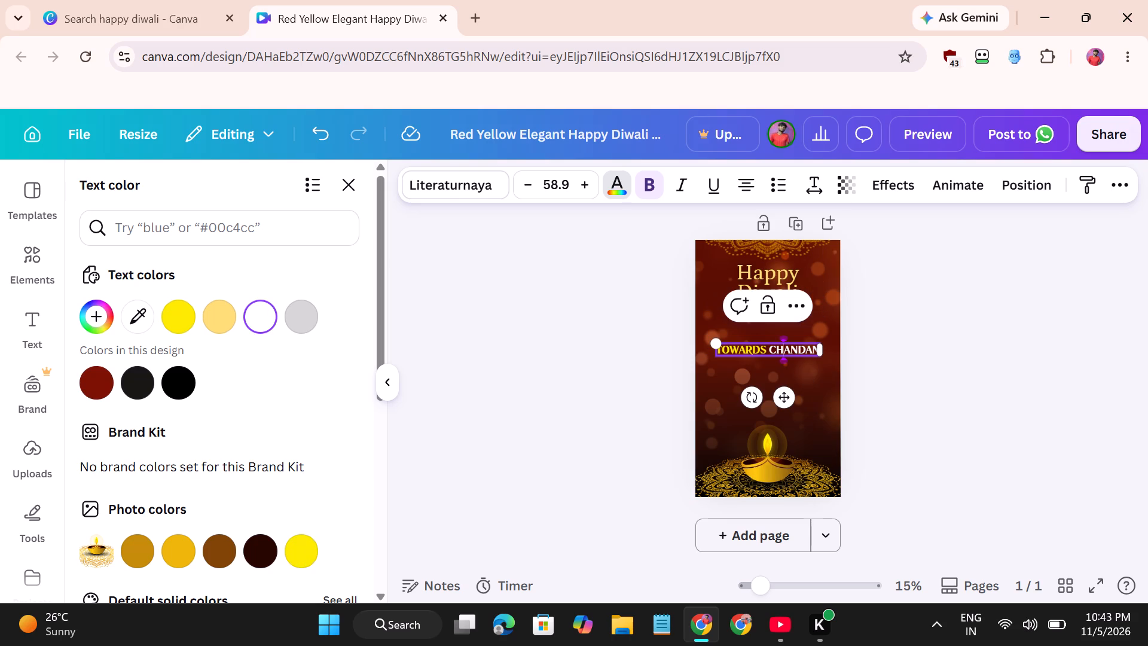
left_click_drag(768, 348, 824, 349)
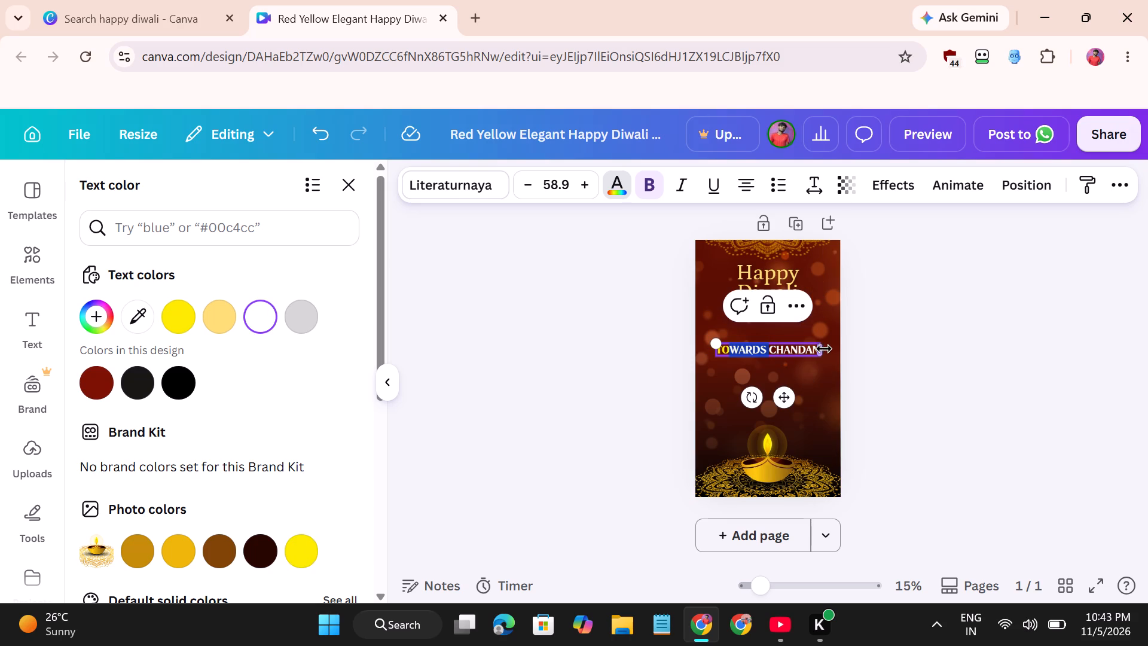
left_click_drag(824, 349, 824, 354)
left_click_drag(824, 354, 814, 350)
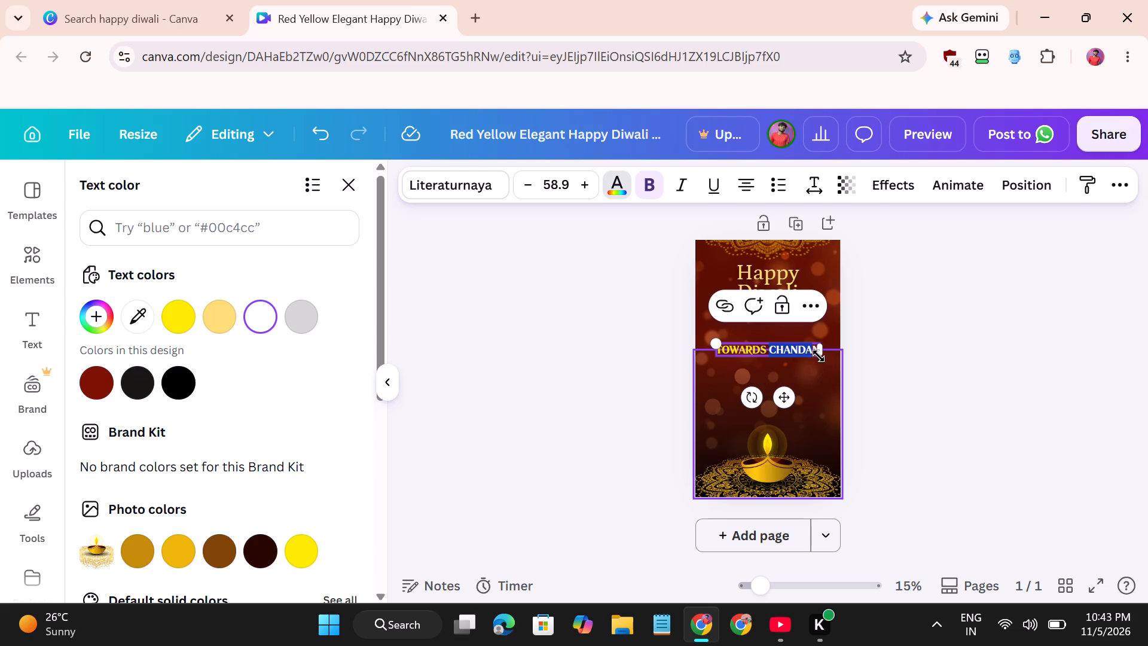
left_click(807, 354)
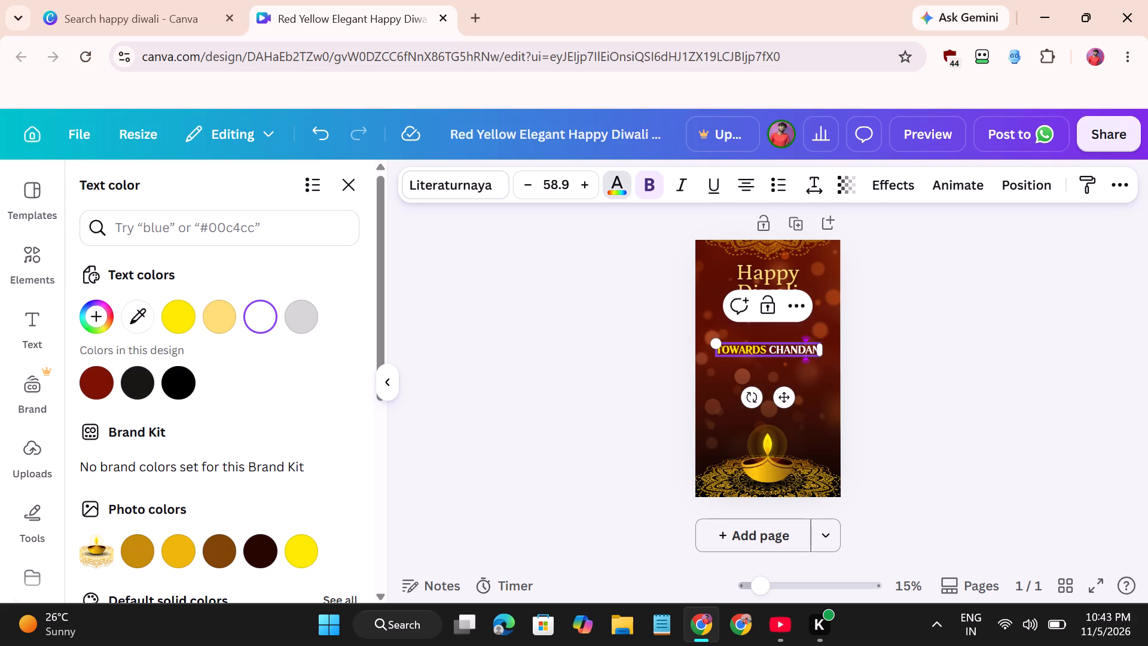
left_click_drag(769, 348, 817, 352)
scroll(252, 476, "down", 1)
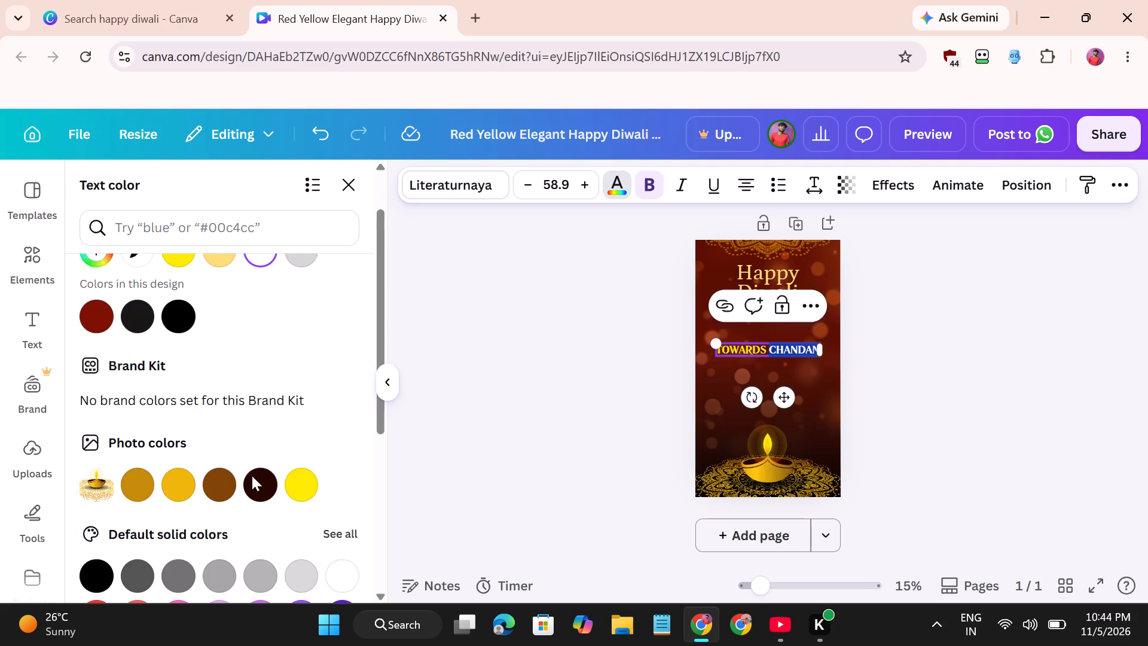
scroll(254, 498, "down", 2)
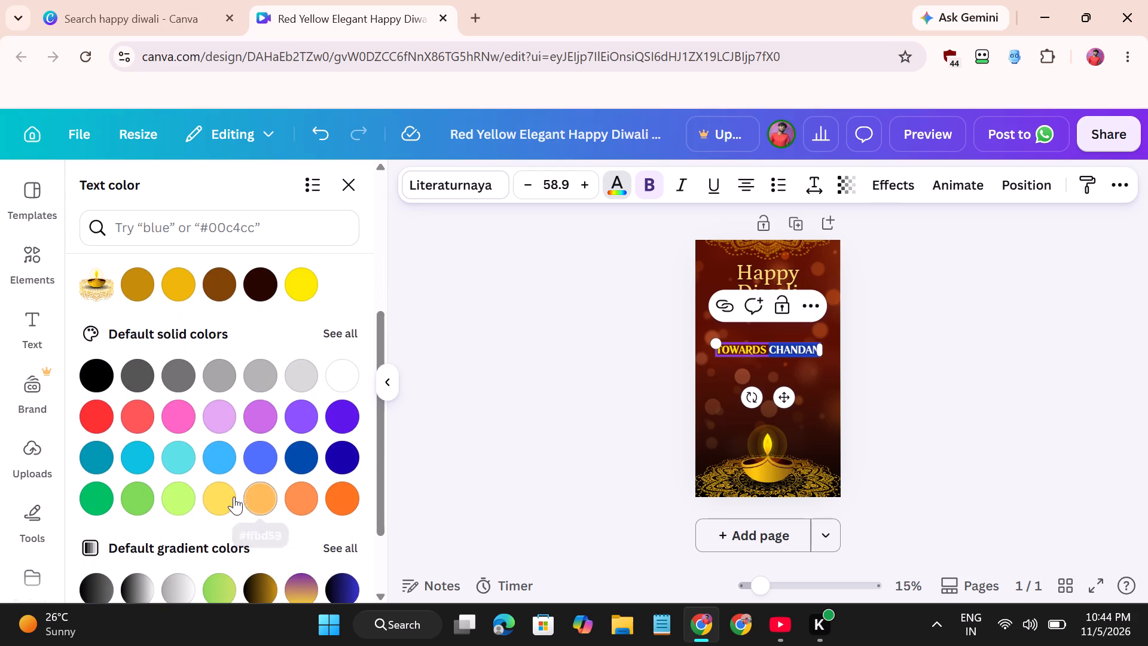
left_click(257, 500)
left_click(725, 383)
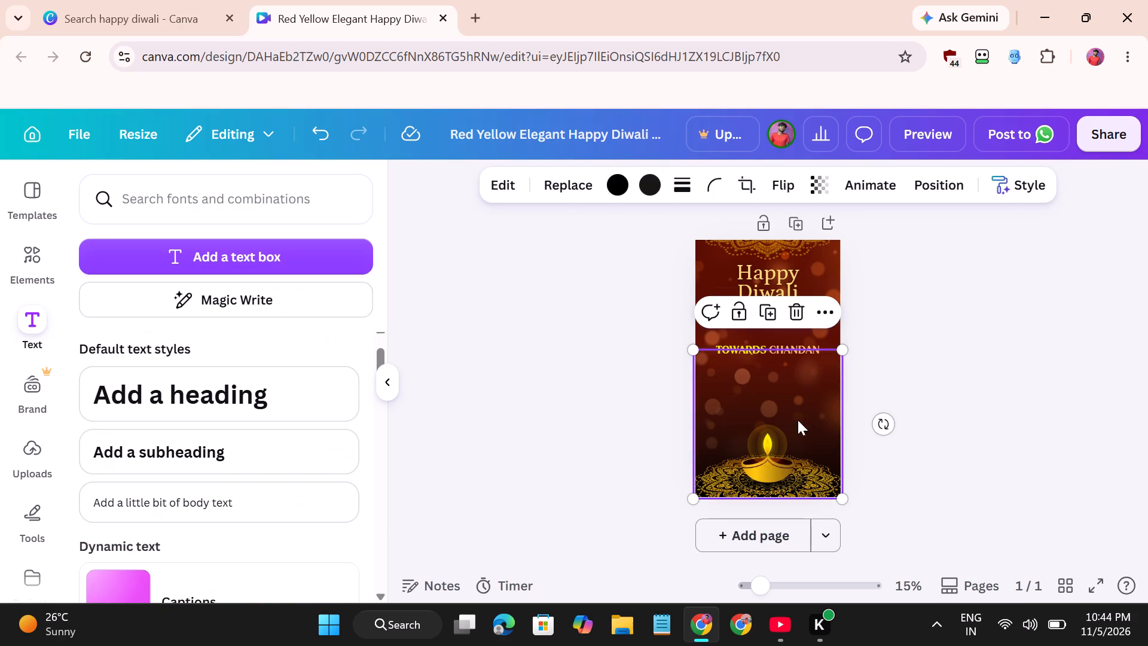
Move the "TOWARDS CHANDAN" subheading down to the centre of the page.
left_click(768, 439)
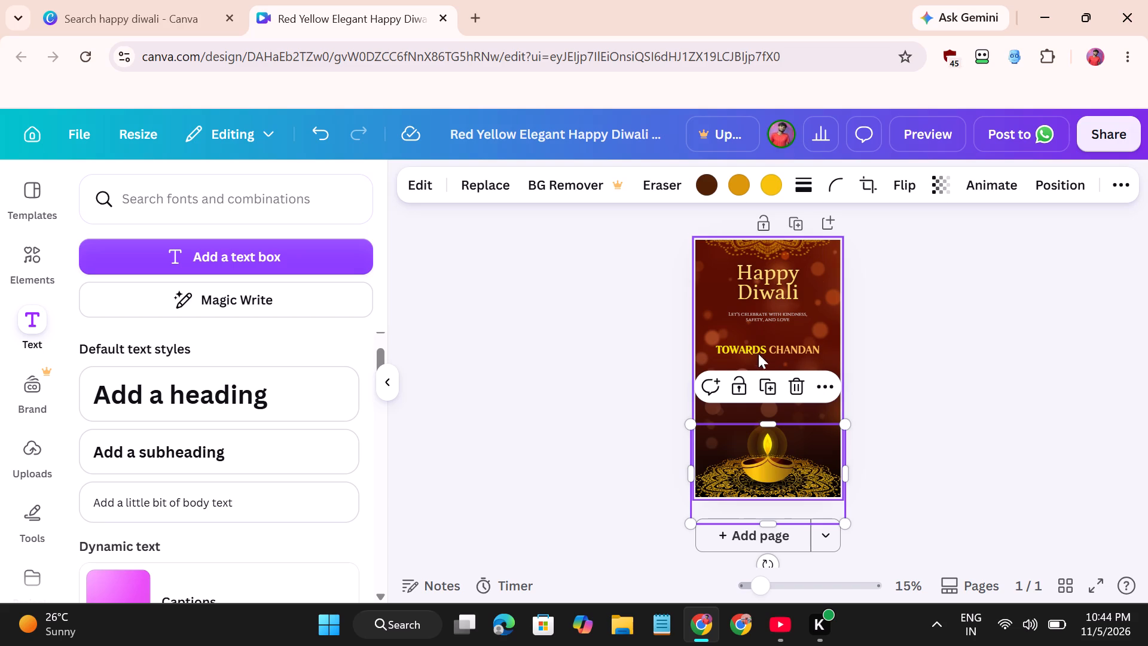
left_click_drag(771, 343, 772, 355)
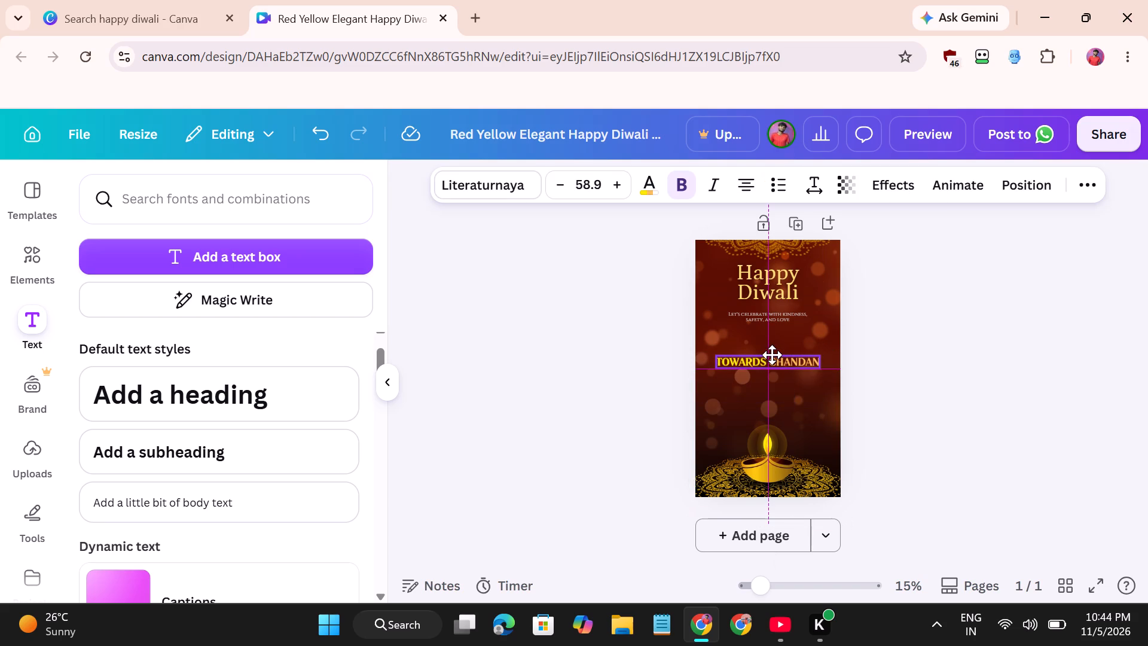
left_click_drag(772, 355, 773, 360)
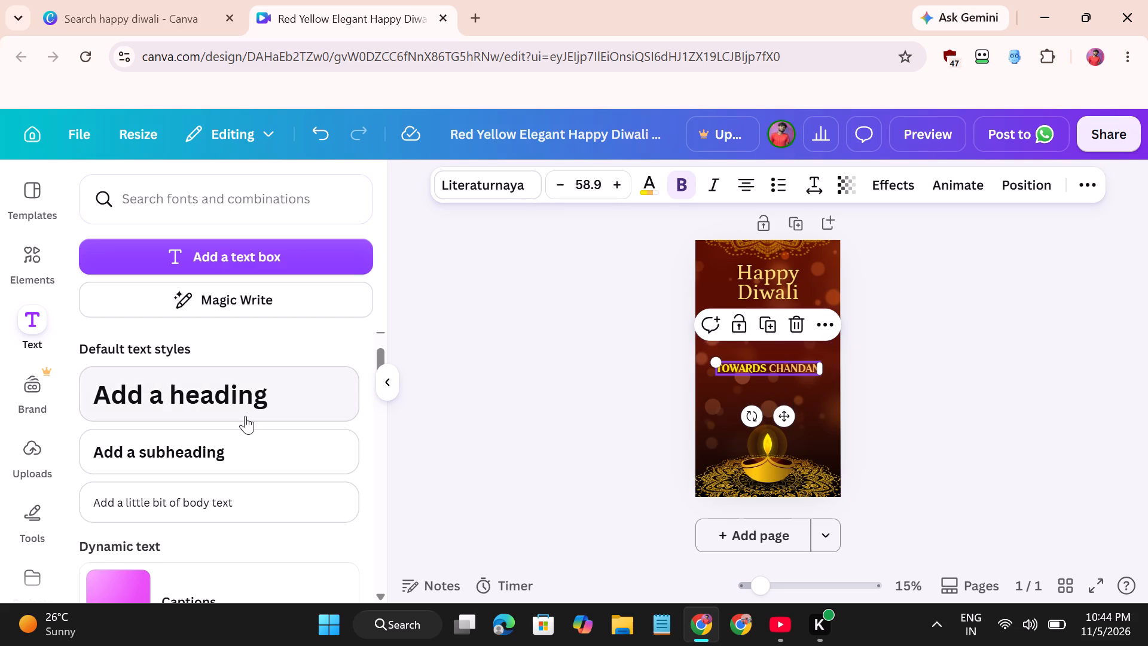
Search the elements library for "diwali quote".
scroll(245, 416, "down", 2)
scroll(245, 416, "up", 1)
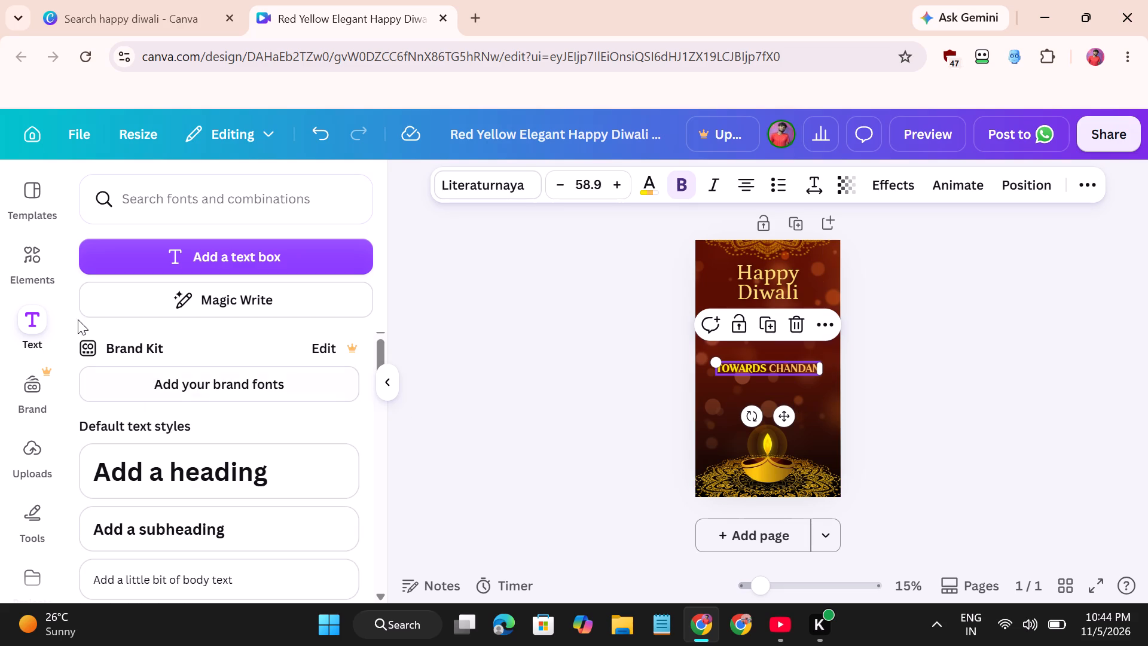
left_click(14, 239)
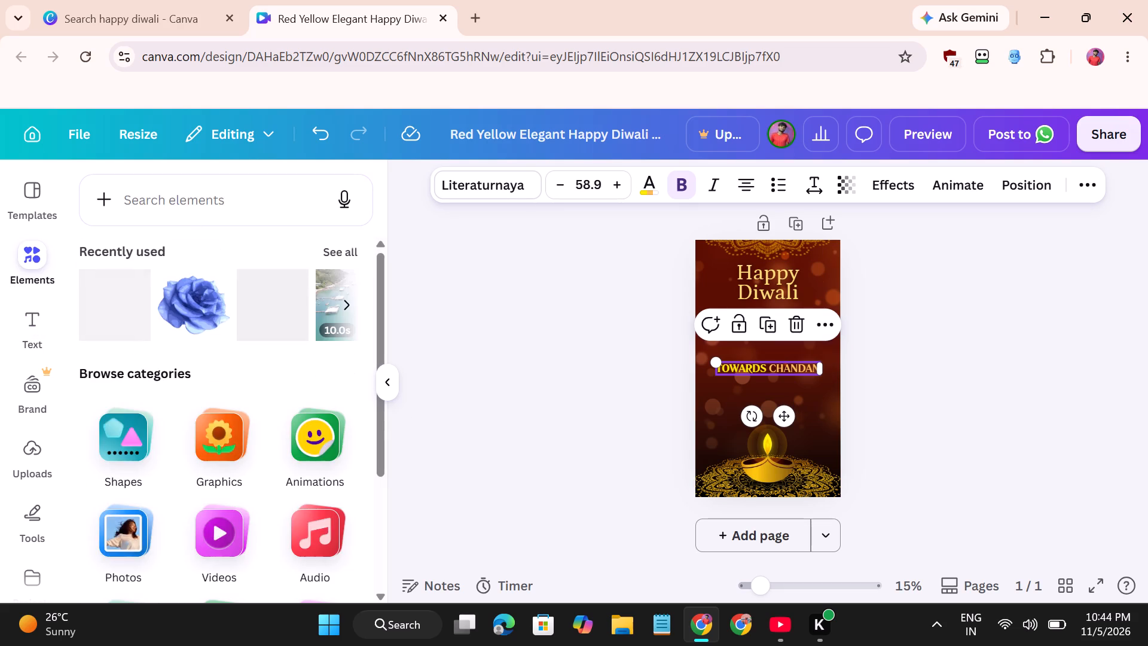
left_click(176, 201)
type("diwali")
key("space")
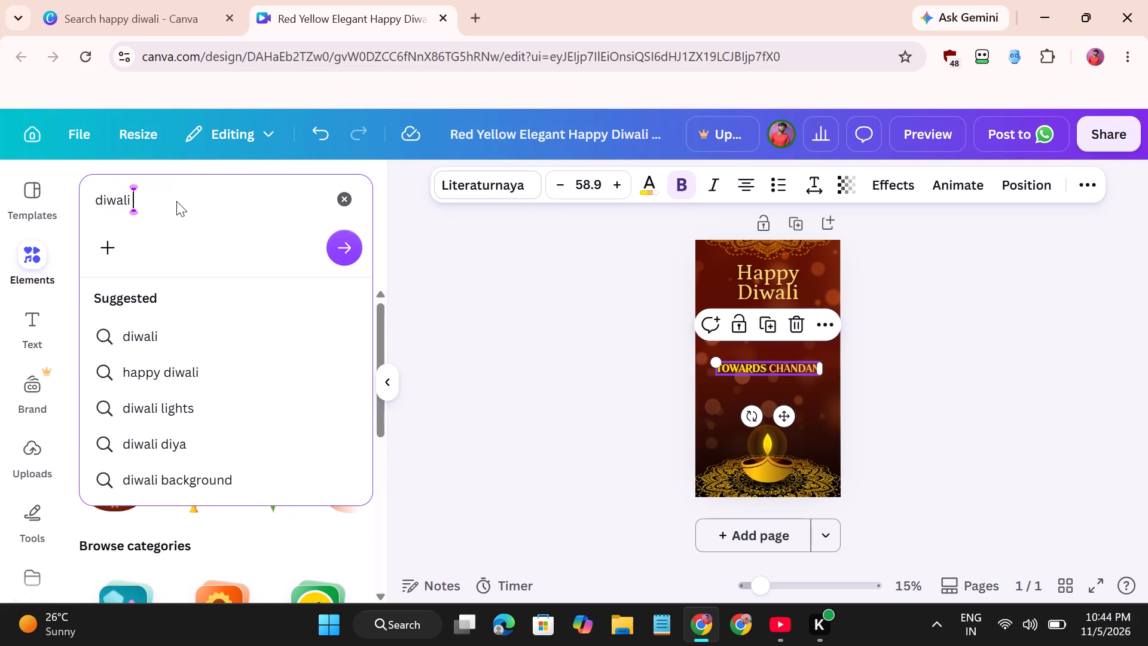
type("quo")
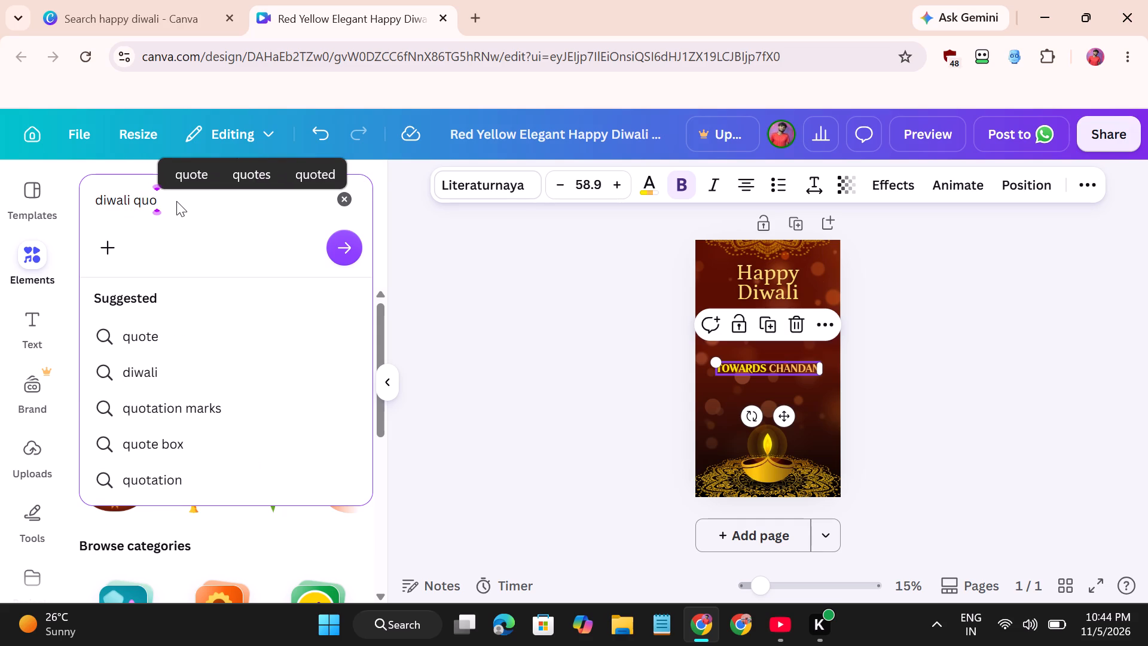
left_click(159, 342)
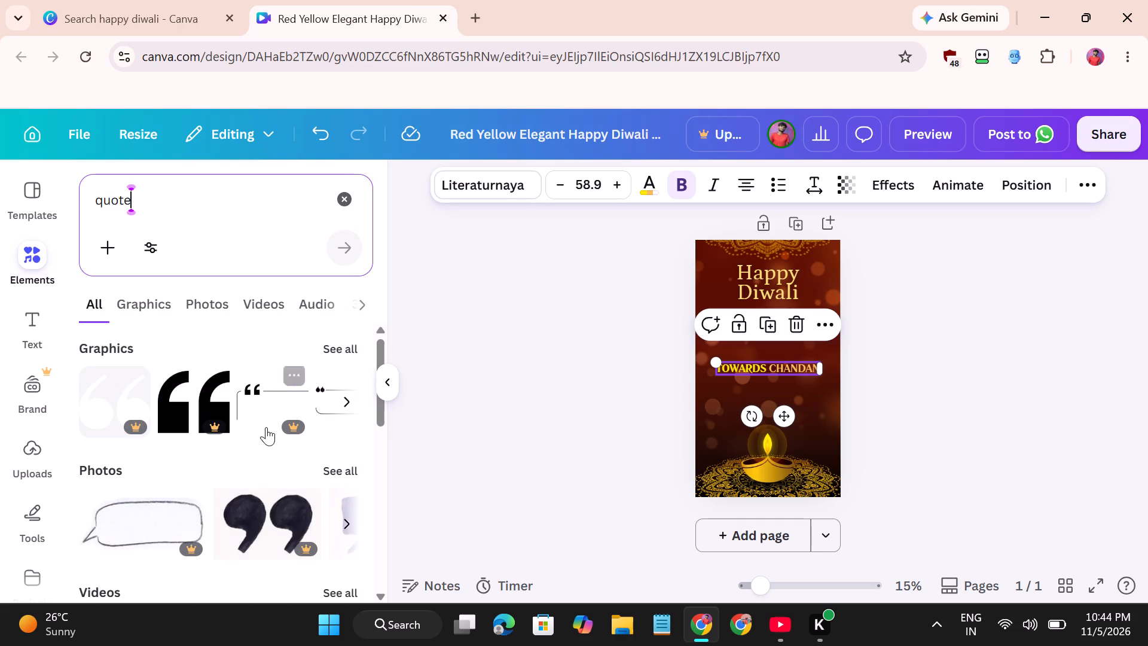
scroll(266, 427, "left", 4)
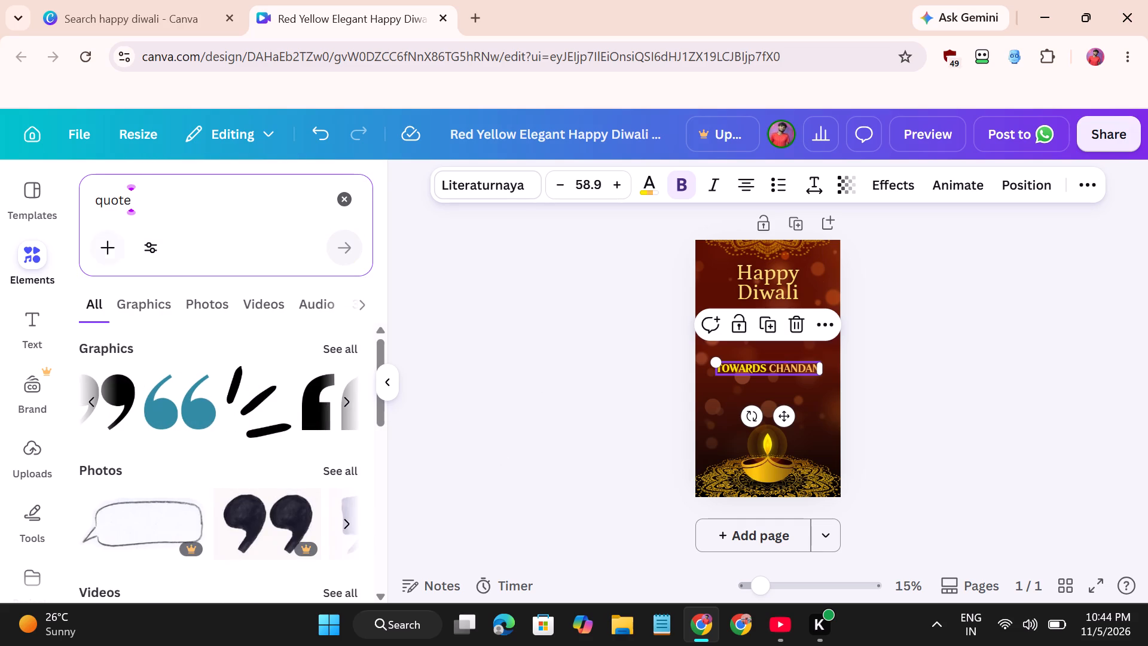
left_click(97, 204)
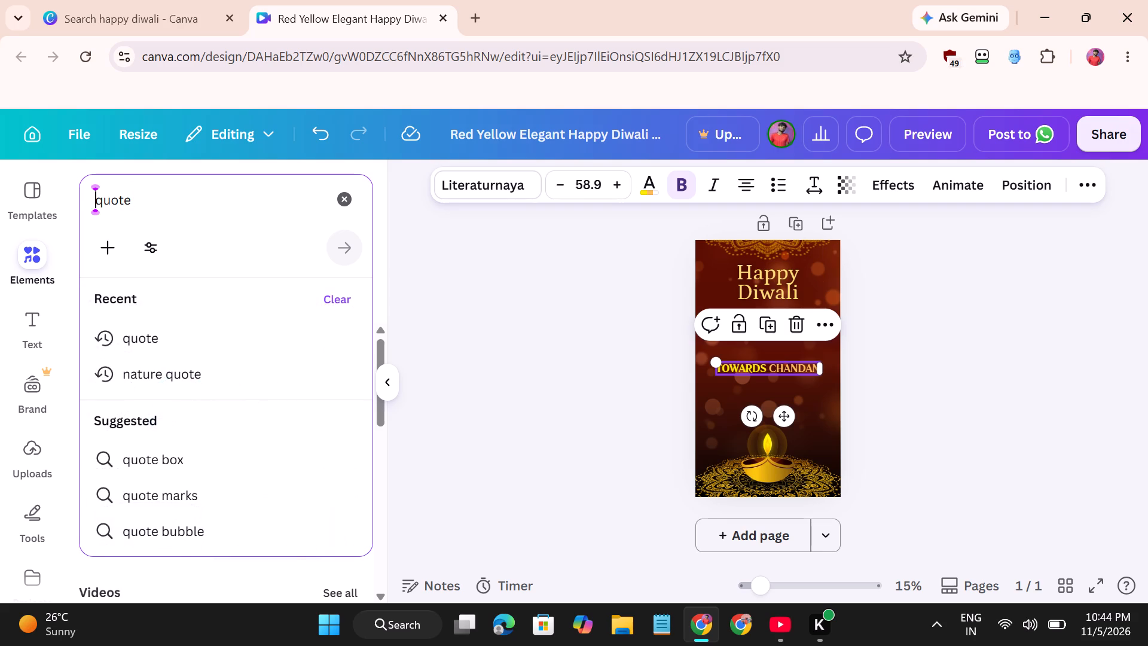
type("diwali")
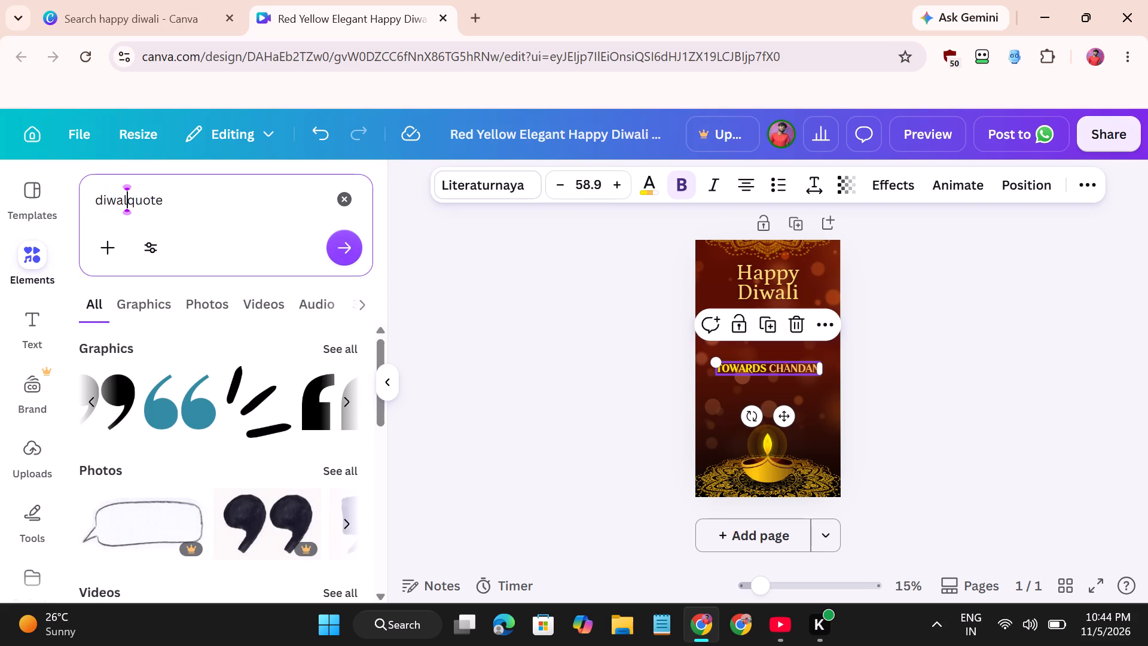
key("space")
key("Return")
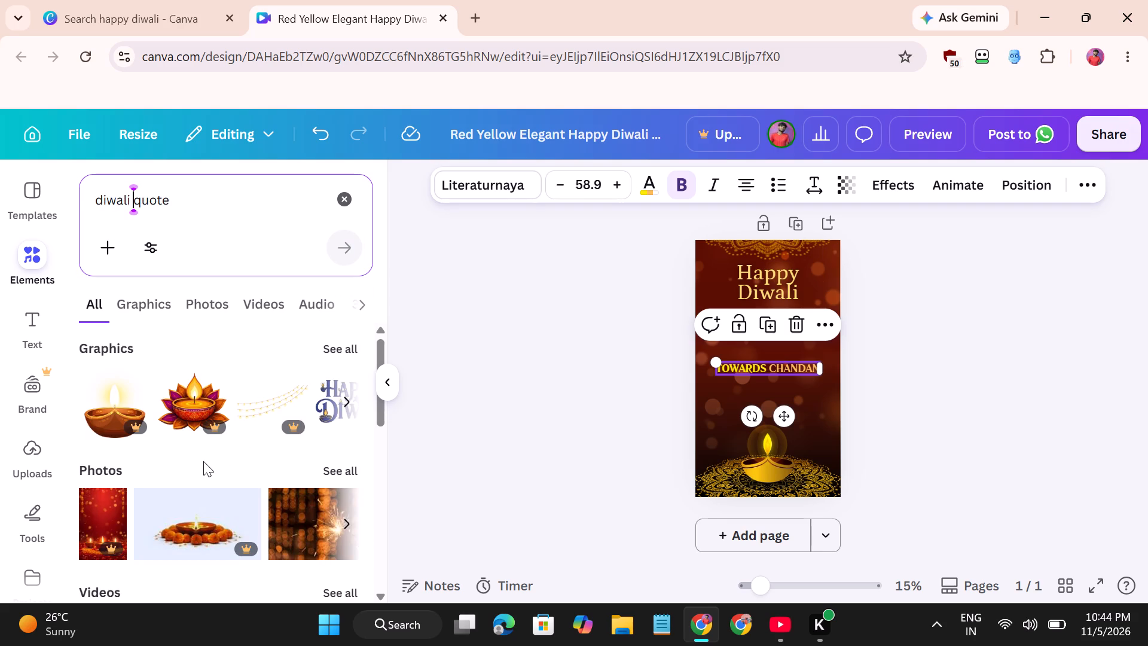
Browse the "diwali quote" results across all element categories, including the 3D items, for a suitable element.
scroll(203, 461, "down", 2)
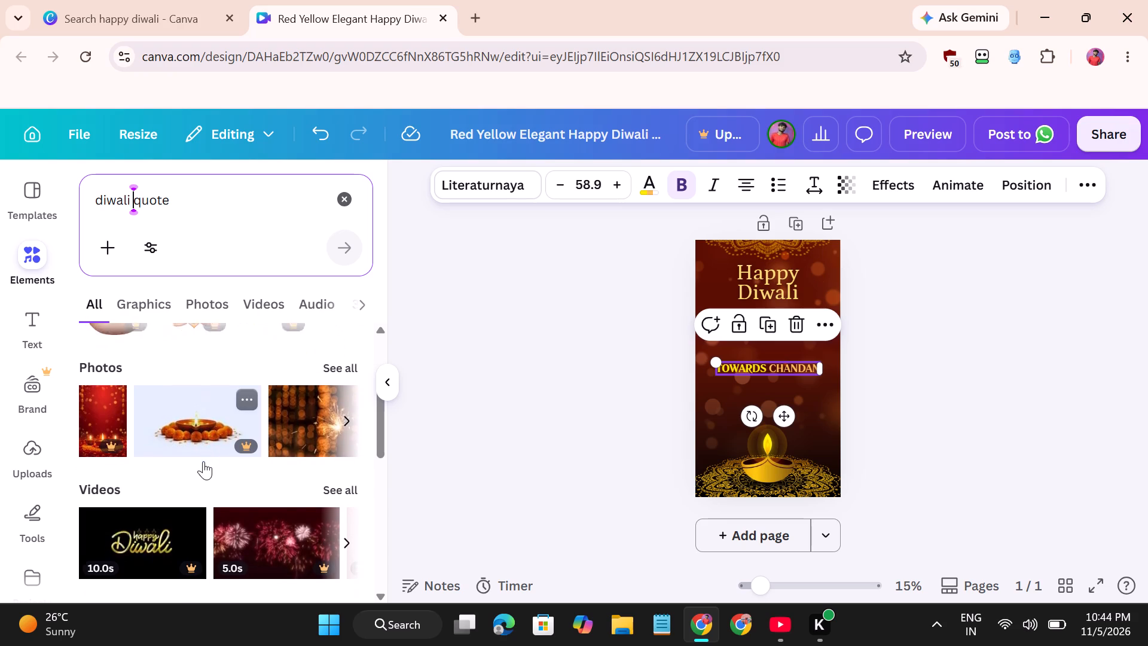
scroll(203, 461, "down", 1)
scroll(268, 469, "down", 3)
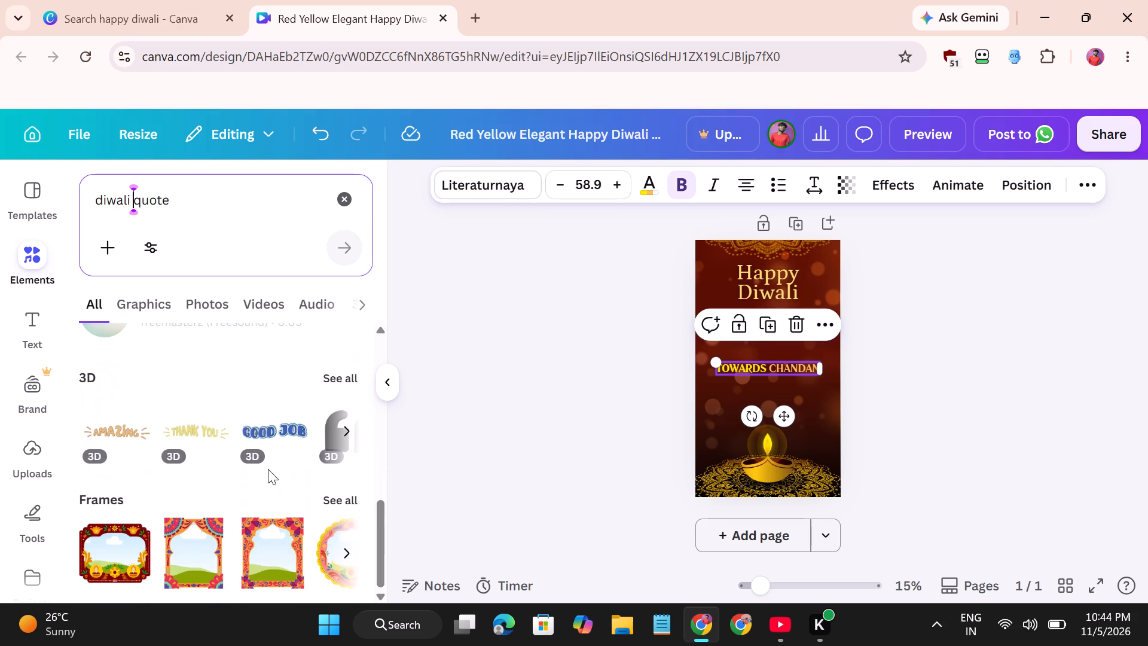
scroll(268, 469, "down", 1)
scroll(282, 449, "left", 4)
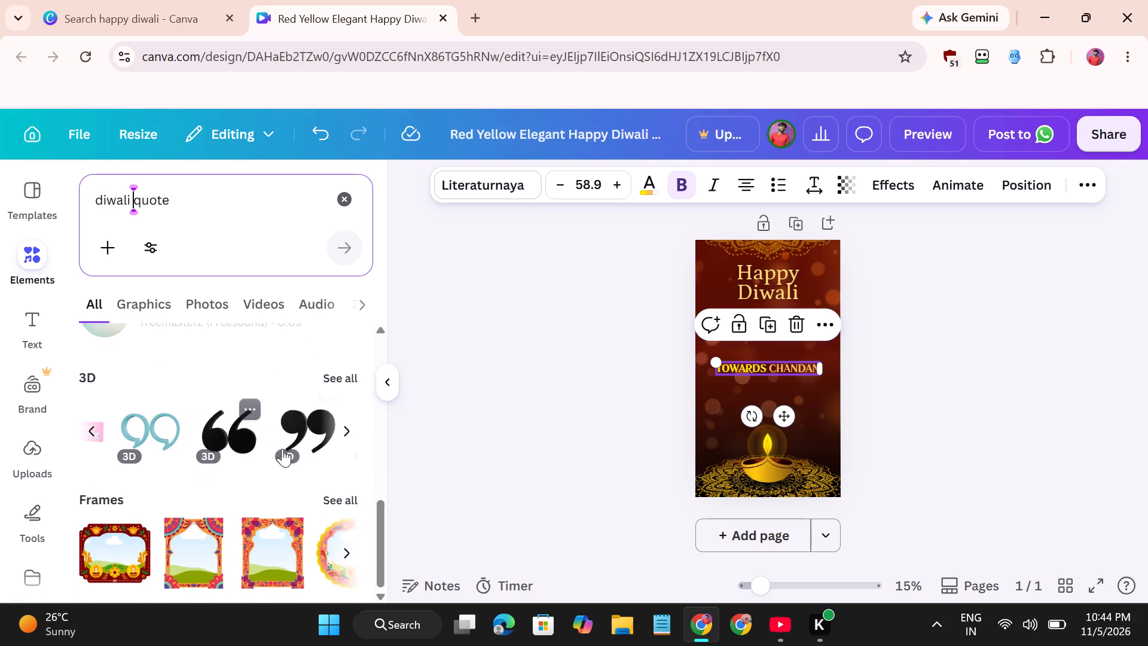
scroll(282, 449, "left", 3)
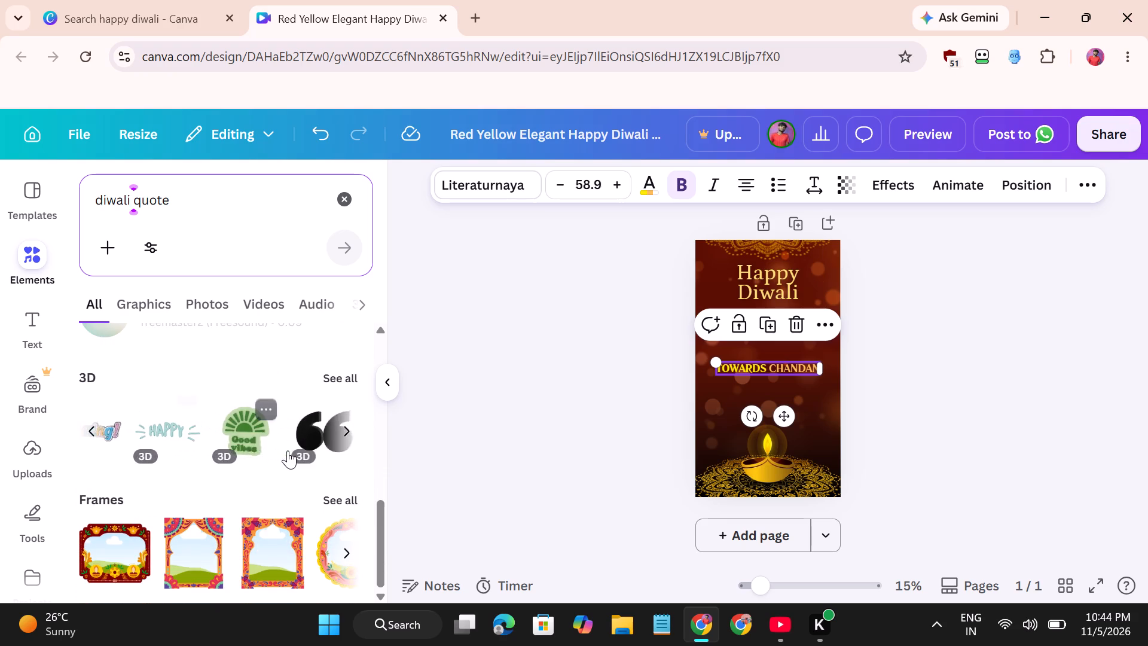
scroll(288, 450, "left", 3)
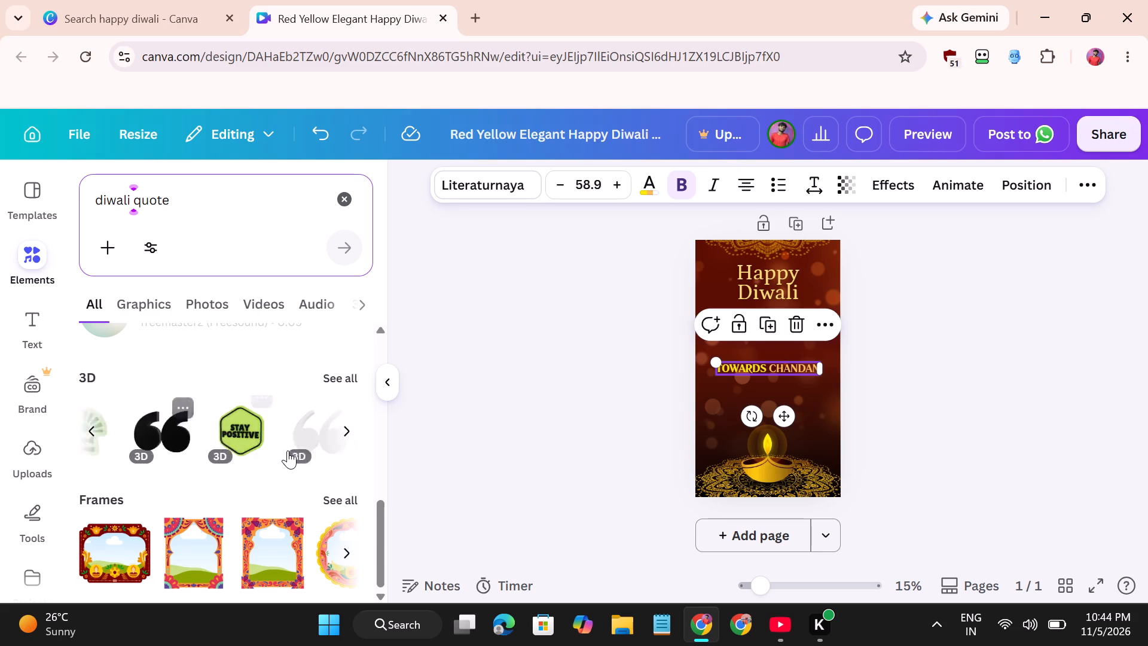
Narrow the results to graphics and place the yellow diya with the red dotted rim over the middle of the page.
left_click(155, 298)
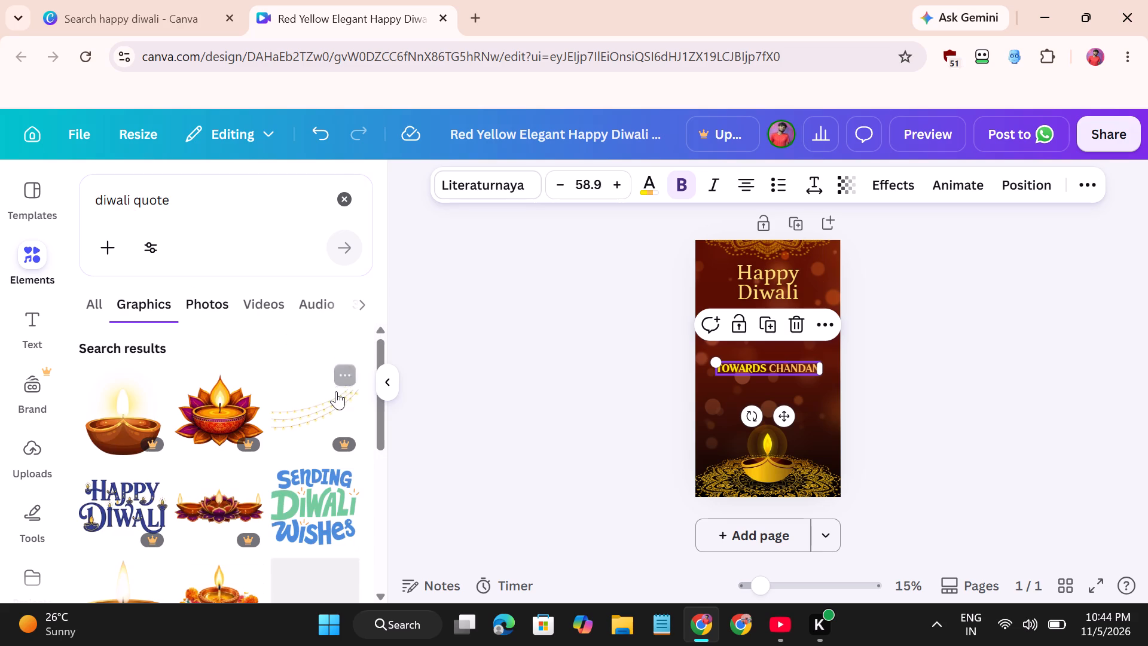
scroll(231, 427, "down", 4)
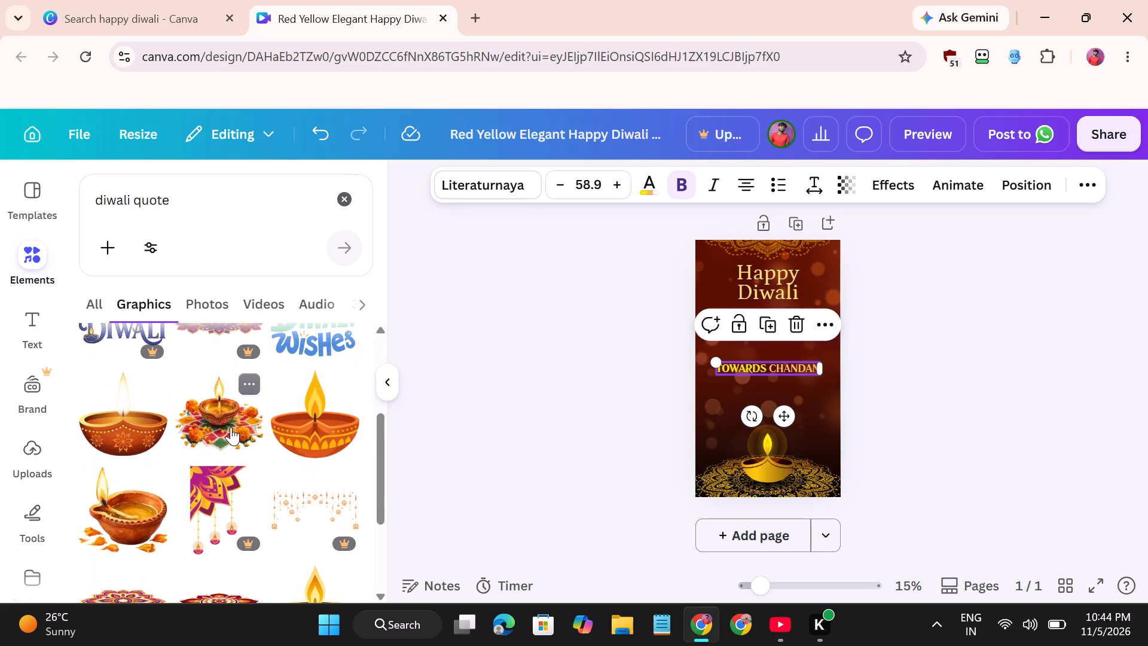
scroll(231, 427, "down", 1)
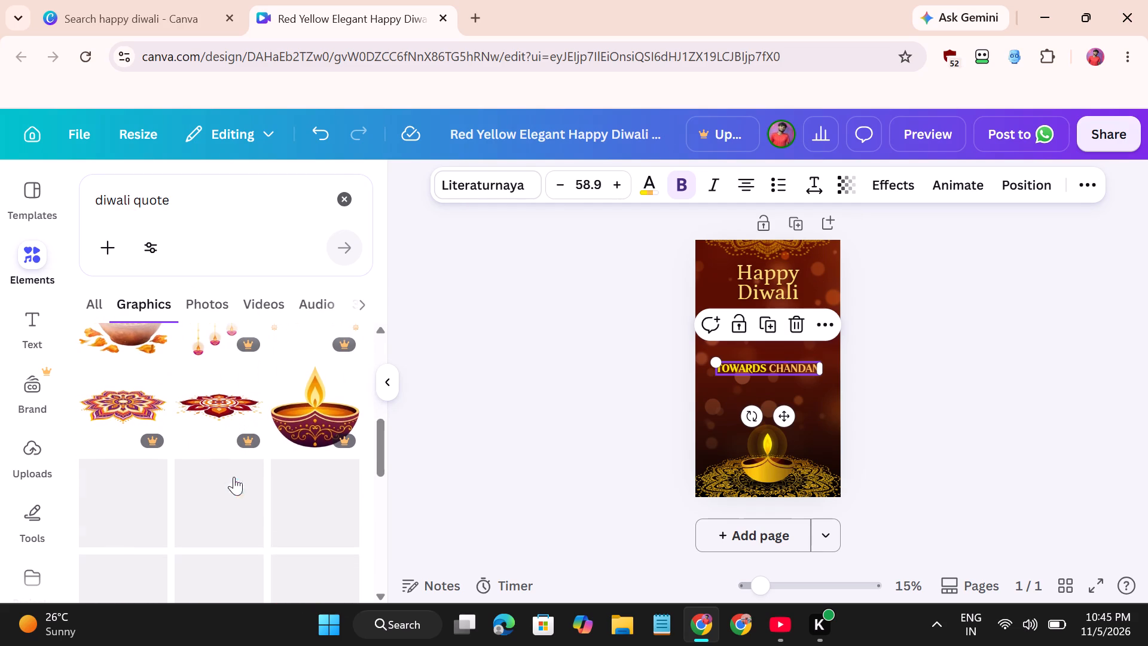
scroll(257, 530, "down", 3)
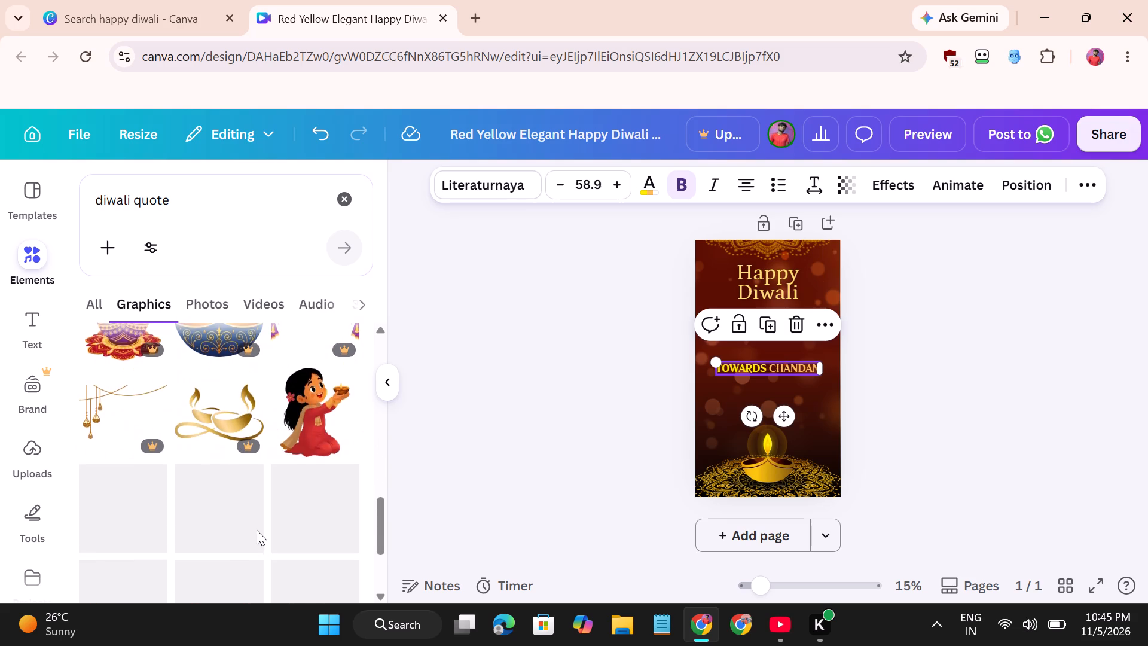
scroll(257, 530, "down", 1)
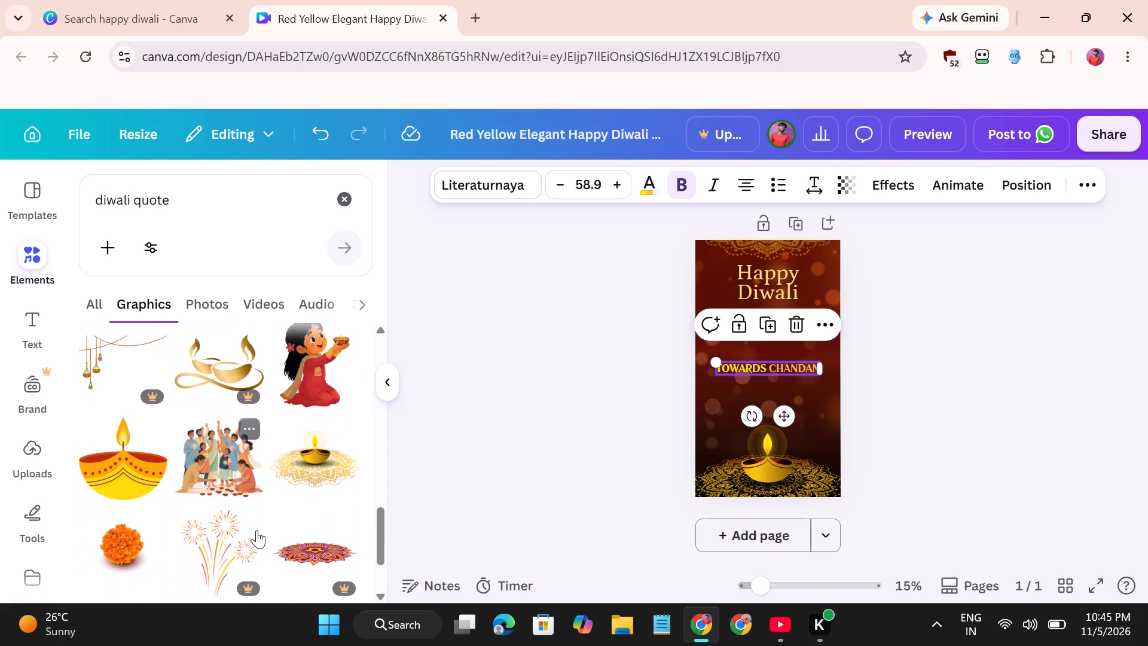
scroll(257, 530, "down", 3)
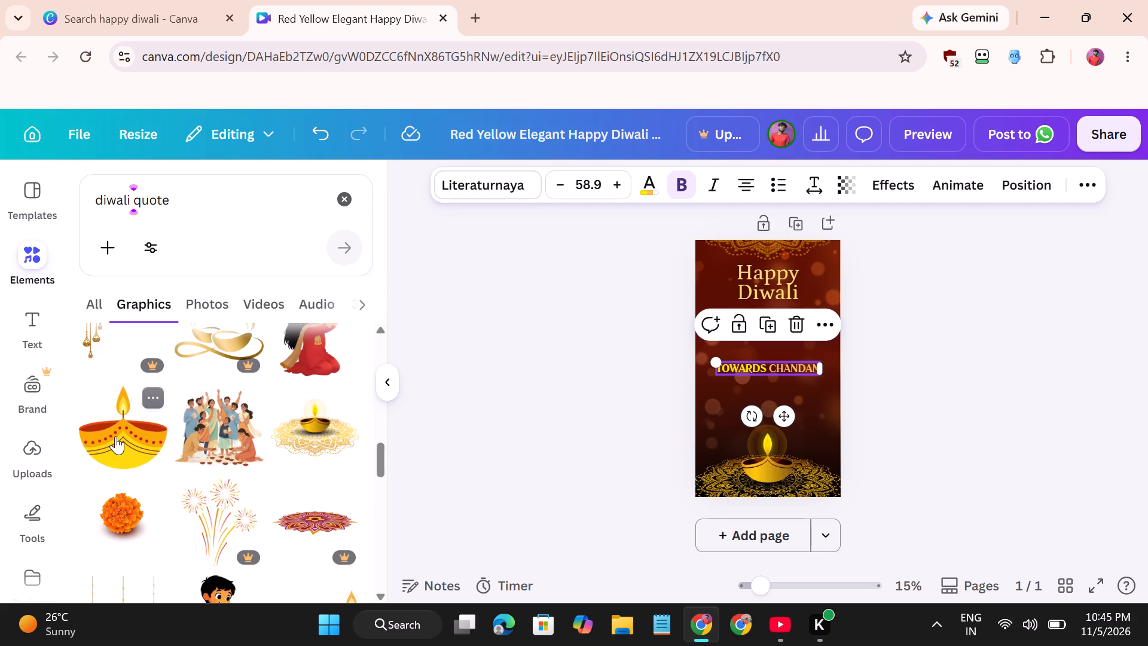
left_click_drag(115, 436, 761, 372)
scroll(585, 419, "right", 1)
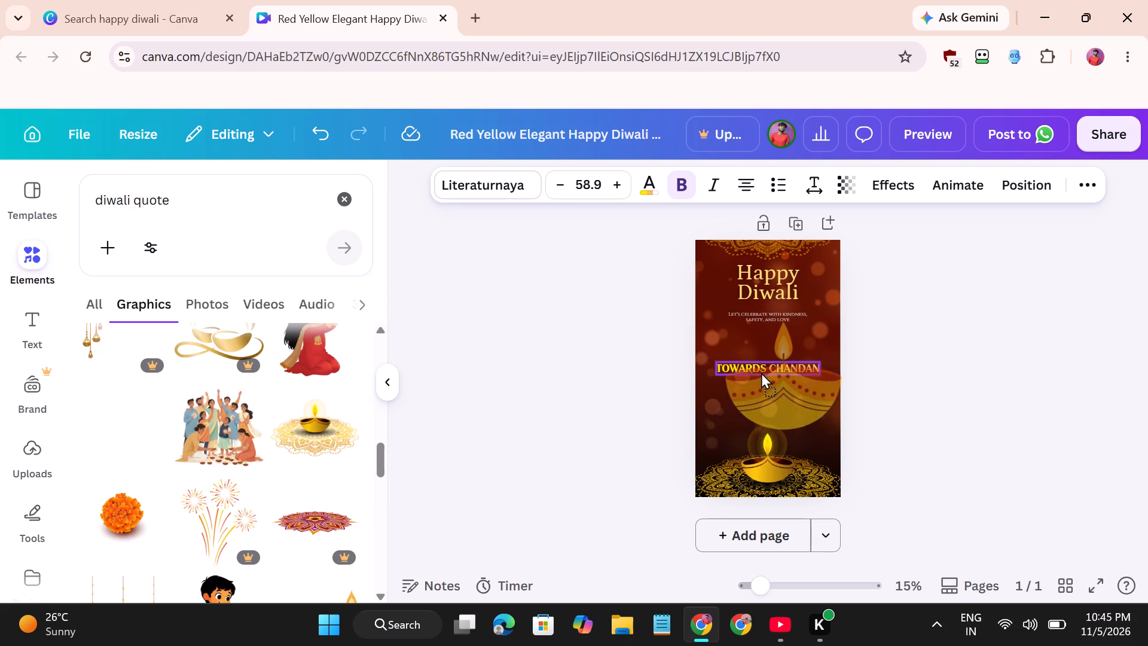
left_click_drag(761, 372, 740, 339)
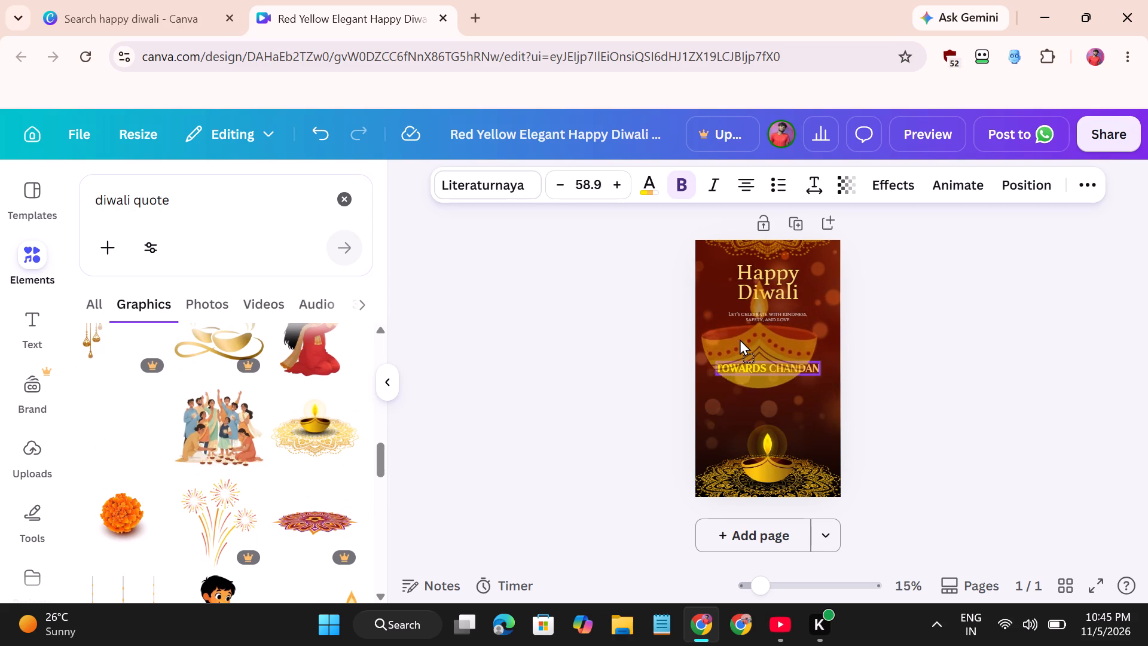
left_click_drag(740, 339, 735, 357)
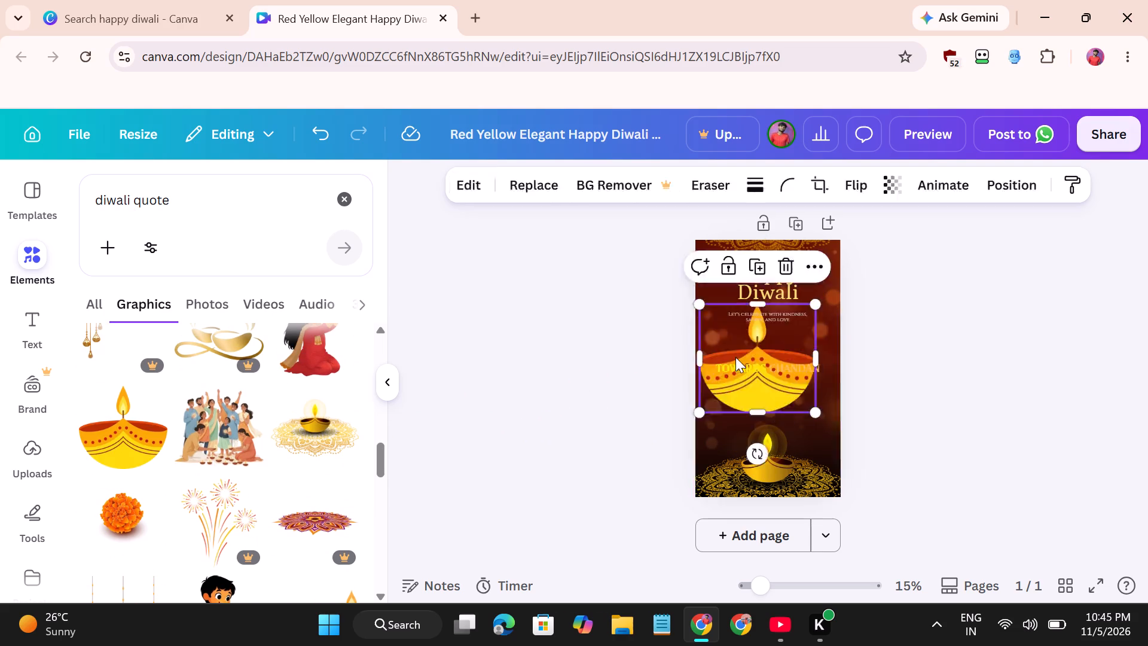
Shrink the added diya graphic to a small icon and centre it between the tagline and the "TOWARDS CHANDAN" subheading.
left_click_drag(816, 412, 790, 393)
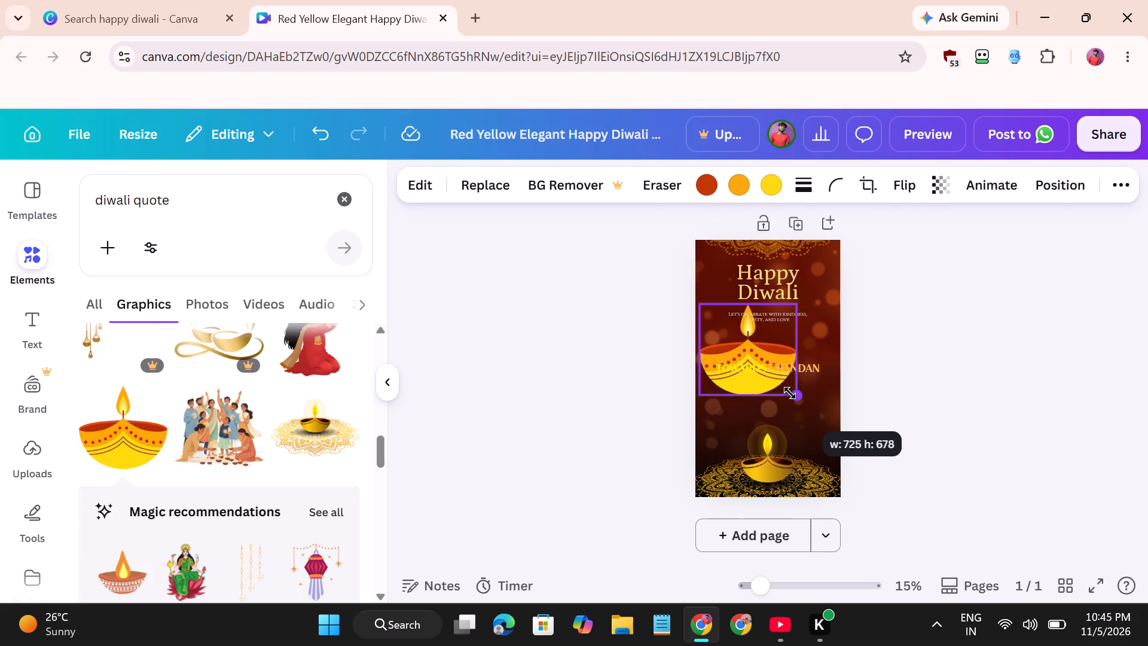
left_click_drag(790, 393, 729, 343)
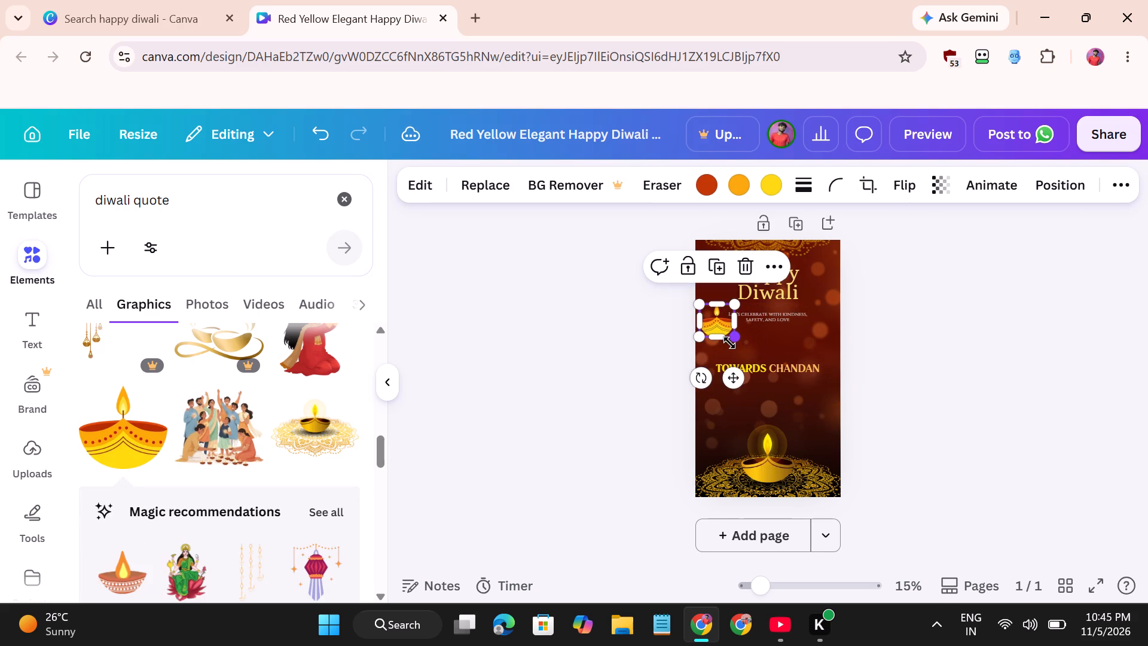
left_click_drag(735, 375, 734, 392)
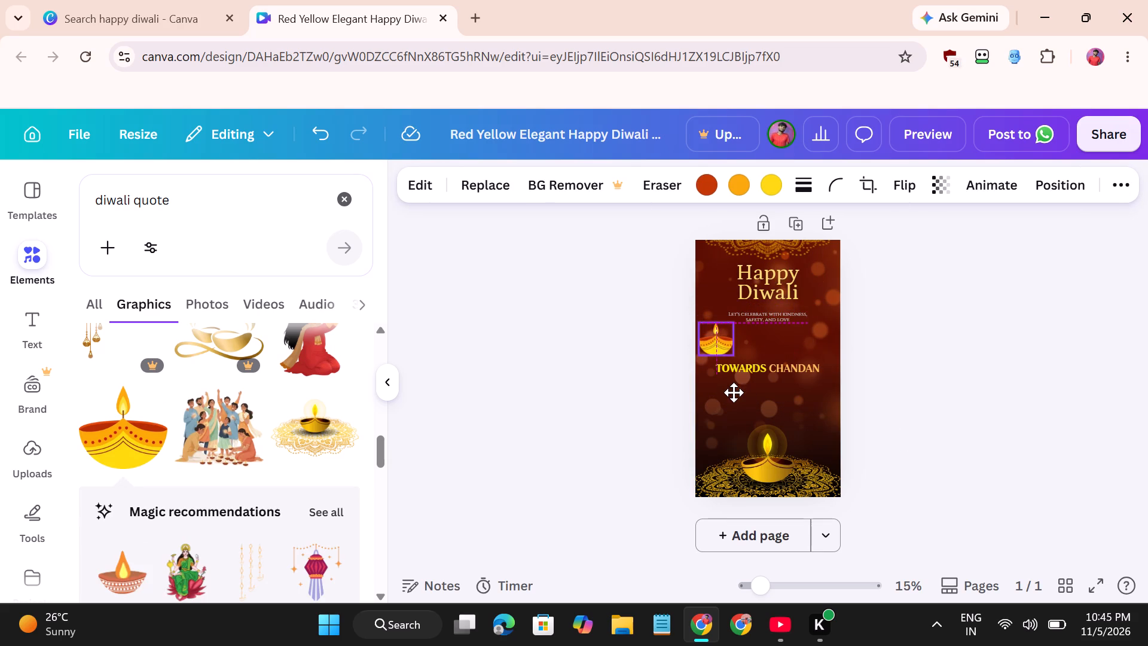
left_click_drag(734, 392, 785, 394)
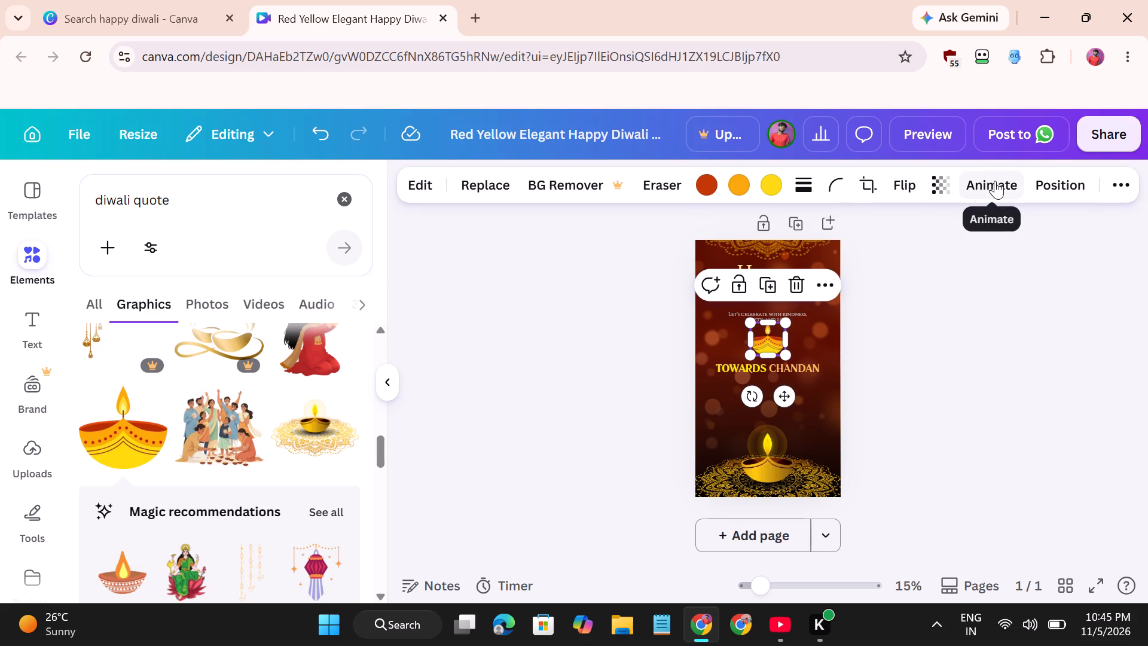
Apply the Old TV animation to the small diya graphic, on both enter and exit.
left_click(995, 181)
scroll(233, 406, "down", 1)
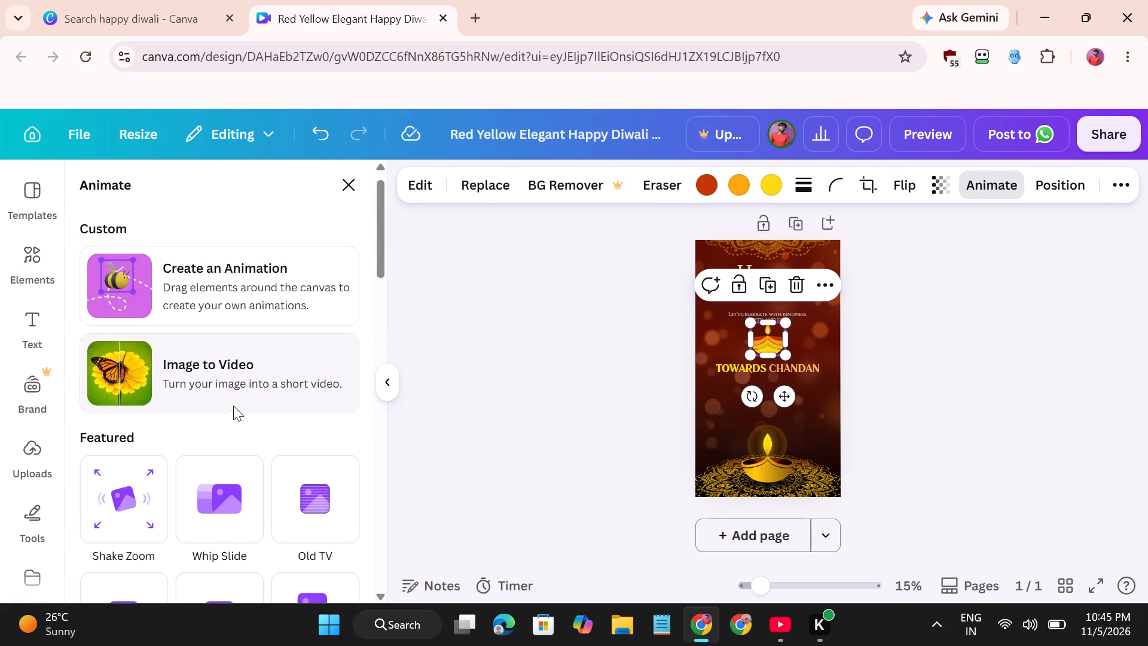
scroll(233, 406, "down", 1)
left_click(224, 361)
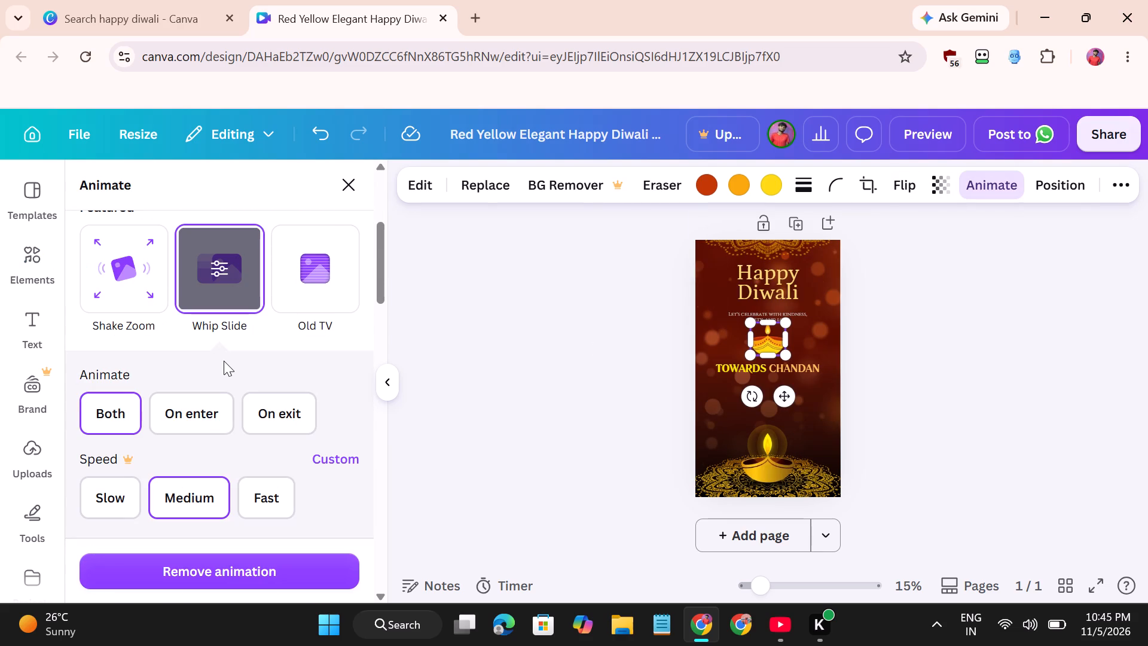
left_click(295, 284)
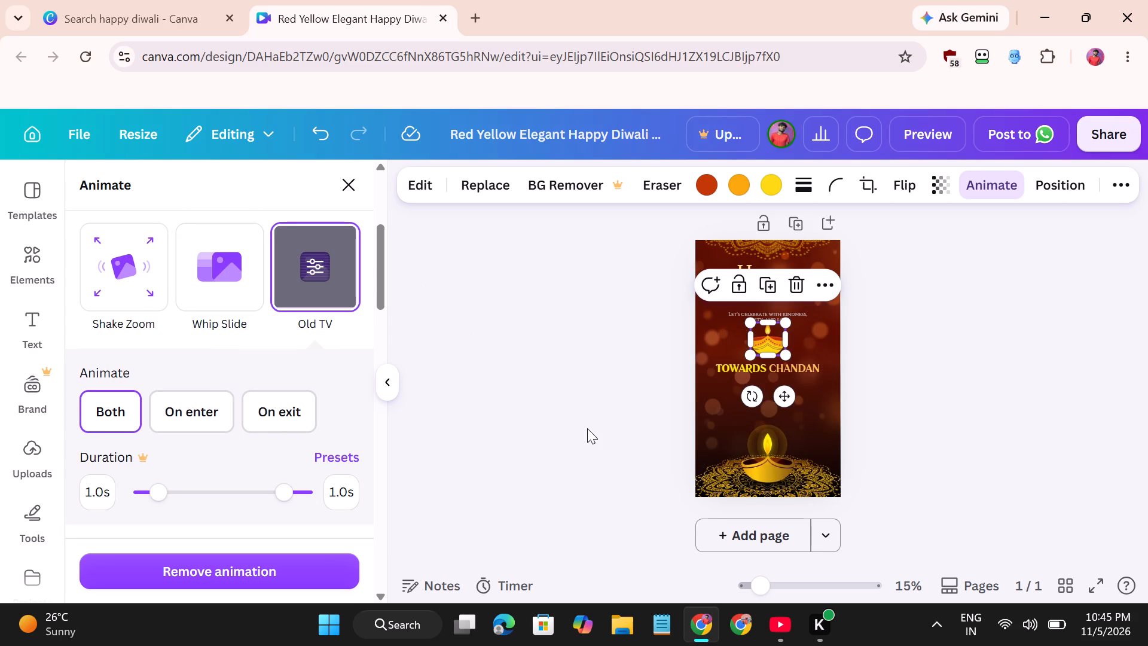
scroll(230, 340, "up", 4)
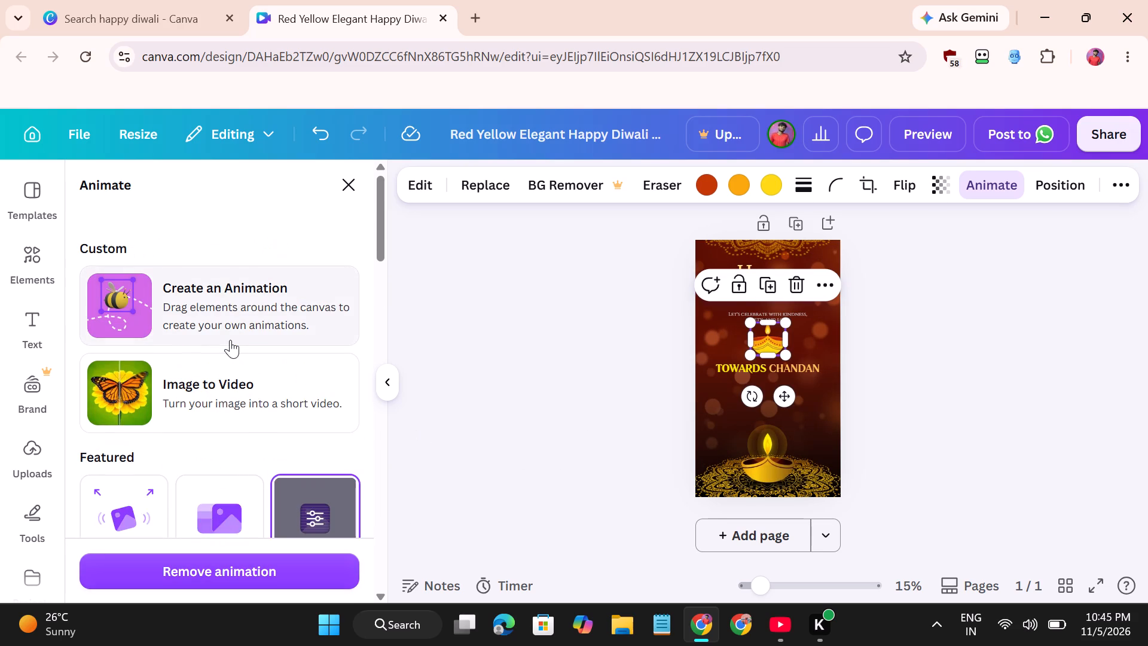
left_click(564, 445)
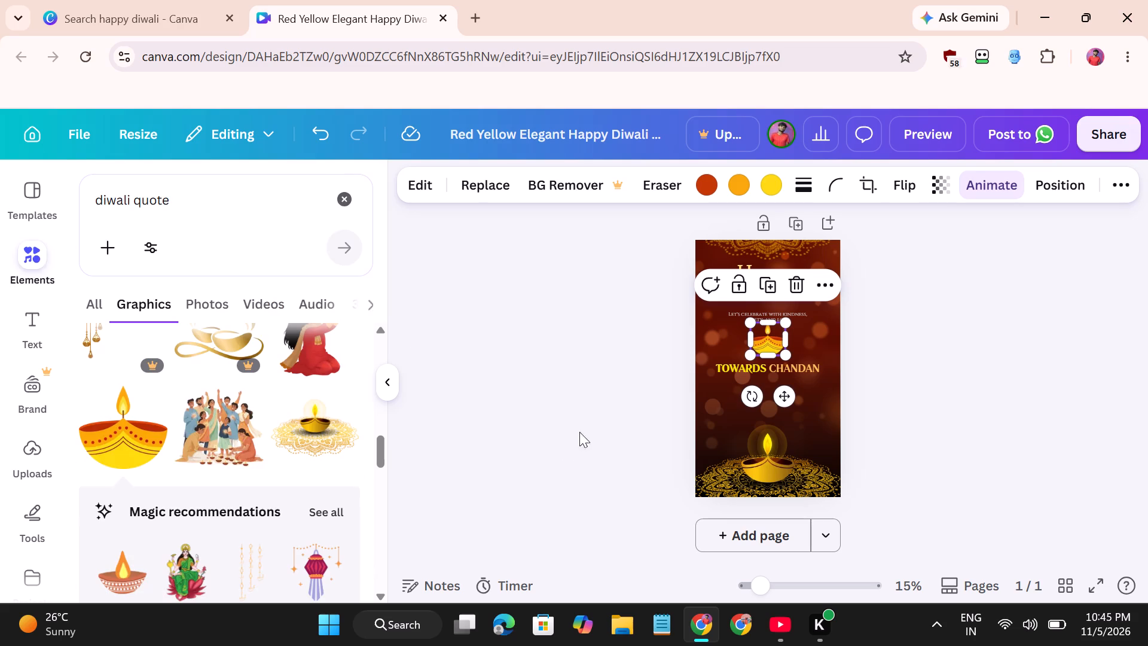
Add the graphic of the kneeling girl in red holding a diya and shrink it into the page's bottom-left corner.
scroll(233, 423, "up", 1)
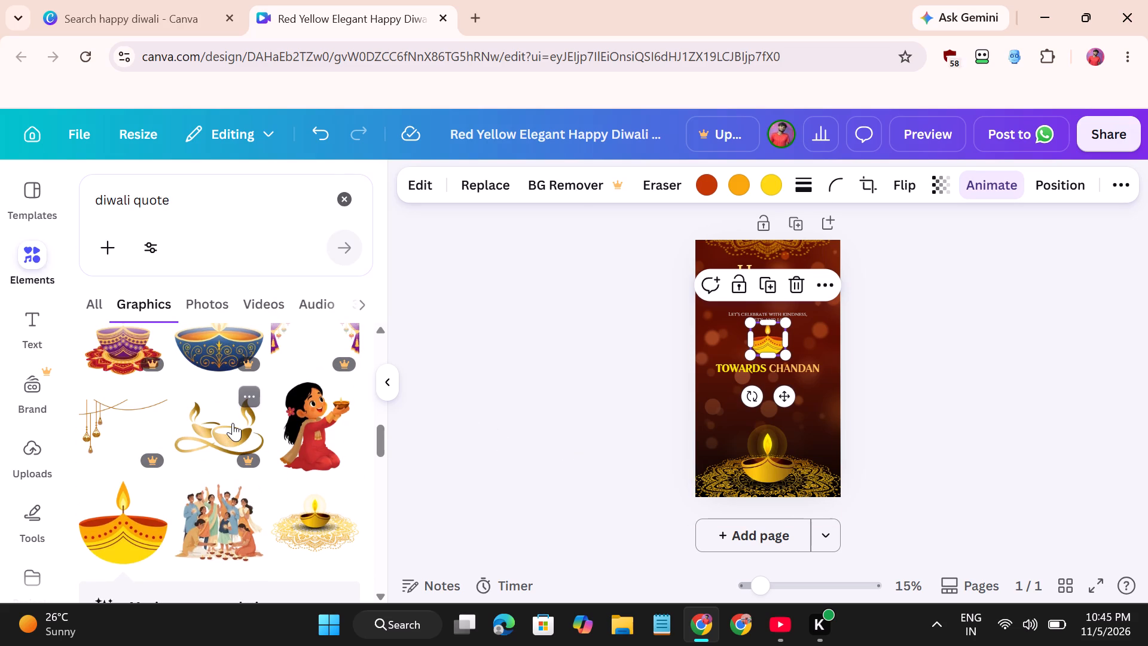
scroll(233, 423, "up", 1)
left_click_drag(315, 432, 435, 458)
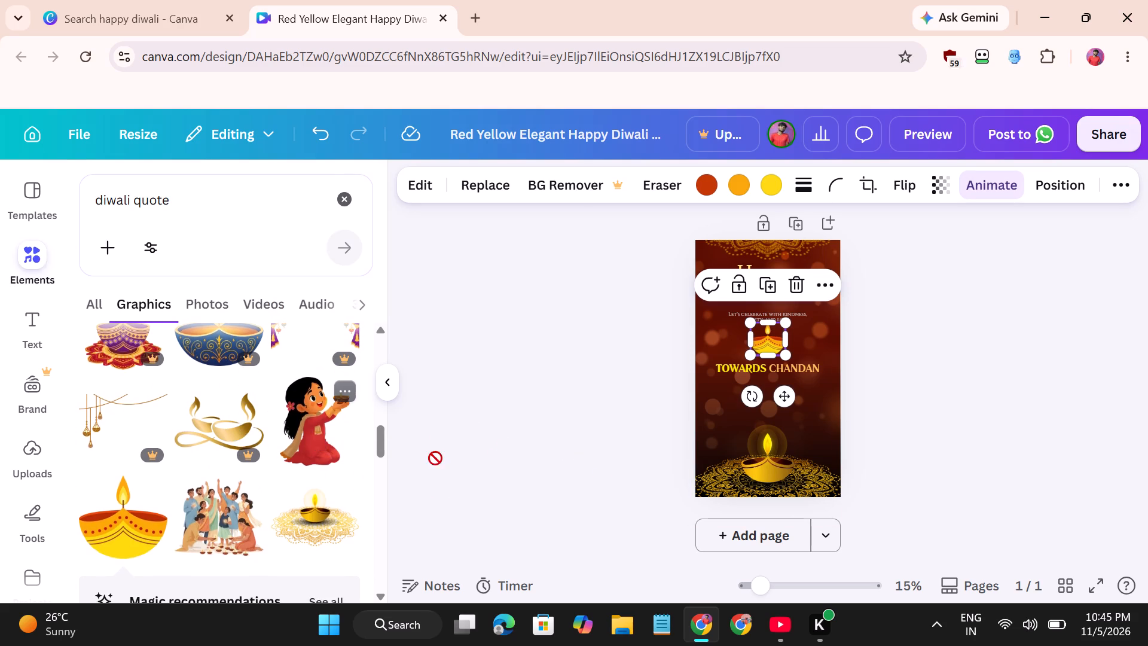
left_click_drag(435, 458, 690, 431)
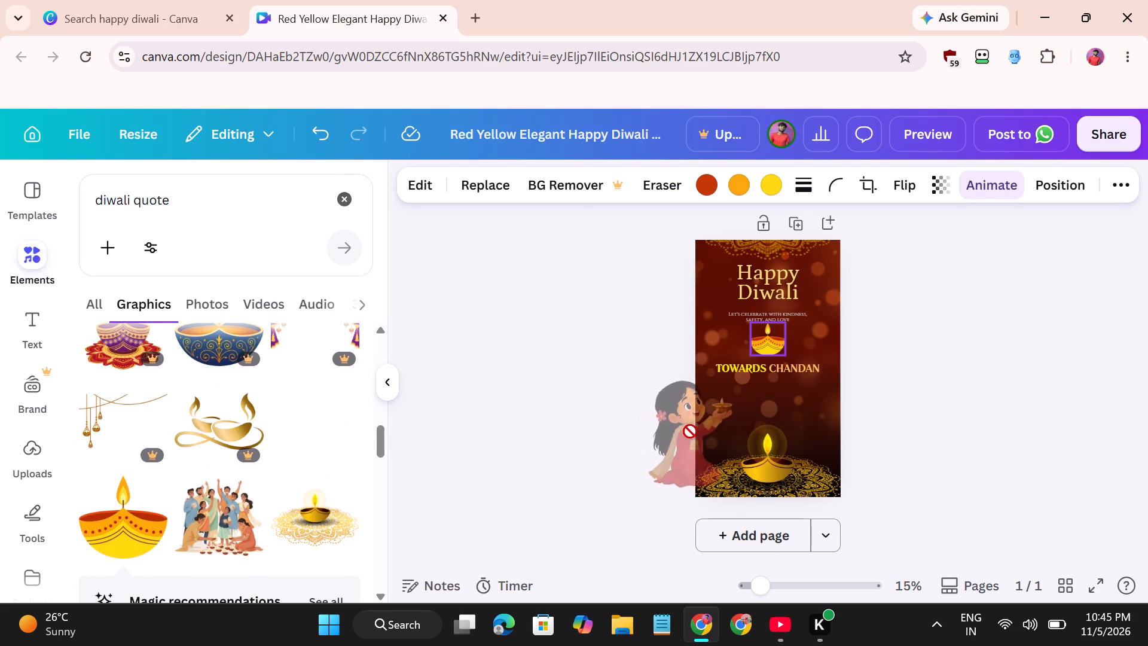
left_click_drag(690, 431, 754, 397)
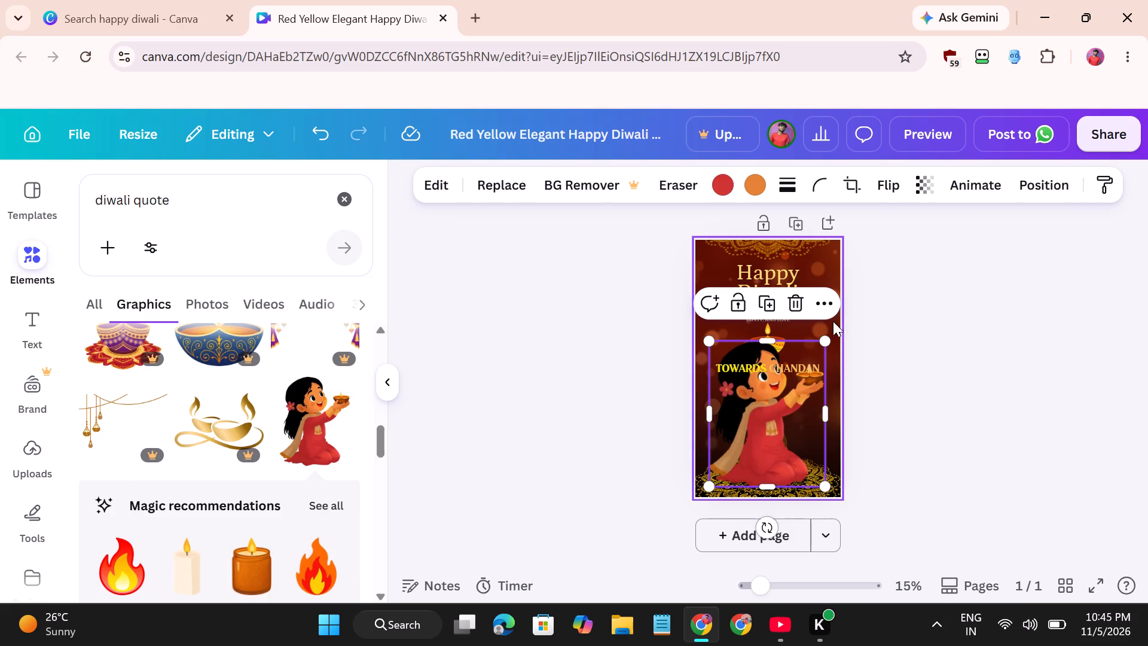
left_click_drag(826, 345, 743, 416)
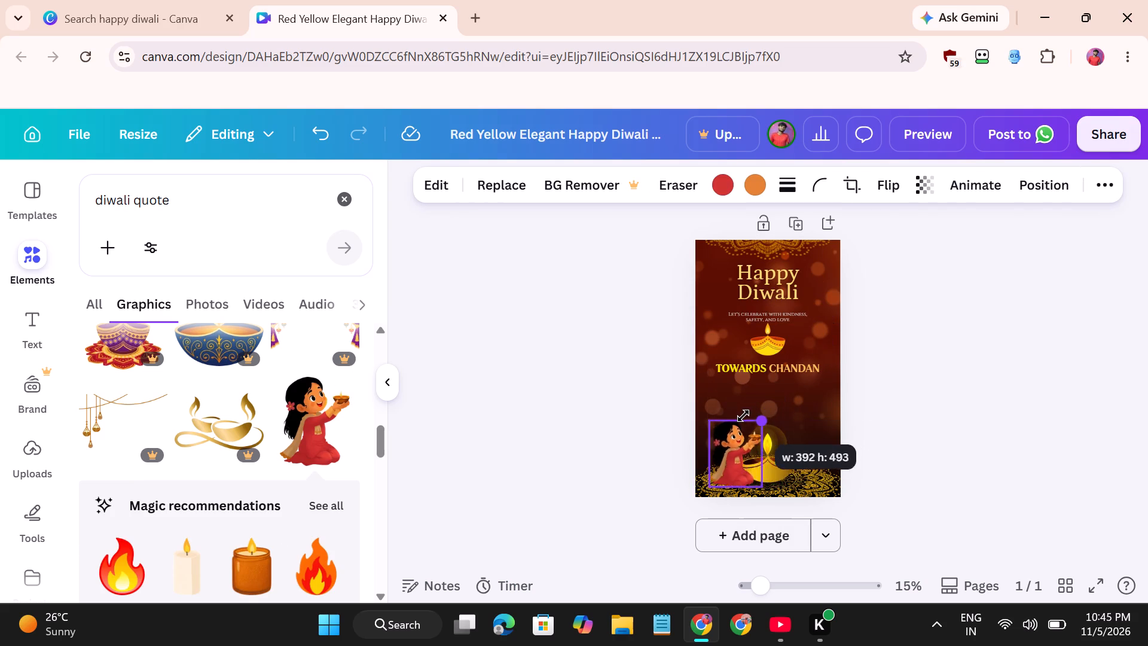
left_click_drag(743, 416, 746, 431)
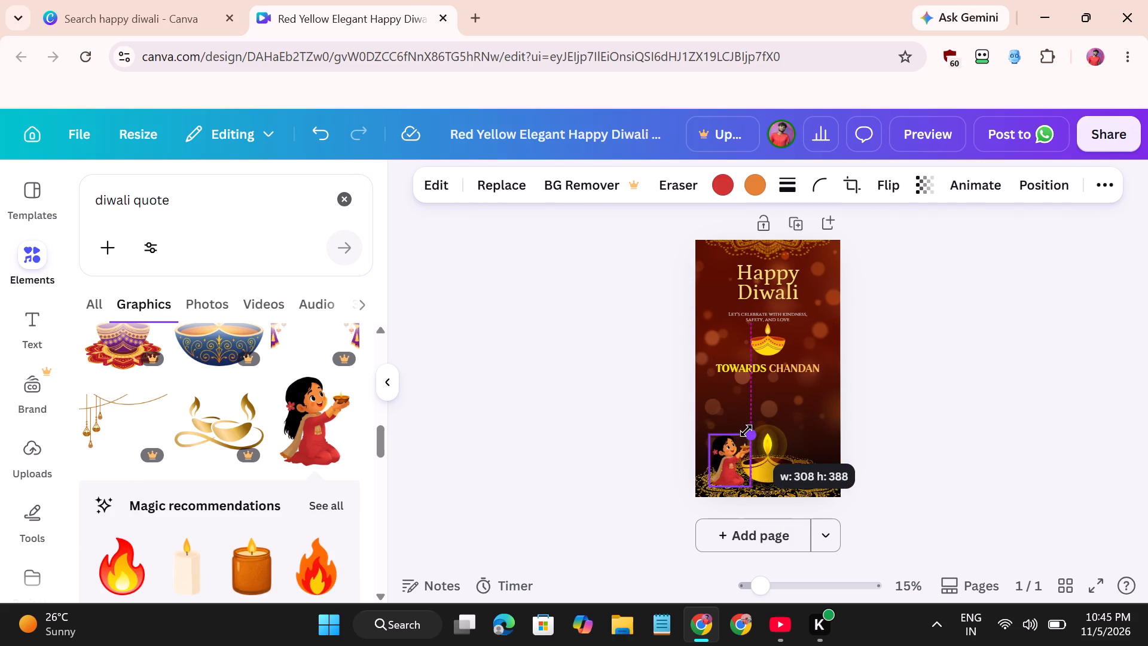
left_click_drag(746, 431, 732, 438)
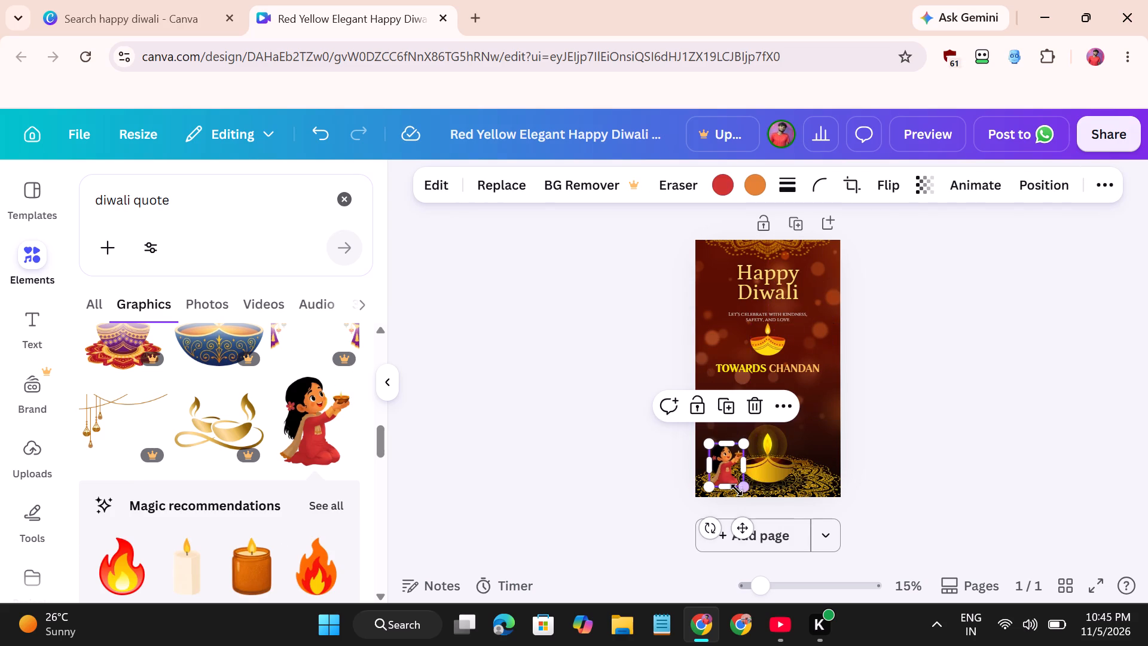
left_click_drag(741, 524, 726, 529)
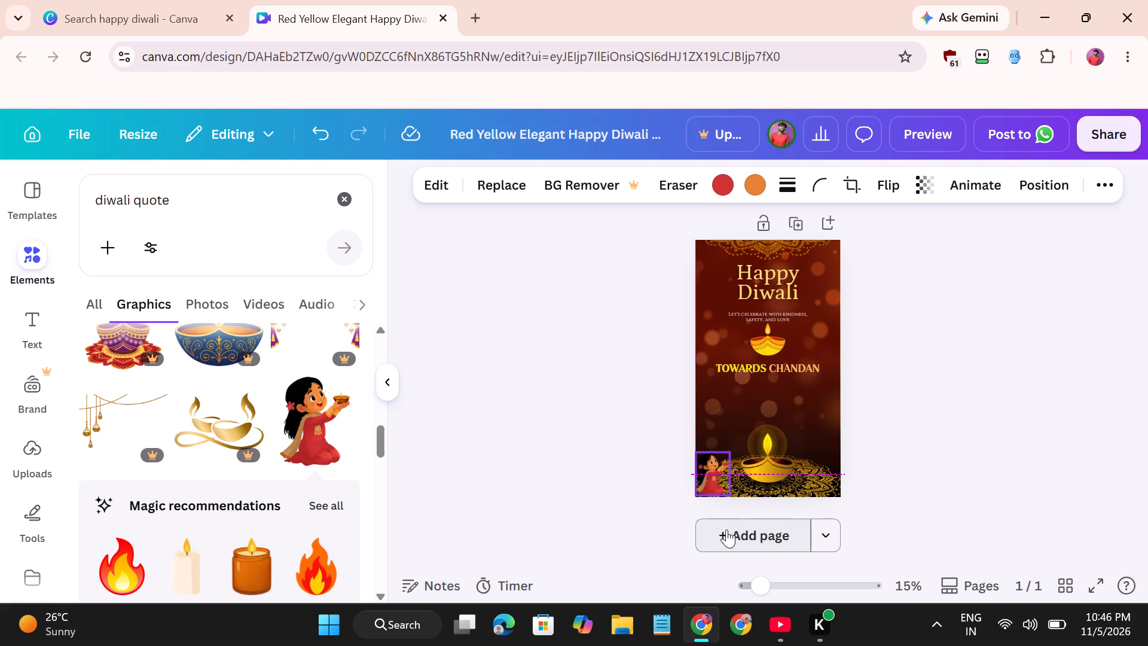
left_click_drag(726, 529, 732, 529)
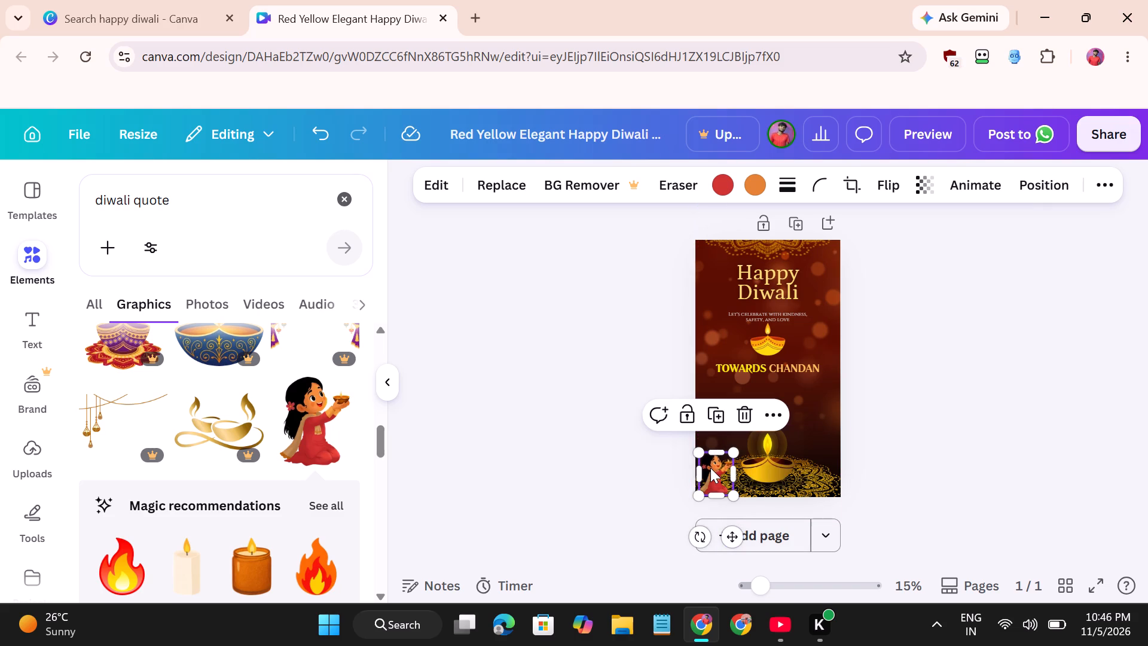
Duplicate the small girl graphic, flip the copy horizontally and place it in the page's bottom-right corner.
right_click(710, 468)
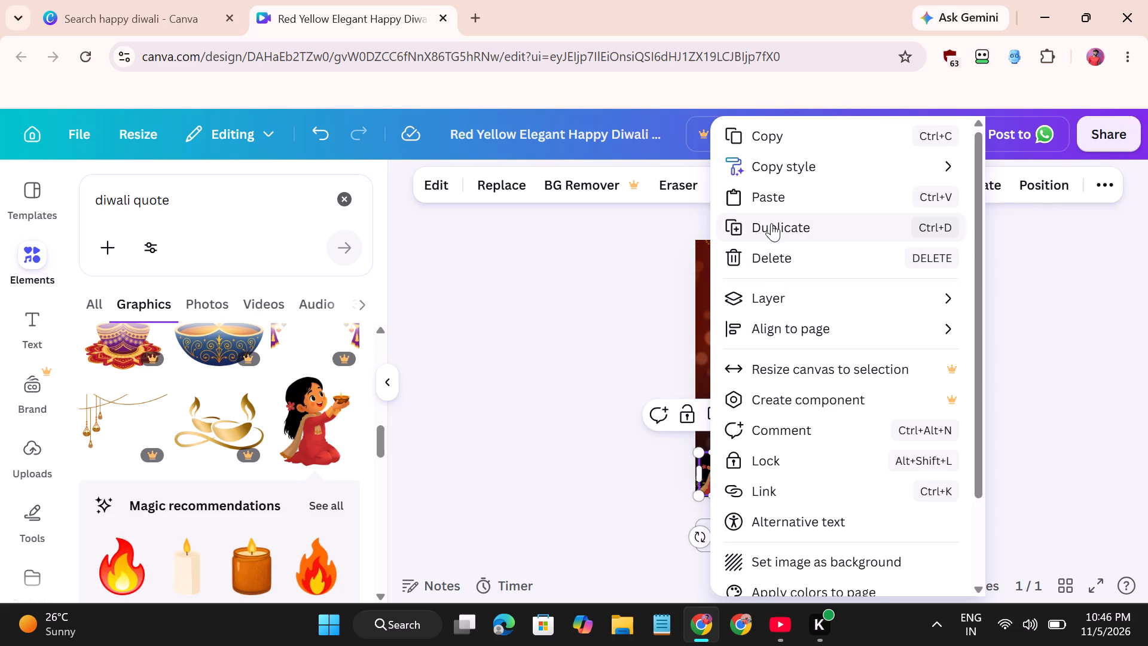
left_click(770, 223)
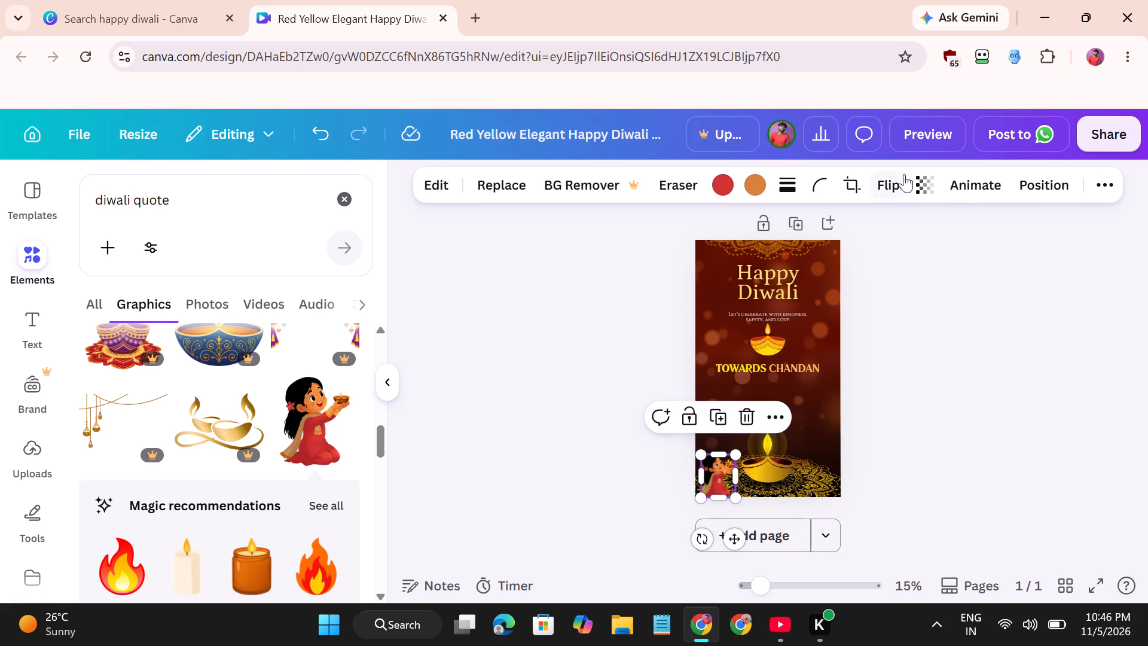
left_click(899, 178)
left_click(889, 234)
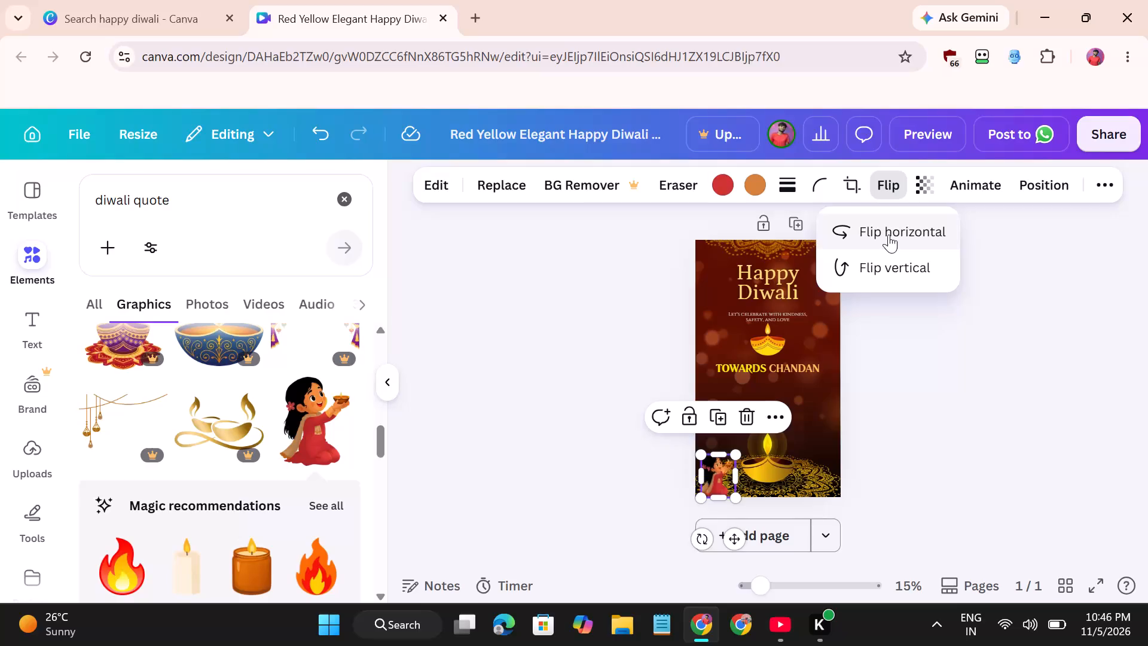
left_click_drag(722, 478, 817, 477)
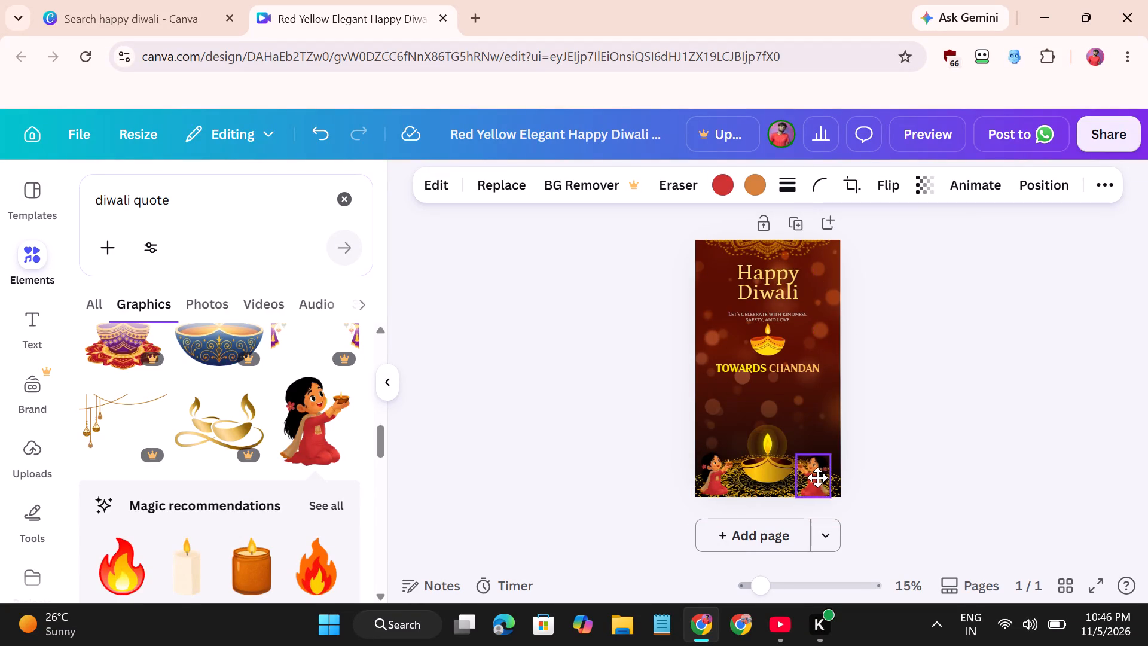
left_click_drag(817, 477, 825, 477)
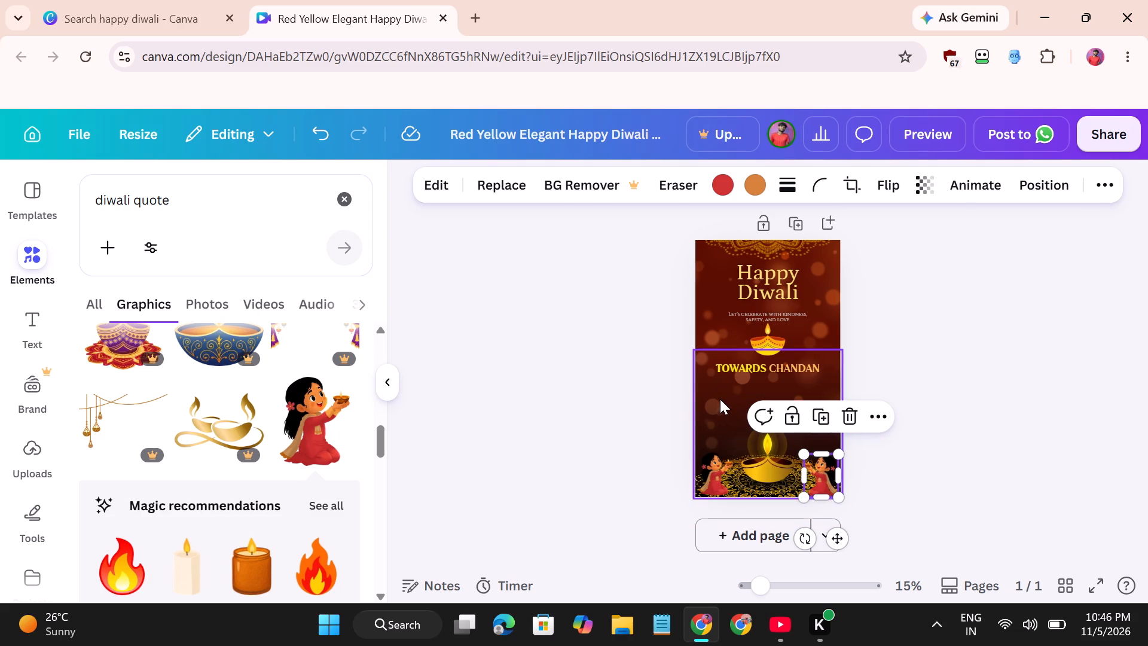
left_click(720, 399)
left_click(825, 477)
Add the graphic of the group of people celebrating and enlarge it to about 1234 × 1079 px across the middle of the page.
scroll(275, 490, "down", 2)
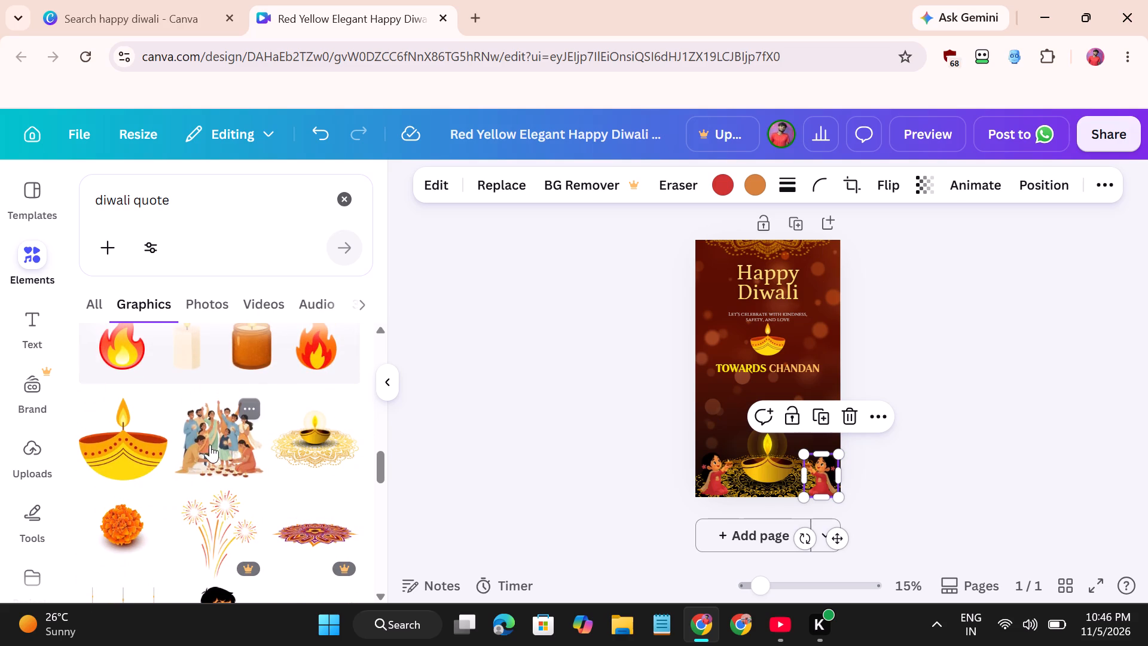
left_click_drag(207, 437, 755, 397)
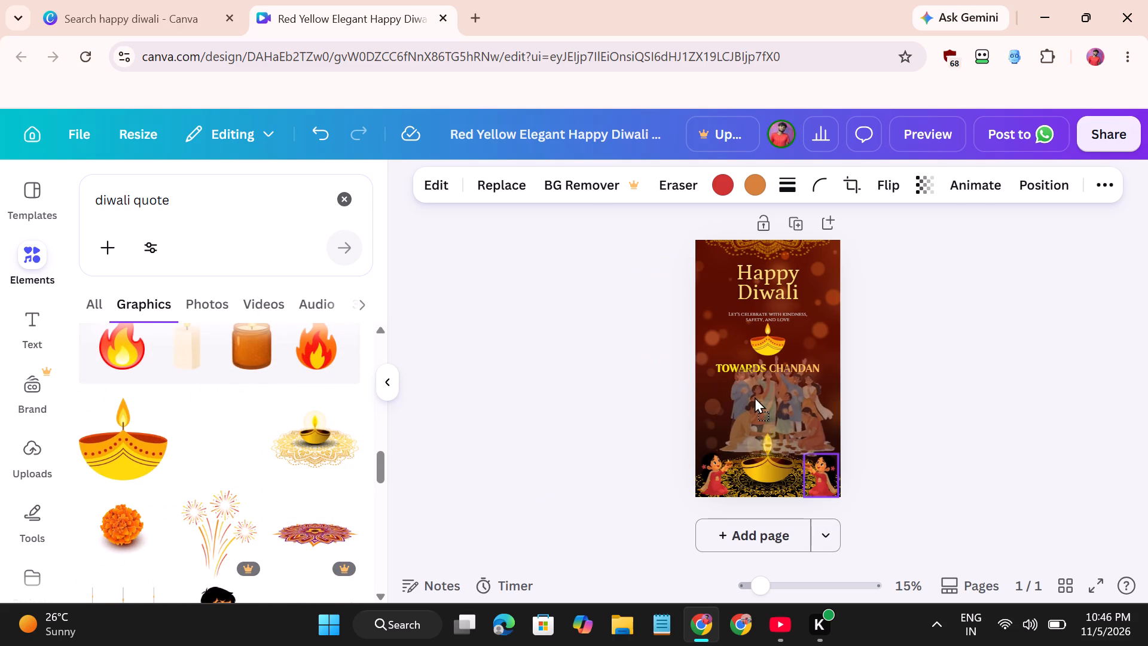
left_click_drag(755, 397, 749, 391)
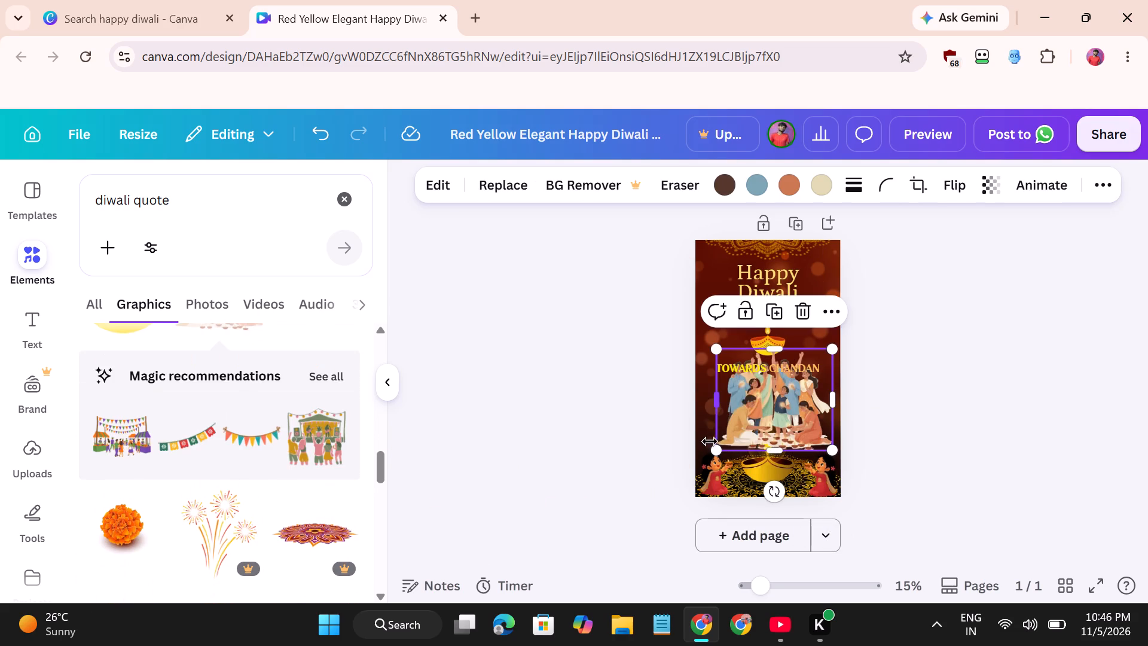
left_click_drag(716, 453, 694, 473)
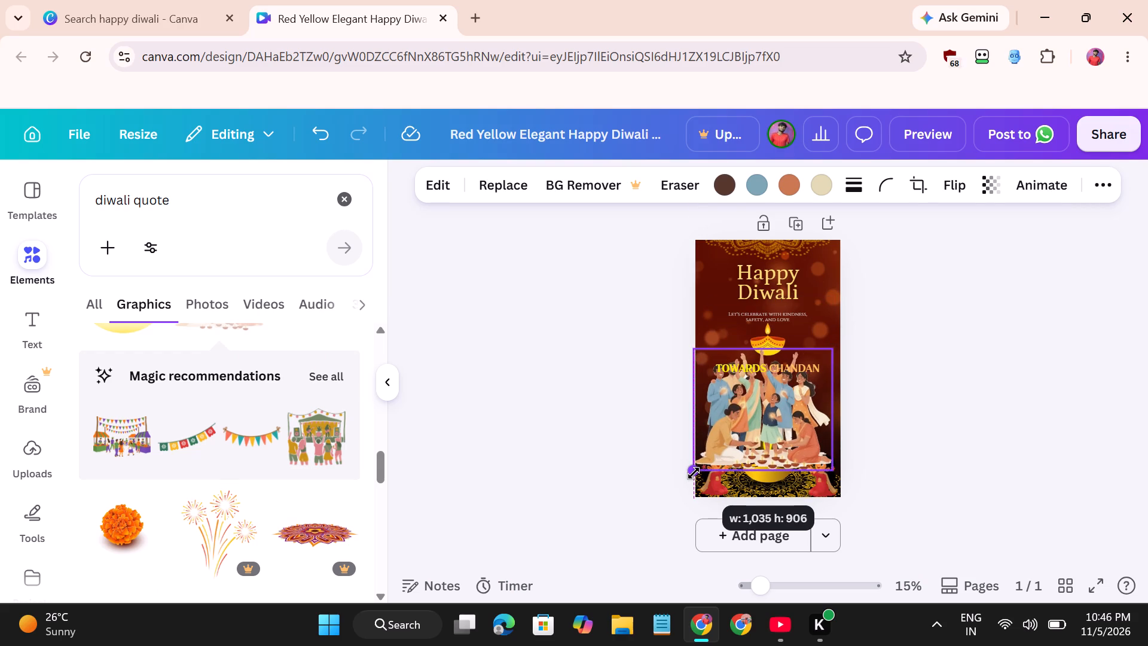
left_click_drag(694, 473, 691, 476)
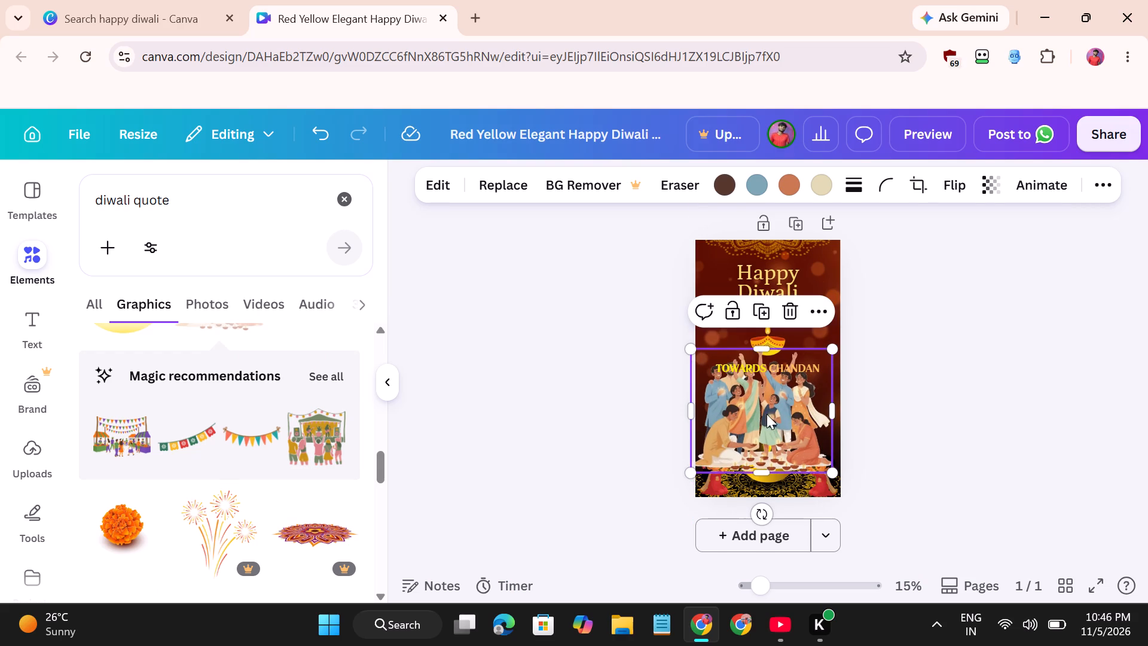
left_click_drag(831, 351, 848, 321)
left_click_drag(790, 413, 790, 400)
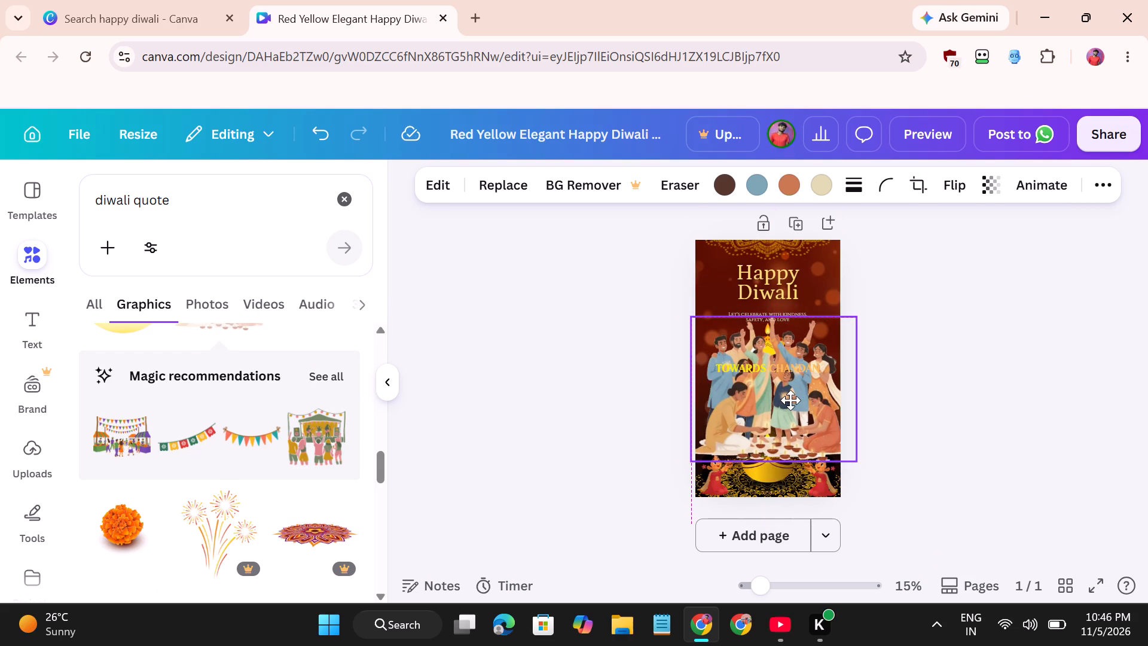
left_click_drag(790, 400, 790, 410)
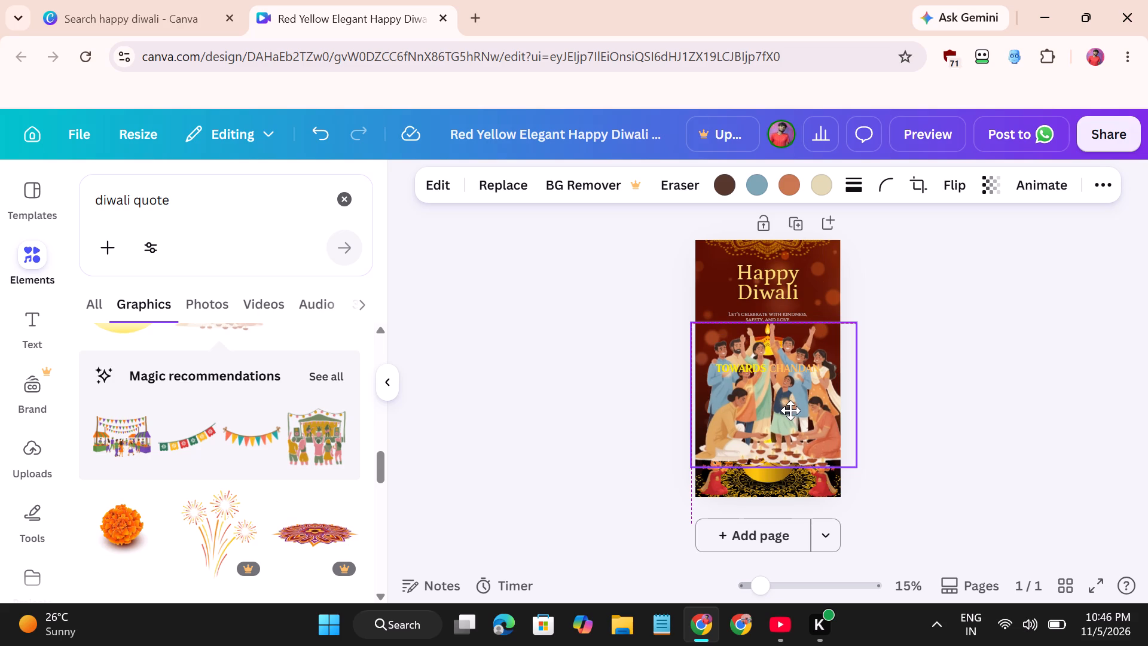
left_click_drag(790, 410, 790, 402)
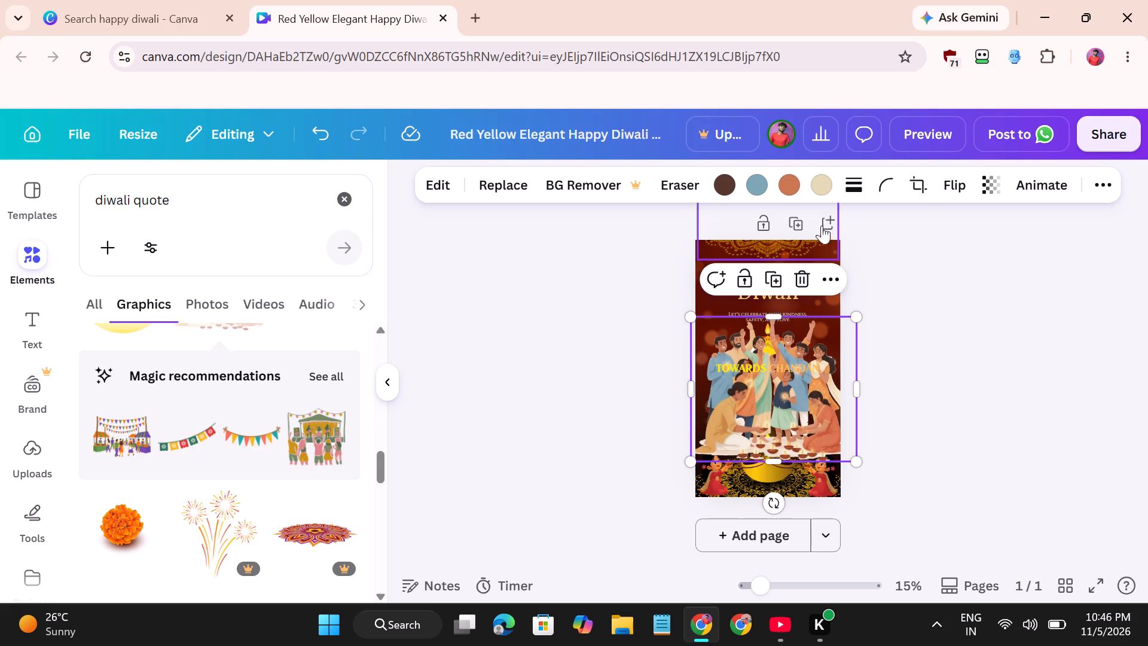
Send the celebrating group graphic to the back, behind the texts, diyas and girls.
left_click(1101, 191)
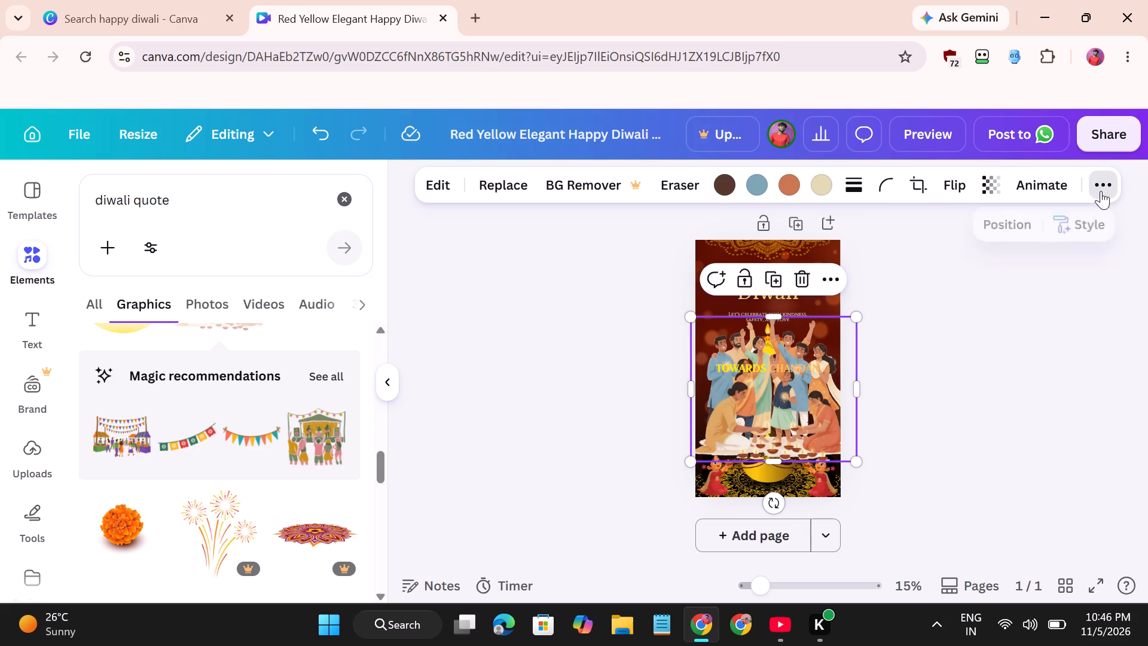
left_click(999, 230)
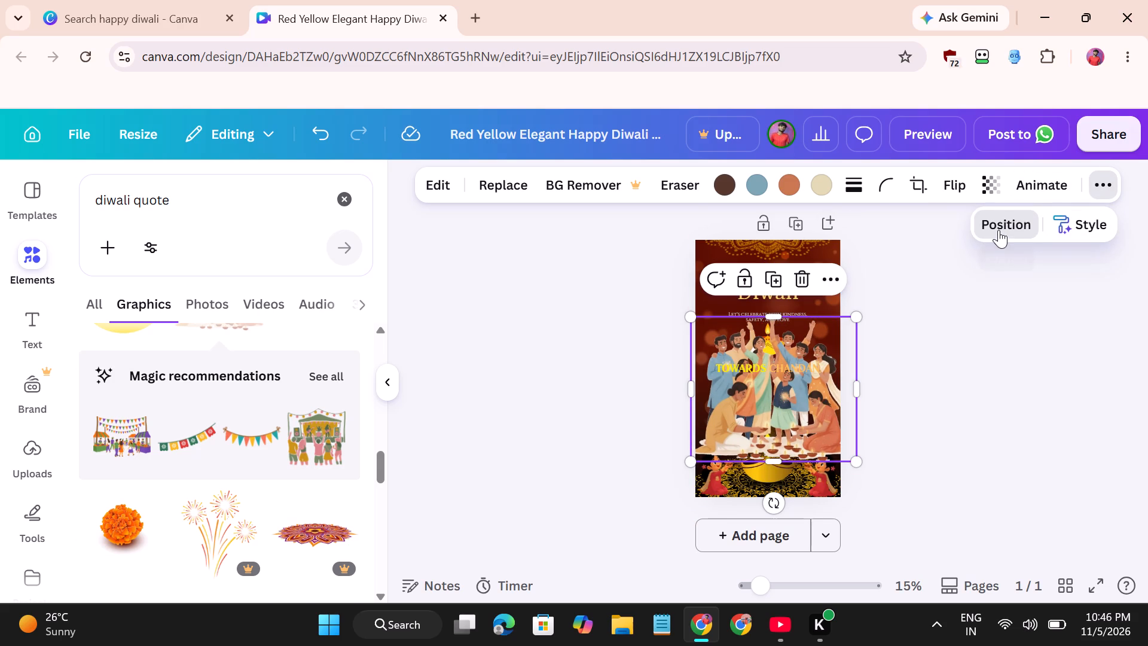
right_click(761, 381)
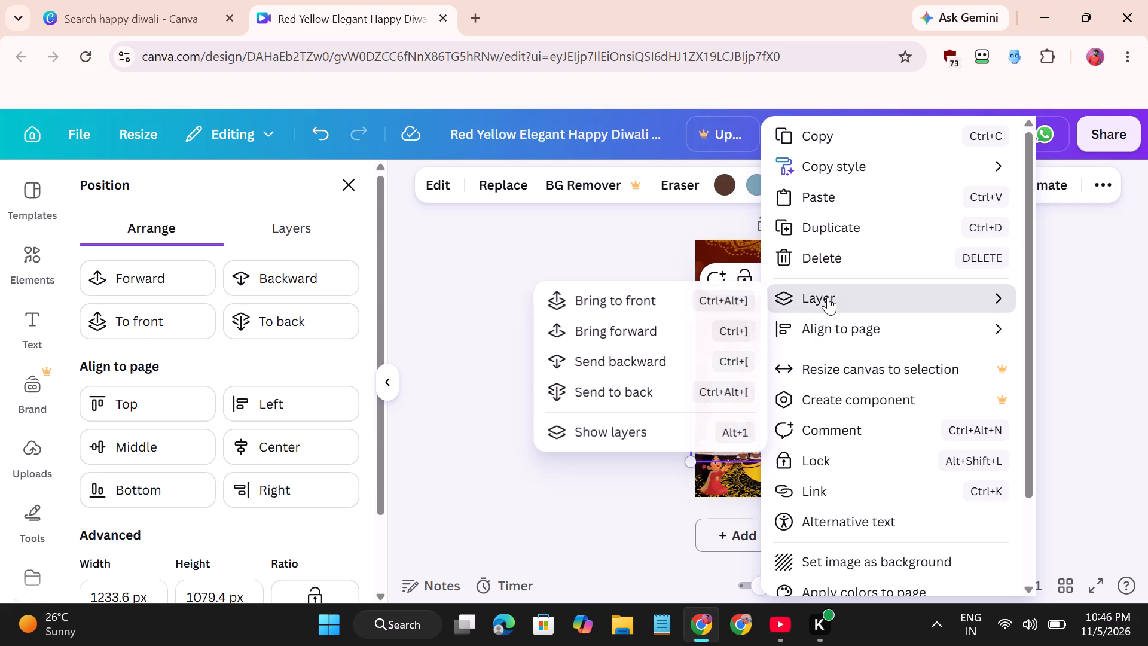
left_click(671, 393)
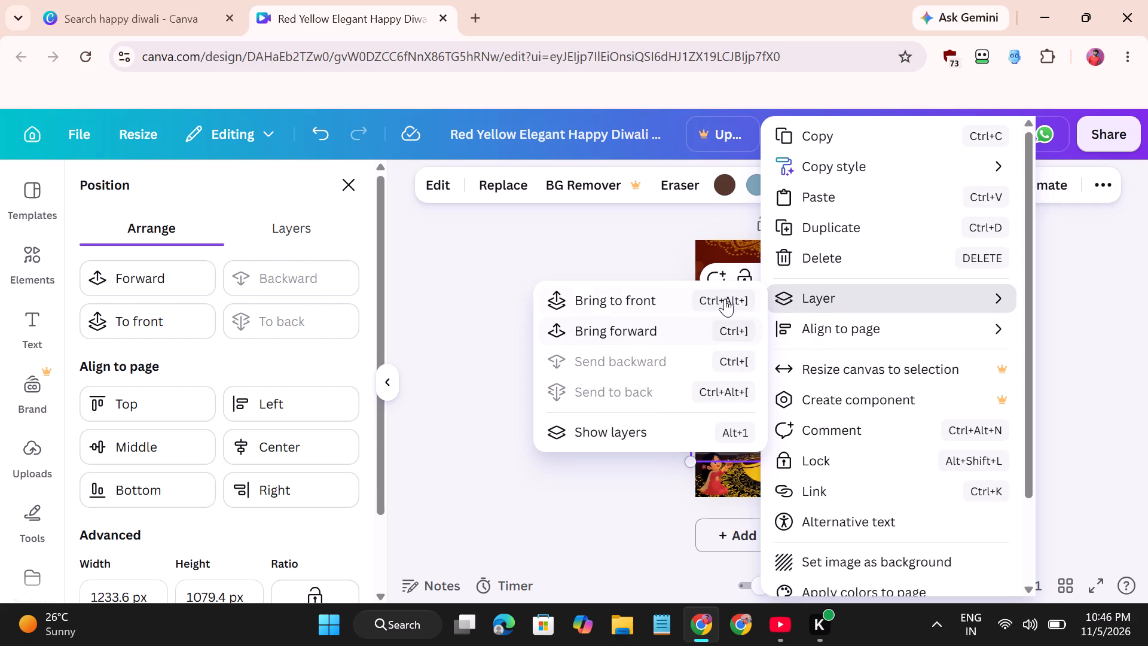
left_click(659, 247)
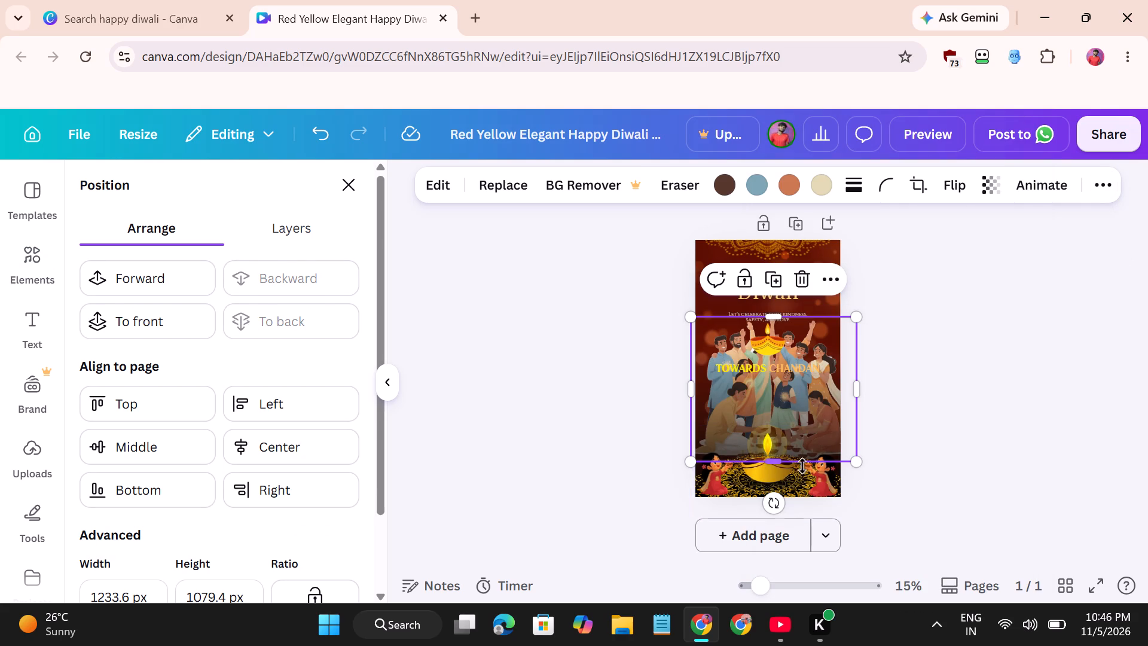
Resize the celebrating group to about 1225 × 1072 px and move it lower on the page, centred horizontally.
left_click_drag(855, 459, 862, 489)
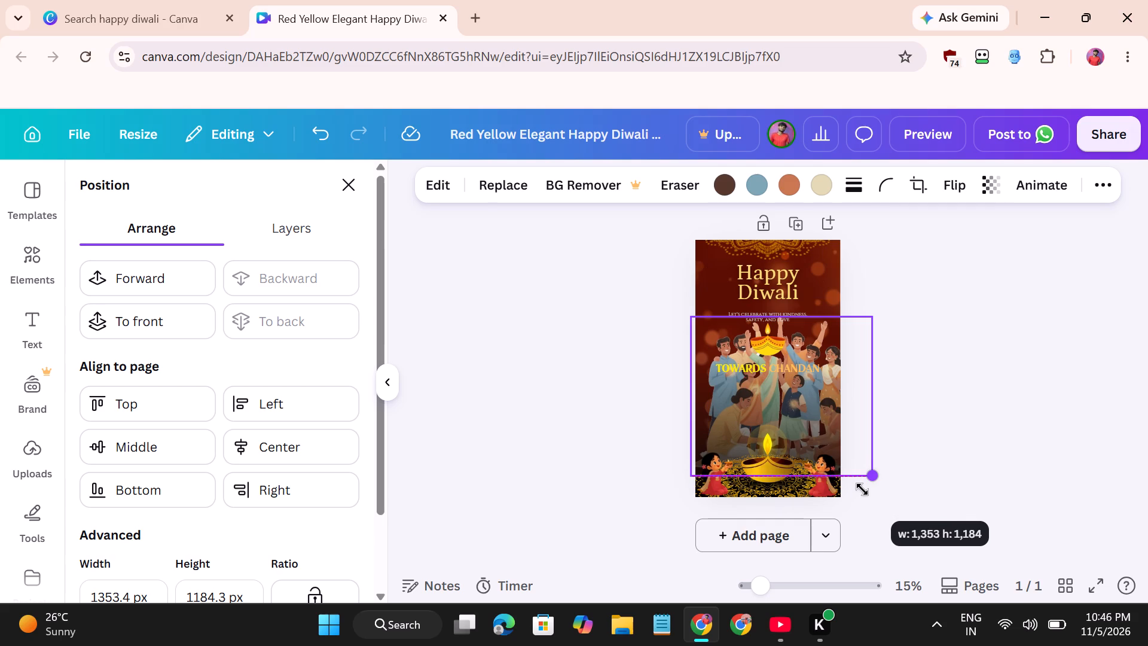
left_click_drag(862, 489, 857, 477)
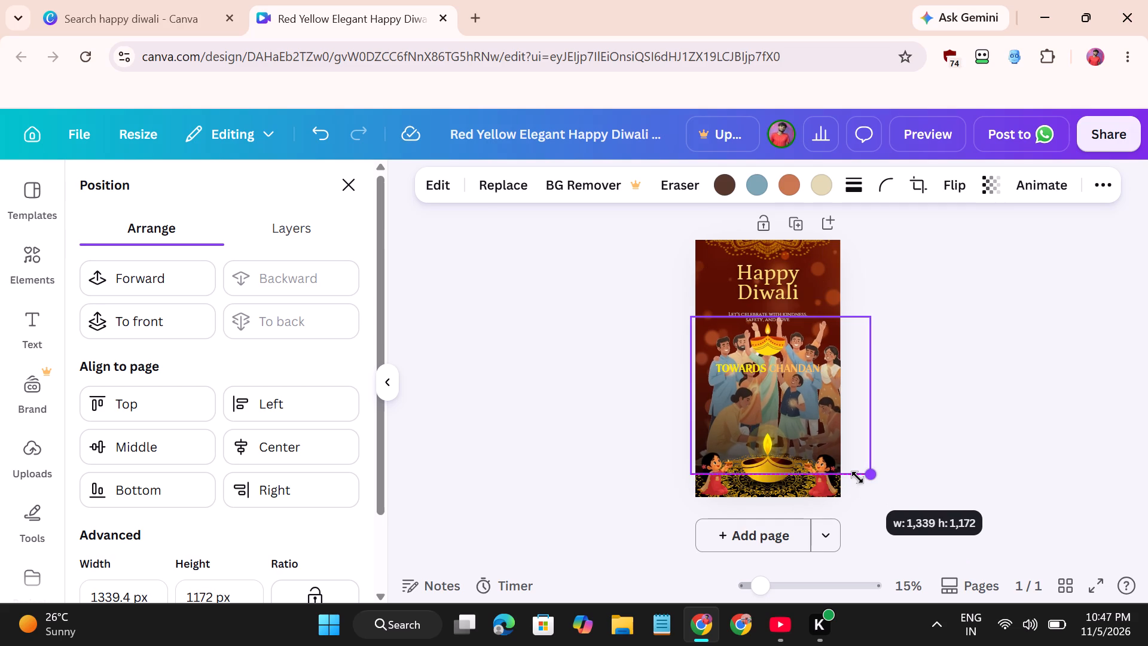
left_click_drag(857, 477, 845, 468)
left_click_drag(792, 404, 784, 425)
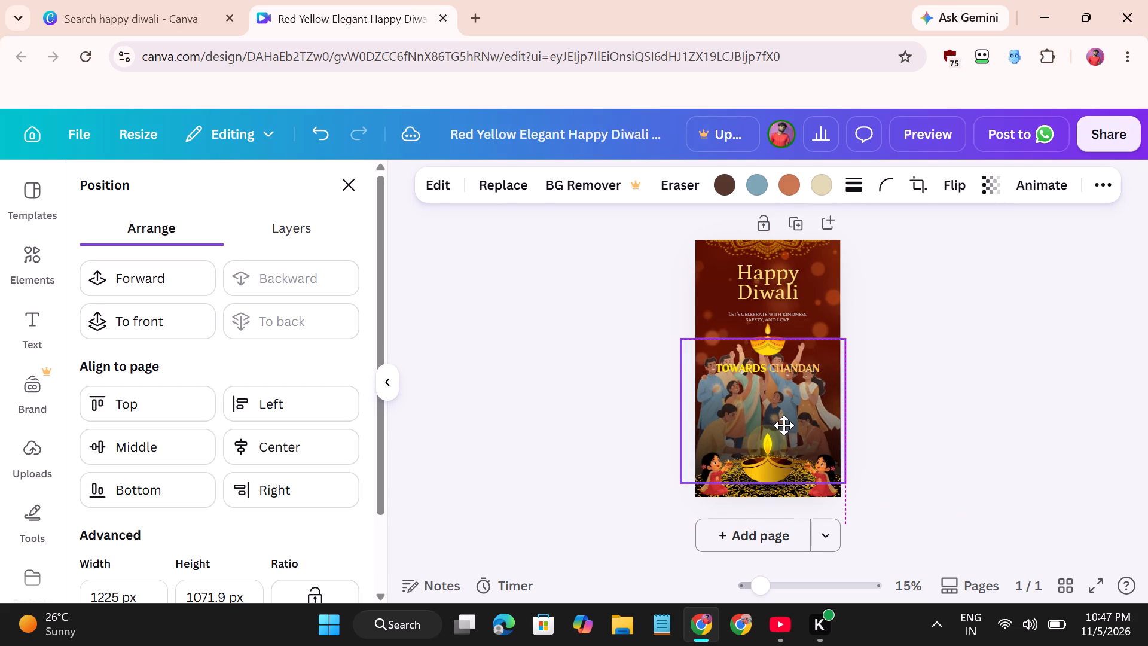
left_click_drag(784, 425, 788, 428)
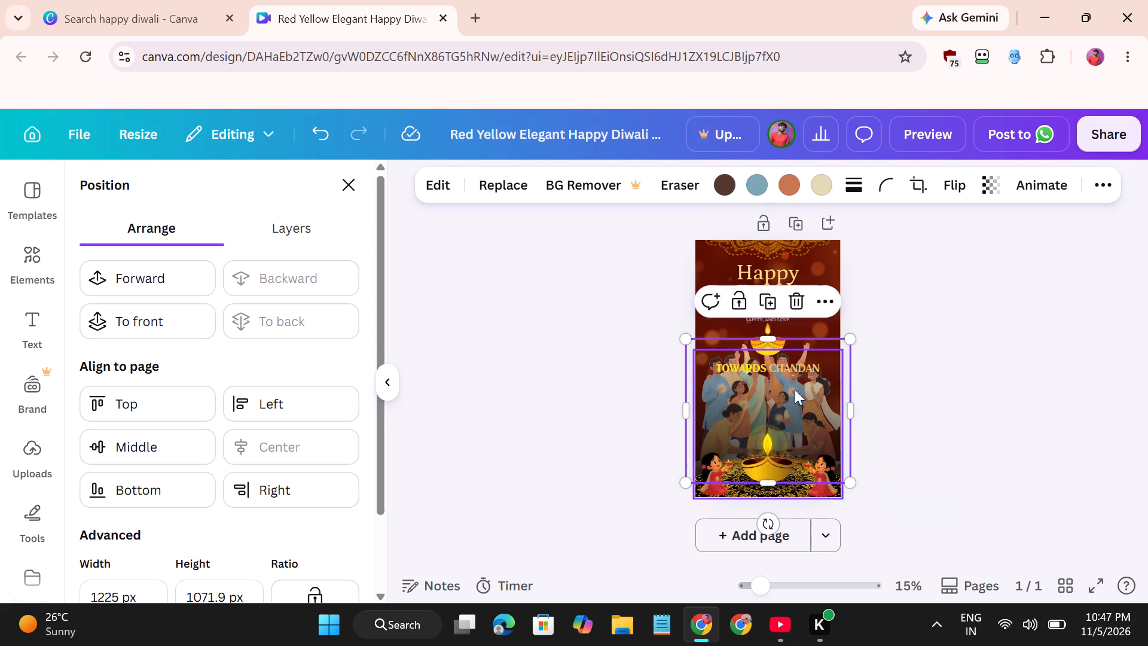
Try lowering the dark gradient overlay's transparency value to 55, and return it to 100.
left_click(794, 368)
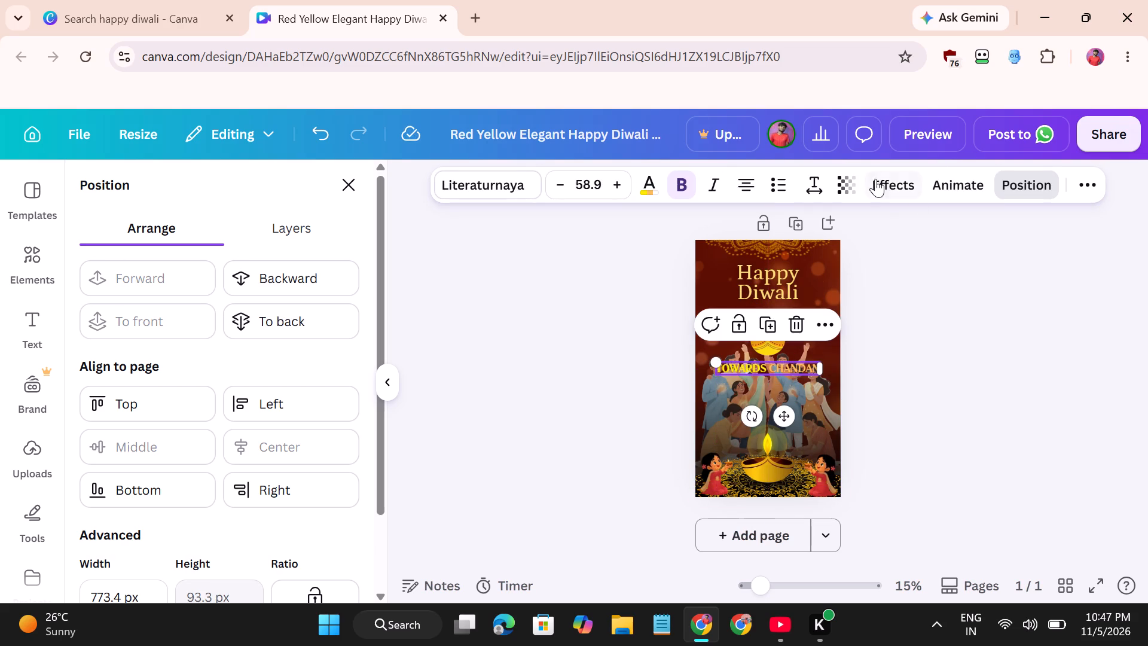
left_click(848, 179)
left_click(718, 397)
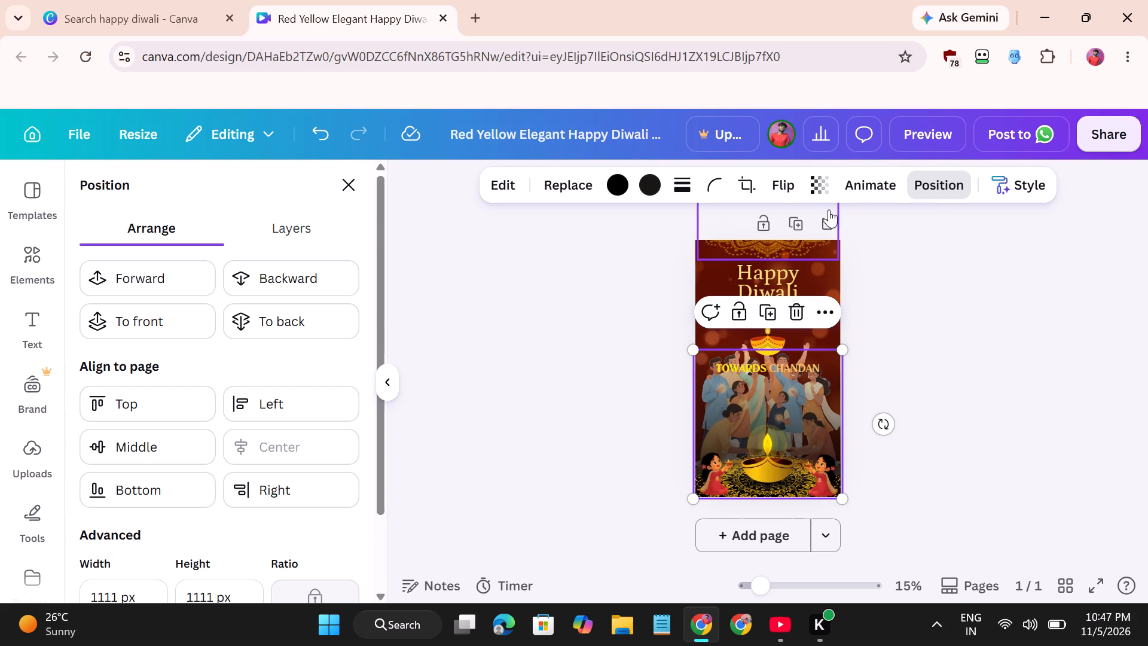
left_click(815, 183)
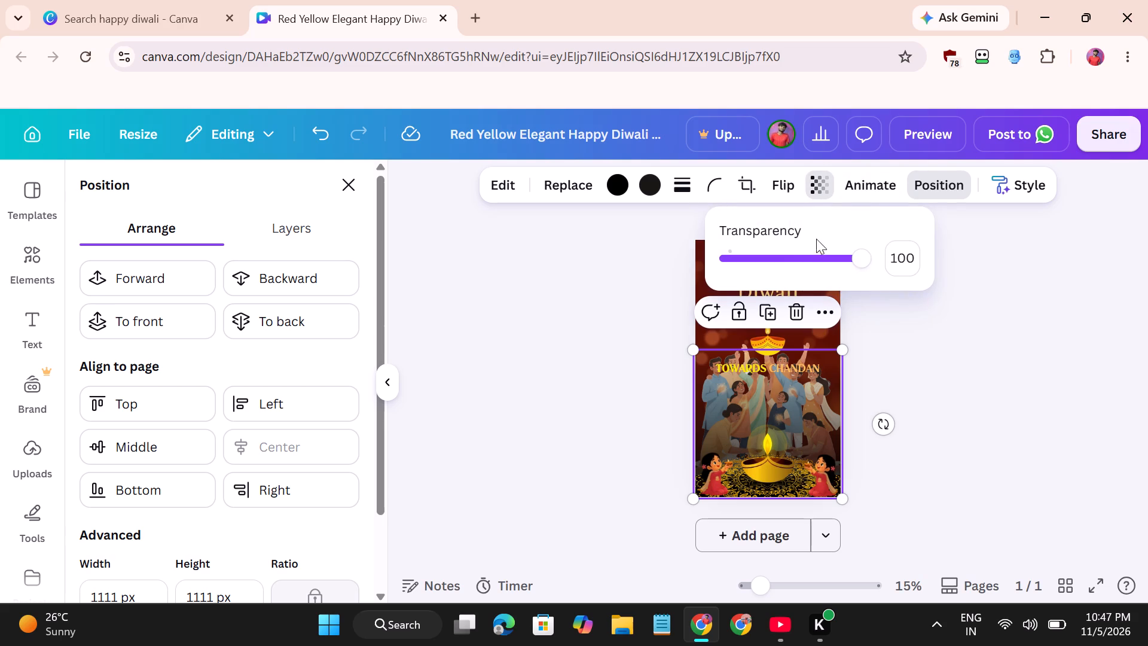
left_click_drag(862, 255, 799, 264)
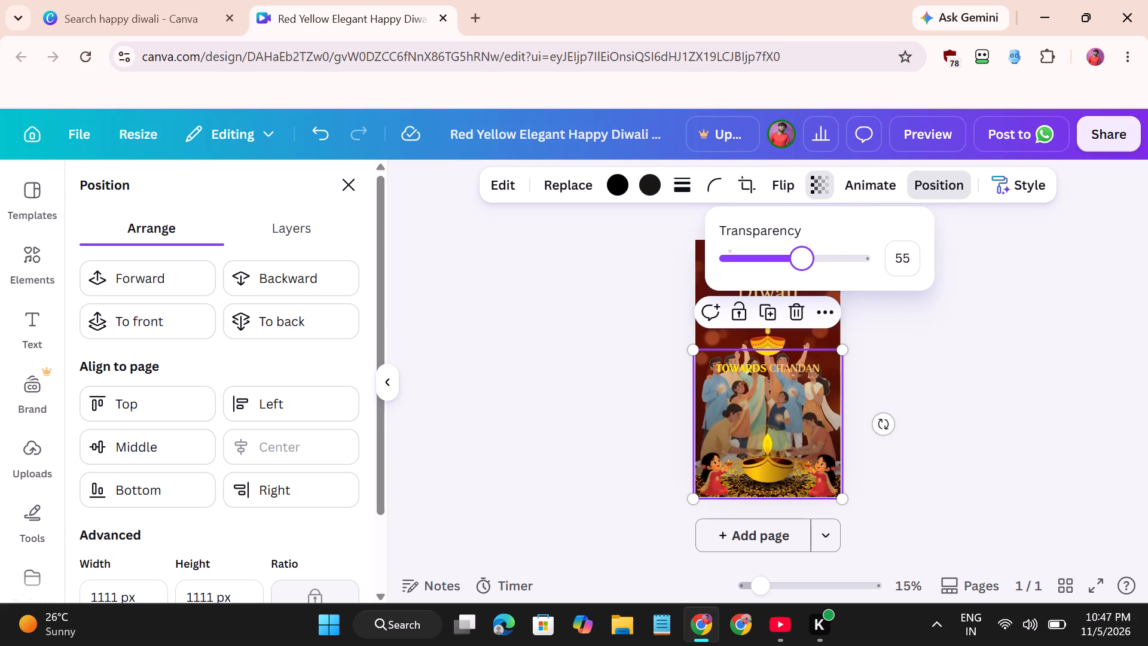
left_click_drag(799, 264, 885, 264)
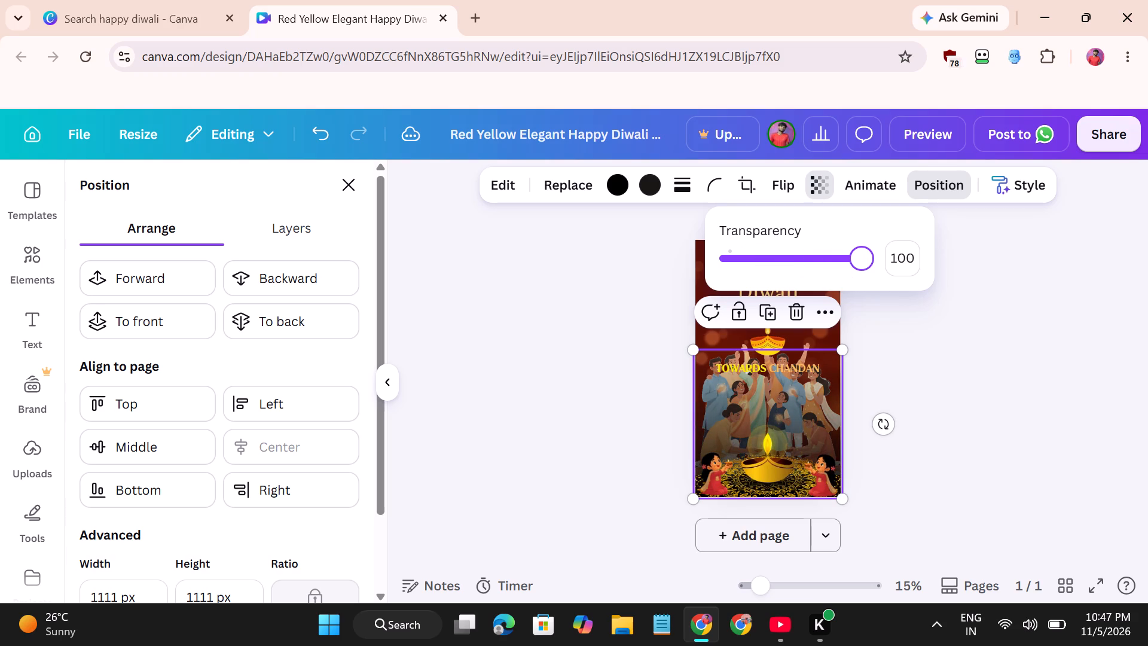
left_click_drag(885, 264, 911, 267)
Move the dark gradient overlay and the celebrating group graphic slightly lower on the page.
left_click(724, 403)
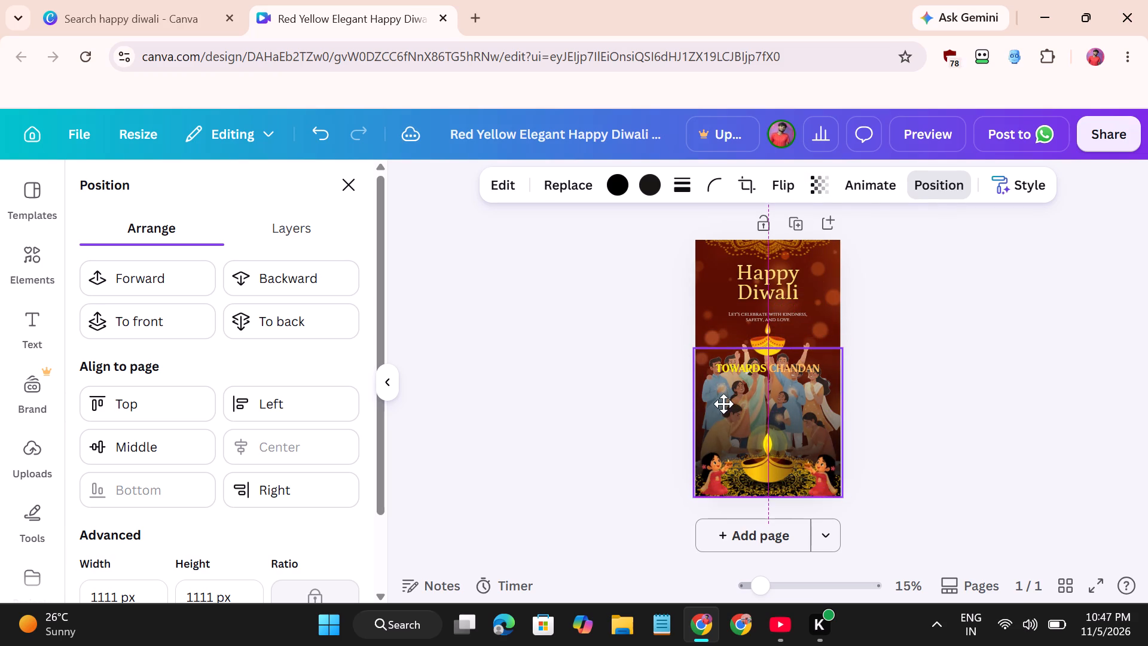
left_click(801, 398)
left_click_drag(801, 398, 801, 397)
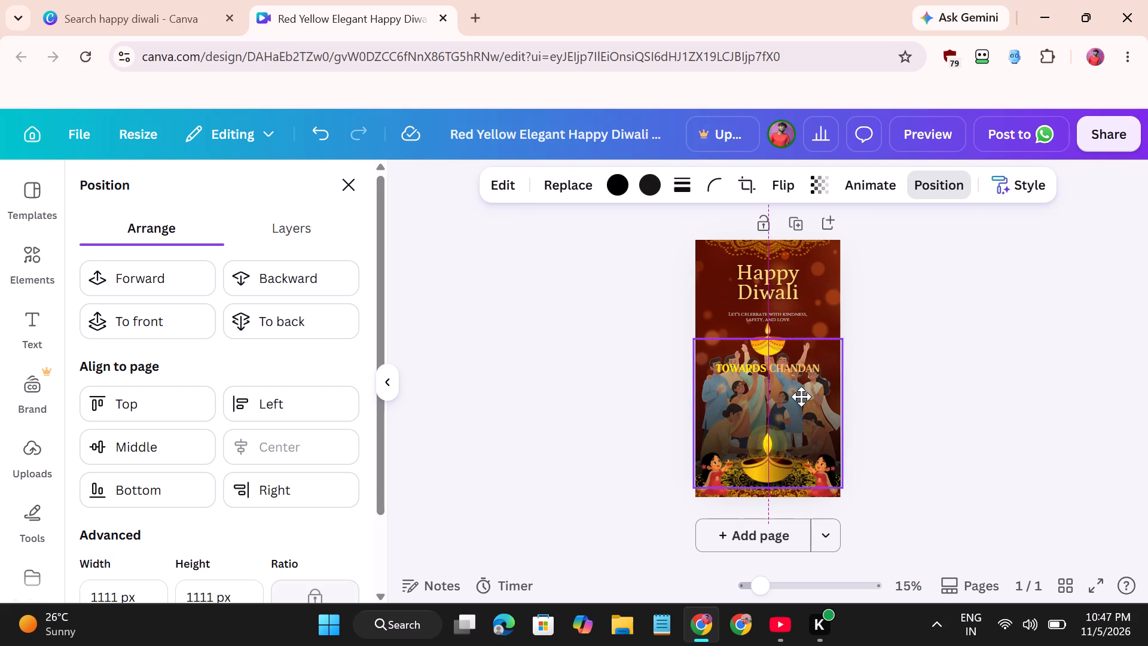
left_click_drag(801, 397, 801, 404)
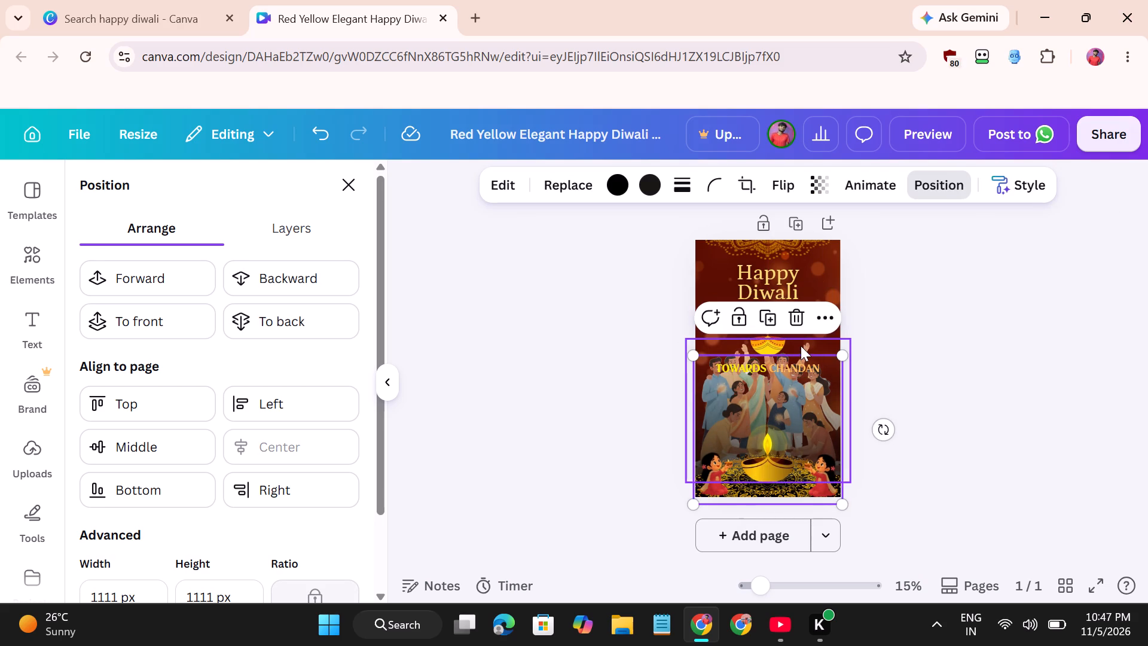
left_click_drag(801, 346, 799, 352)
Fade the celebrating group graphic by setting its transparency value to 41.
left_click(1001, 181)
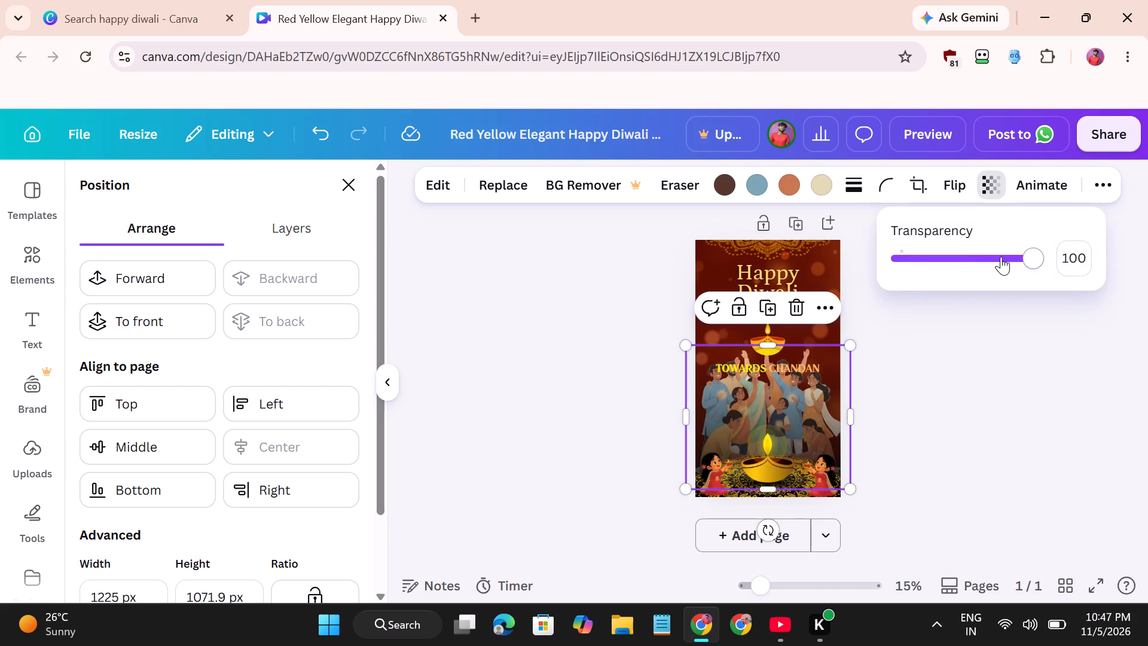
left_click_drag(1003, 257, 953, 274)
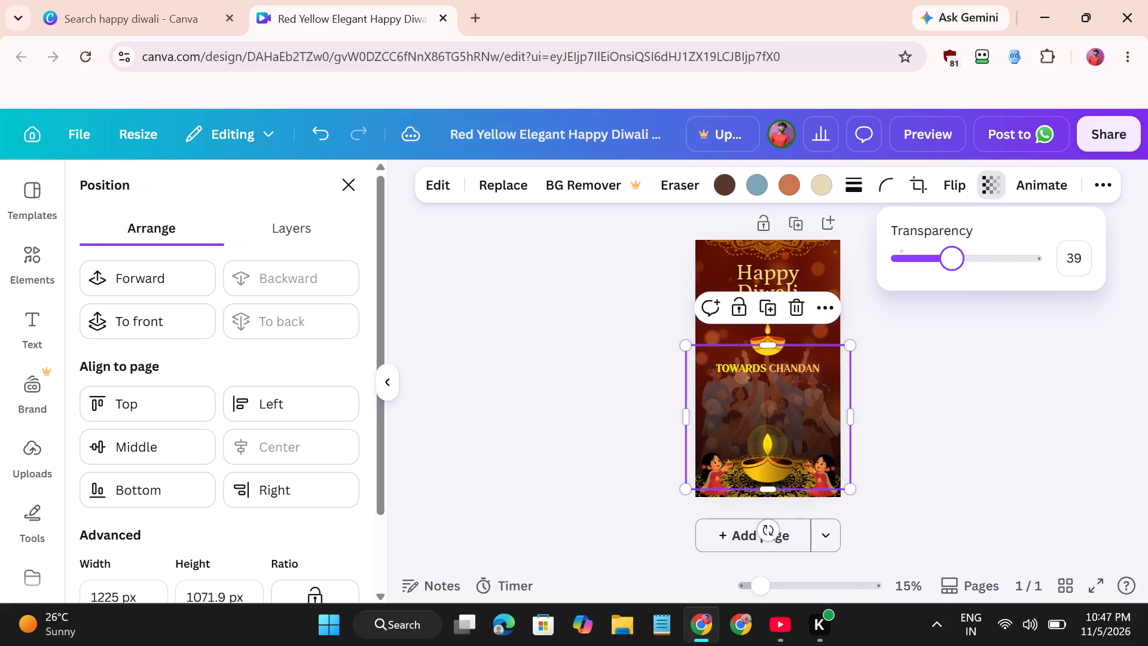
left_click_drag(953, 274, 955, 274)
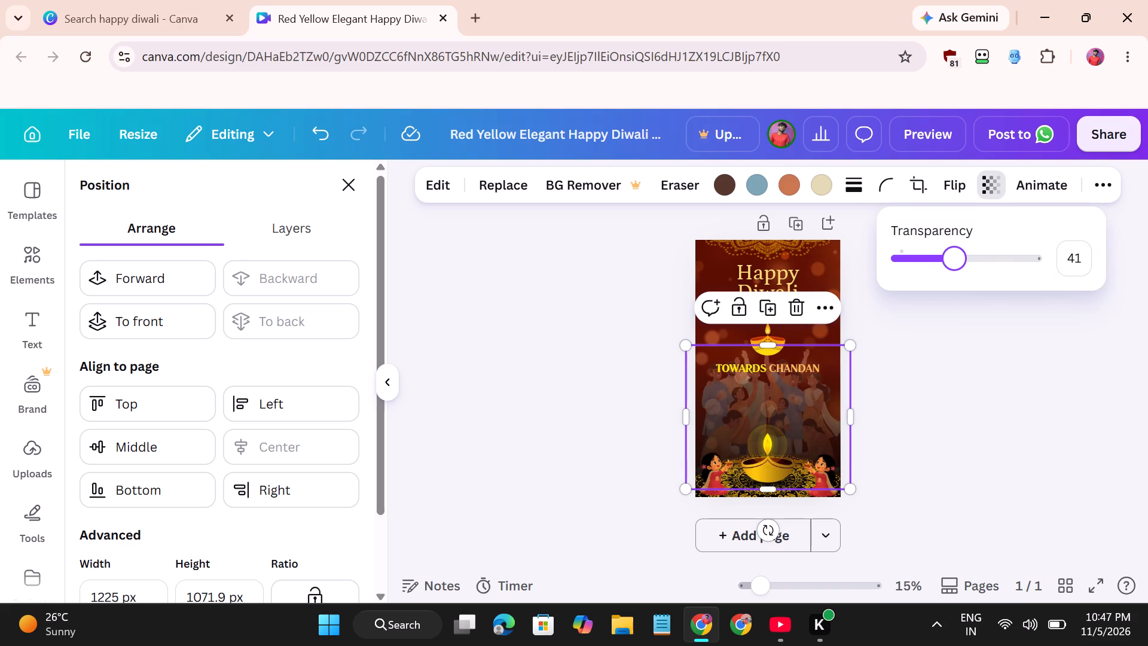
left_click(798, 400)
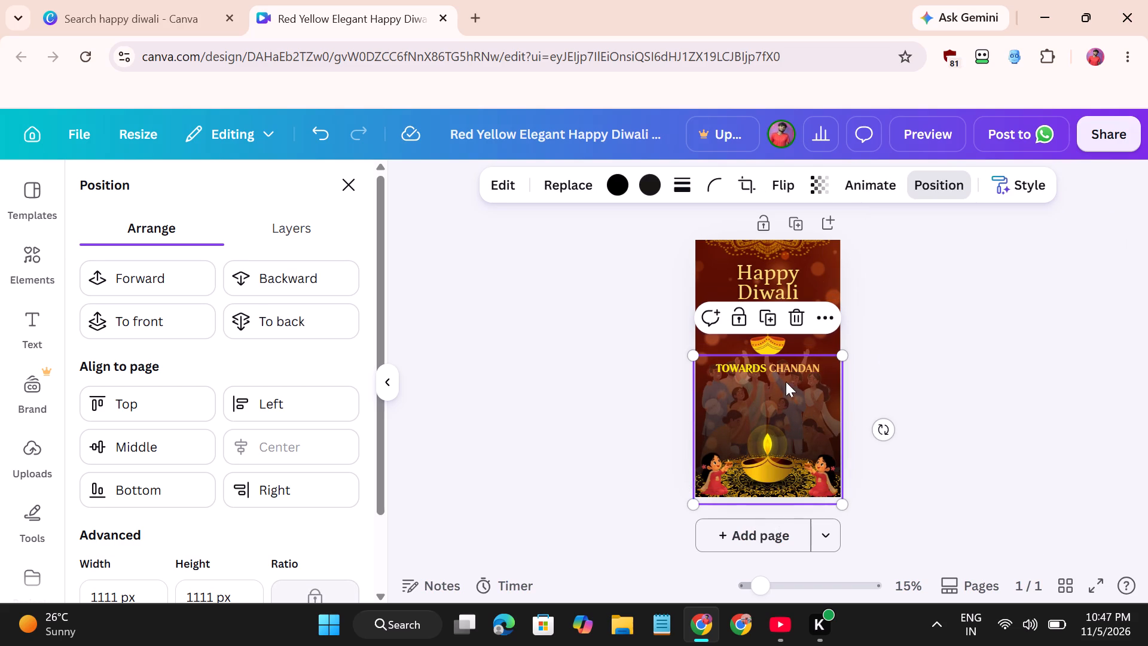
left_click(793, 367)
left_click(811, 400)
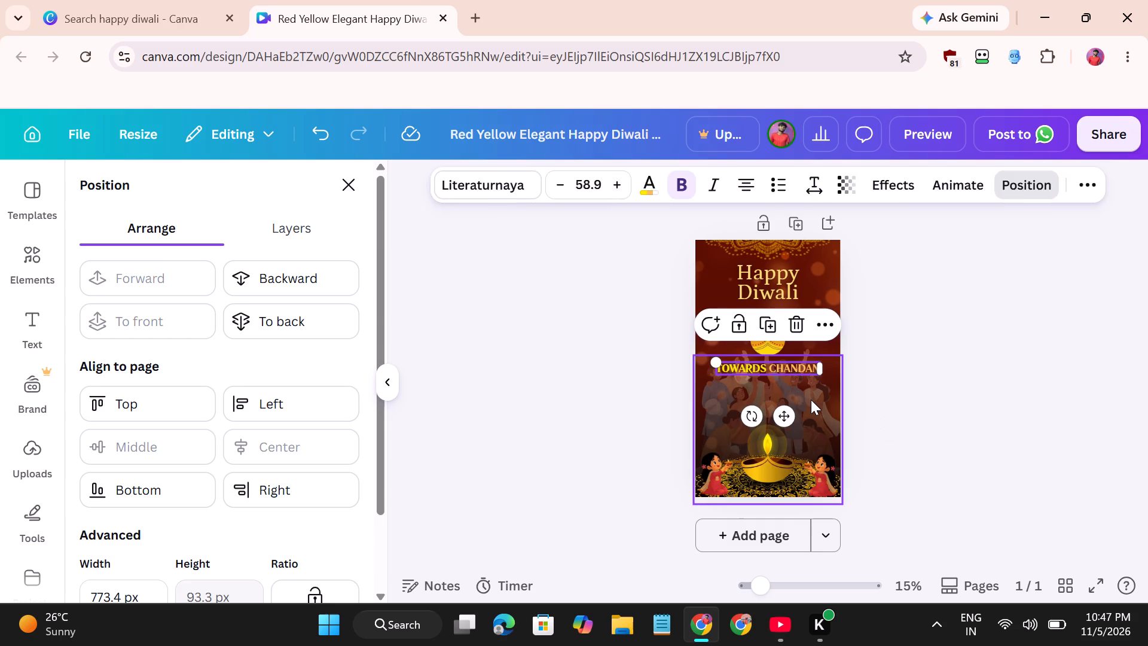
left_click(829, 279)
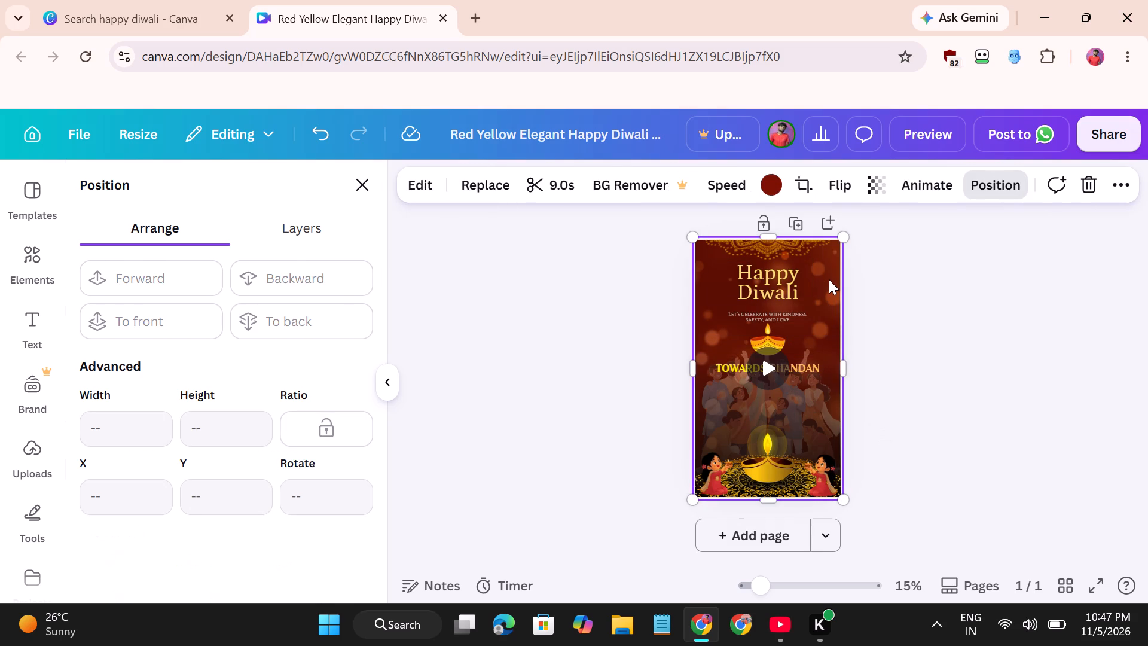
Browse the "diwali quote" graphics for another decoration that suits the page.
left_click(32, 271)
scroll(222, 405, "down", 1)
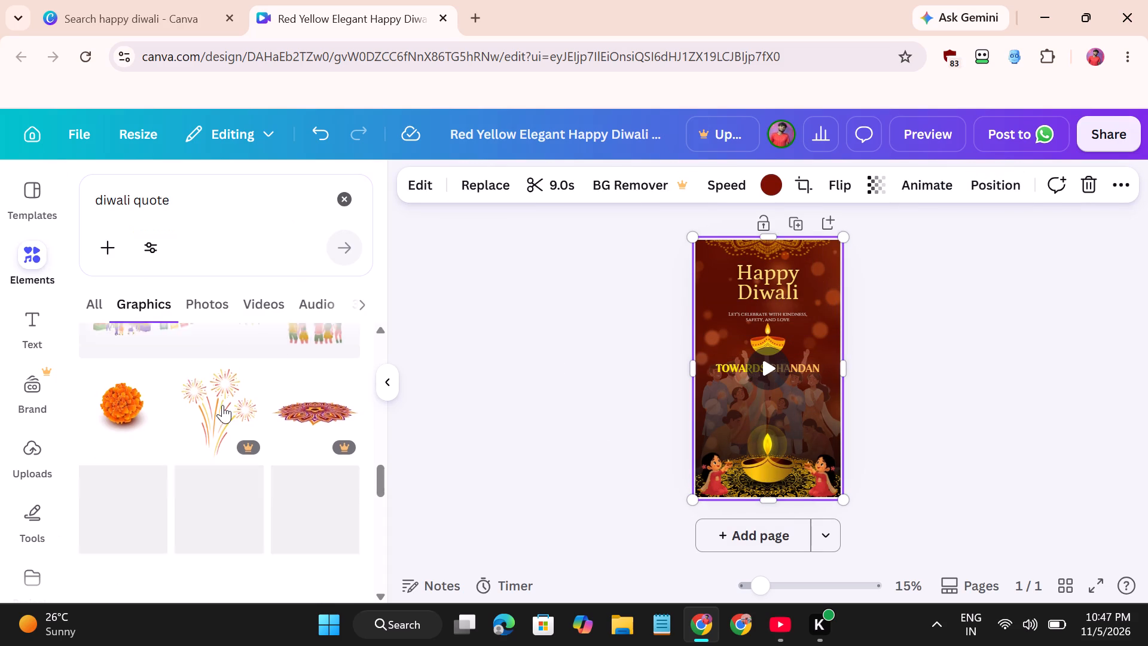
scroll(222, 405, "down", 1)
scroll(222, 405, "up", 2)
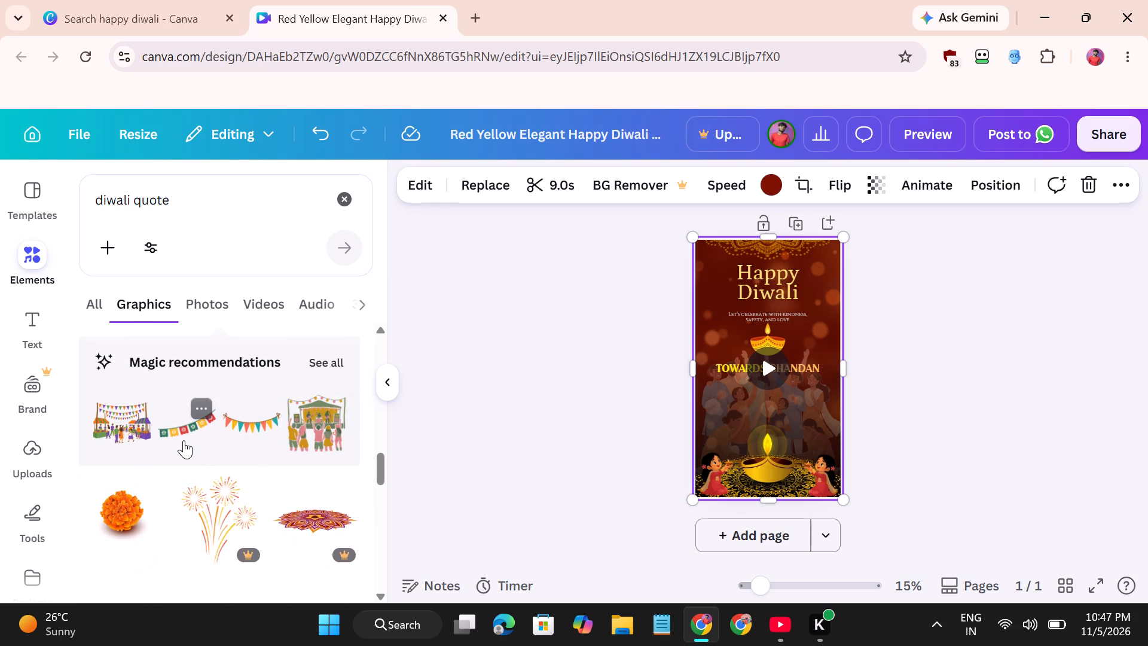
scroll(246, 427, "down", 2)
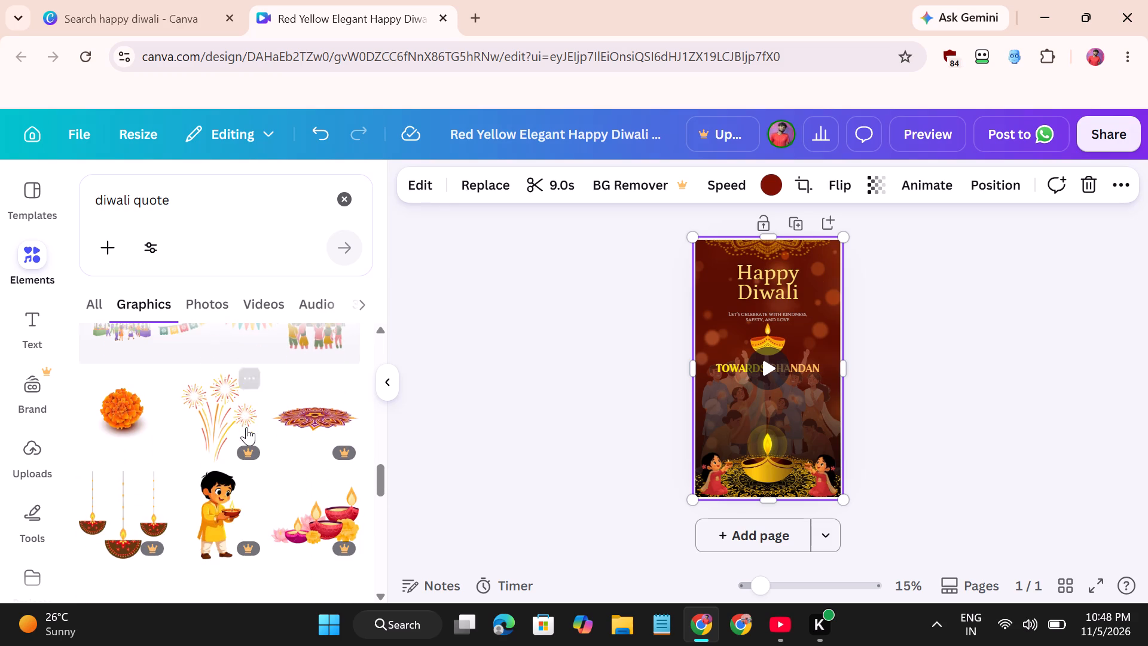
scroll(246, 427, "down", 2)
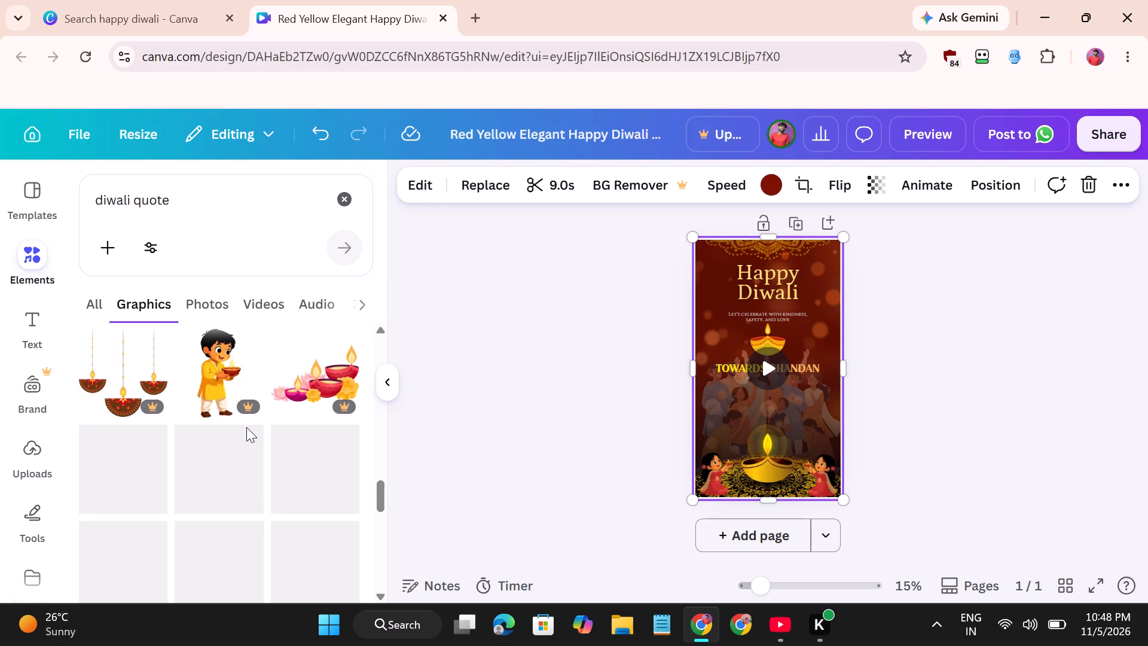
scroll(283, 487, "down", 2)
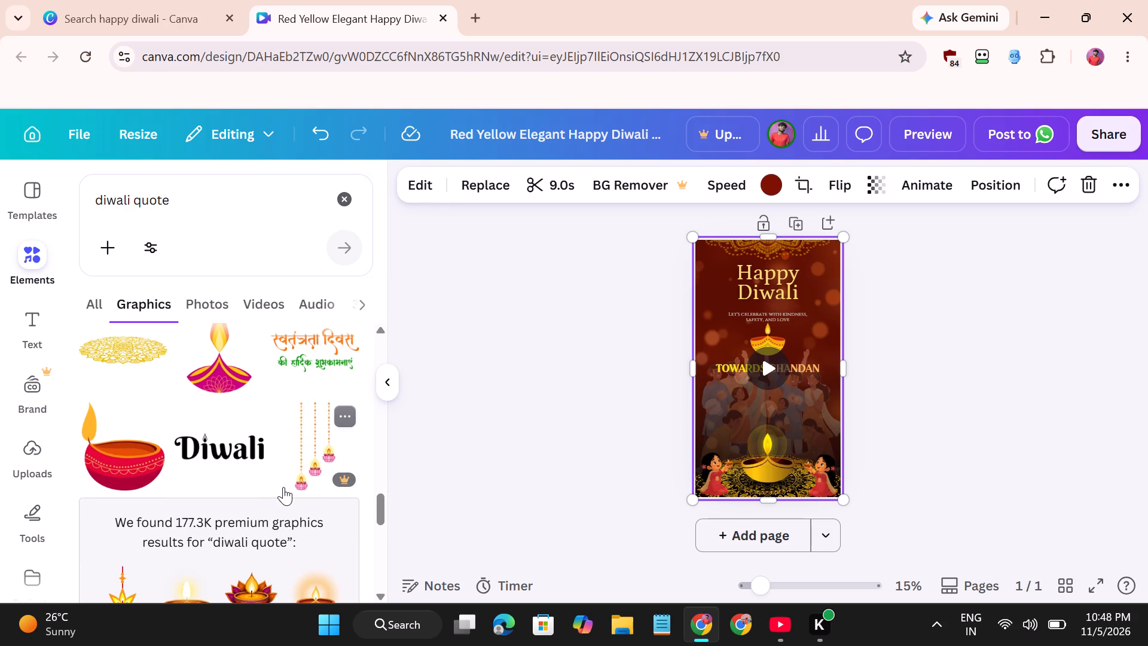
scroll(283, 487, "down", 5)
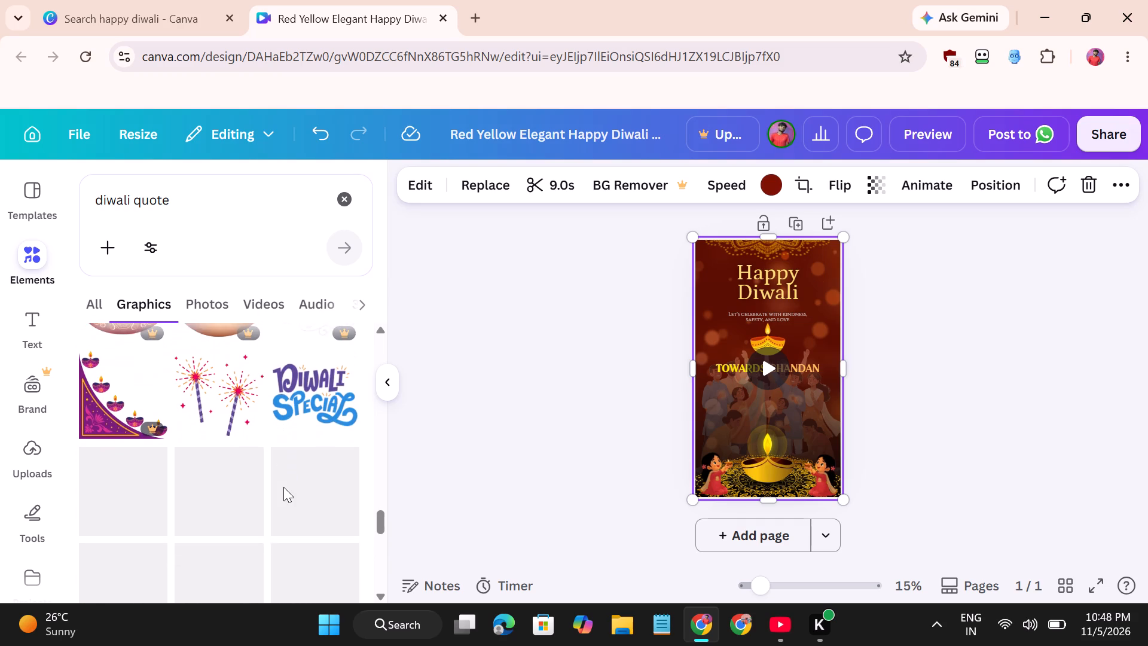
scroll(283, 487, "down", 2)
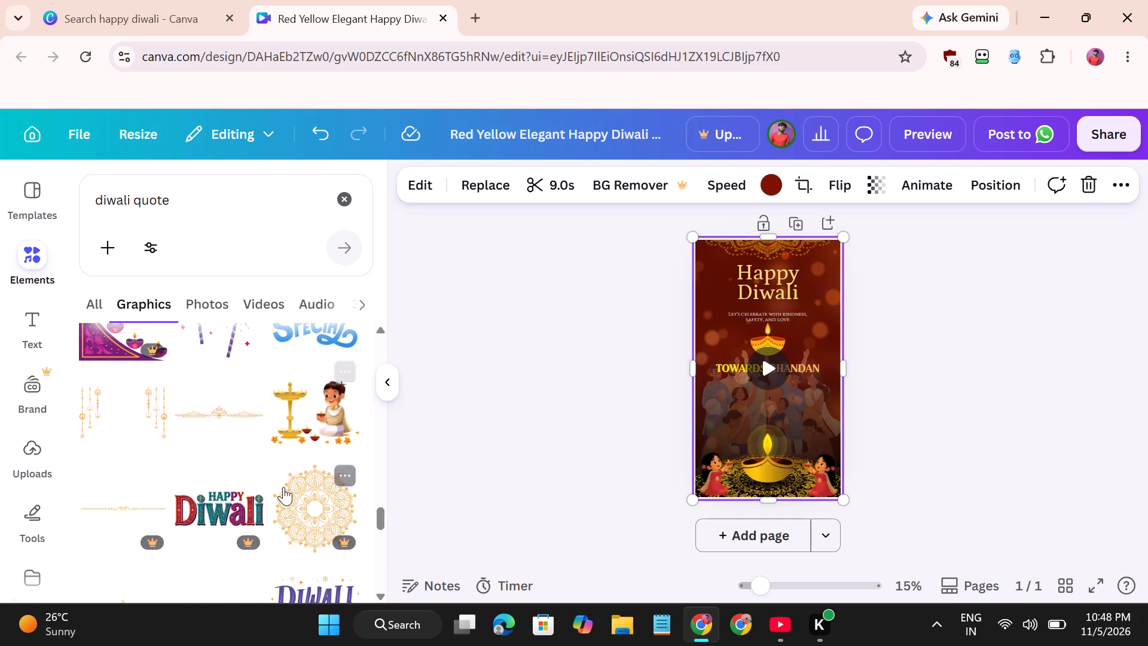
scroll(283, 487, "down", 2)
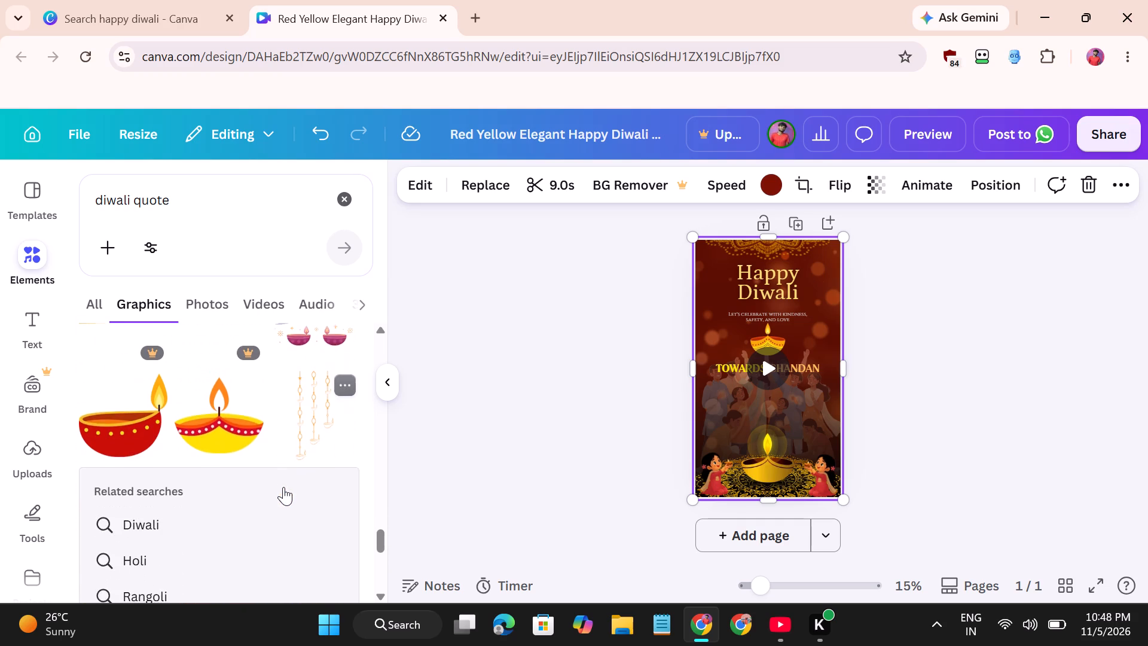
scroll(283, 487, "down", 3)
scroll(283, 487, "up", 1)
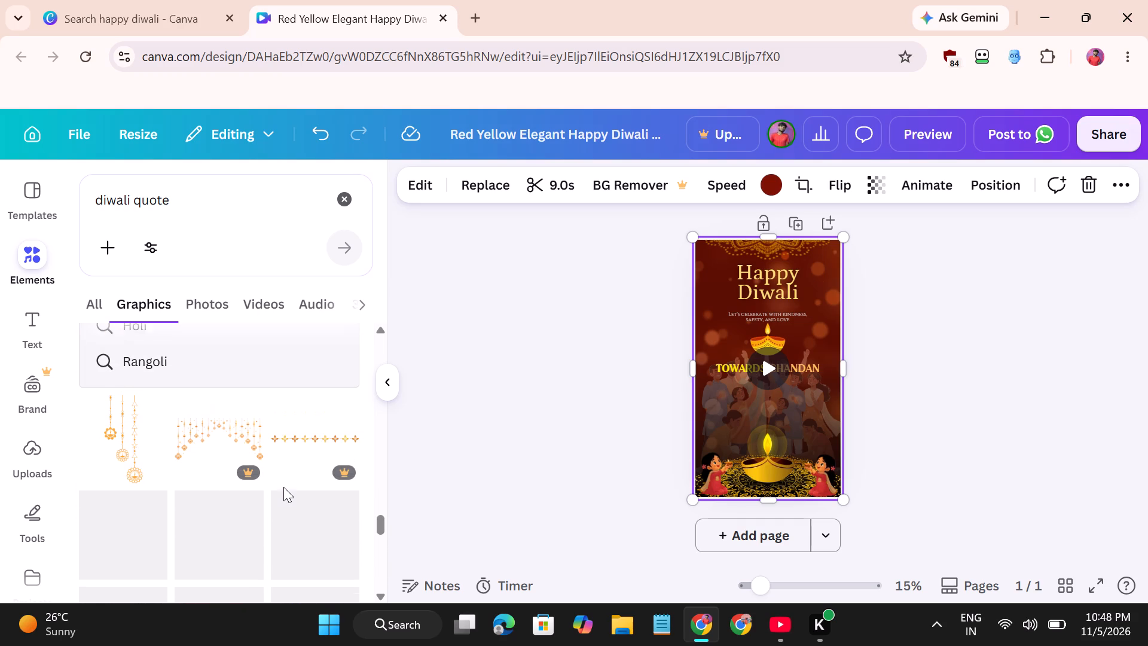
scroll(283, 487, "up", 3)
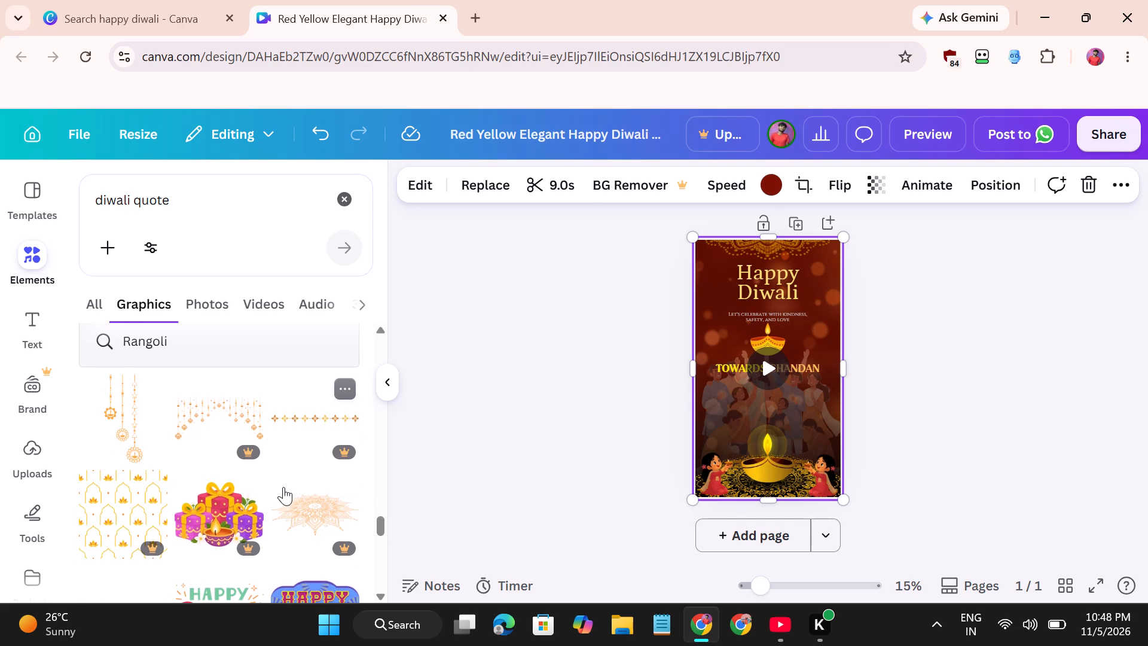
scroll(283, 487, "up", 3)
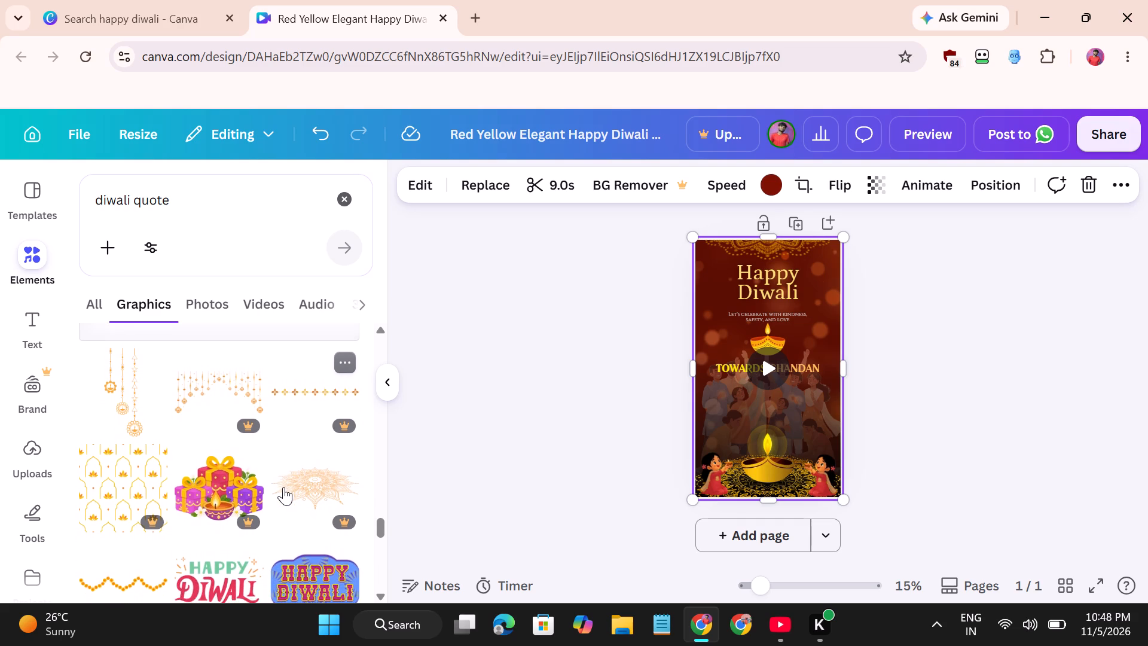
scroll(283, 487, "up", 1)
scroll(252, 490, "down", 4)
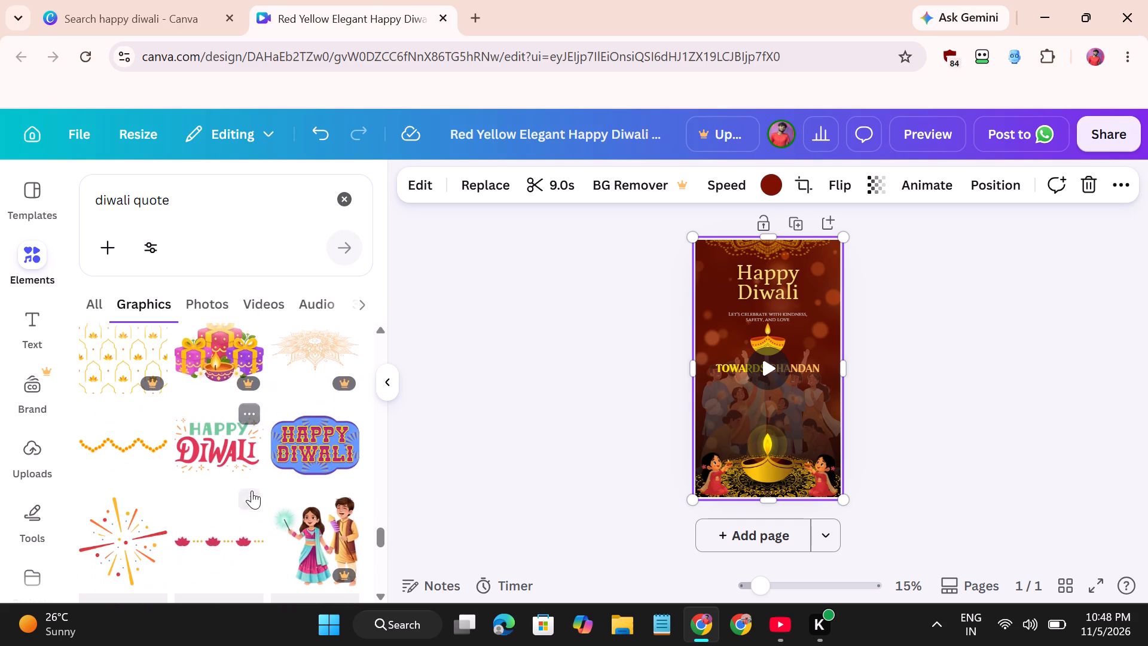
scroll(252, 490, "down", 1)
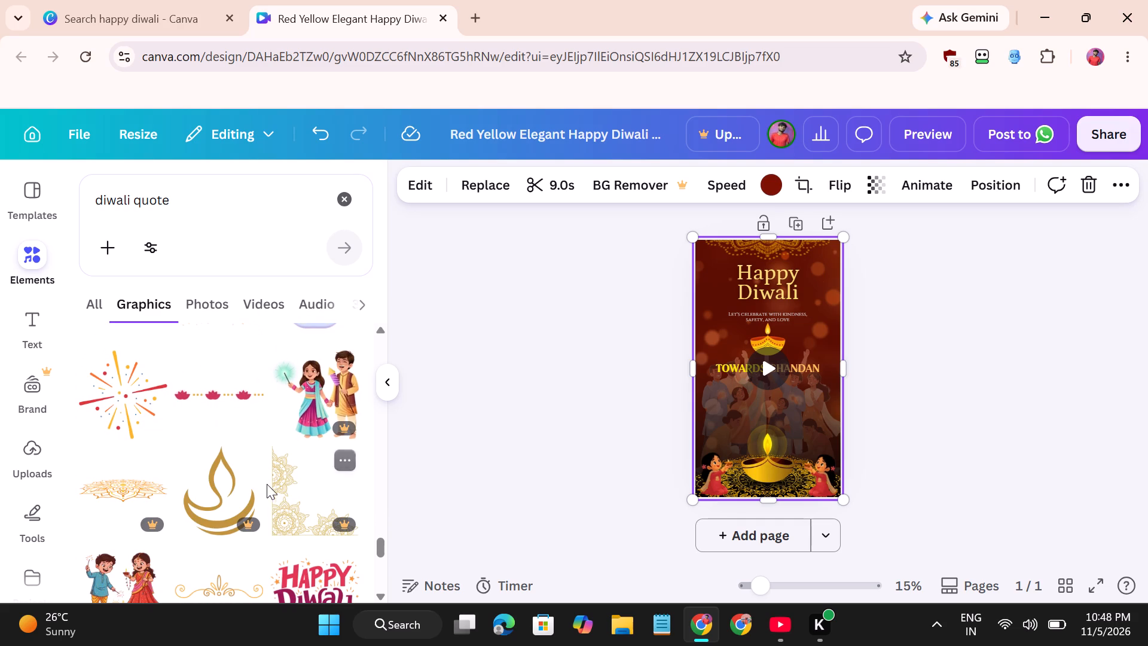
scroll(264, 482, "down", 4)
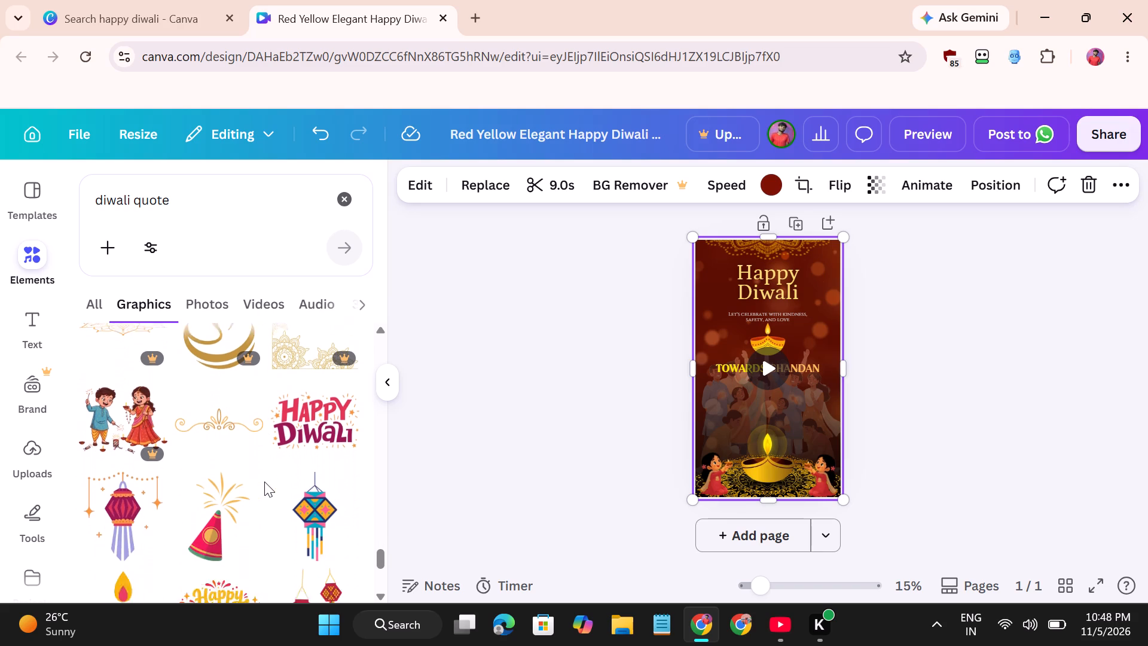
scroll(264, 482, "down", 2)
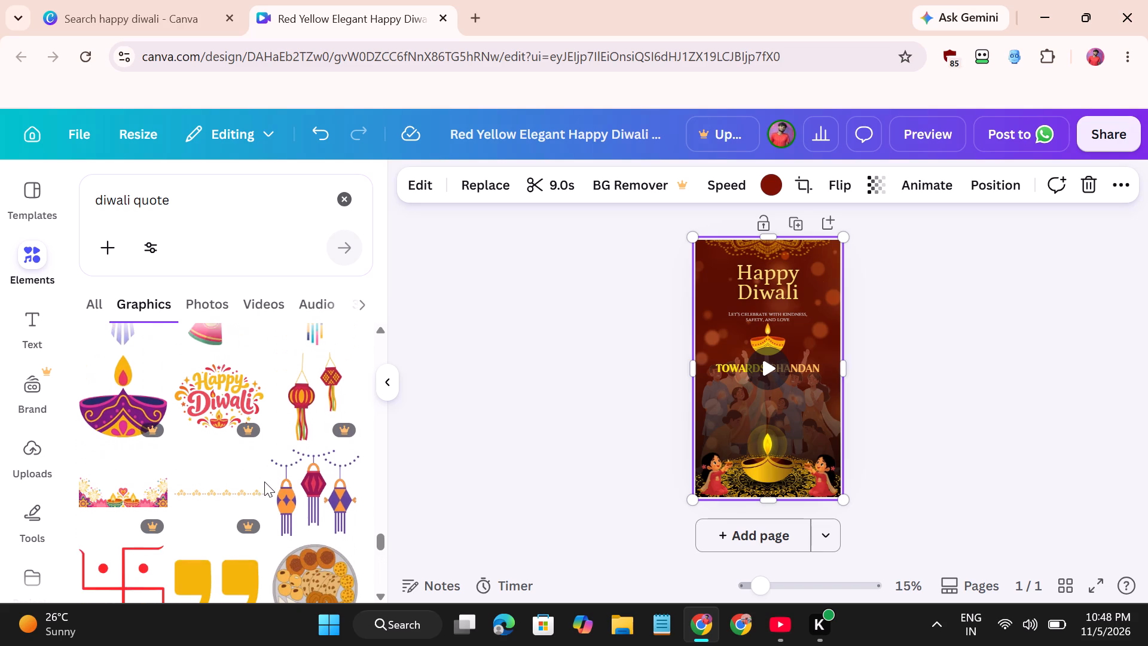
scroll(264, 482, "down", 2)
Add the orange hanging mandala ornament graphic from the "diwali quote" results along the page's upper right edge.
scroll(264, 482, "up", 1)
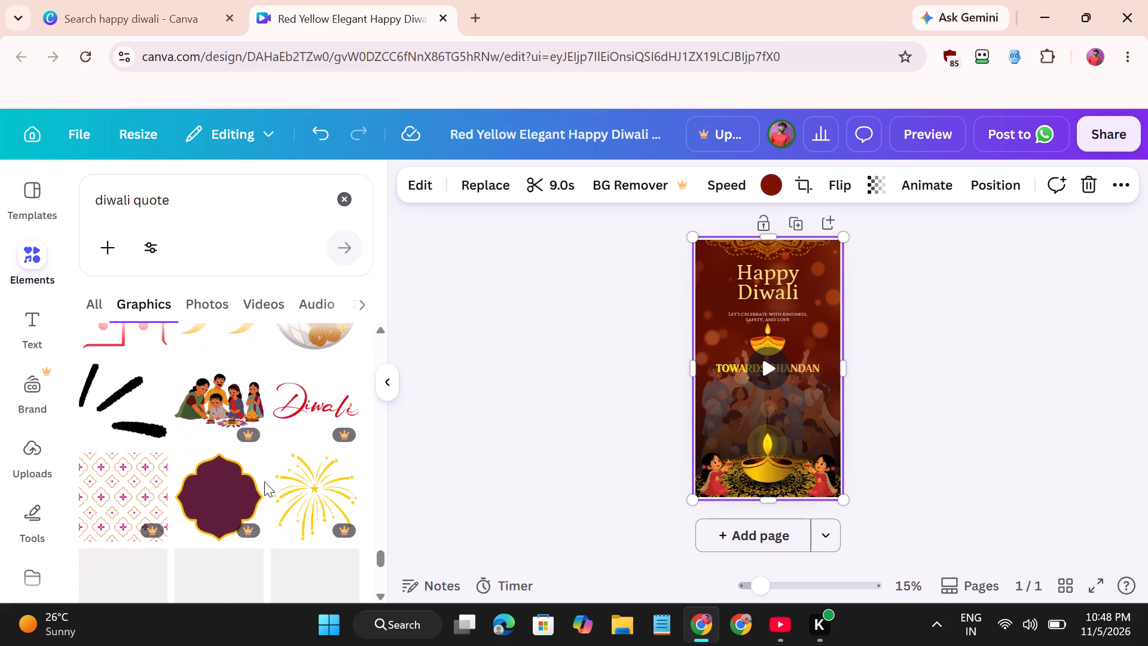
scroll(264, 482, "up", 2)
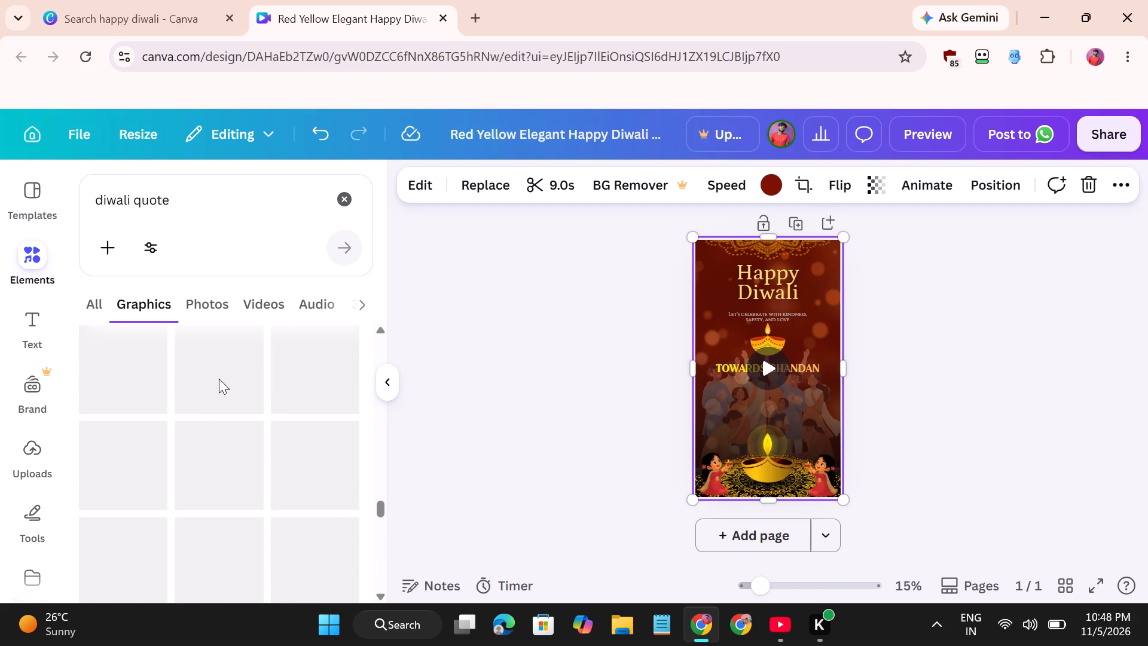
scroll(258, 464, "up", 1)
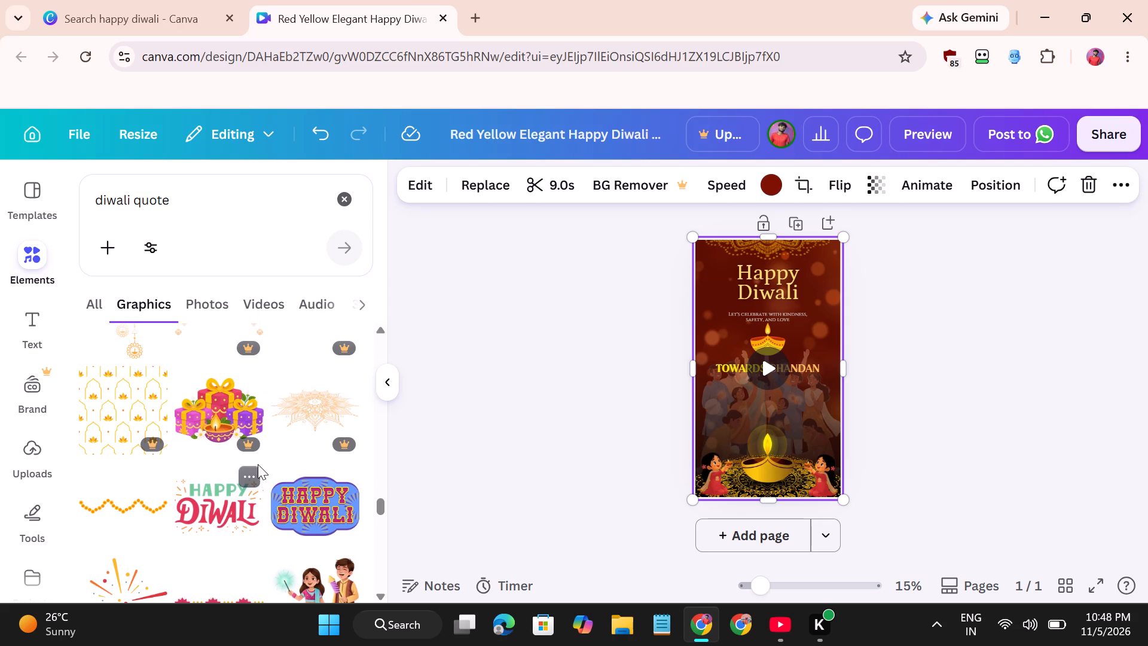
scroll(258, 464, "up", 2)
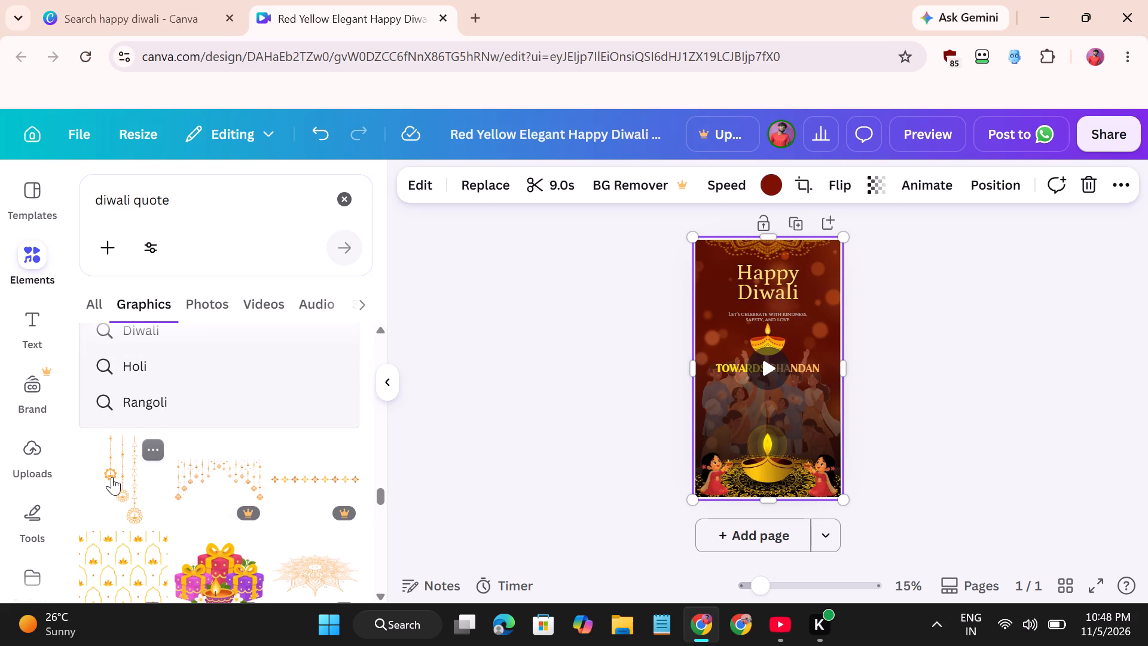
left_click_drag(112, 477, 811, 286)
scroll(707, 361, "down", 1)
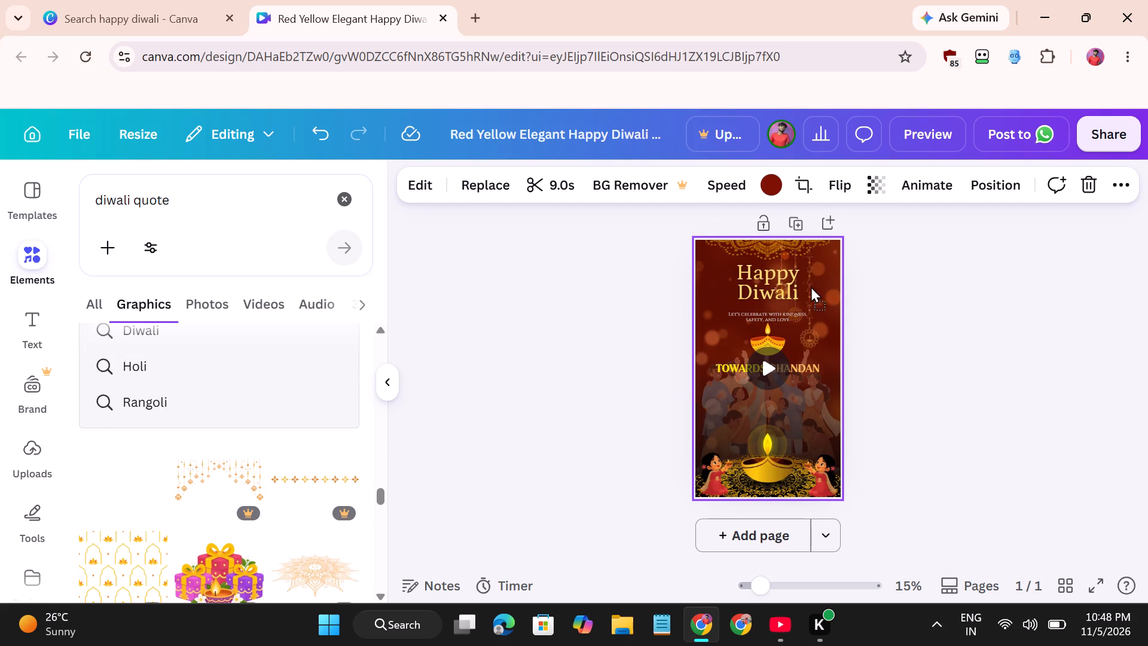
left_click_drag(811, 286, 832, 284)
Duplicate the hanging mandala ornament, flip the copy horizontally and place it along the page's upper left edge.
right_click(819, 290)
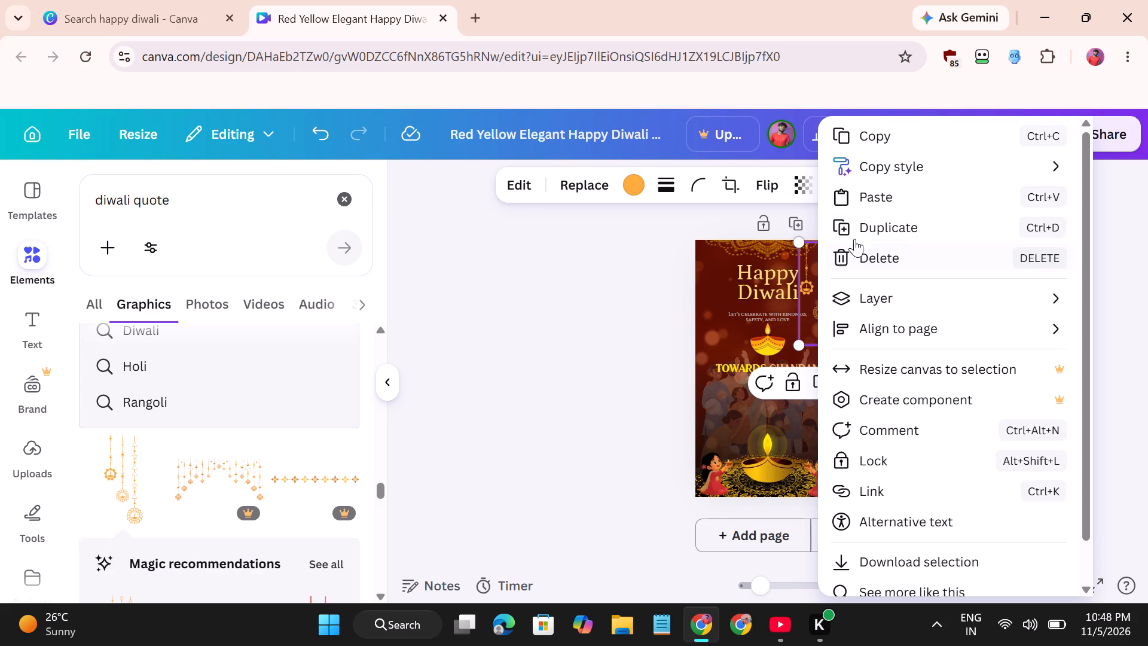
left_click(894, 227)
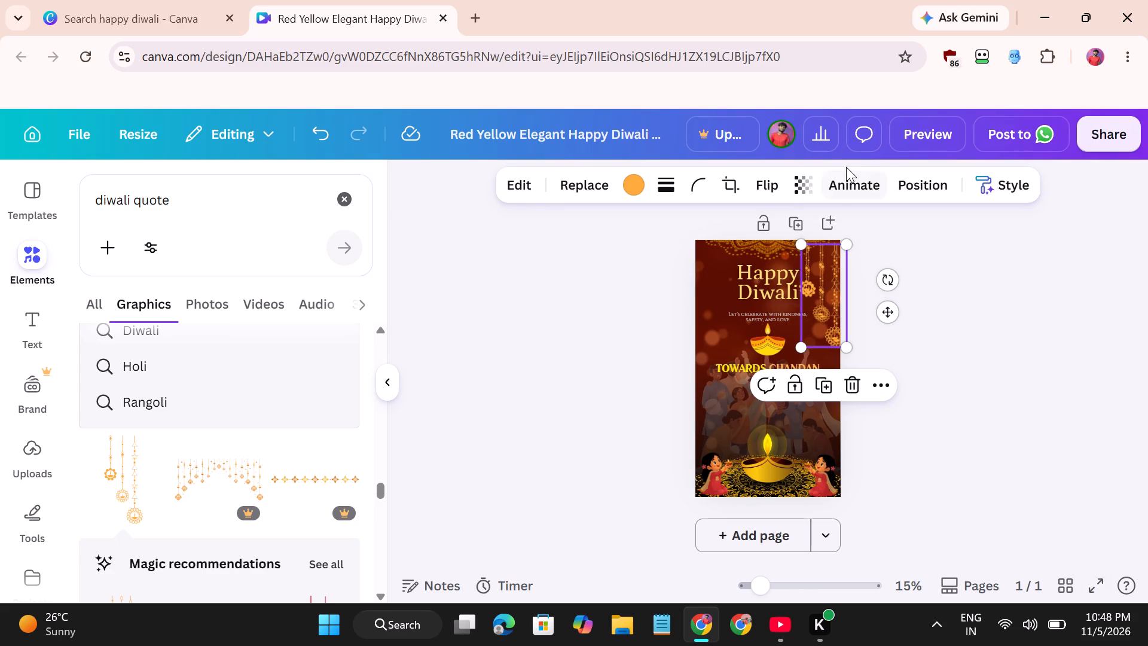
left_click(757, 194)
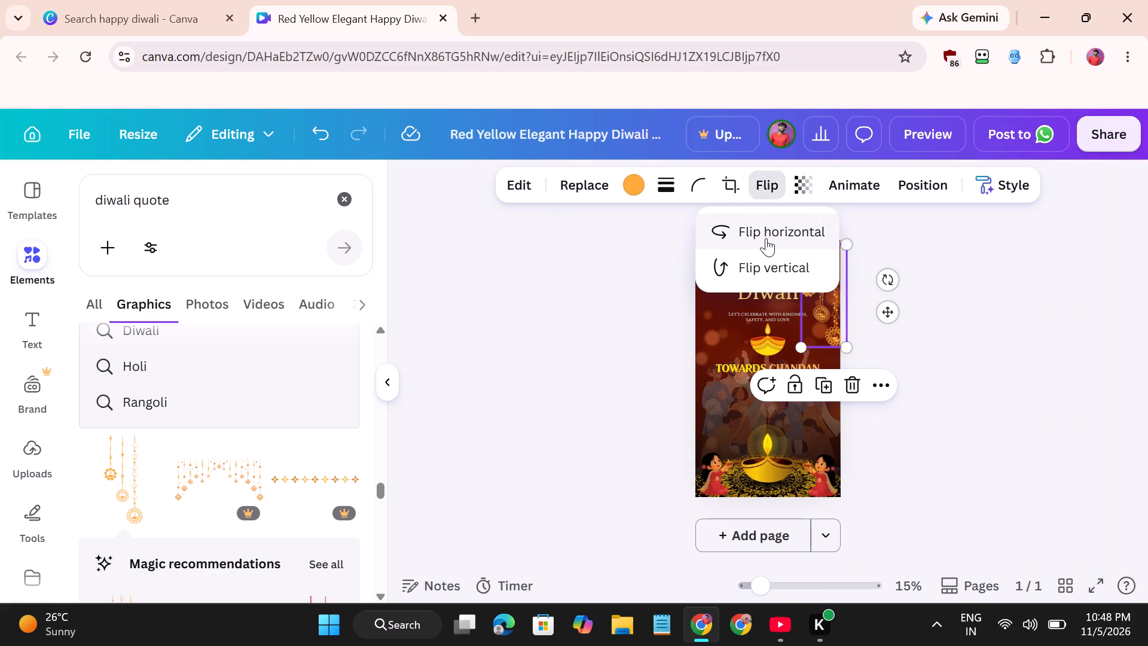
left_click(766, 238)
left_click(822, 315)
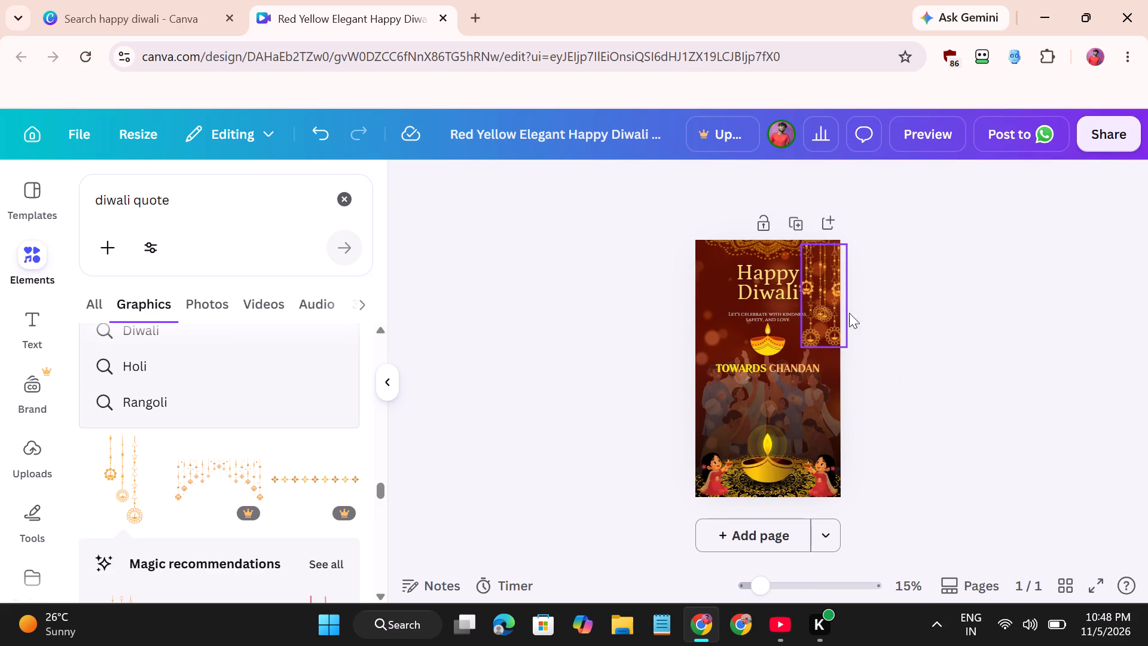
left_click(812, 308)
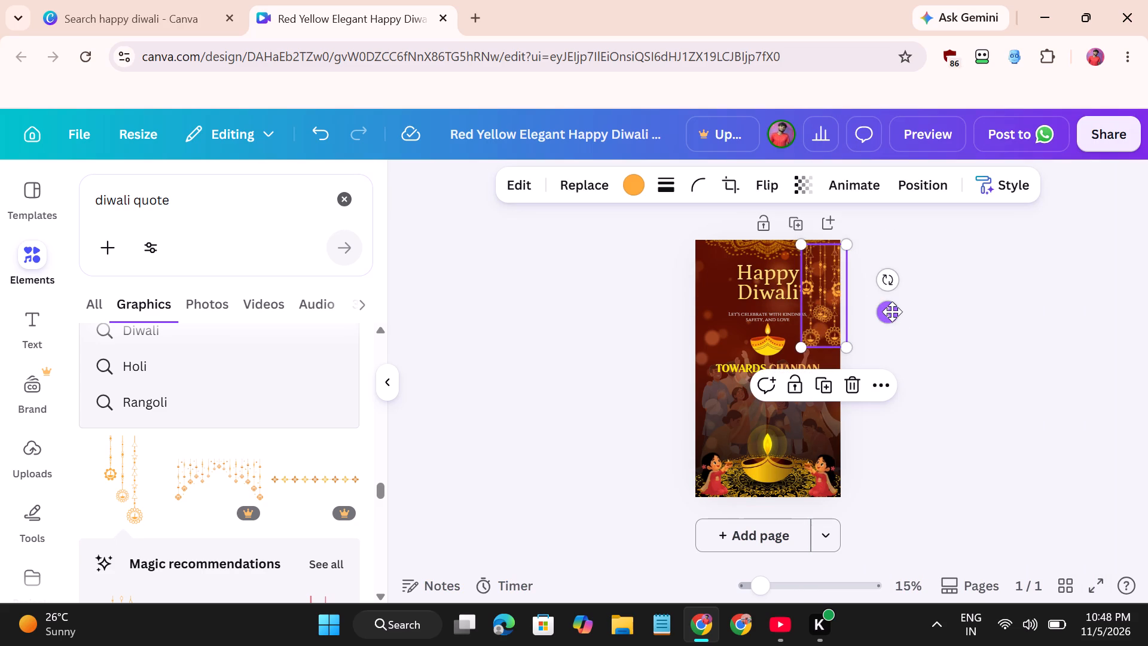
left_click_drag(892, 312, 786, 306)
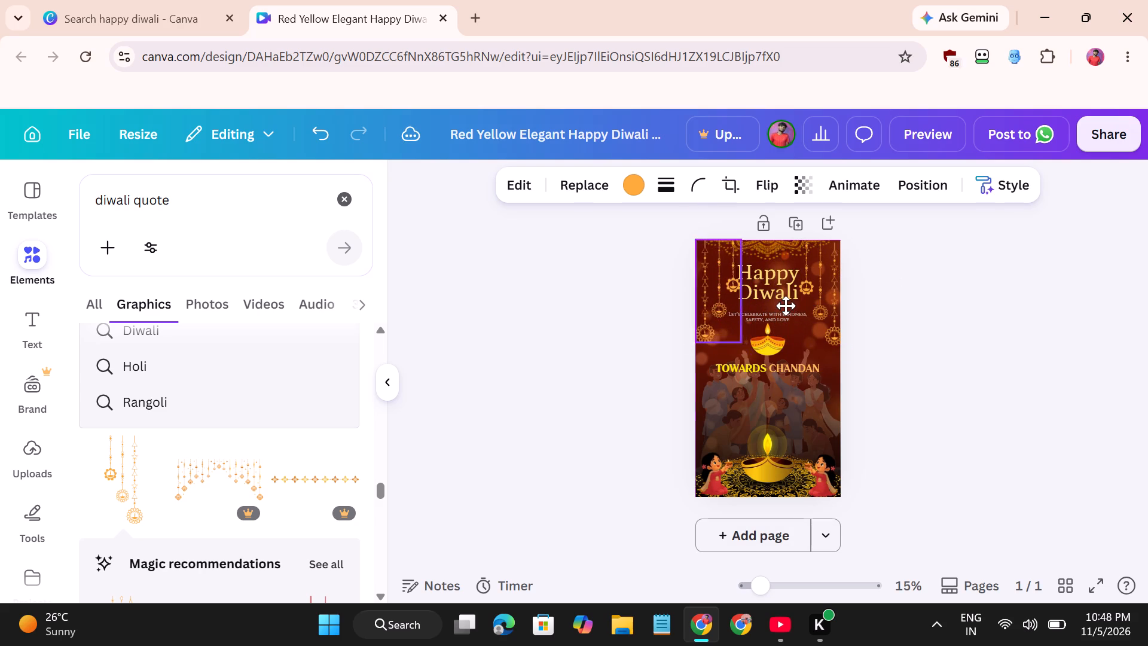
left_click_drag(786, 306, 779, 312)
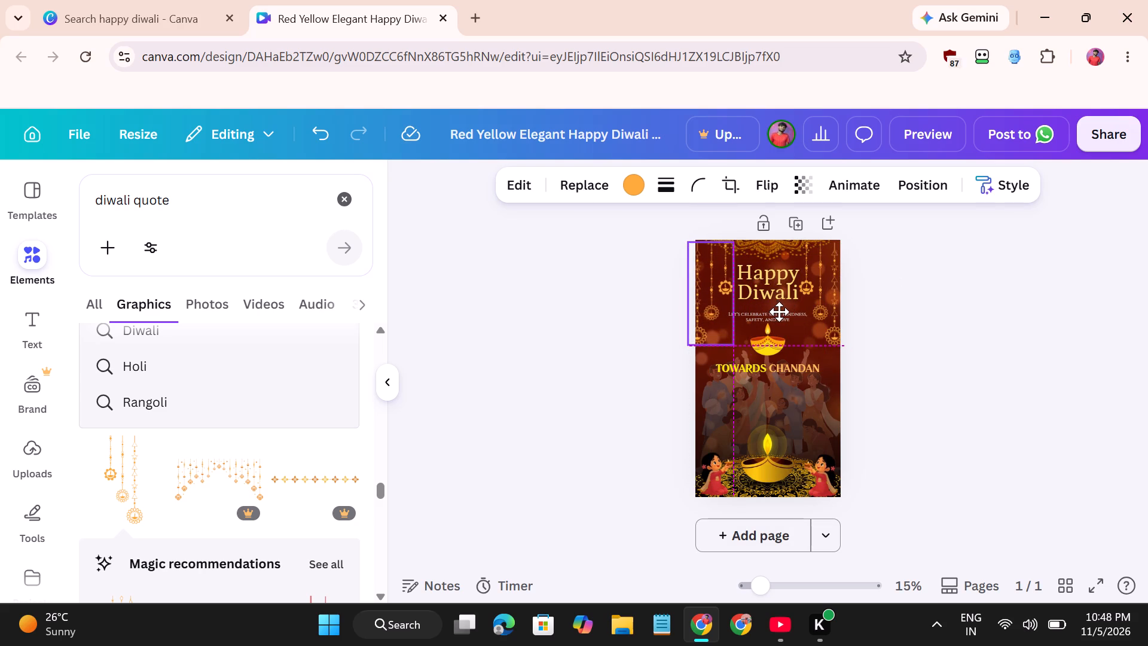
left_click_drag(779, 312, 783, 309)
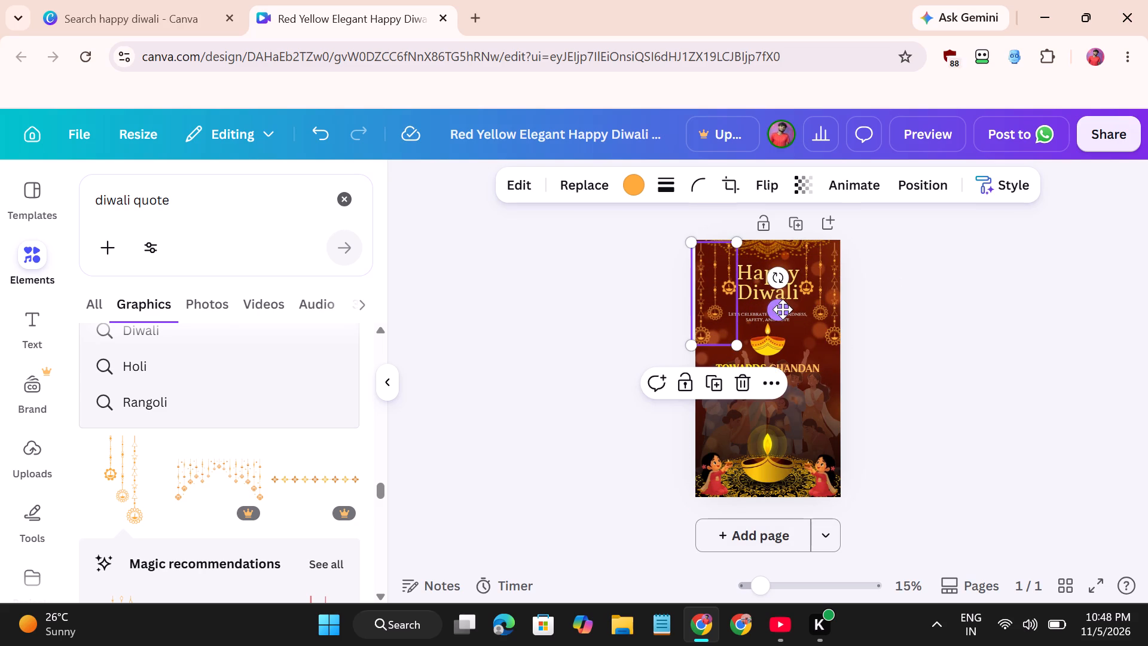
Browse the "diwali quote" graphics for a further decoration to go with the hanging ornaments.
scroll(230, 385, "down", 2)
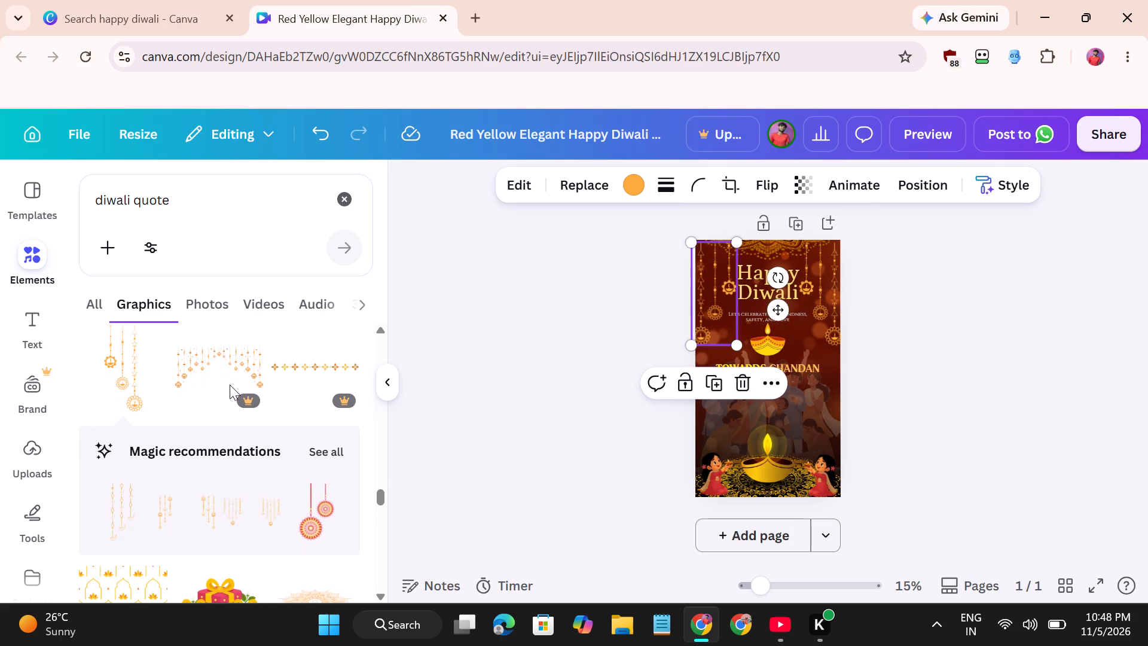
scroll(234, 426, "down", 4)
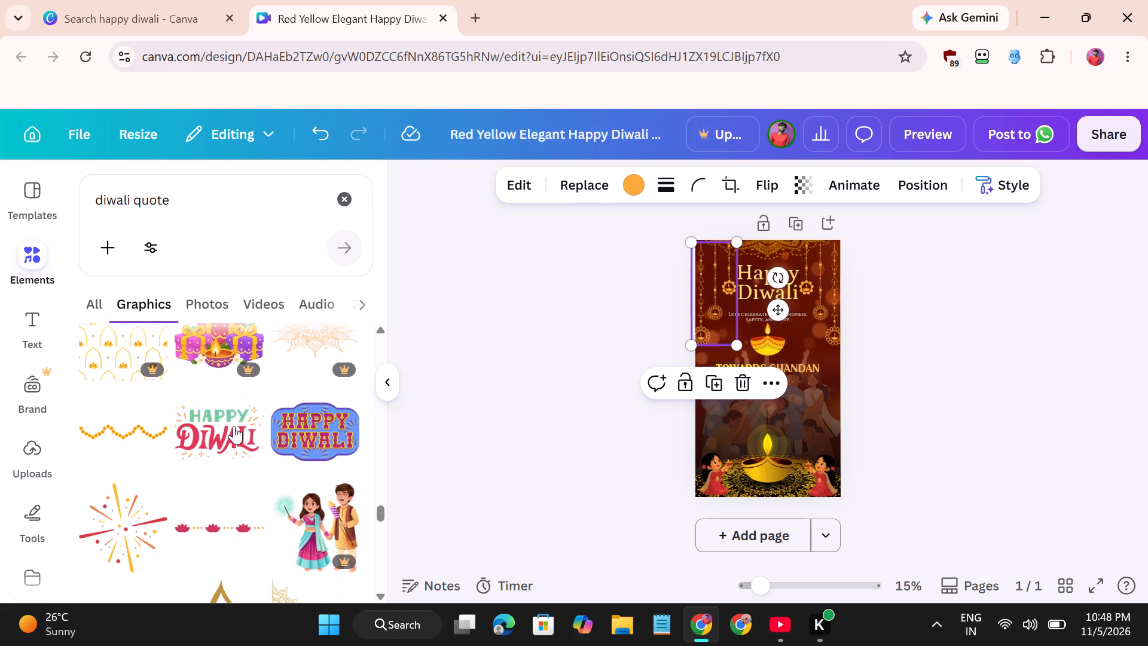
scroll(234, 426, "down", 4)
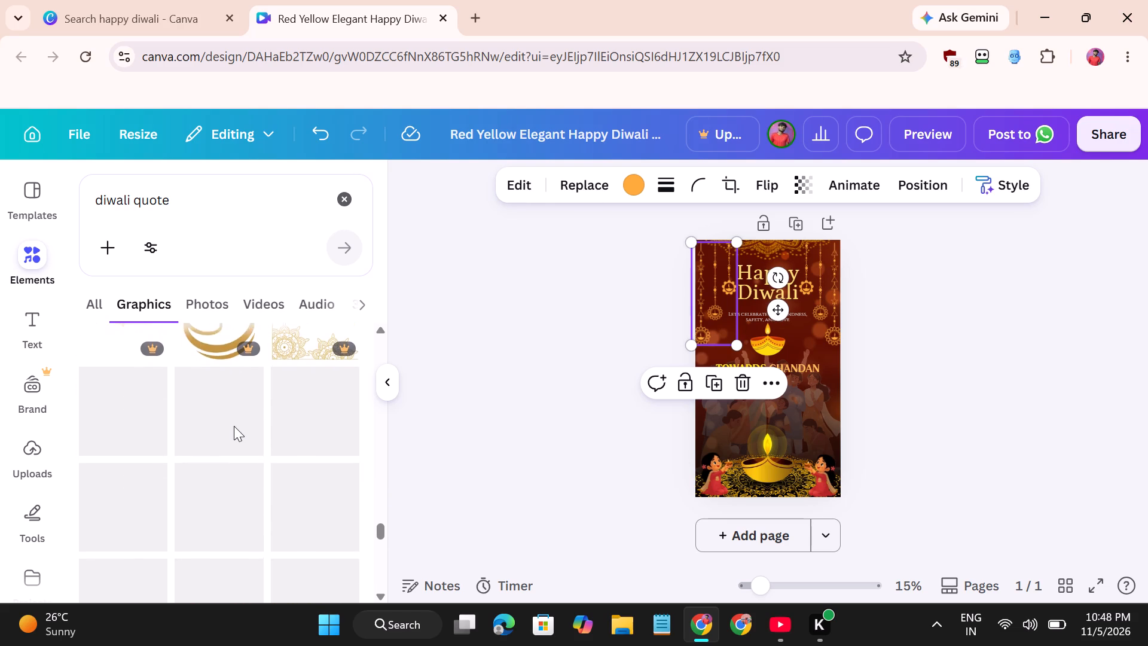
scroll(234, 426, "down", 1)
scroll(234, 426, "up", 3)
scroll(234, 426, "down", 2)
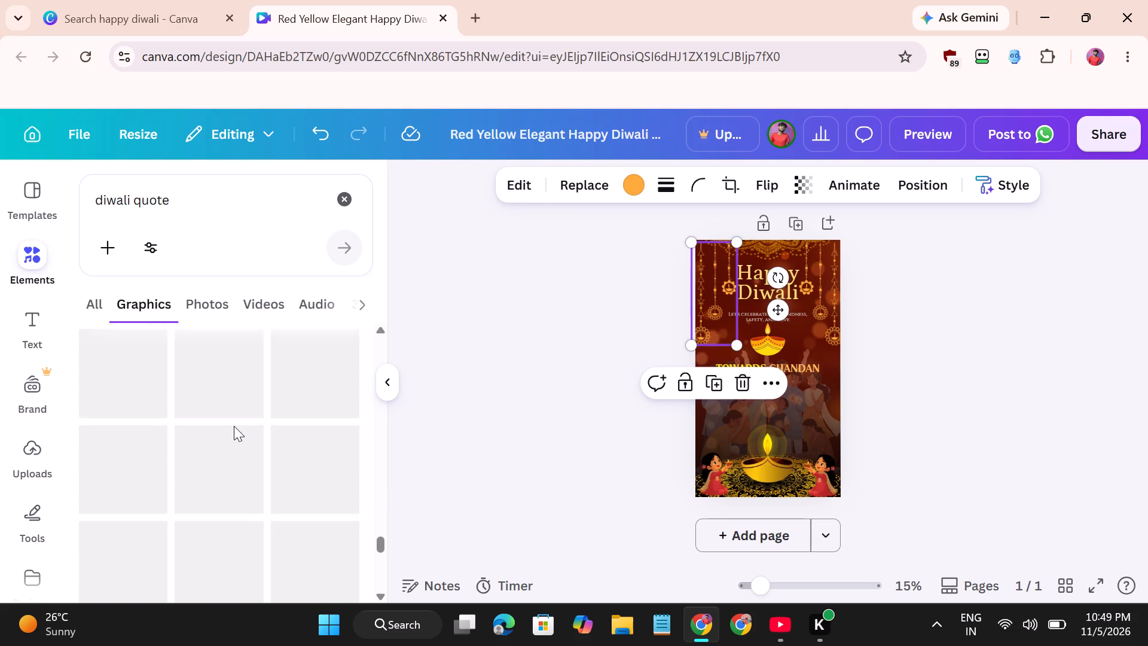
scroll(234, 426, "down", 2)
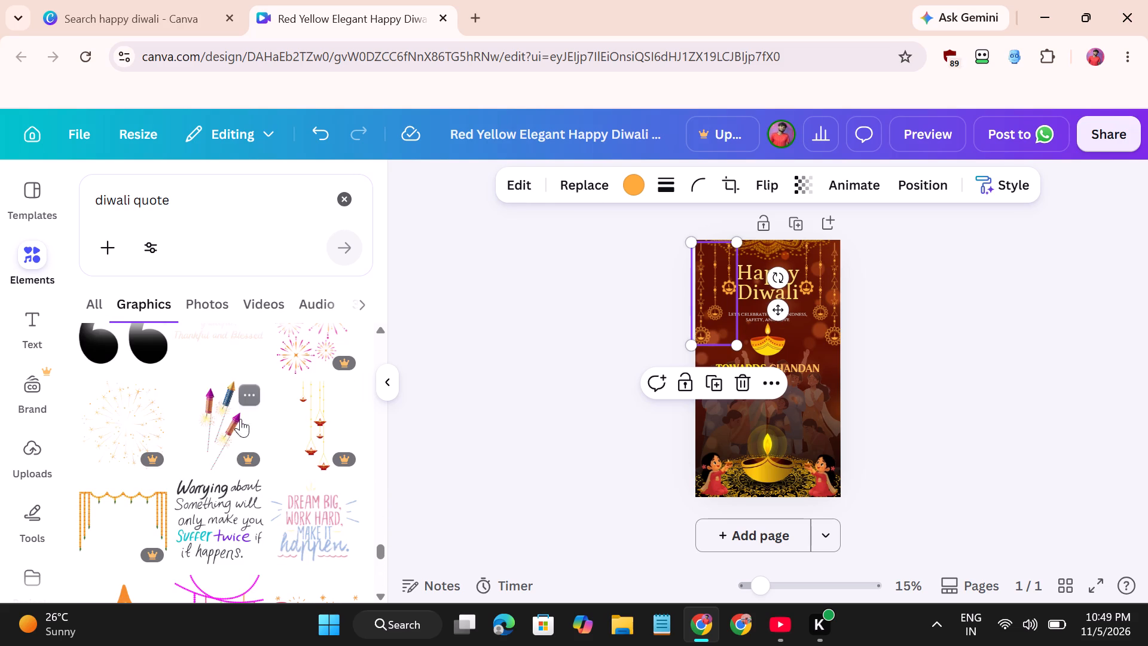
scroll(242, 482, "down", 3)
scroll(242, 482, "up", 1)
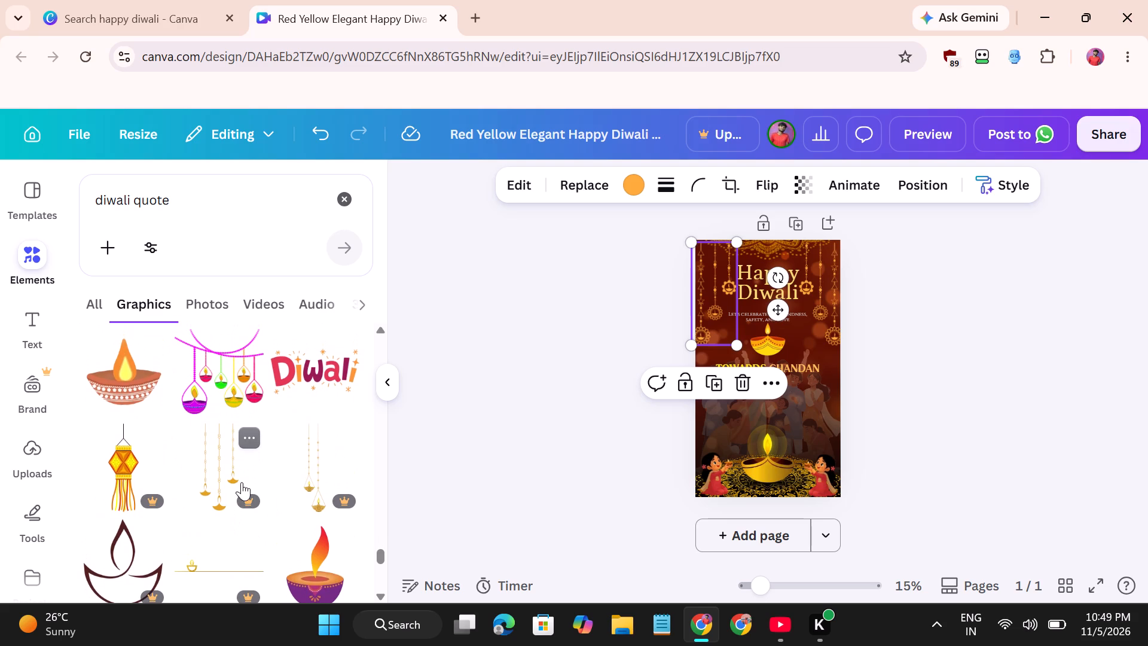
scroll(193, 403, "up", 4)
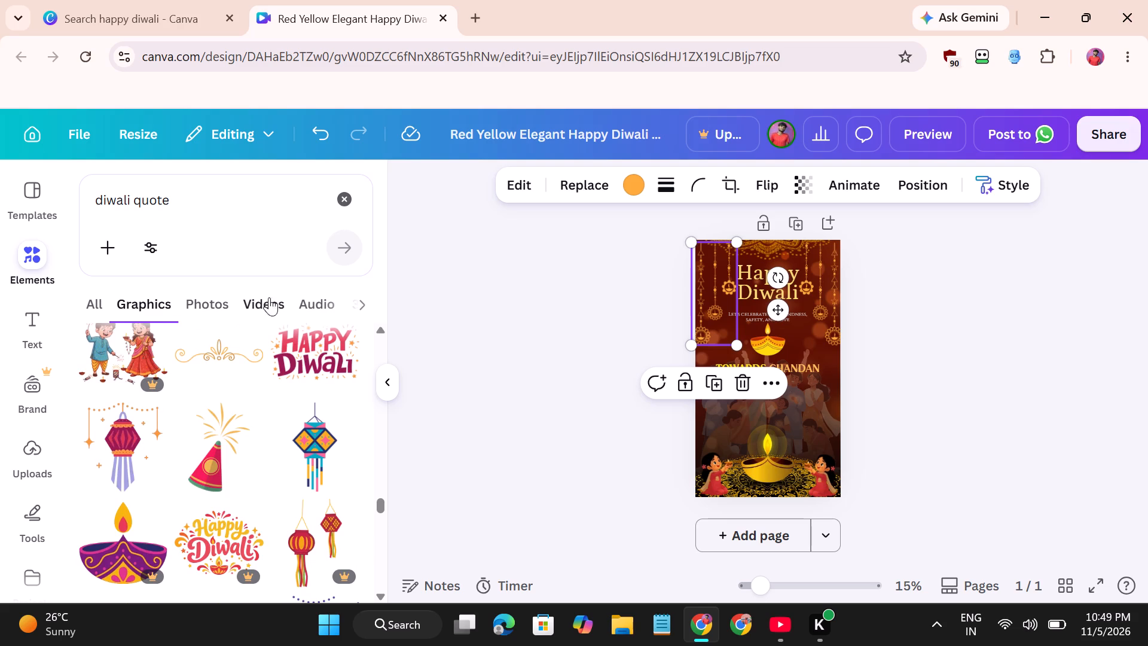
Look through the "diwali quote" video results for a clip that suits the page.
left_click(273, 303)
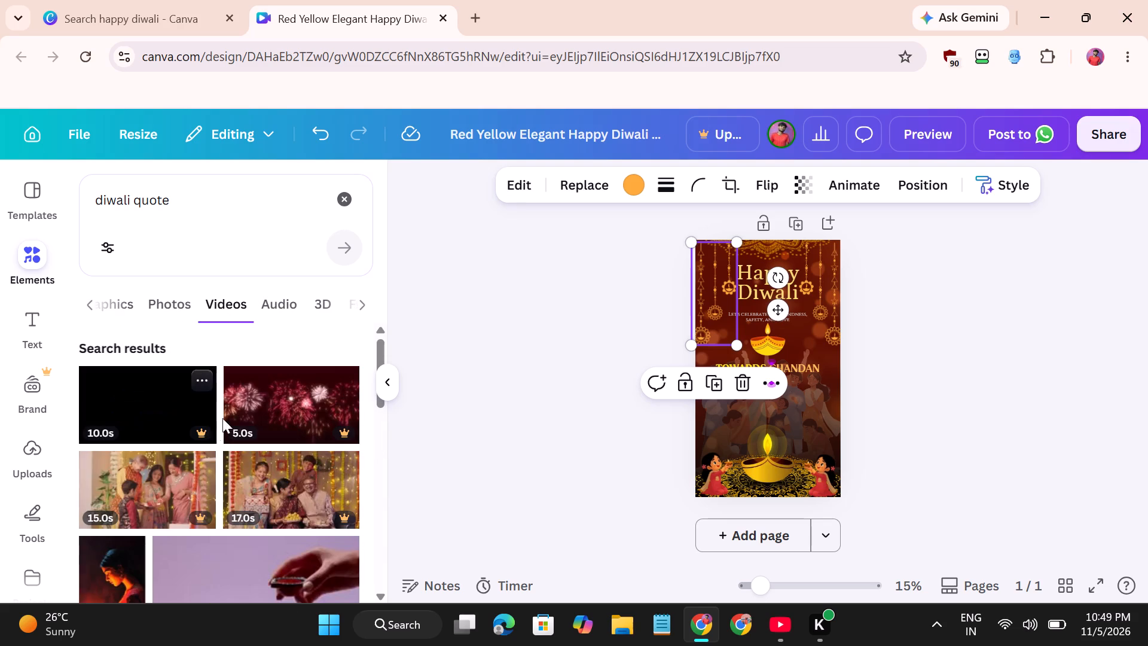
scroll(295, 450, "down", 3)
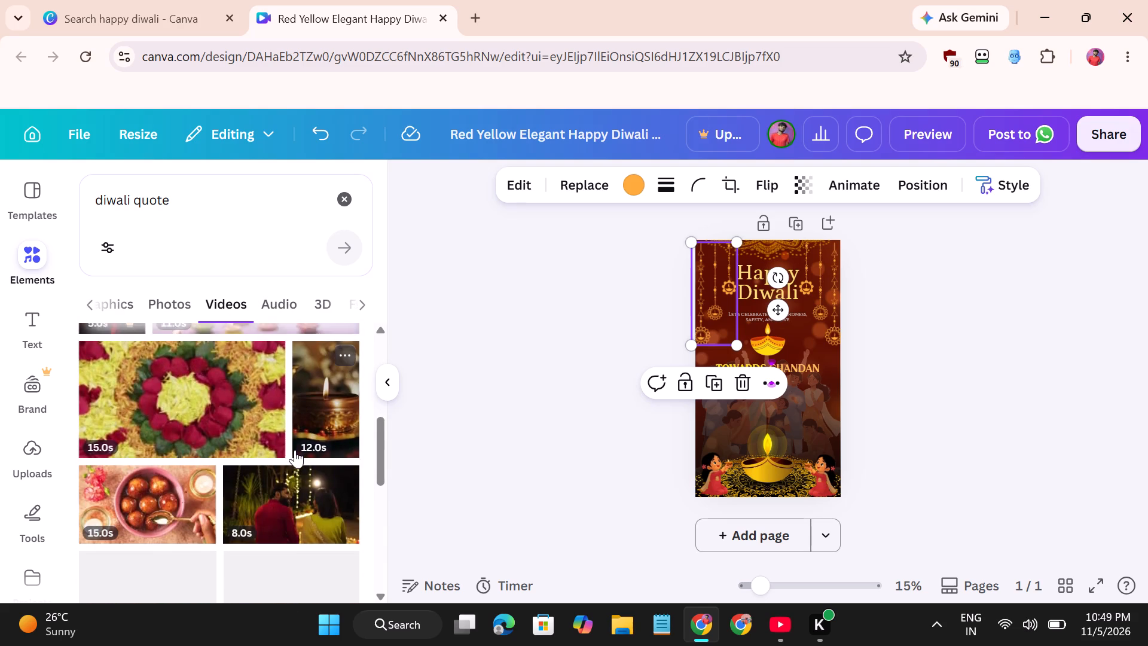
scroll(295, 450, "up", 3)
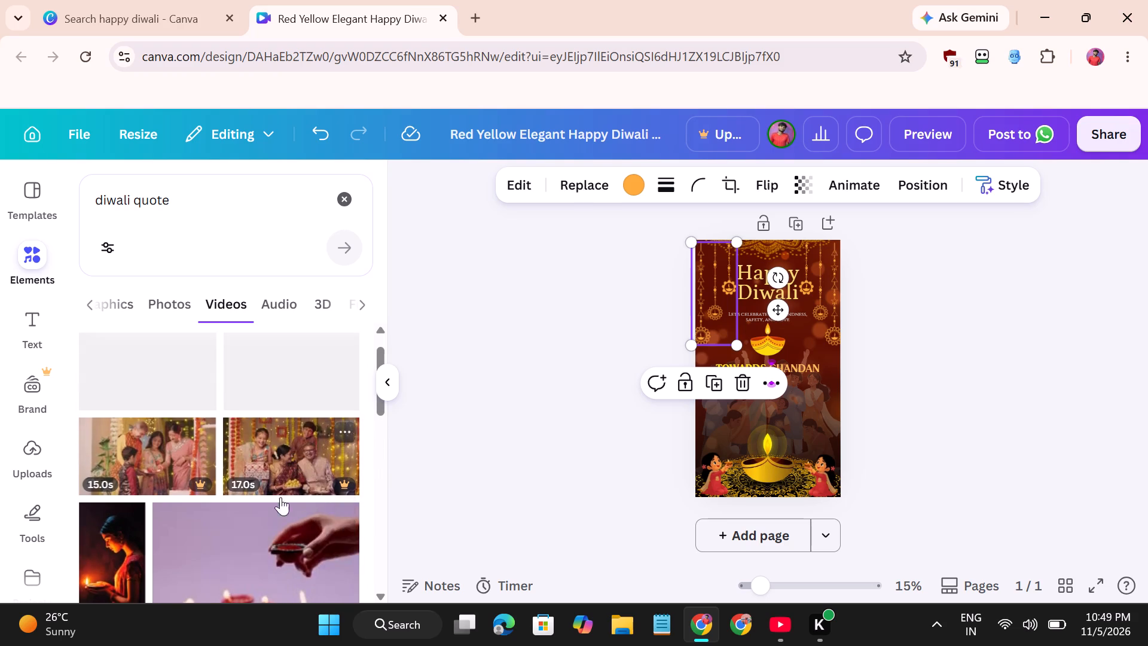
scroll(282, 514, "down", 3)
scroll(132, 387, "up", 1)
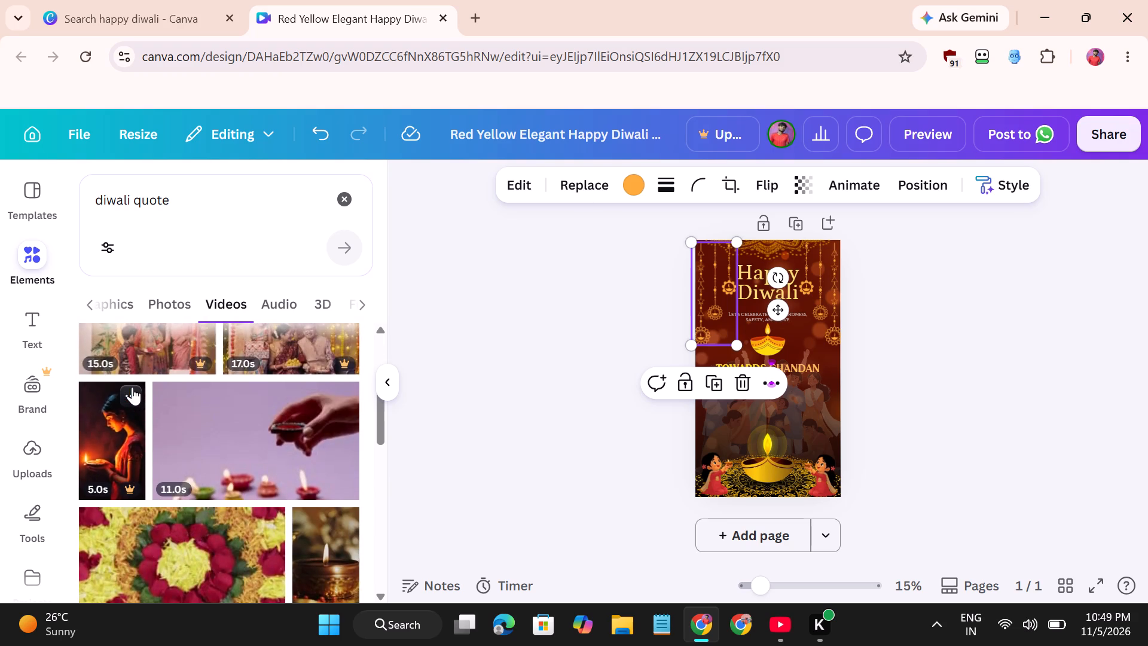
scroll(132, 387, "down", 2)
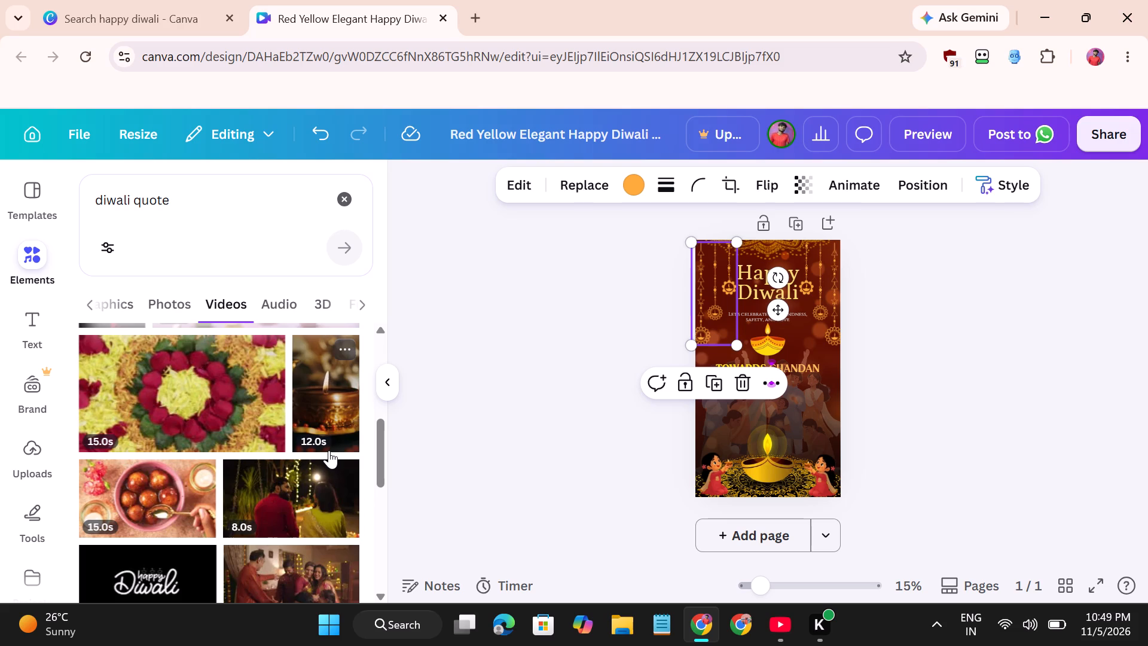
scroll(329, 450, "down", 2)
scroll(265, 526, "down", 2)
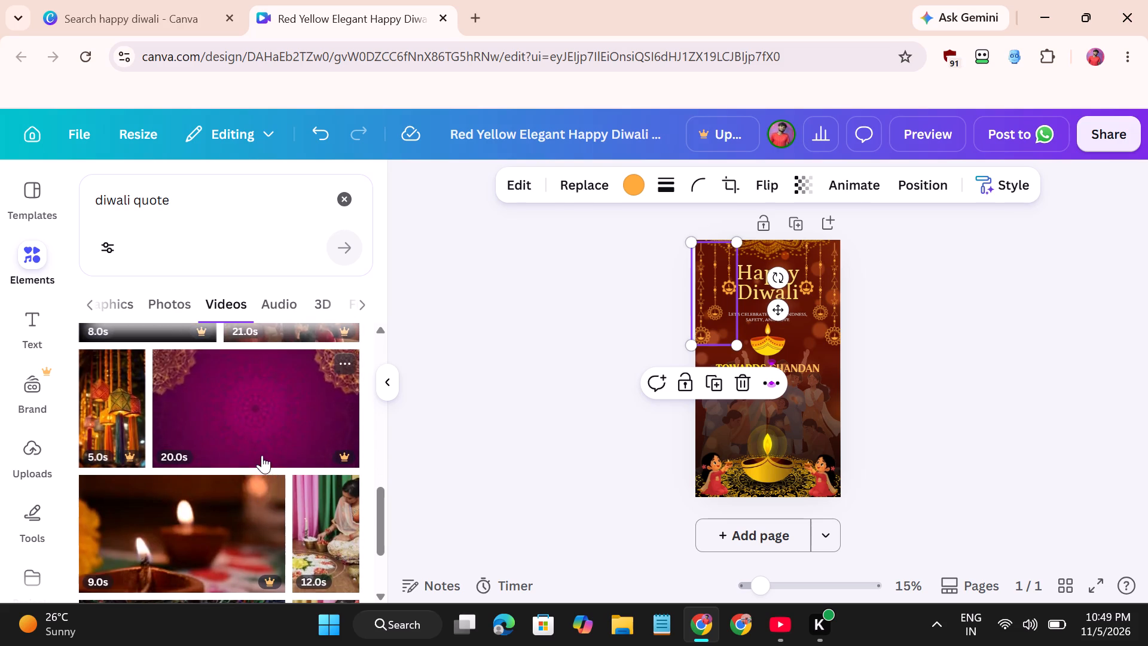
scroll(245, 455, "down", 2)
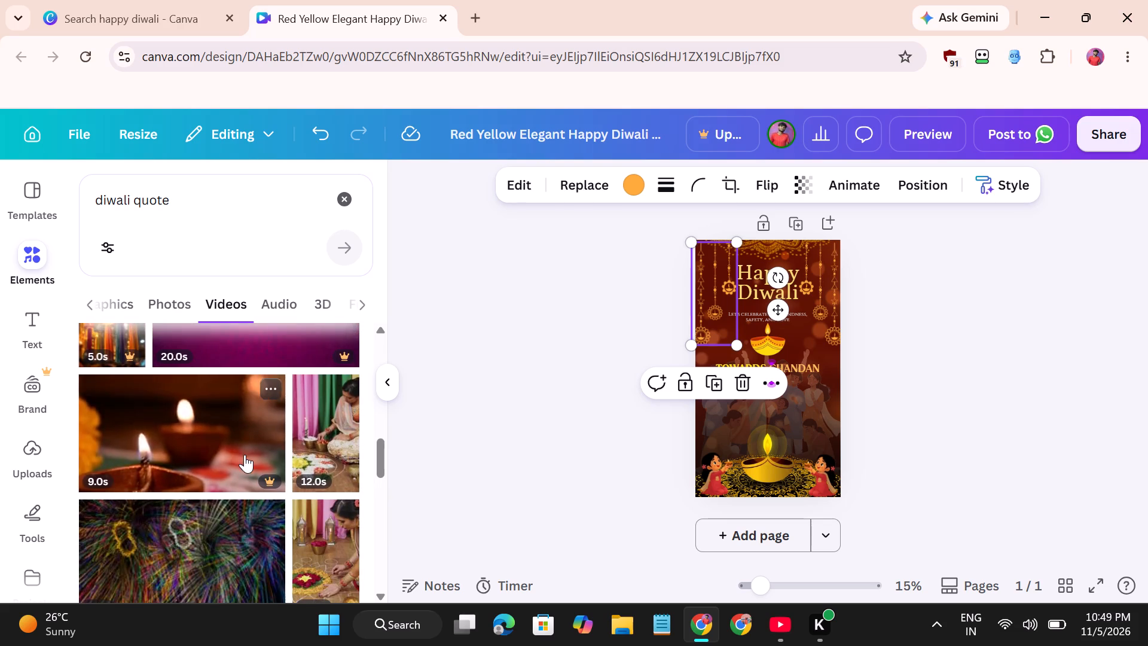
scroll(245, 455, "down", 1)
scroll(329, 493, "down", 2)
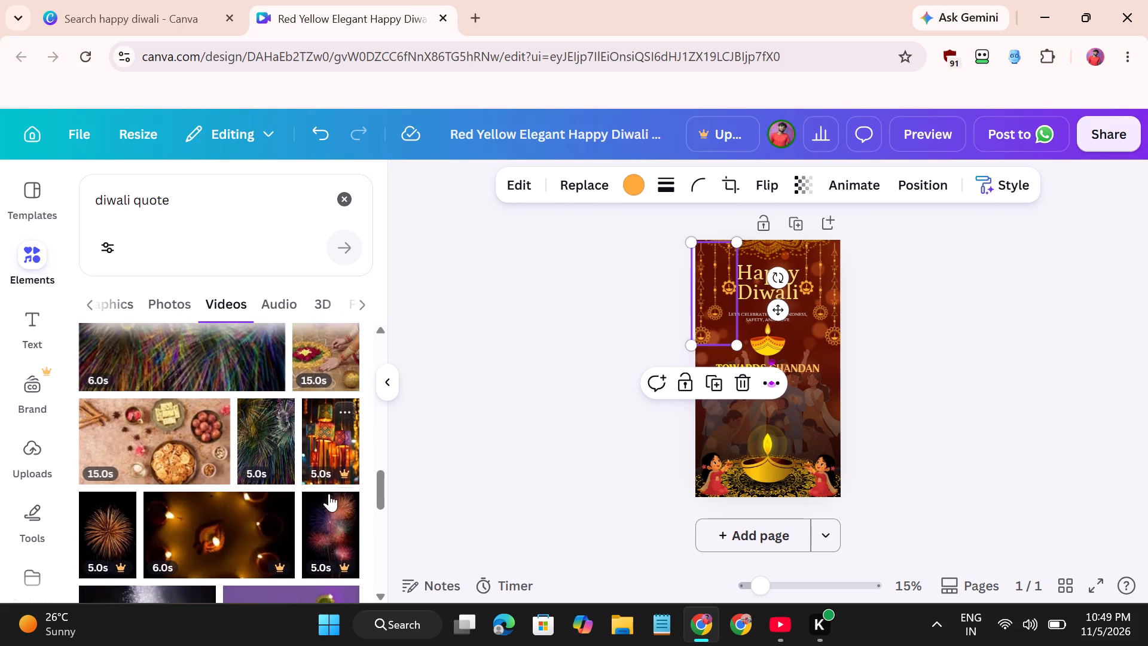
scroll(204, 437, "down", 2)
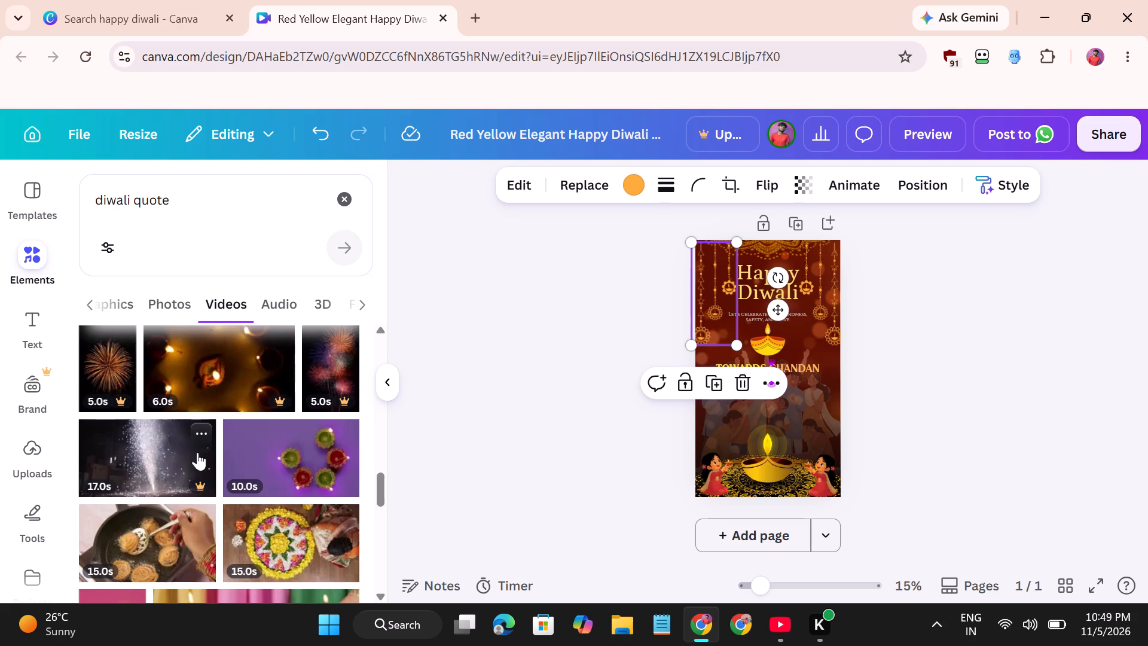
scroll(209, 514, "down", 1)
scroll(209, 514, "up", 4)
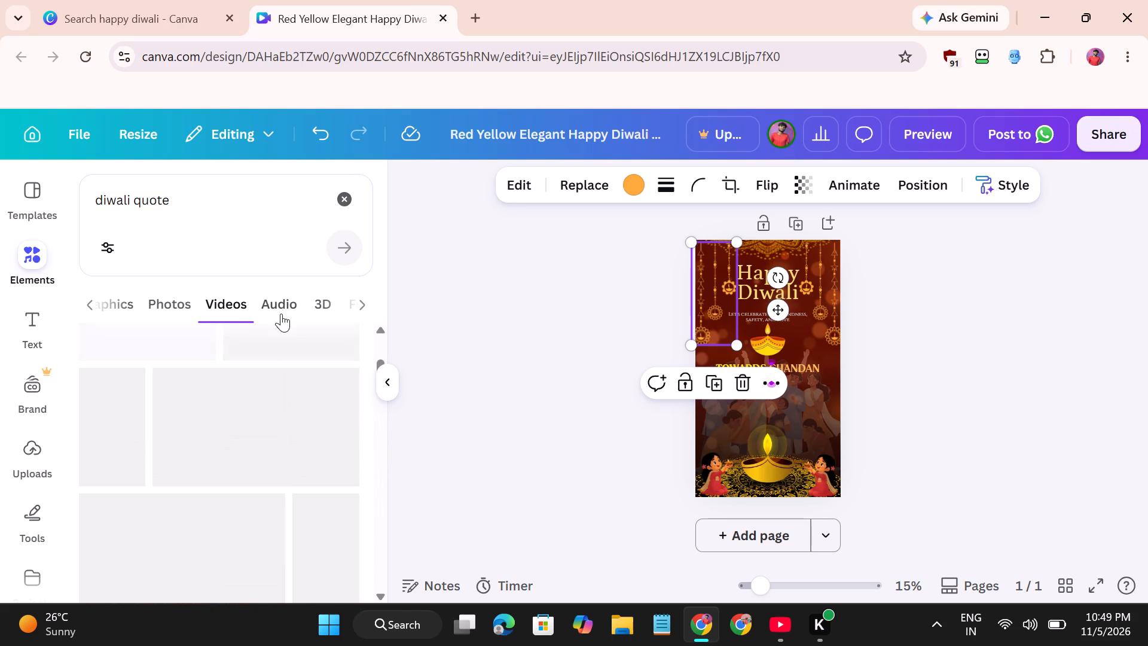
Check the 3D and frame results for "diwali quote", and return to the graphics results.
scroll(282, 309, "left", 2)
left_click(183, 294)
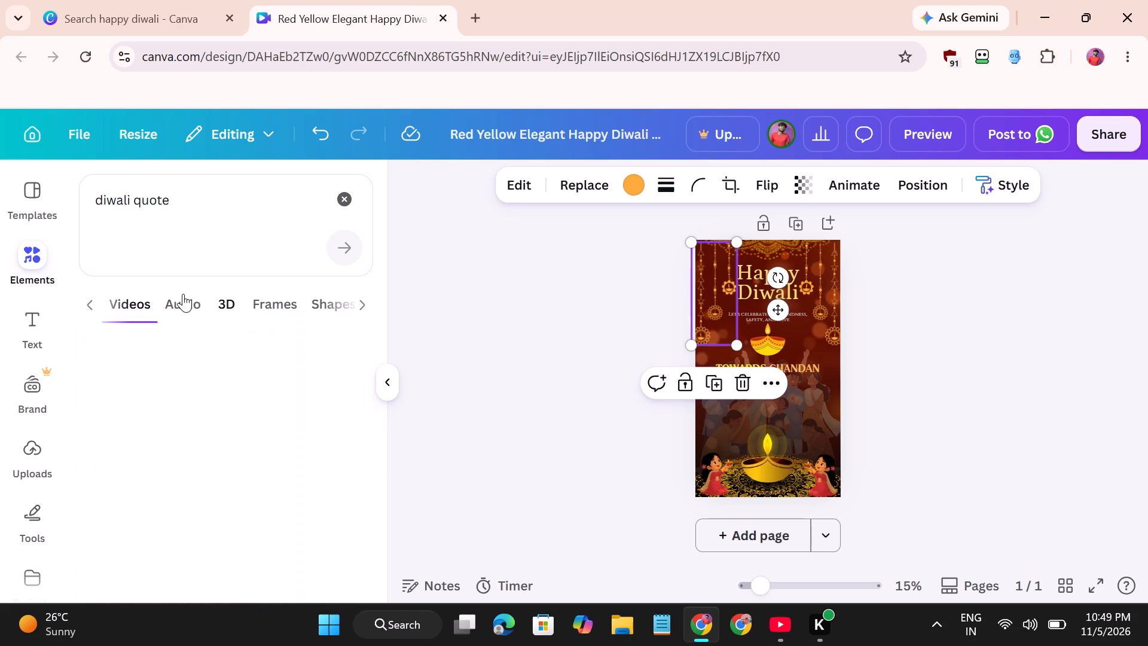
scroll(230, 416, "down", 1)
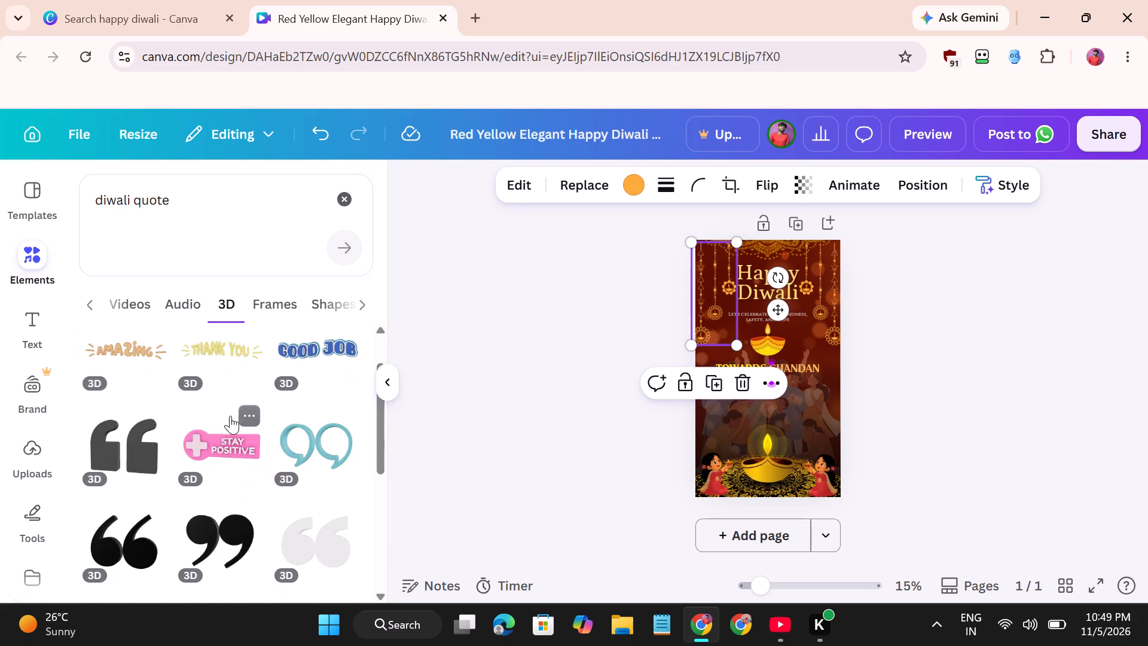
left_click(276, 295)
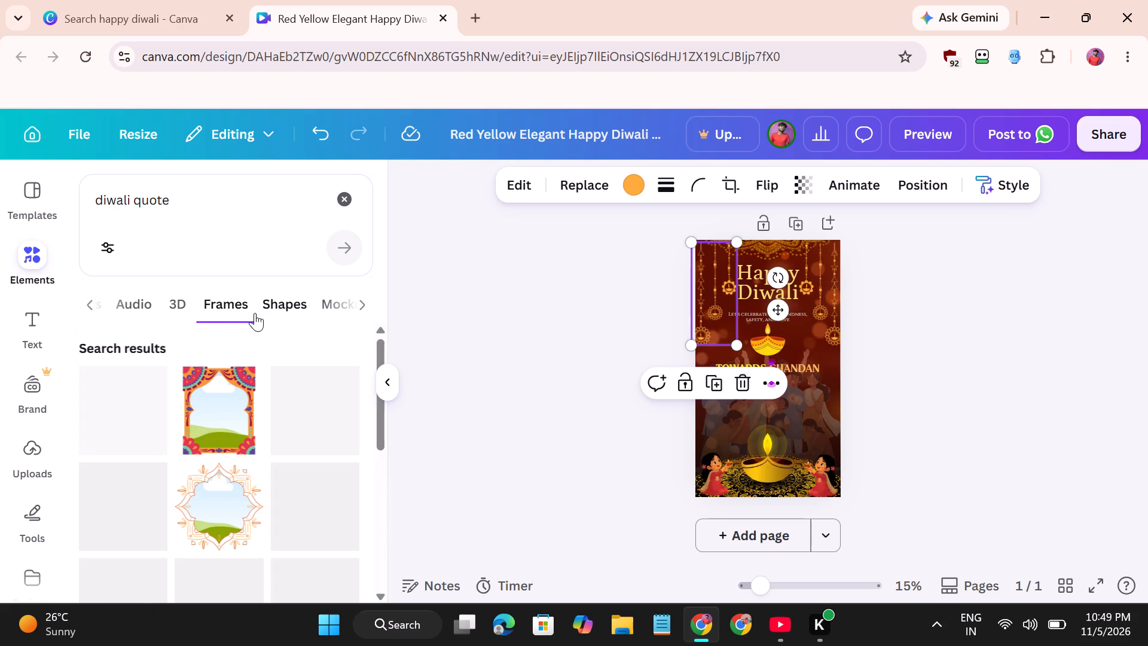
scroll(175, 312, "right", 4)
left_click(109, 304)
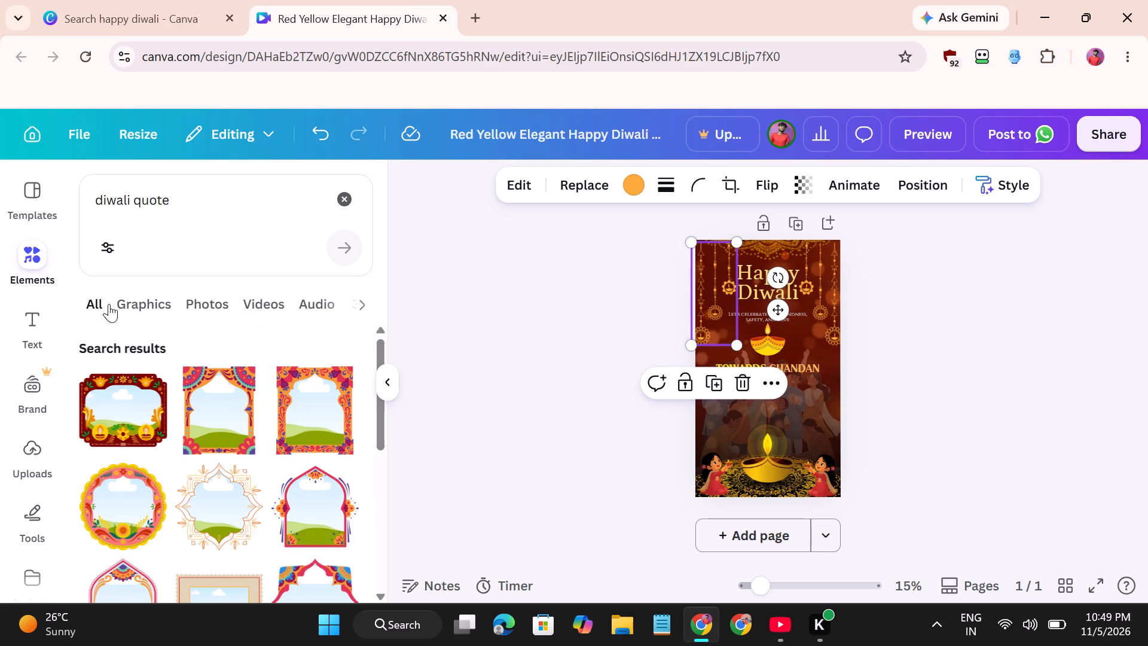
left_click(139, 311)
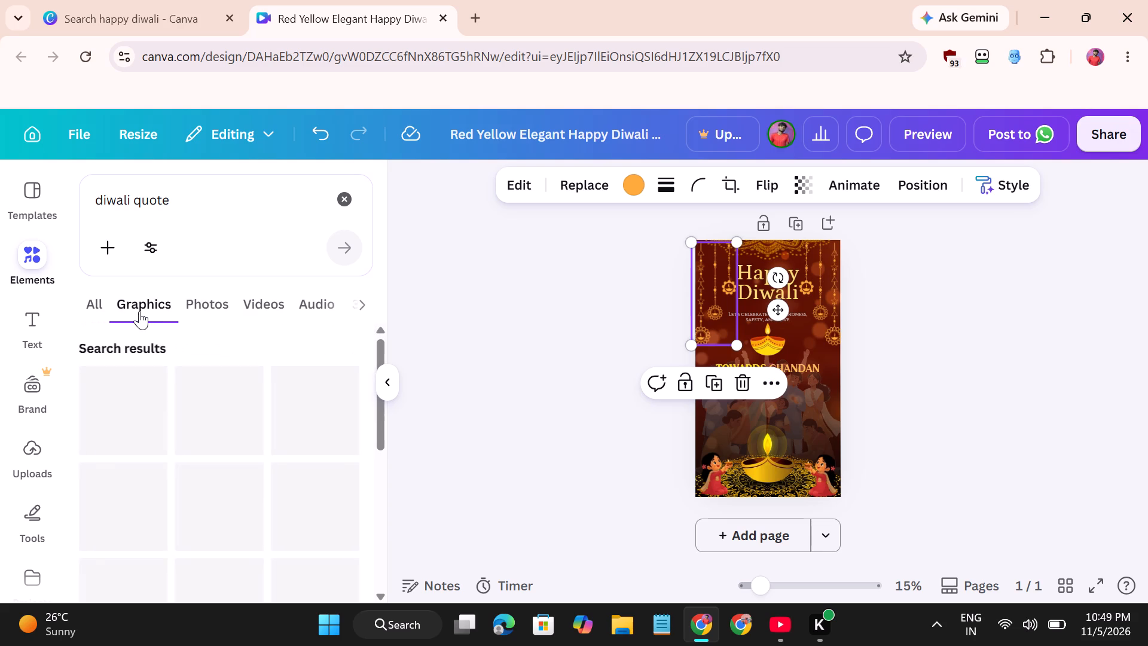
Find the decorated elephant holding a diya in the "diwali quote" graphics and add it to the page.
scroll(254, 455, "up", 2)
scroll(254, 455, "down", 1)
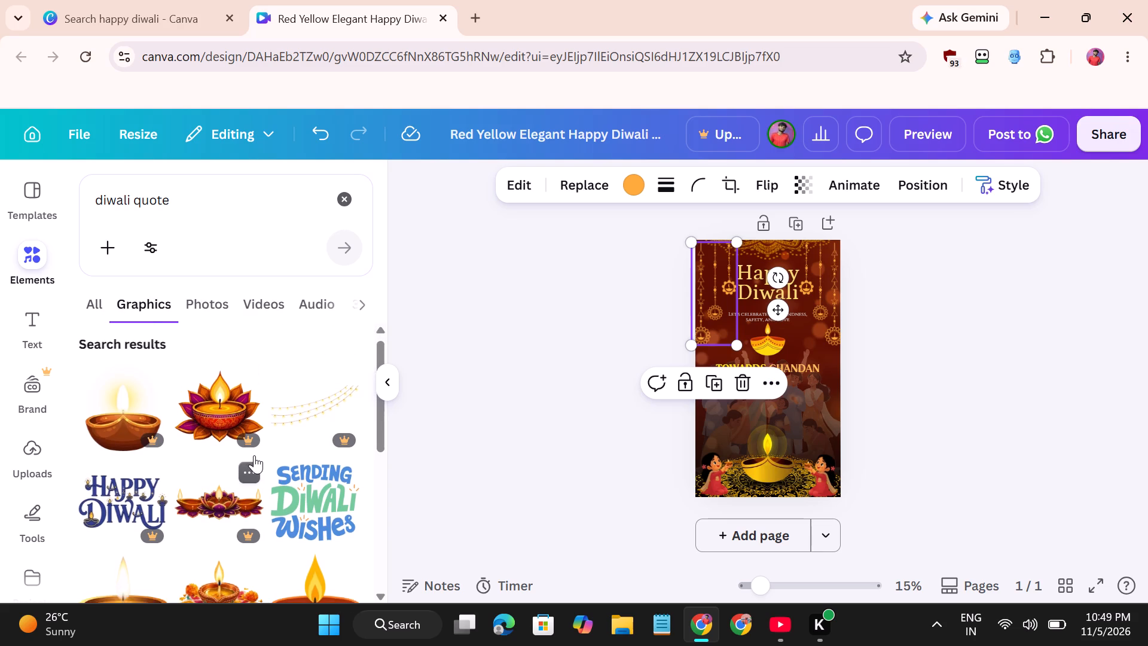
scroll(254, 455, "down", 2)
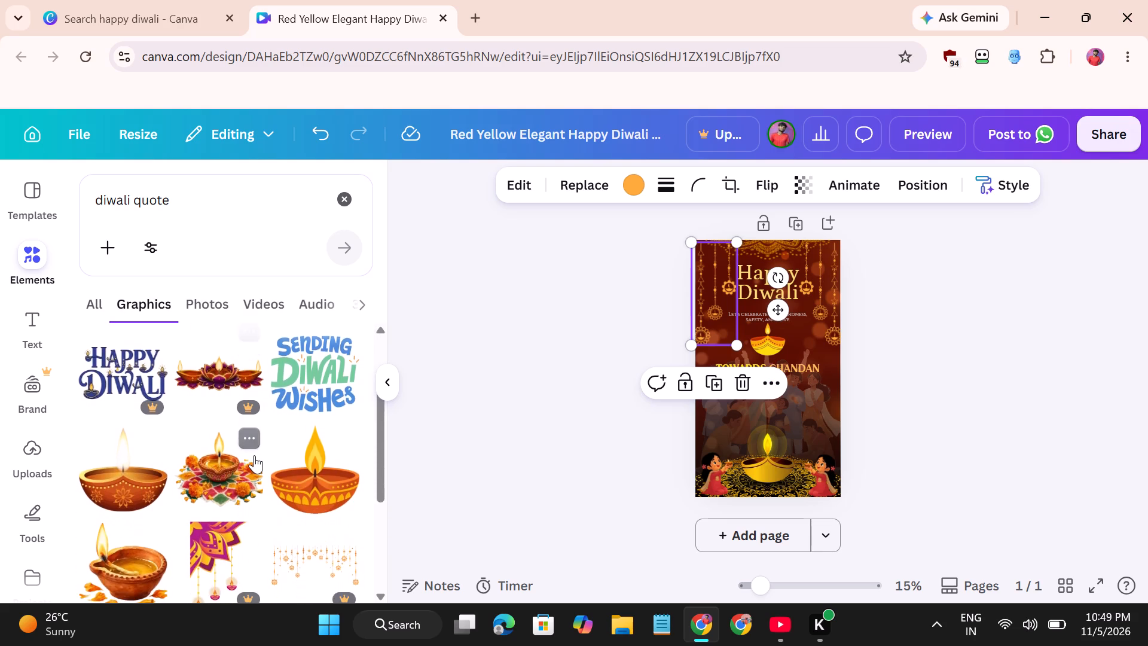
scroll(254, 455, "down", 2)
scroll(160, 471, "down", 1)
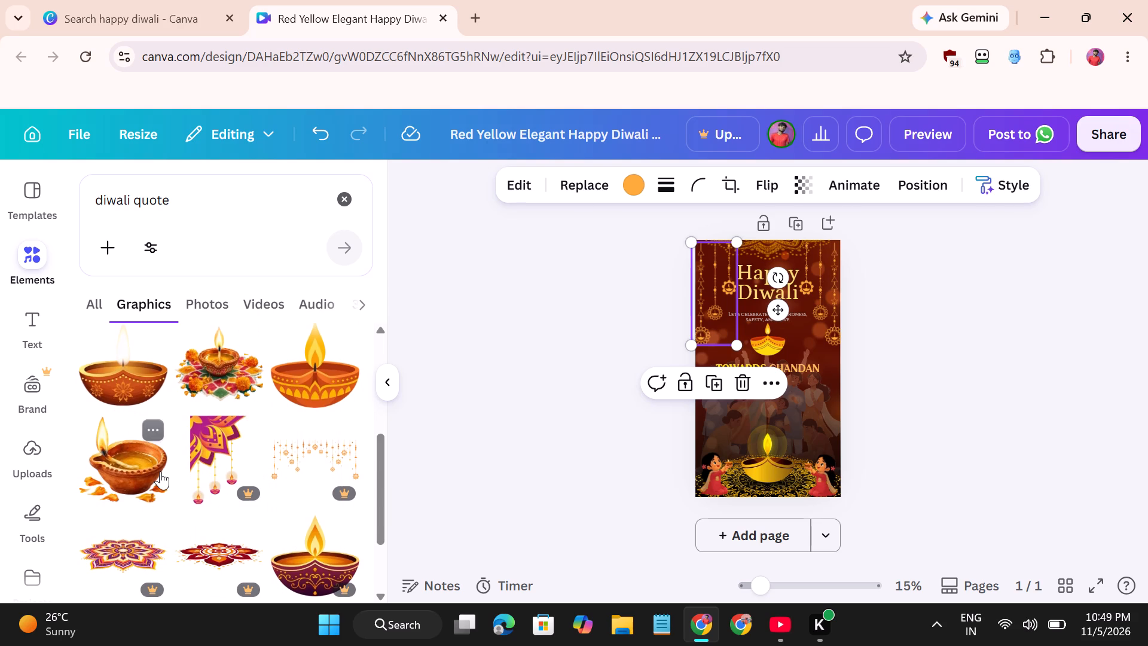
scroll(160, 471, "down", 3)
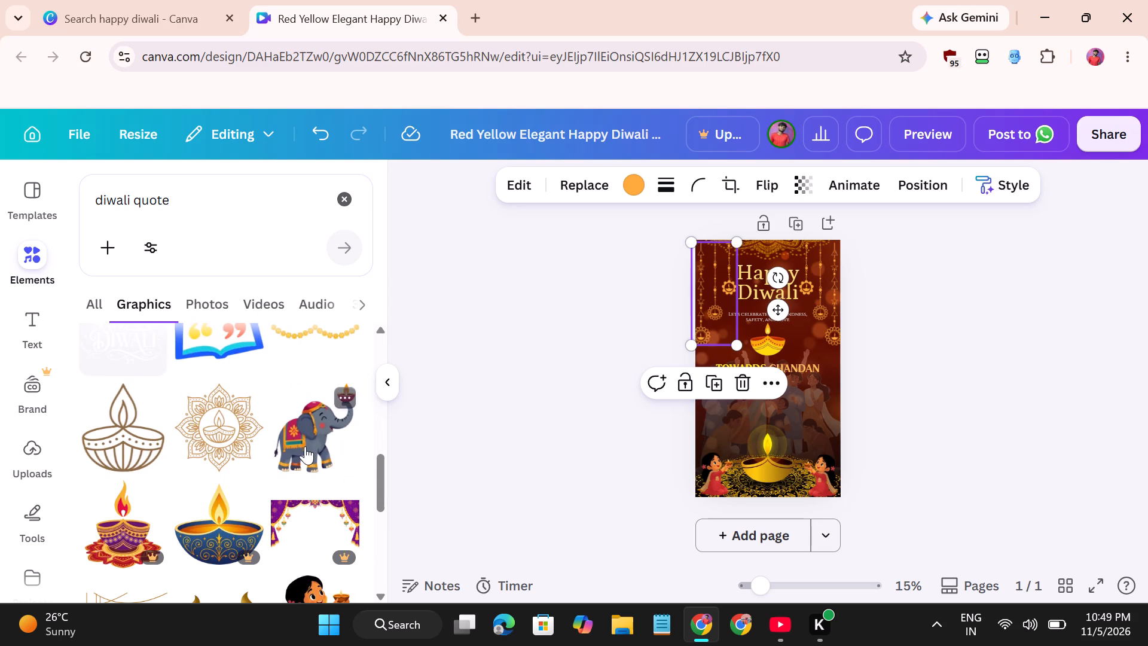
left_click_drag(305, 446, 701, 490)
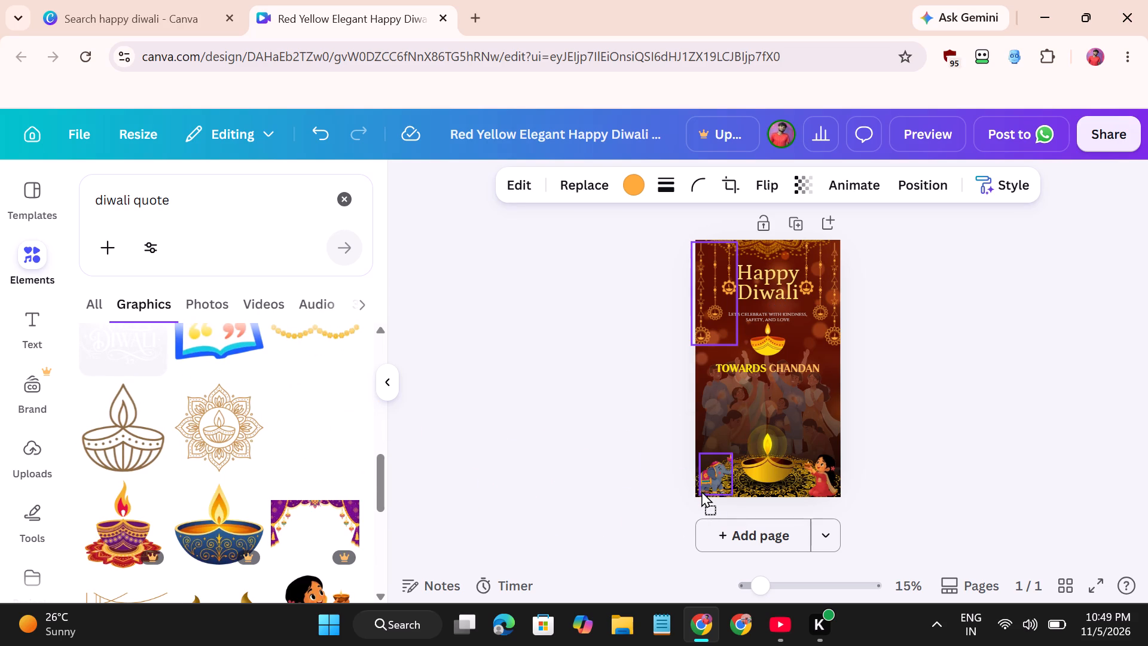
left_click_drag(701, 490, 698, 430)
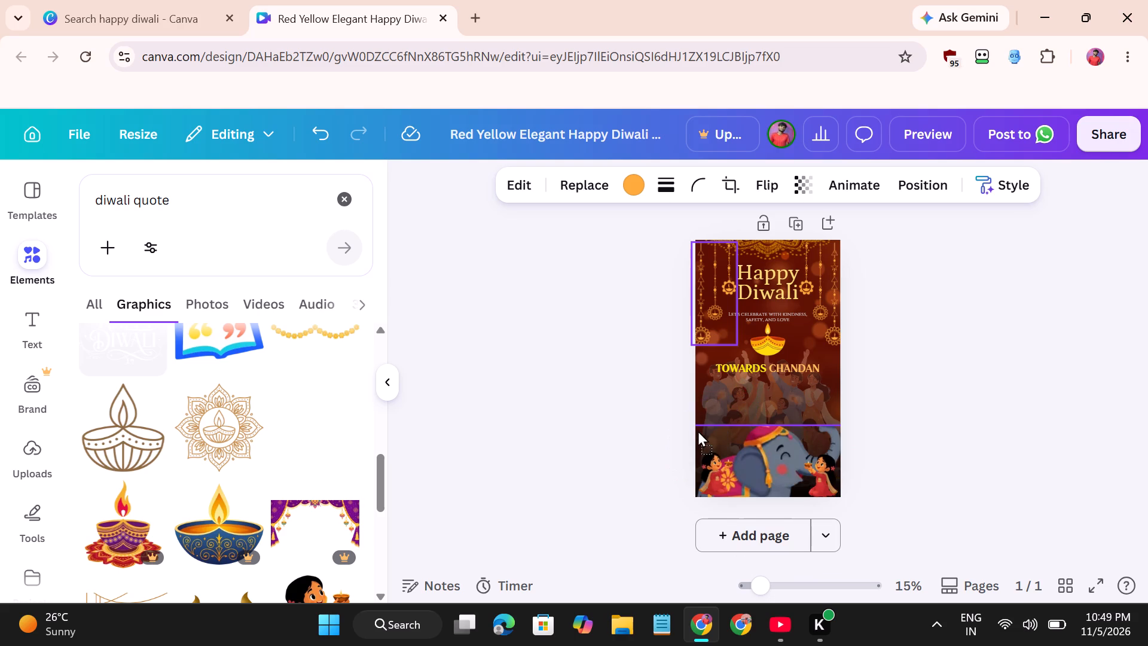
left_click_drag(698, 430, 687, 422)
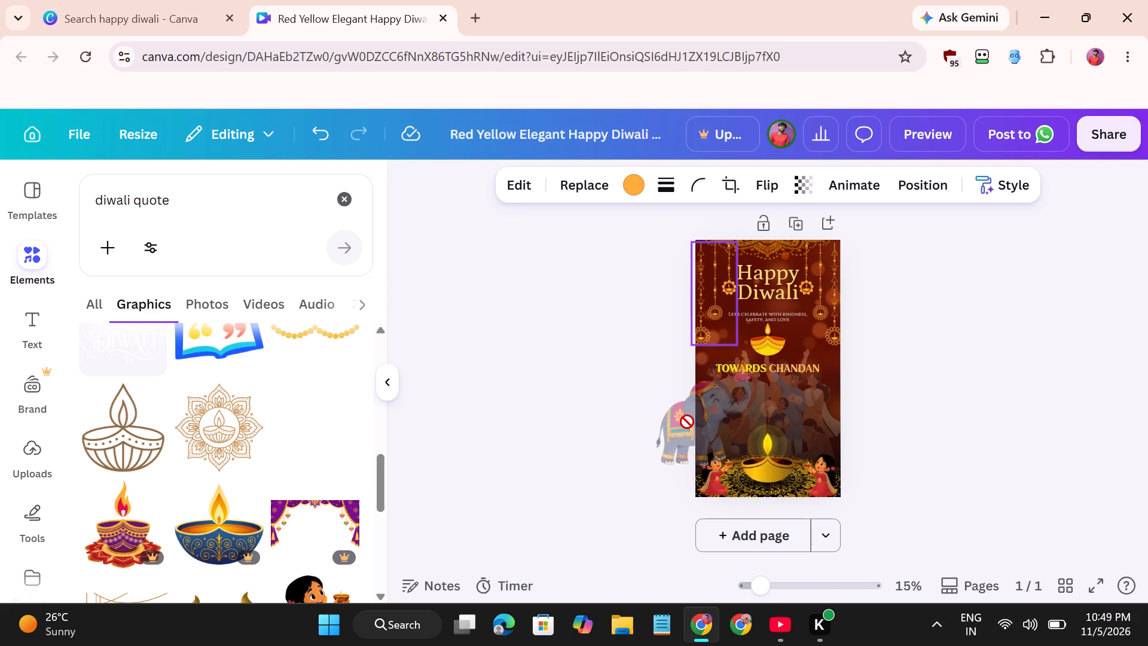
left_click_drag(687, 422, 735, 398)
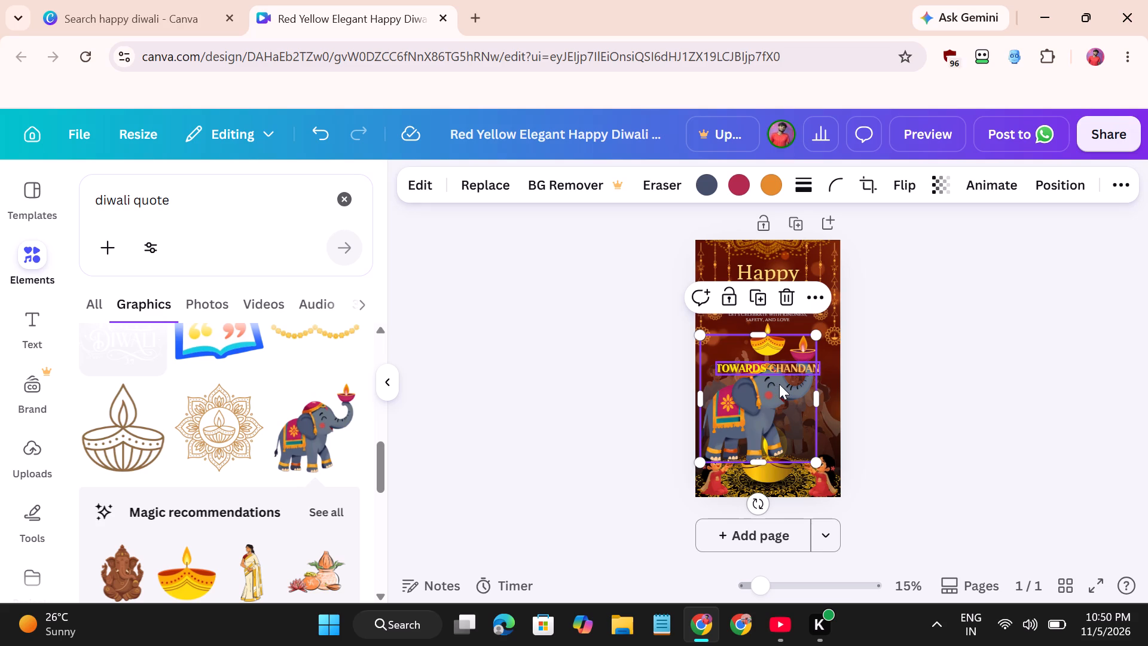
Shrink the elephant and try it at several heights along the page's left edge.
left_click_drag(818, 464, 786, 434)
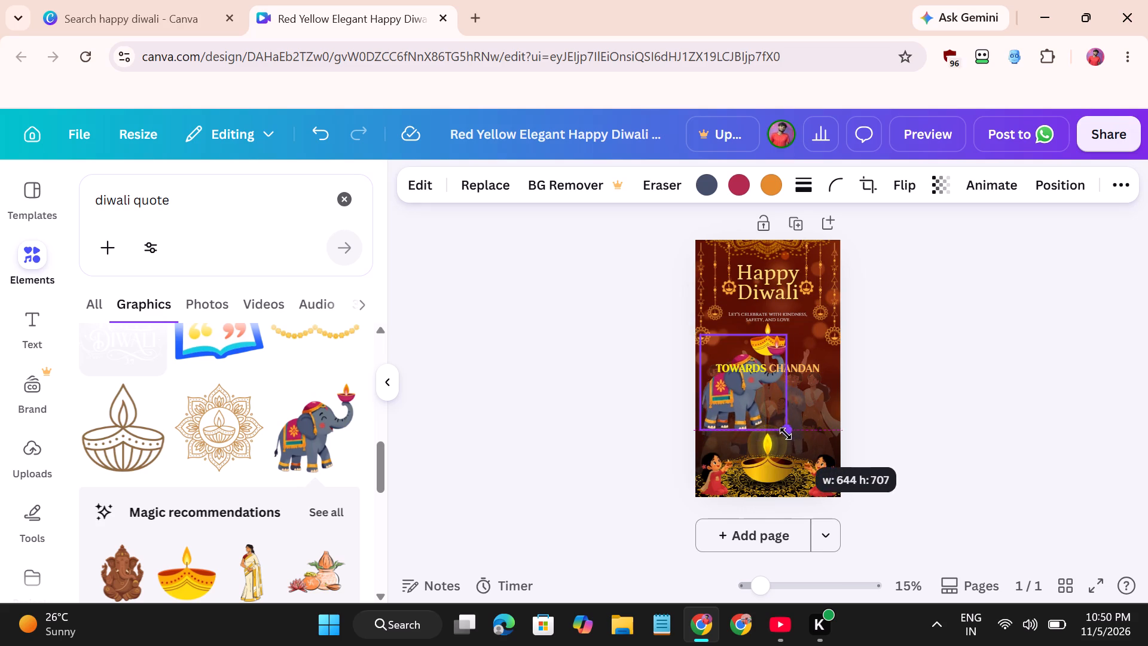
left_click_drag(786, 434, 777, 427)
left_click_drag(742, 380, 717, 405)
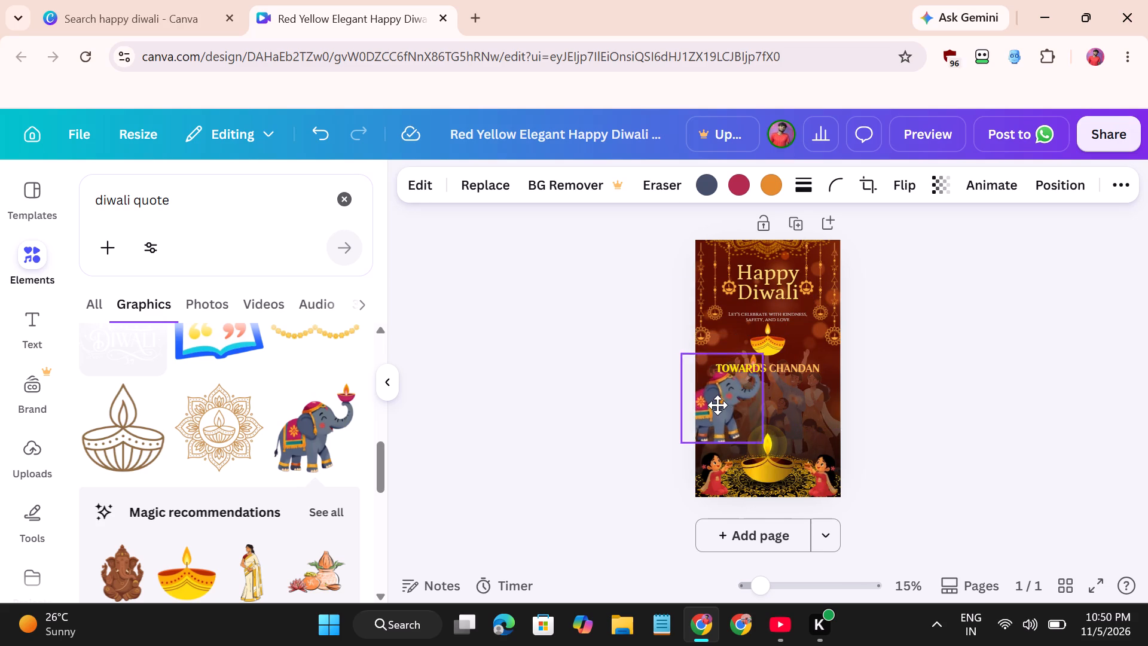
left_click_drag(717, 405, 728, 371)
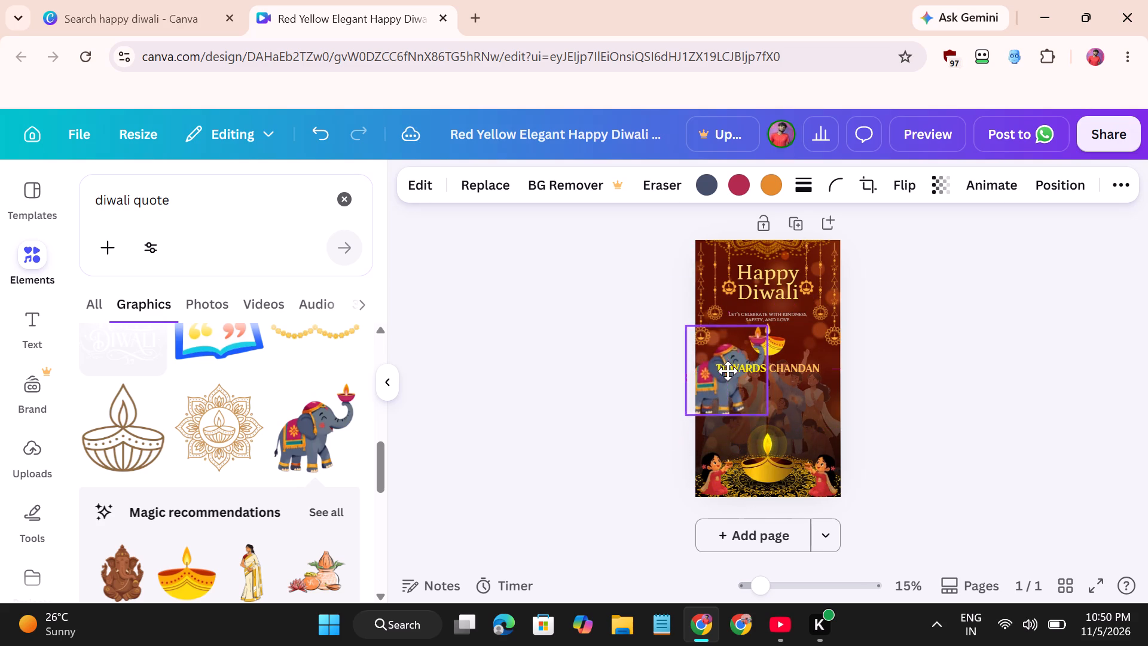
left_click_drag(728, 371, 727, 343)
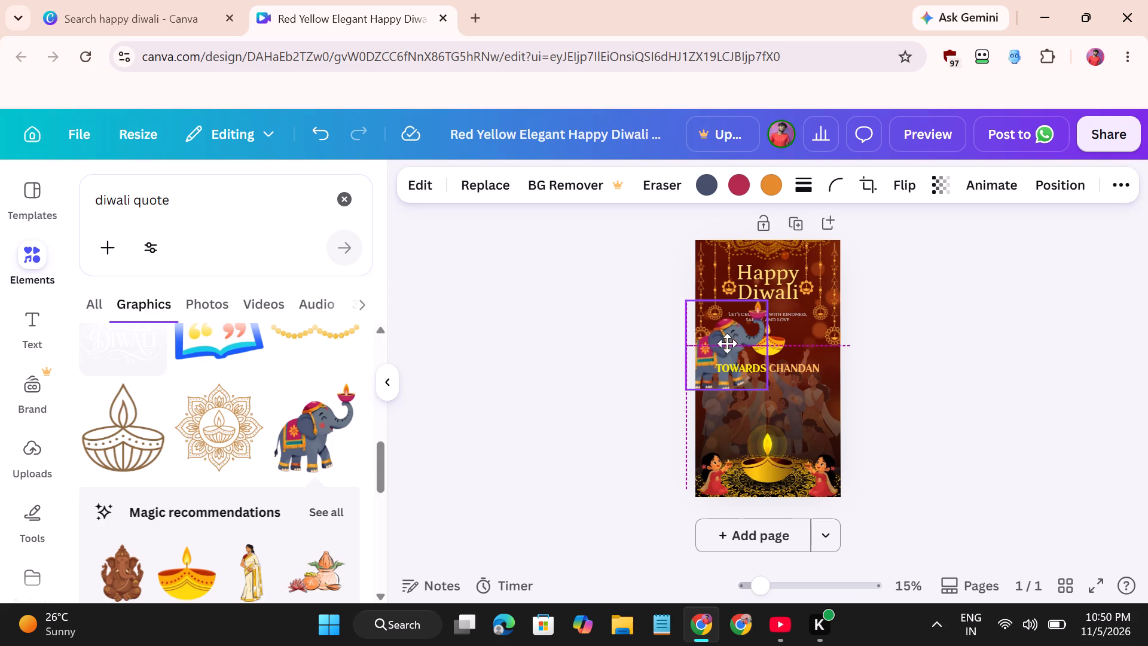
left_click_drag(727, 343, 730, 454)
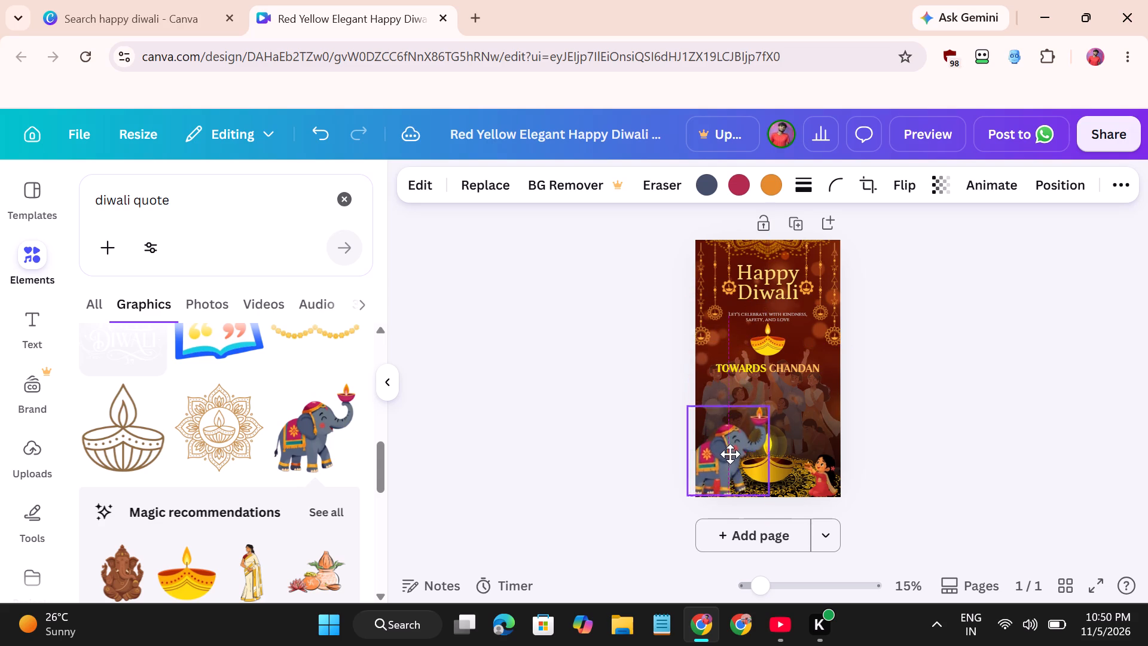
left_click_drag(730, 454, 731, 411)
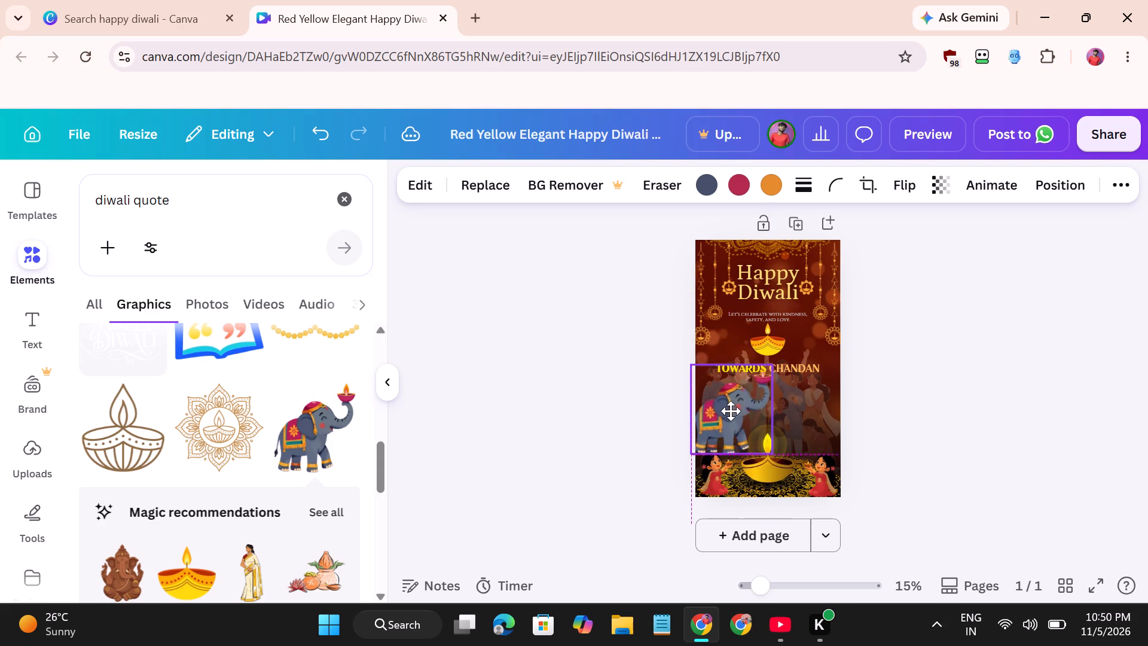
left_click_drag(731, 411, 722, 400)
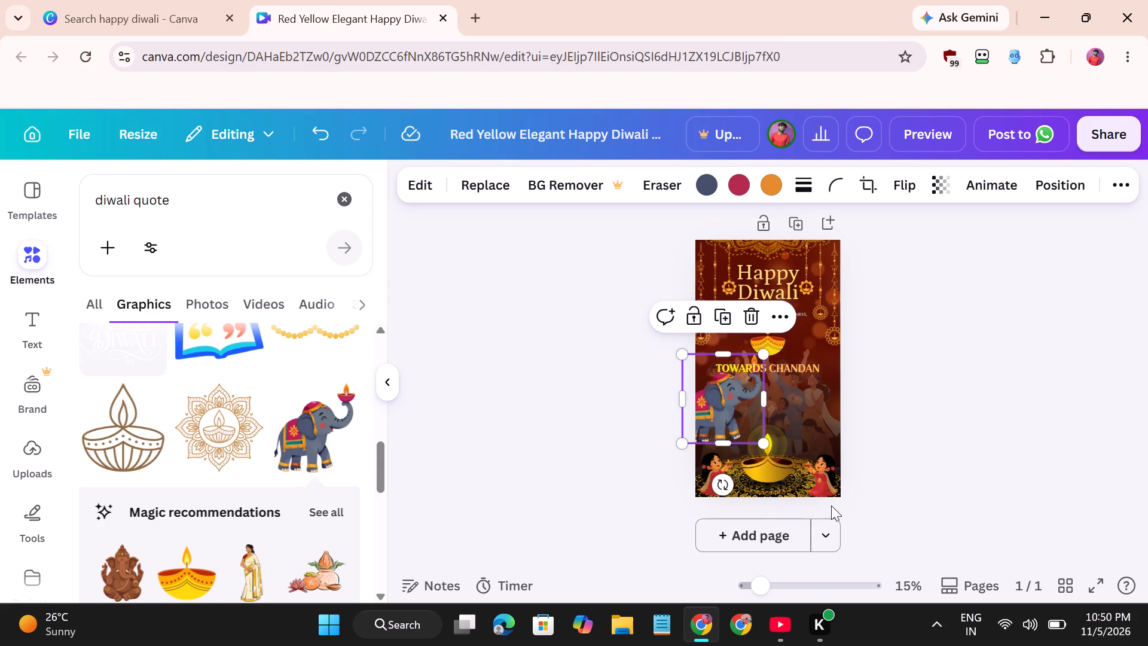
Move both girls up from the page's bottom corners, trying the elephant beside the large diya in between.
left_click_drag(828, 477, 825, 431)
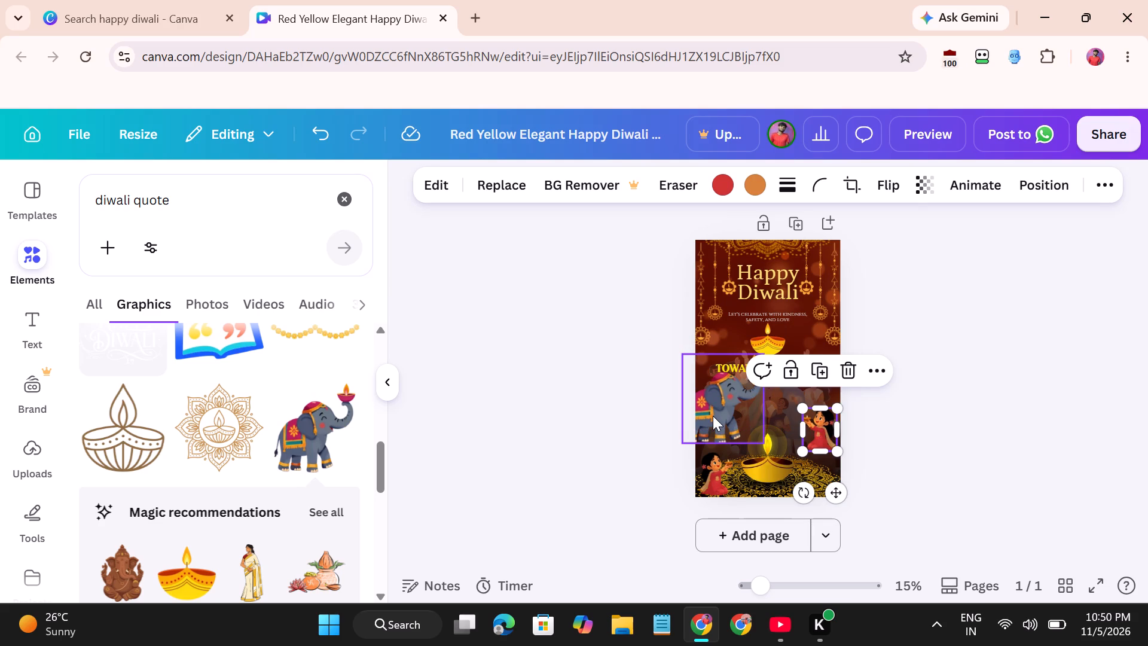
left_click_drag(715, 416, 784, 470)
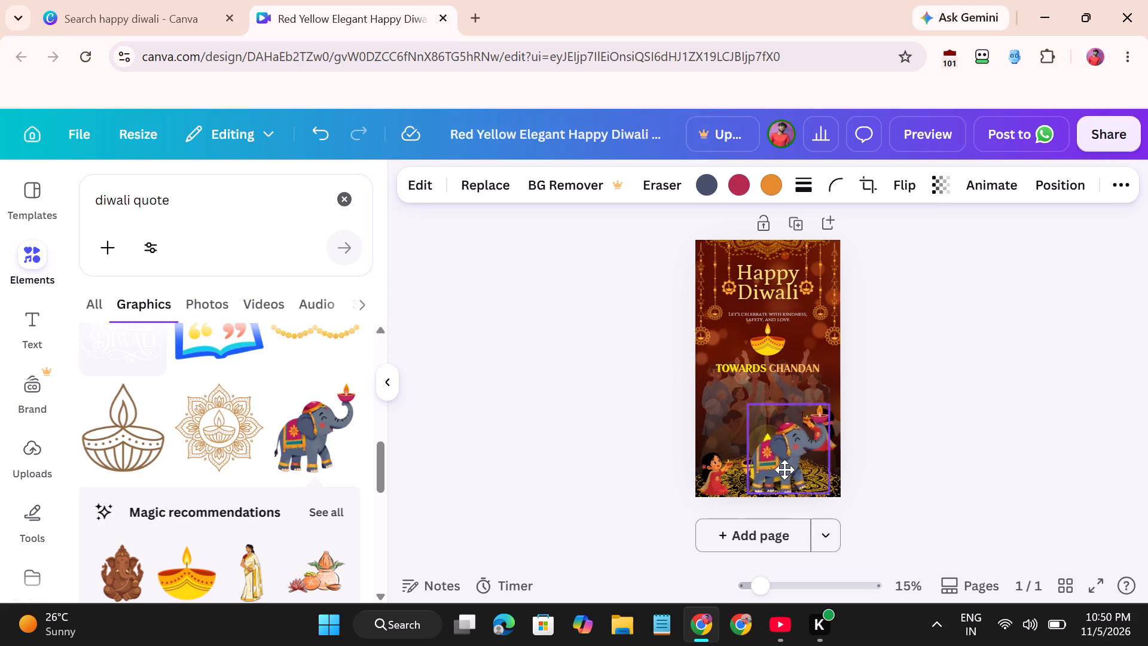
left_click_drag(784, 470, 787, 471)
left_click_drag(714, 483, 712, 453)
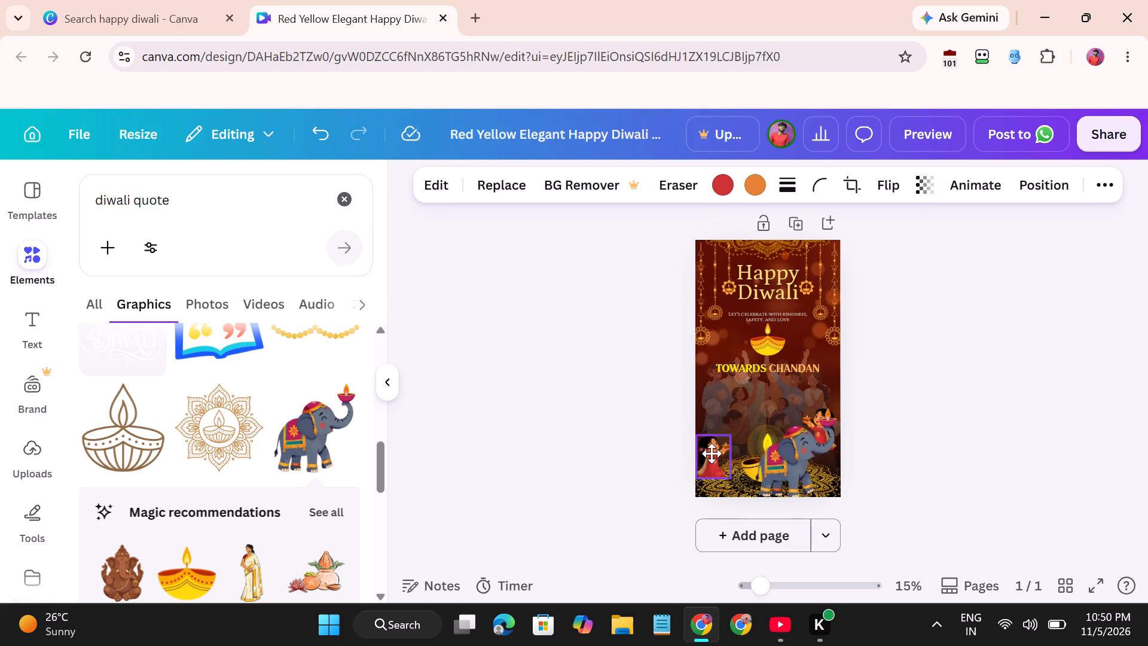
left_click_drag(712, 453, 713, 435)
Place the elephant in the page's bottom left corner and scale it down to fit below the girl.
left_click_drag(813, 422, 741, 429)
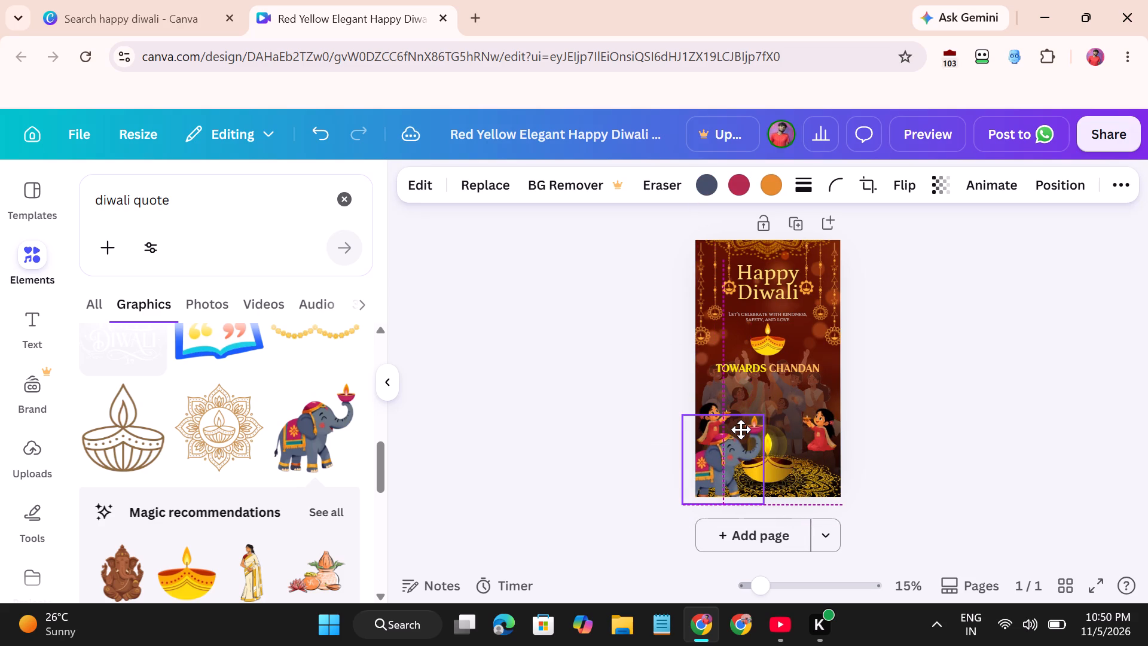
left_click_drag(741, 429, 752, 429)
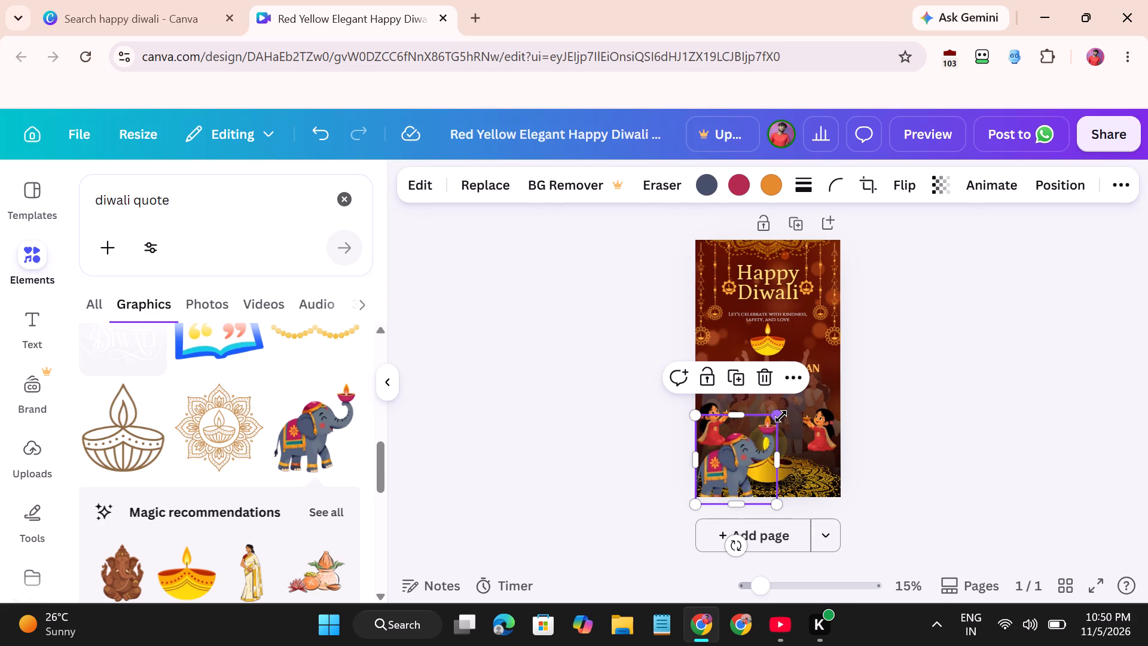
left_click_drag(781, 415, 743, 440)
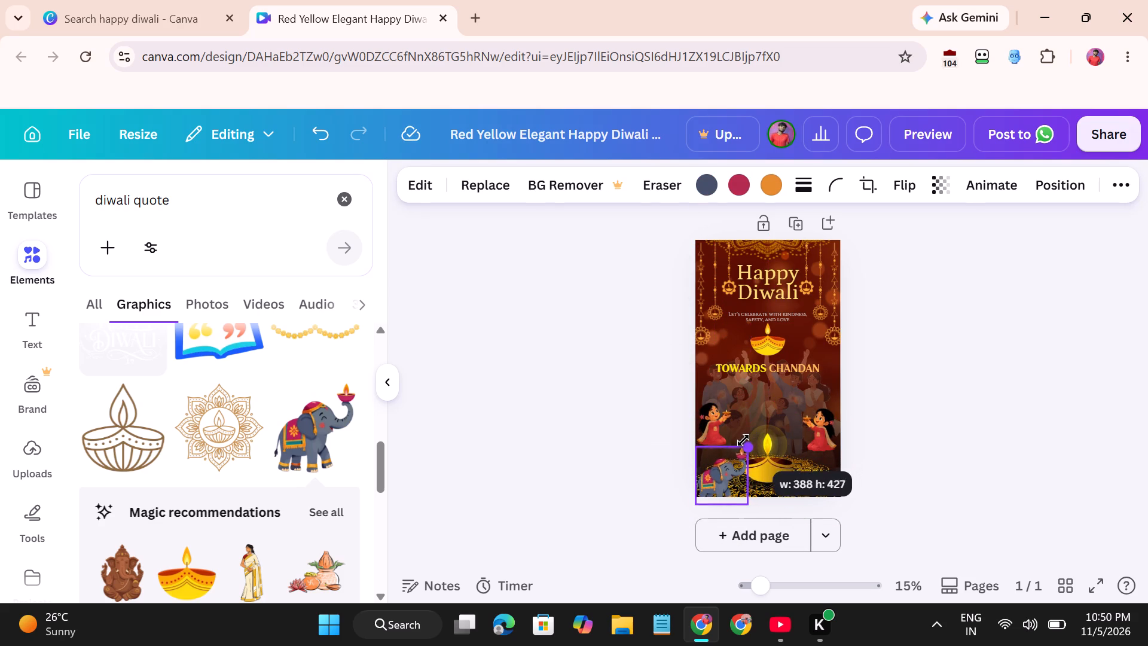
left_click_drag(743, 440, 740, 444)
left_click_drag(720, 476, 719, 466)
left_click(725, 468)
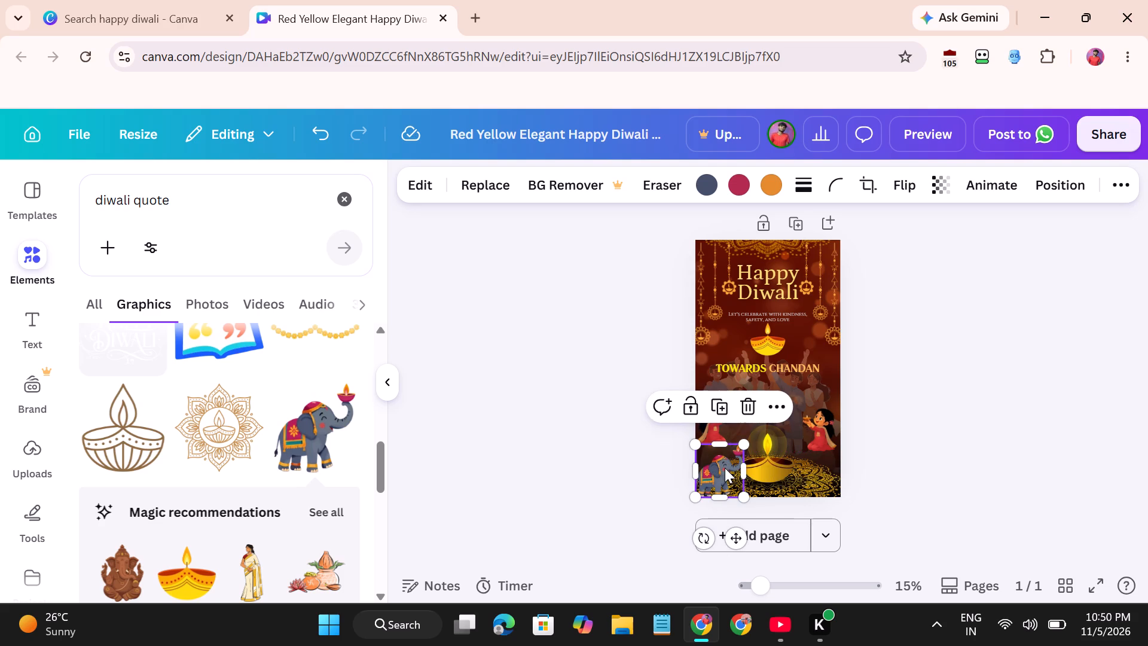
Duplicate the elephant, place a copy in the page's bottom right corner and flip it horizontally to face the diya.
right_click(726, 474)
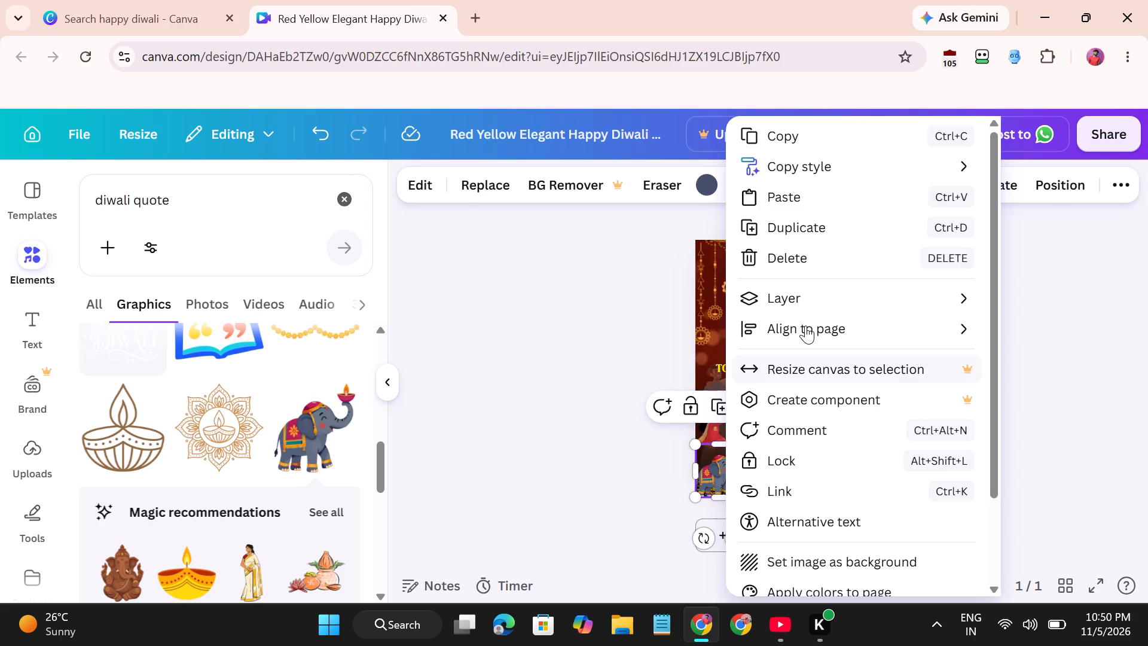
left_click(789, 228)
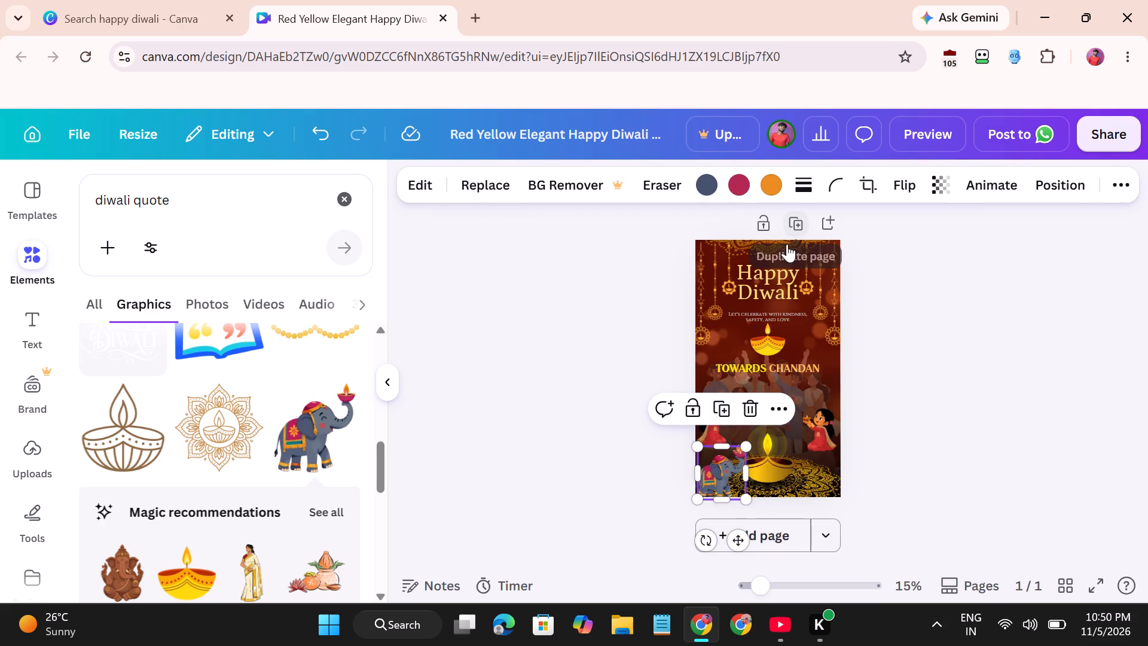
right_click(717, 473)
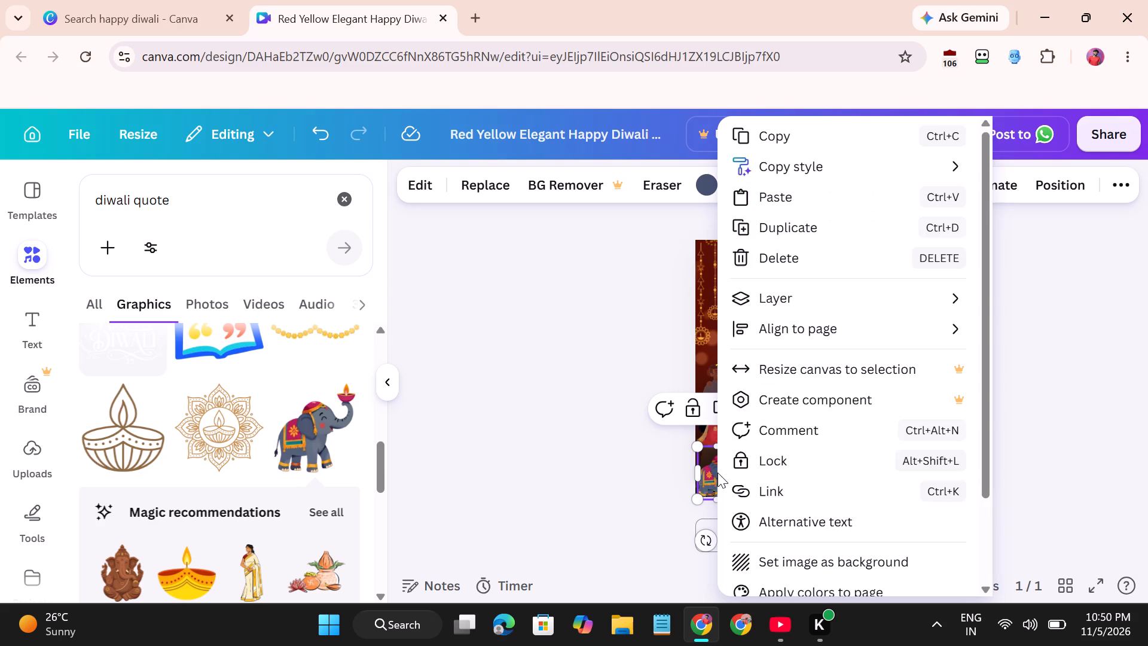
left_click(770, 233)
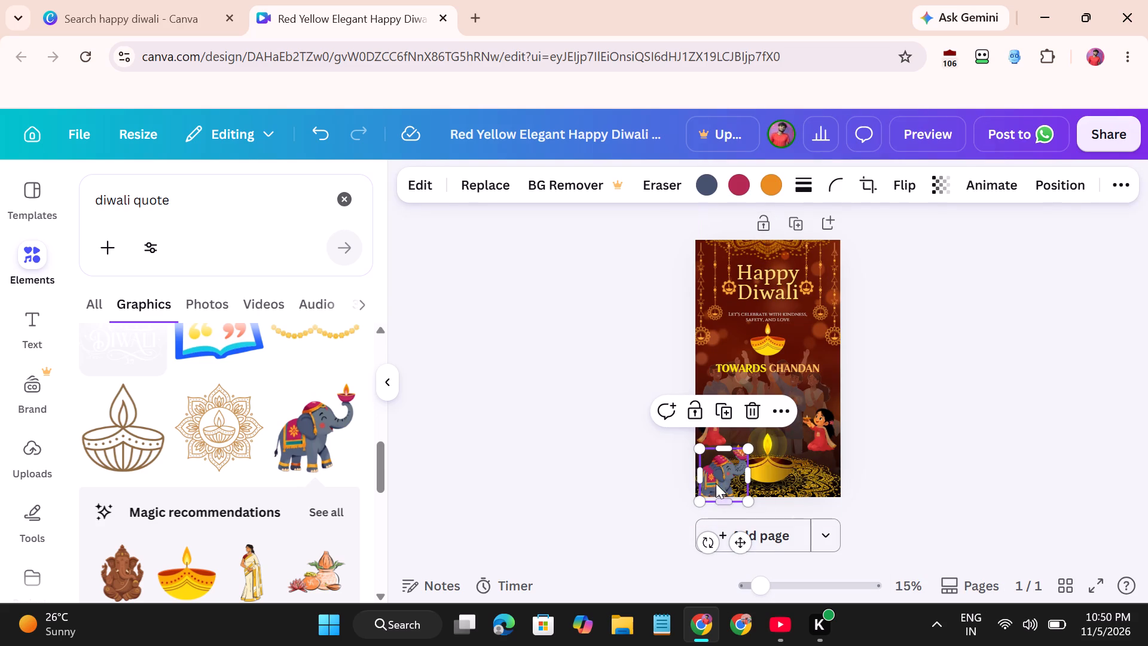
left_click(720, 480)
left_click_drag(720, 480, 793, 479)
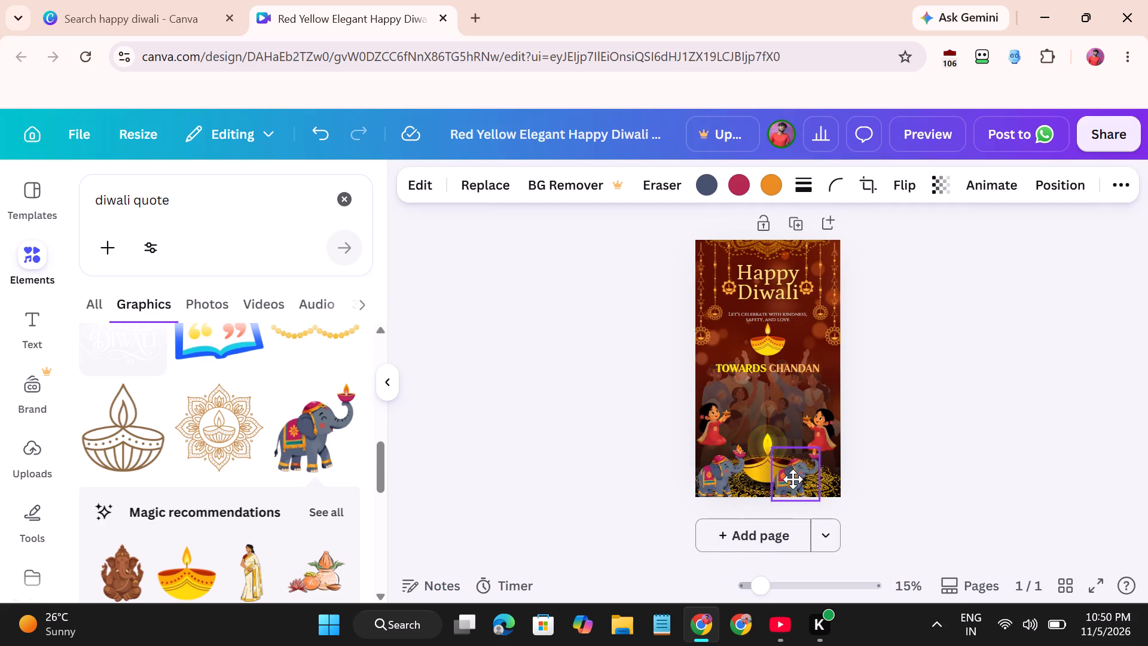
left_click_drag(793, 479, 812, 480)
left_click(899, 185)
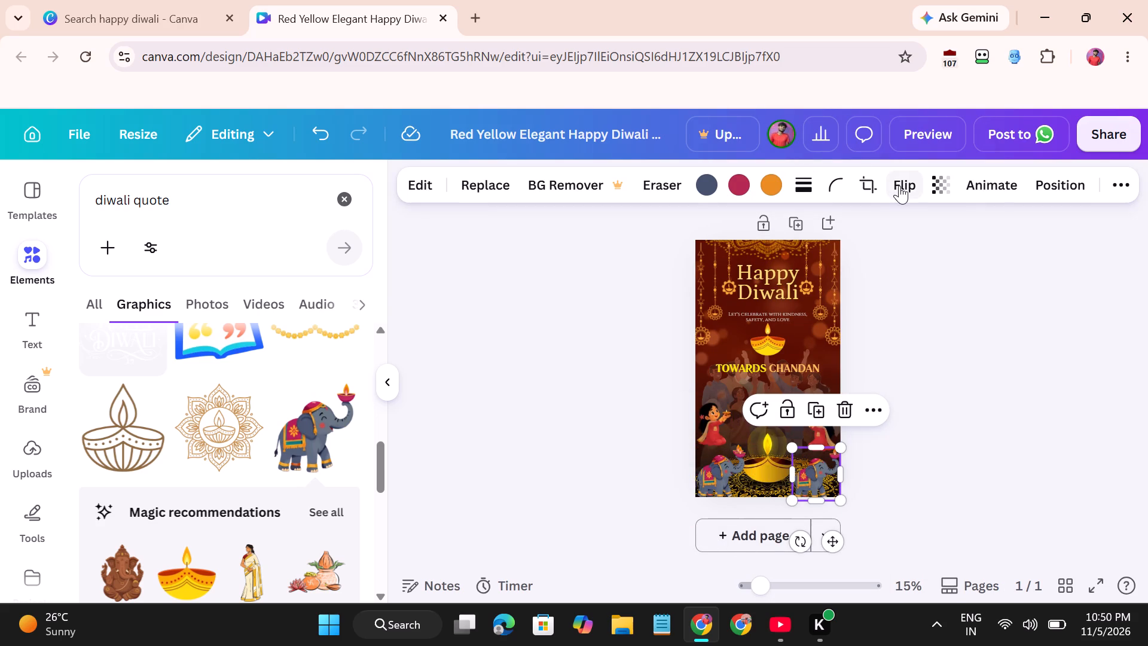
left_click(887, 233)
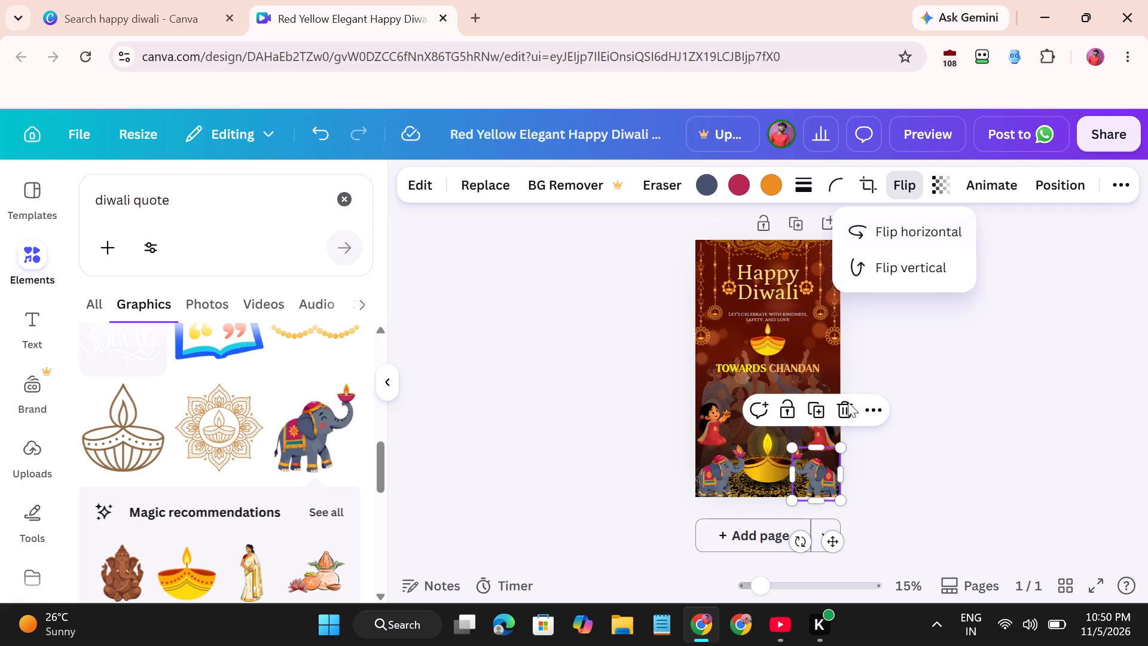
left_click(814, 480)
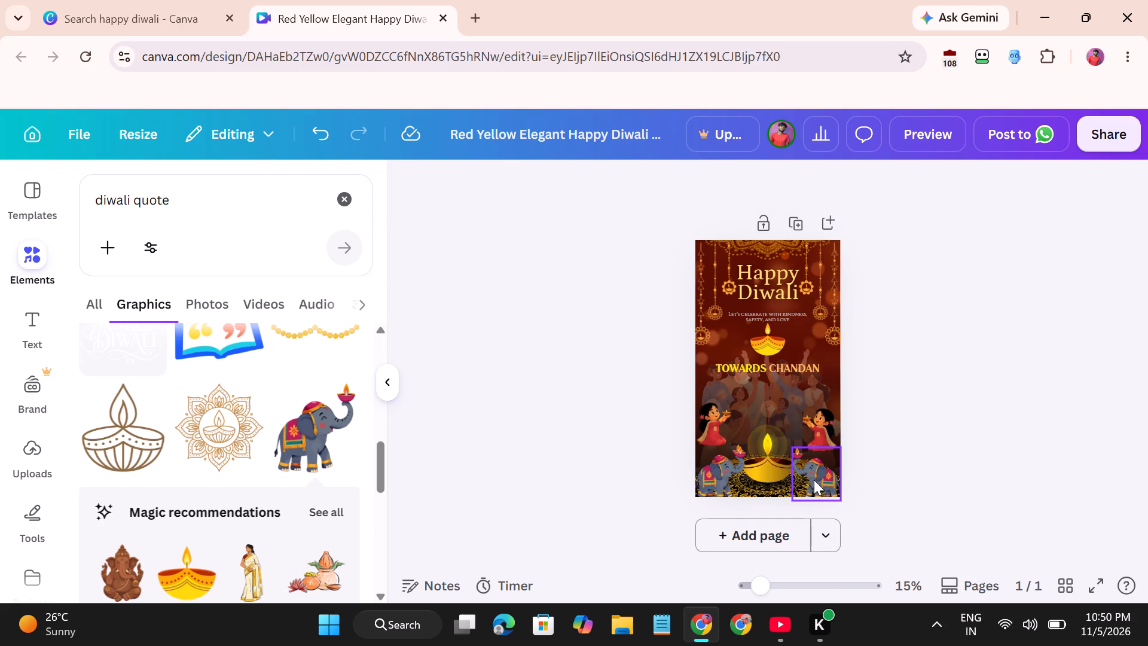
Remove the surplus elephant copy overlapping the one in the bottom left corner by moving it off the page.
left_click(720, 469)
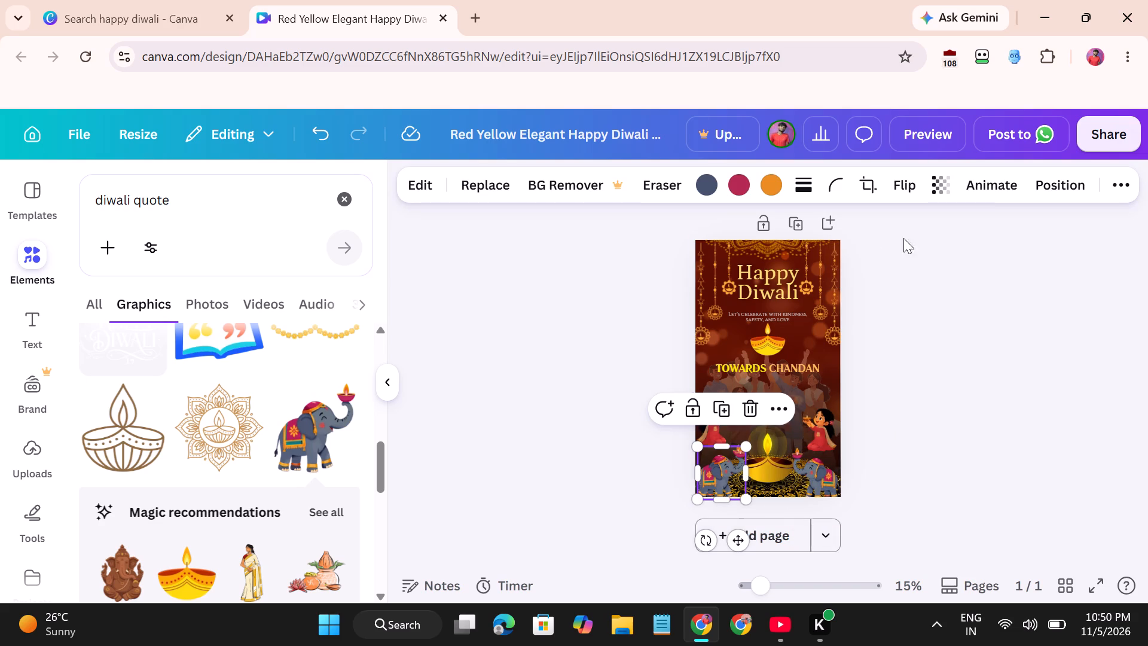
left_click(991, 184)
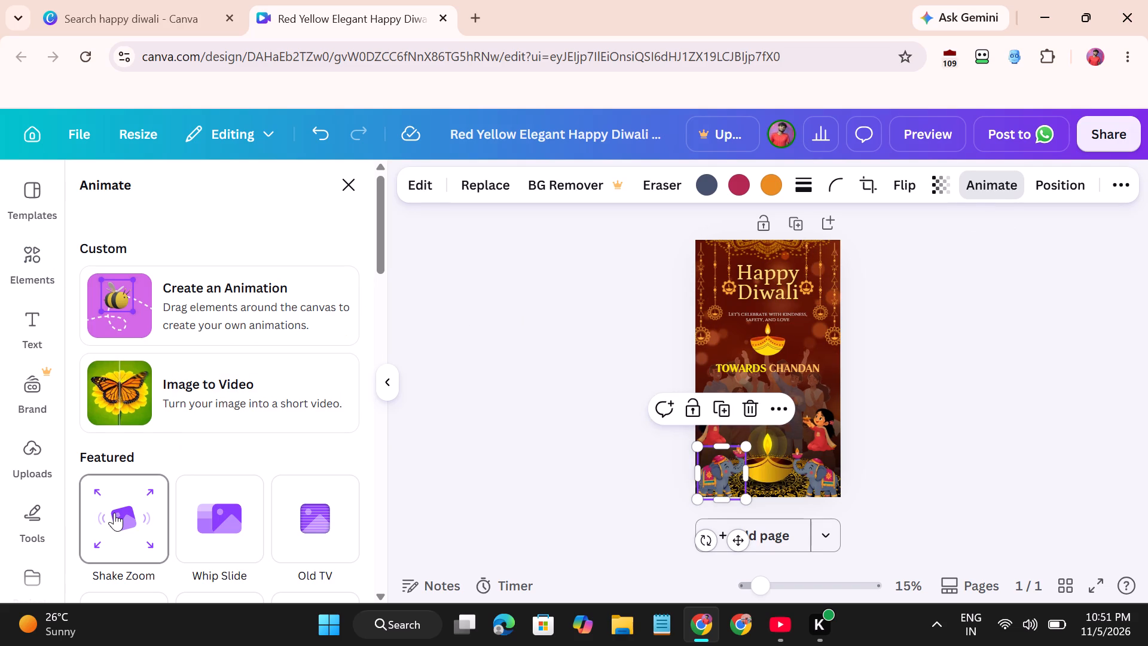
left_click_drag(719, 470, 752, 473)
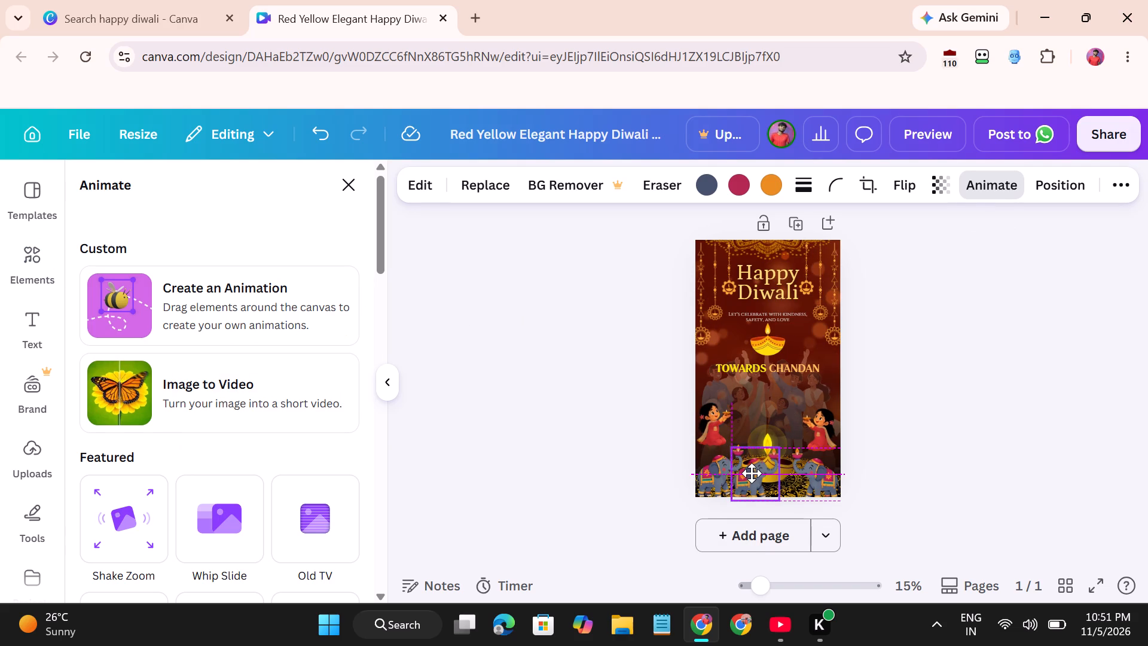
left_click_drag(752, 473, 545, 526)
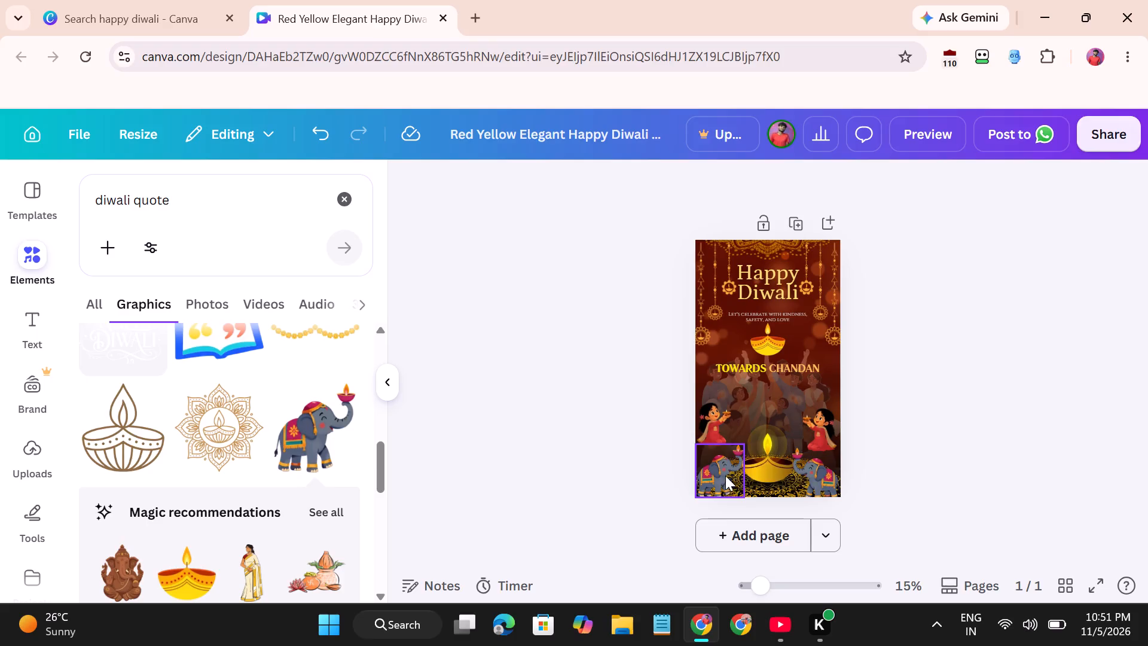
left_click(717, 473)
left_click(717, 473)
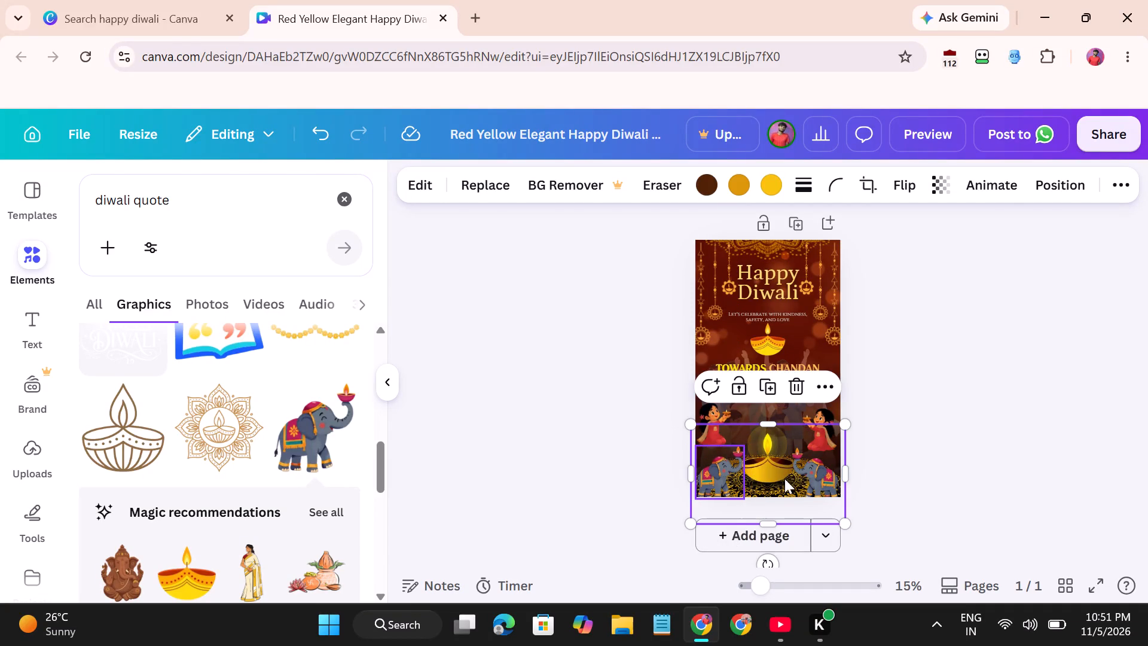
Apply the Pan animation to the elephant in the page's bottom left corner.
left_click(716, 479)
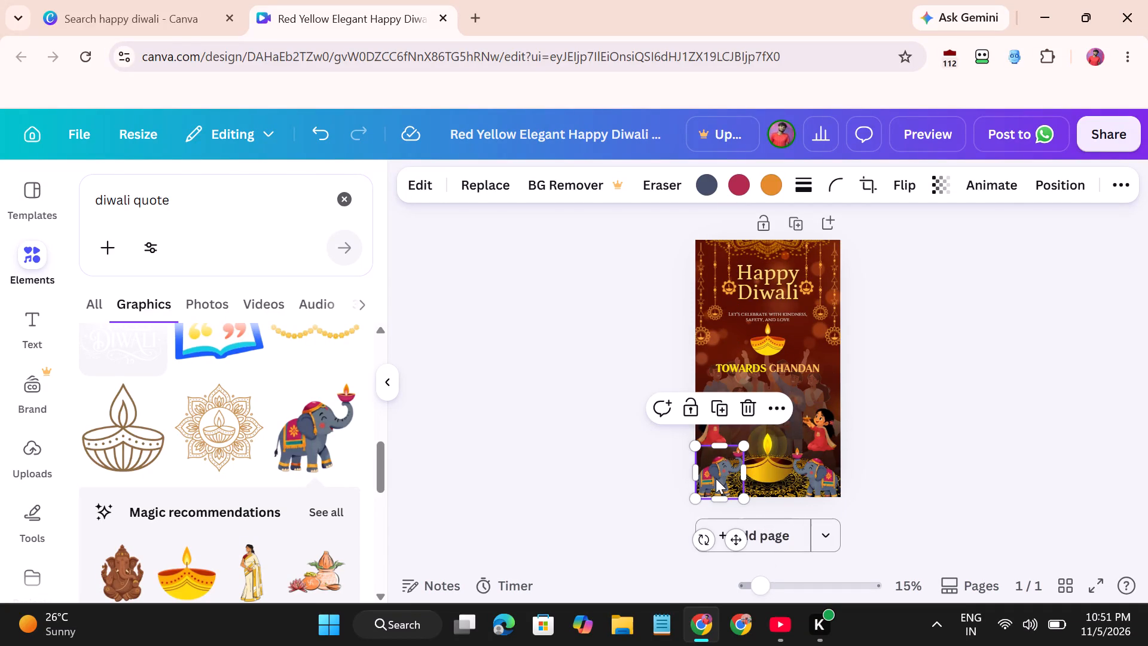
left_click(985, 189)
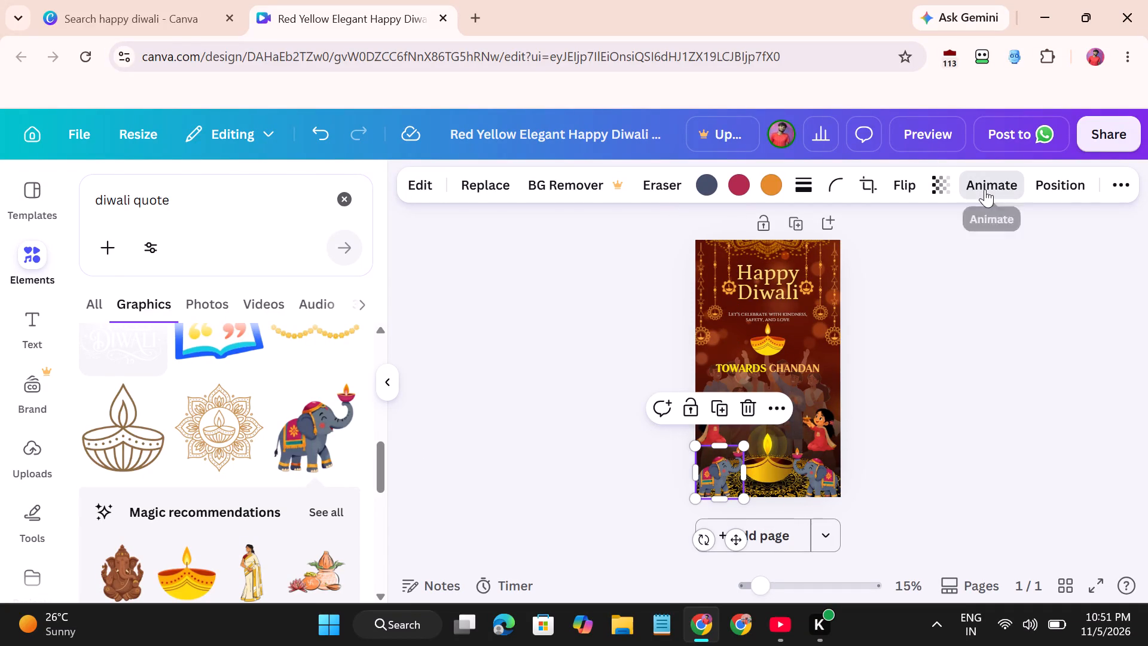
scroll(249, 482, "down", 2)
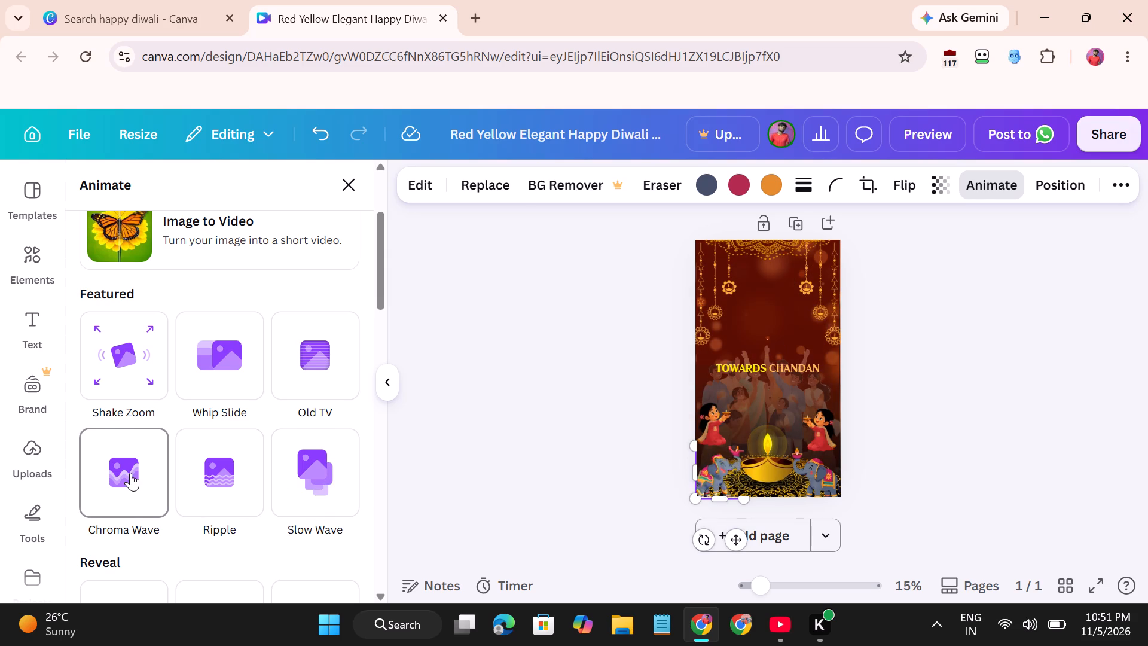
scroll(130, 473, "down", 3)
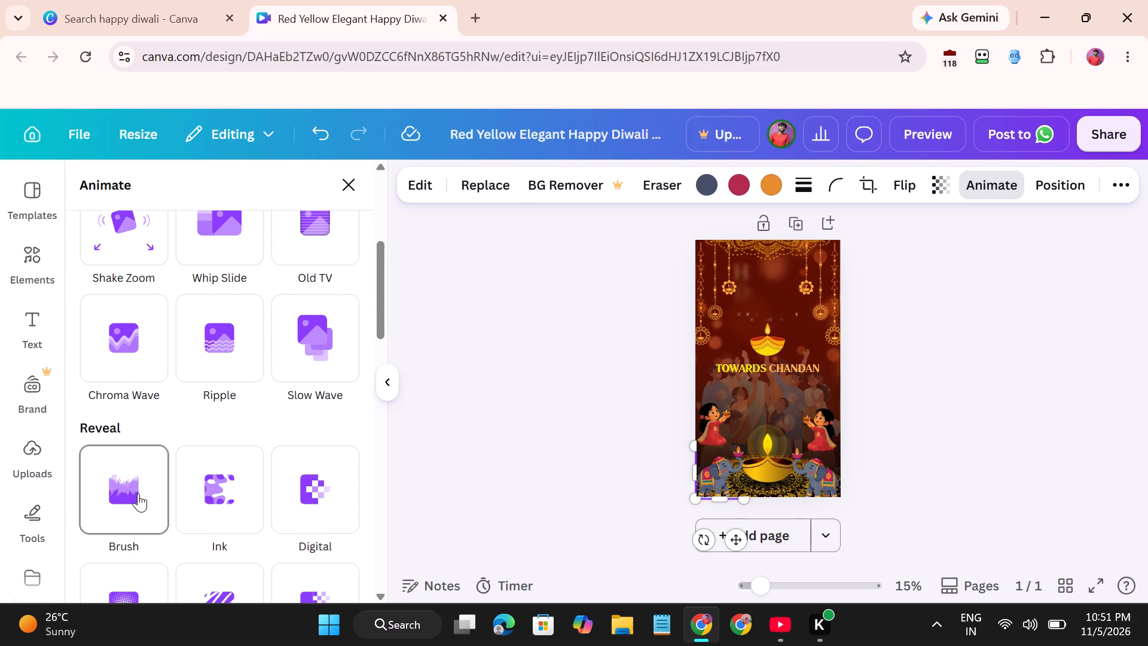
scroll(230, 490, "down", 2)
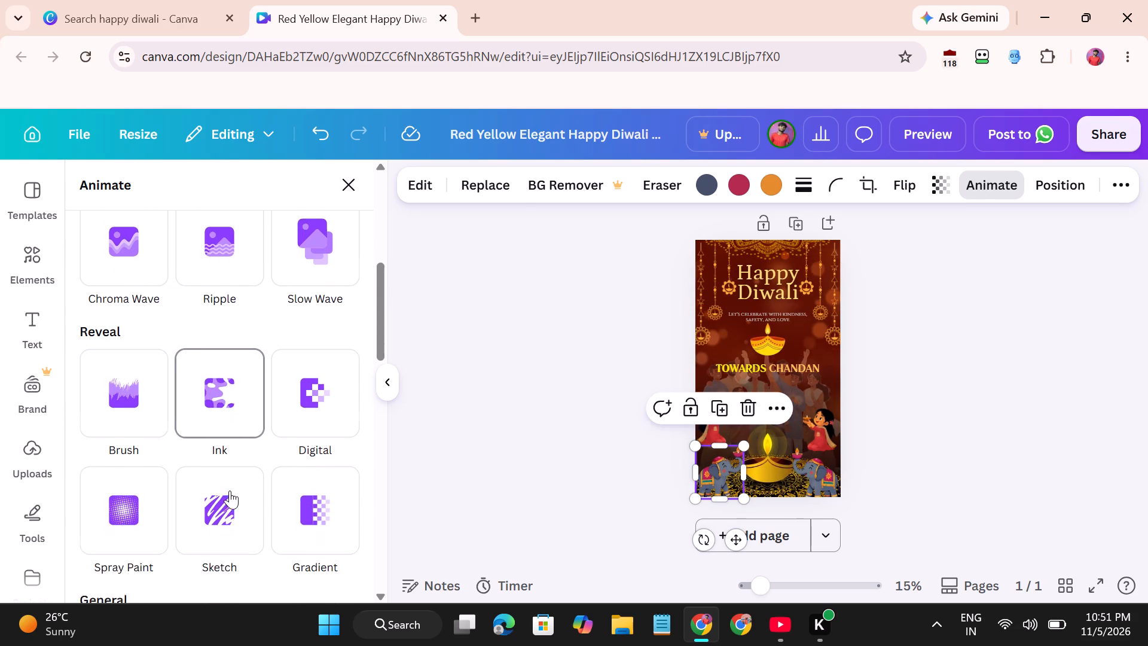
scroll(230, 490, "down", 4)
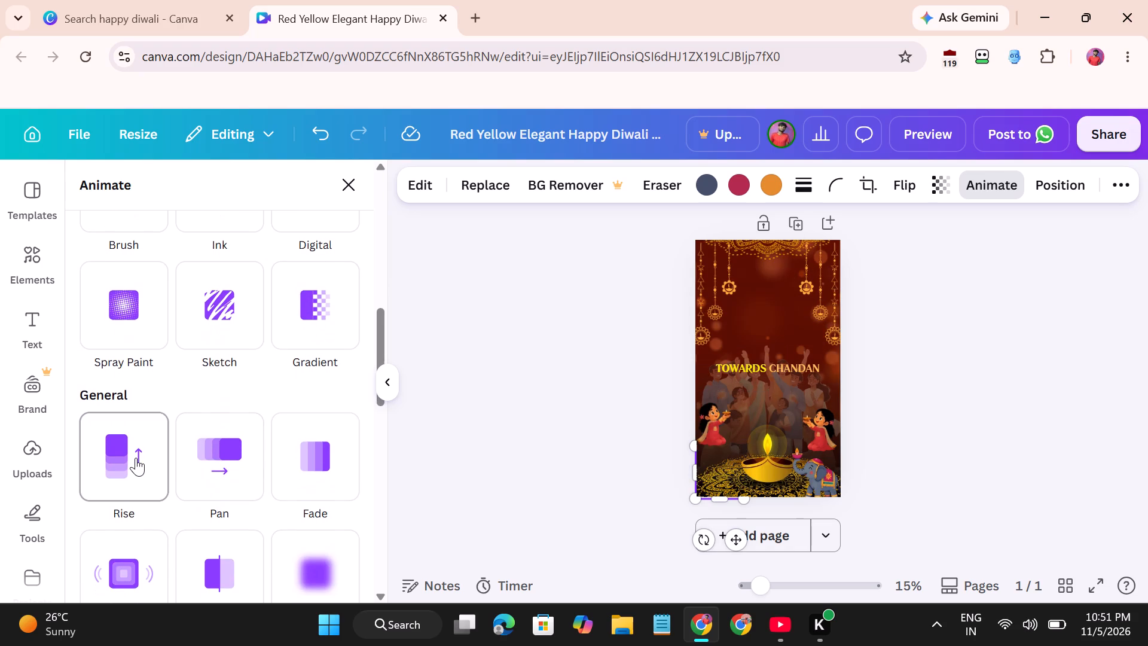
left_click(225, 464)
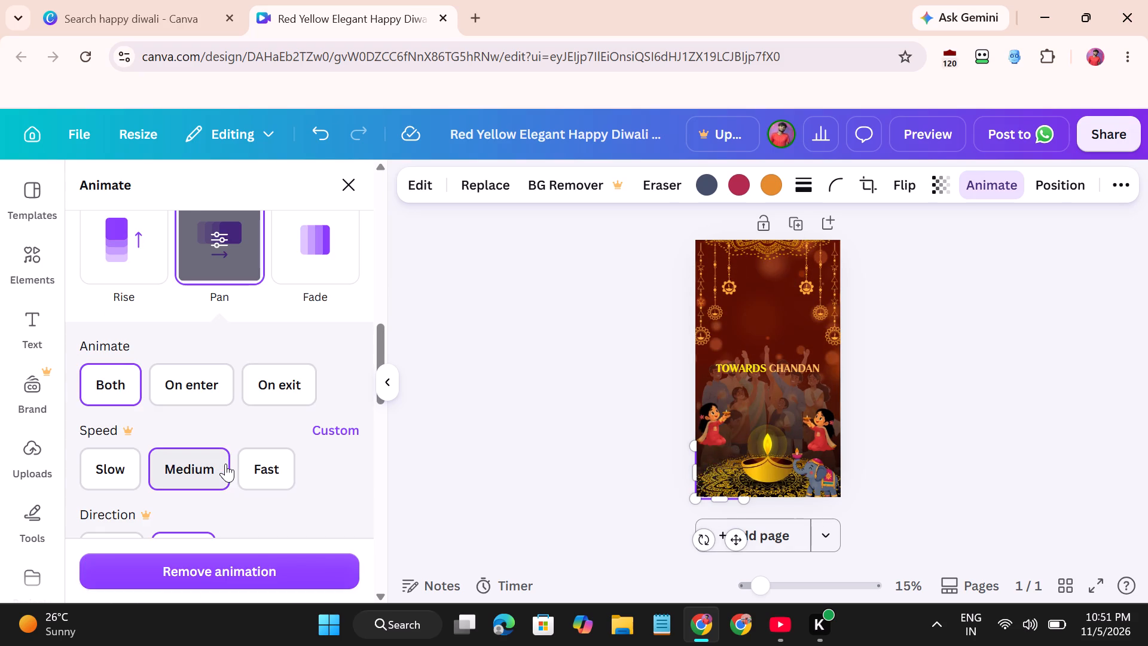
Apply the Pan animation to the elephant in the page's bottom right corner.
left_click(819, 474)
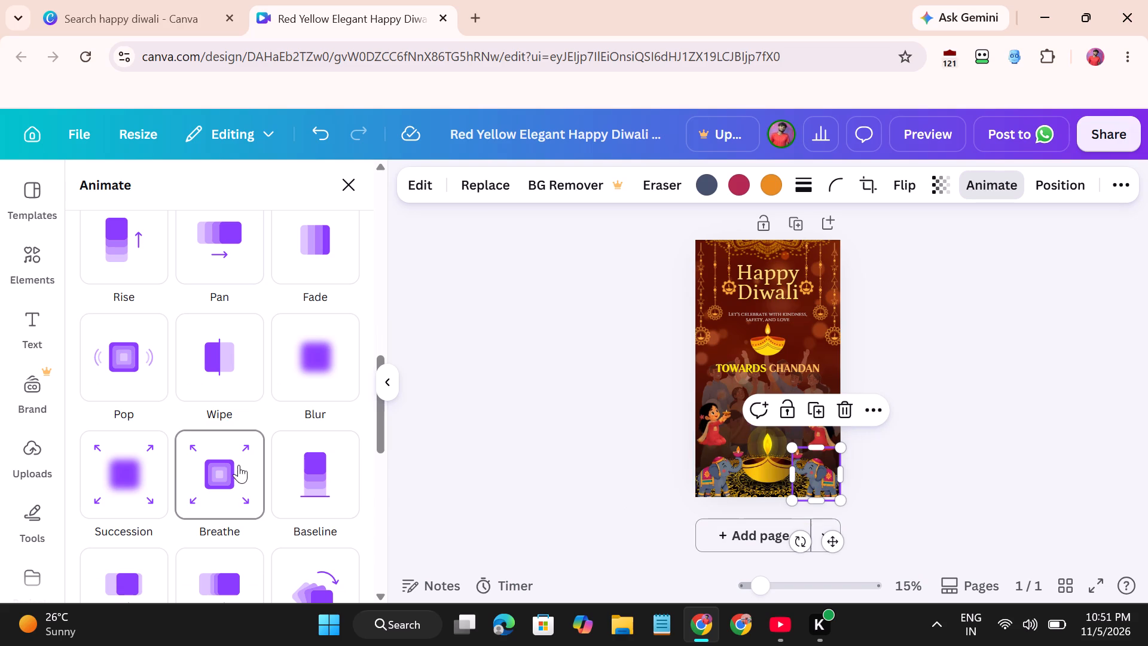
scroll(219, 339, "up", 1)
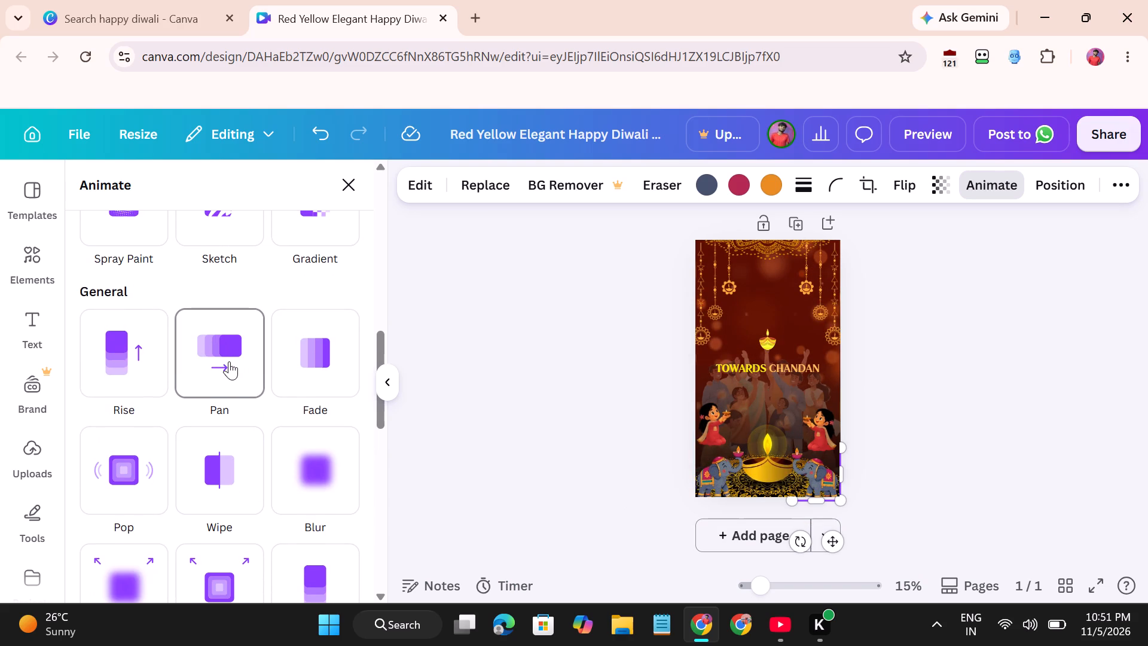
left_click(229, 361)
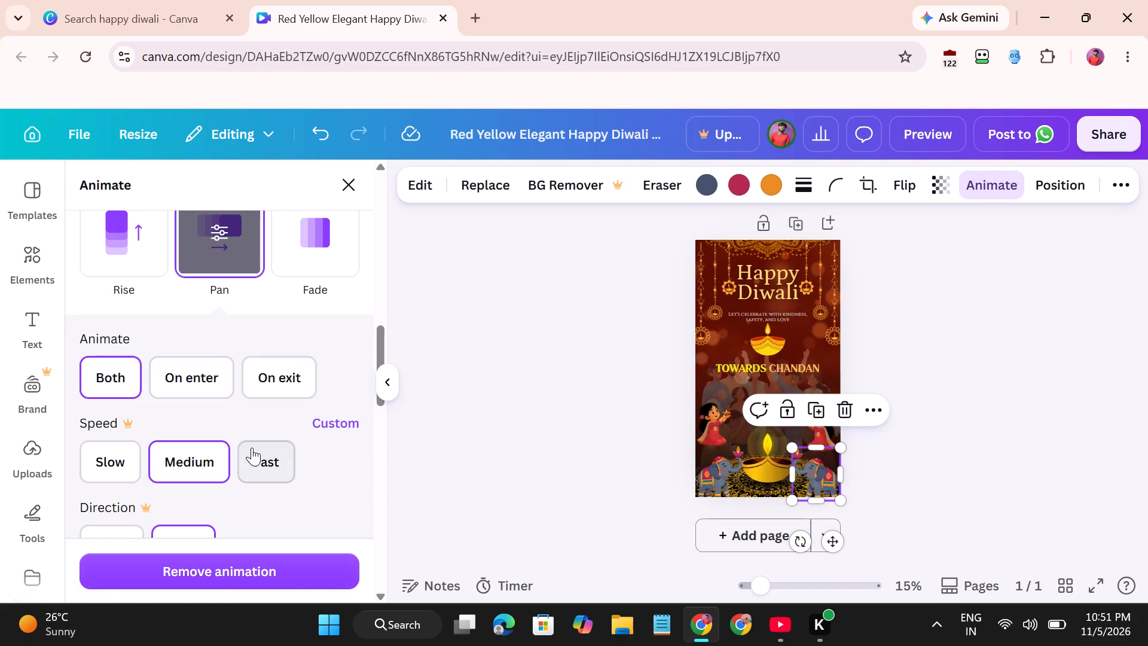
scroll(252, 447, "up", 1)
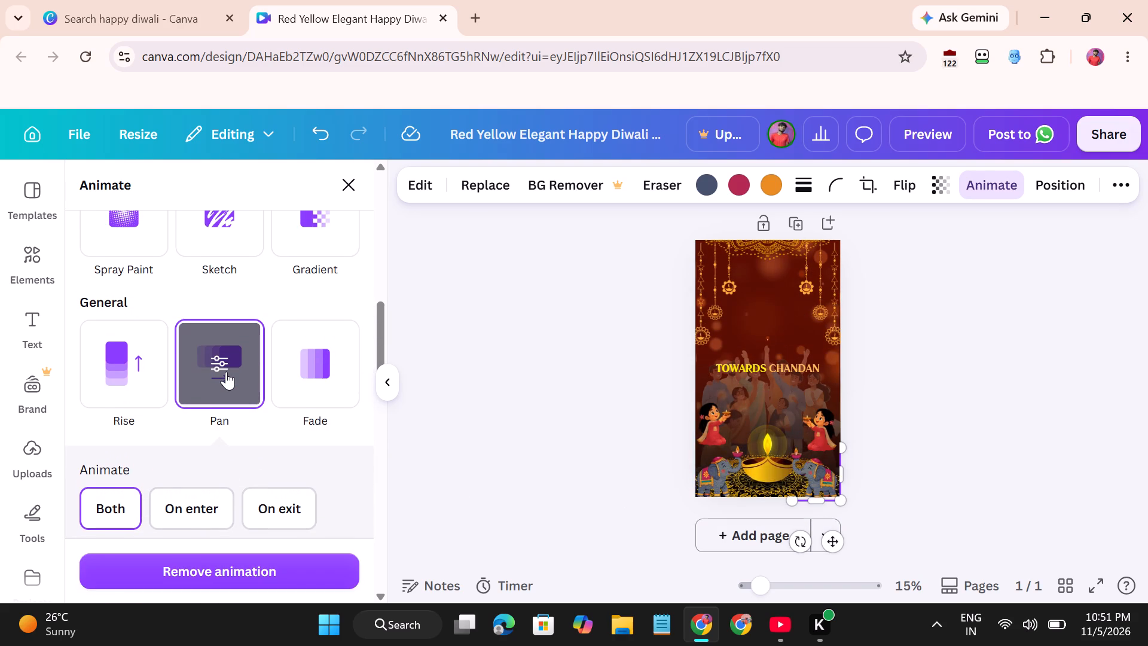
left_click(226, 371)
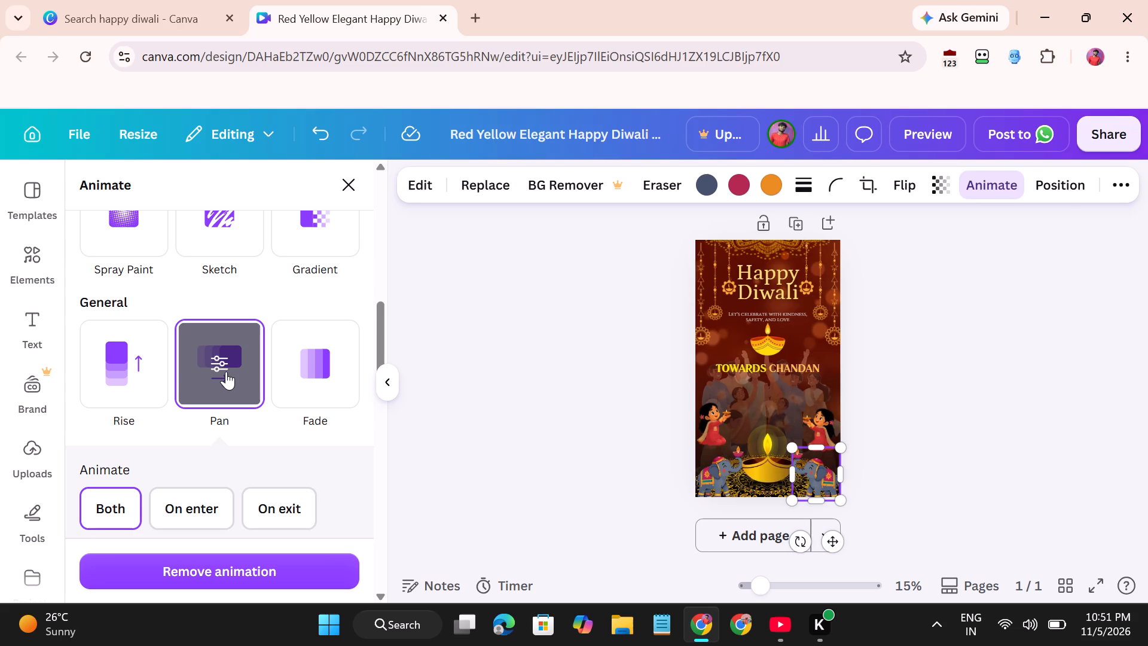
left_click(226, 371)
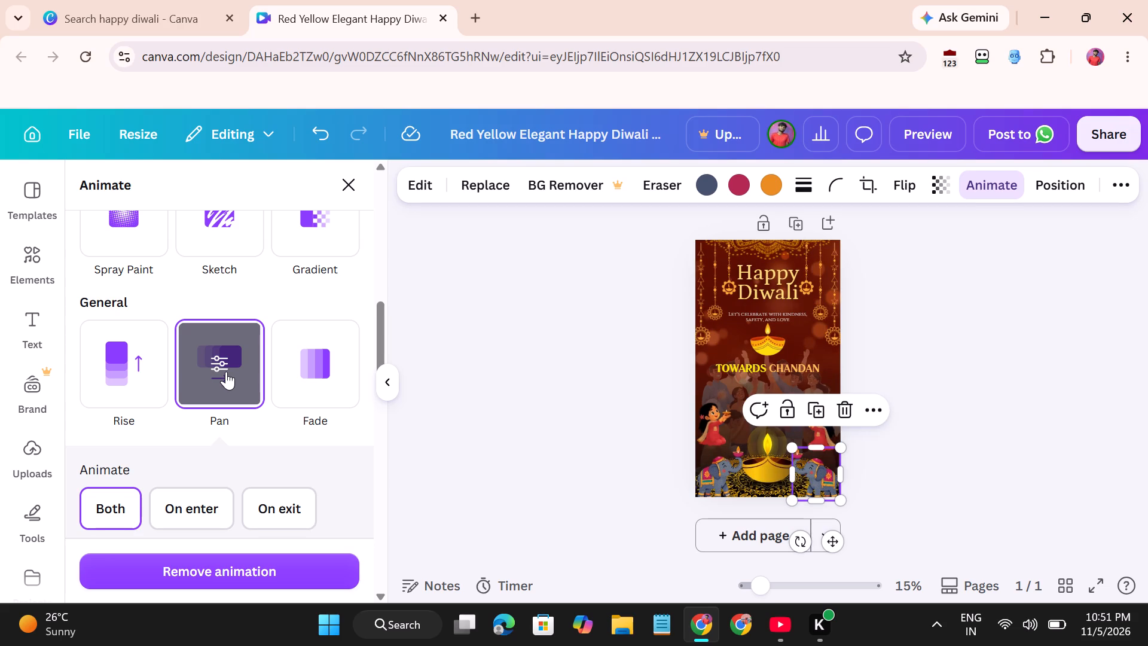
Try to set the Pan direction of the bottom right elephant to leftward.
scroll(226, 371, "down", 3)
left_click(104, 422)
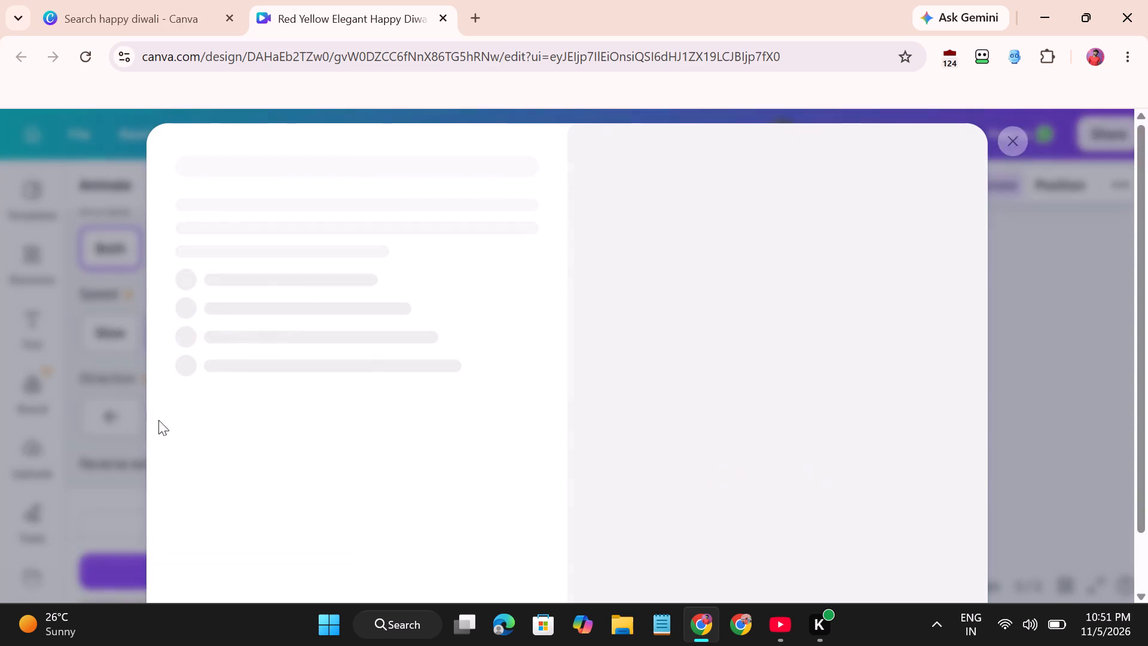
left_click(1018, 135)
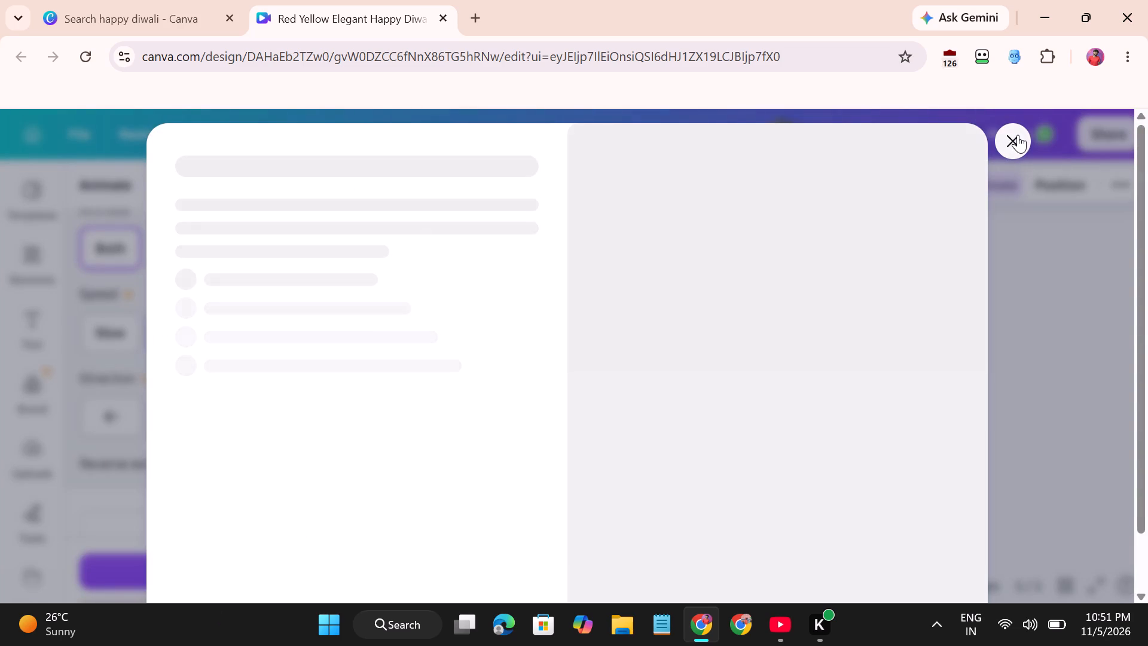
Browse the General, Suggested and Add-on animation effects for an alternative to Pan on the bottom right elephant.
scroll(164, 367, "down", 3)
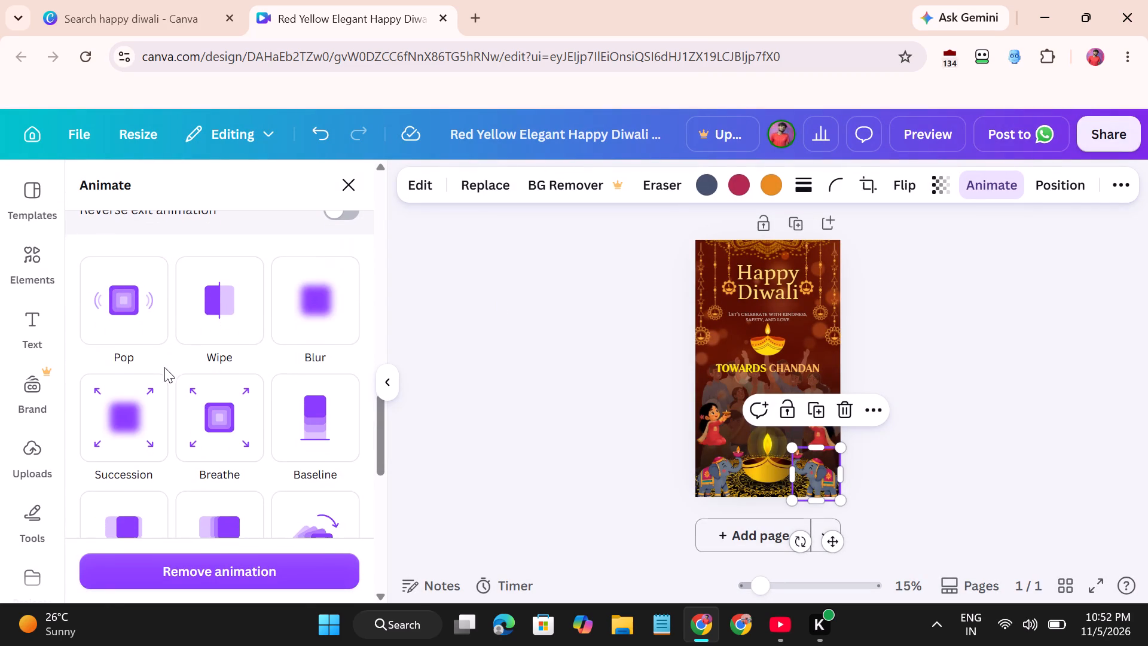
scroll(255, 439, "down", 2)
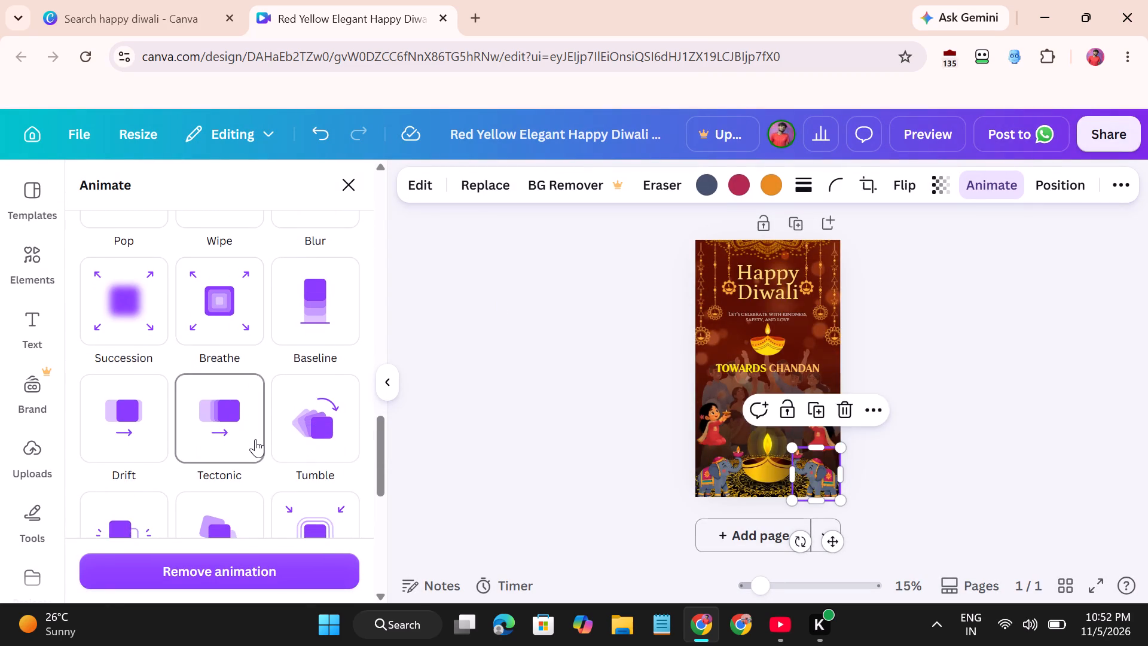
scroll(255, 439, "down", 1)
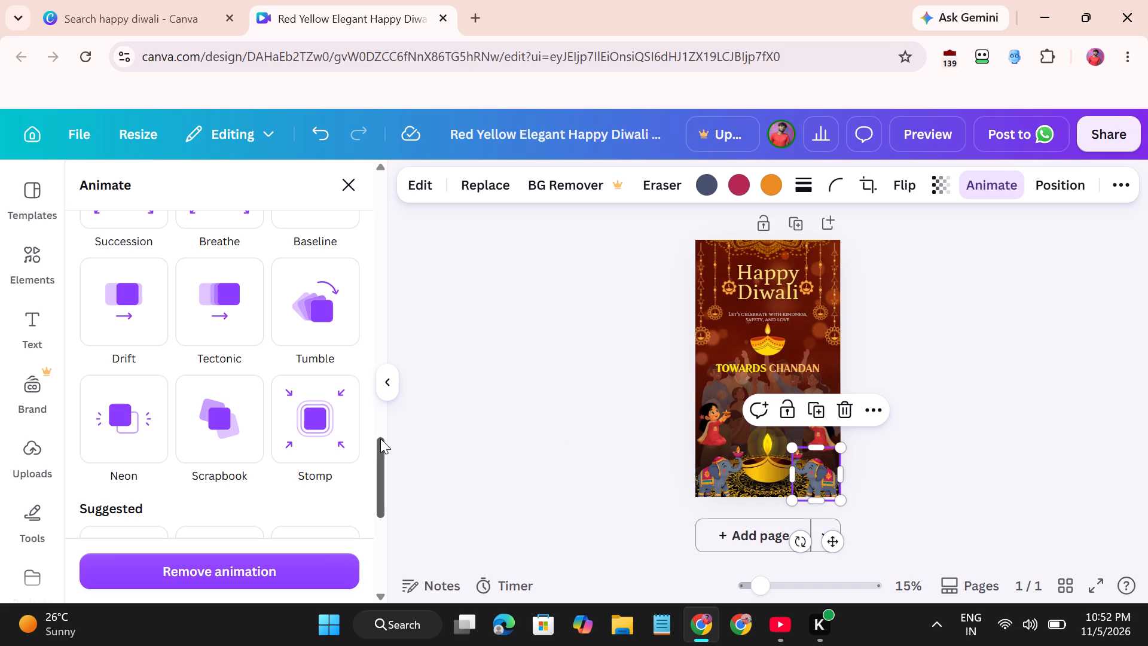
scroll(241, 412, "down", 3)
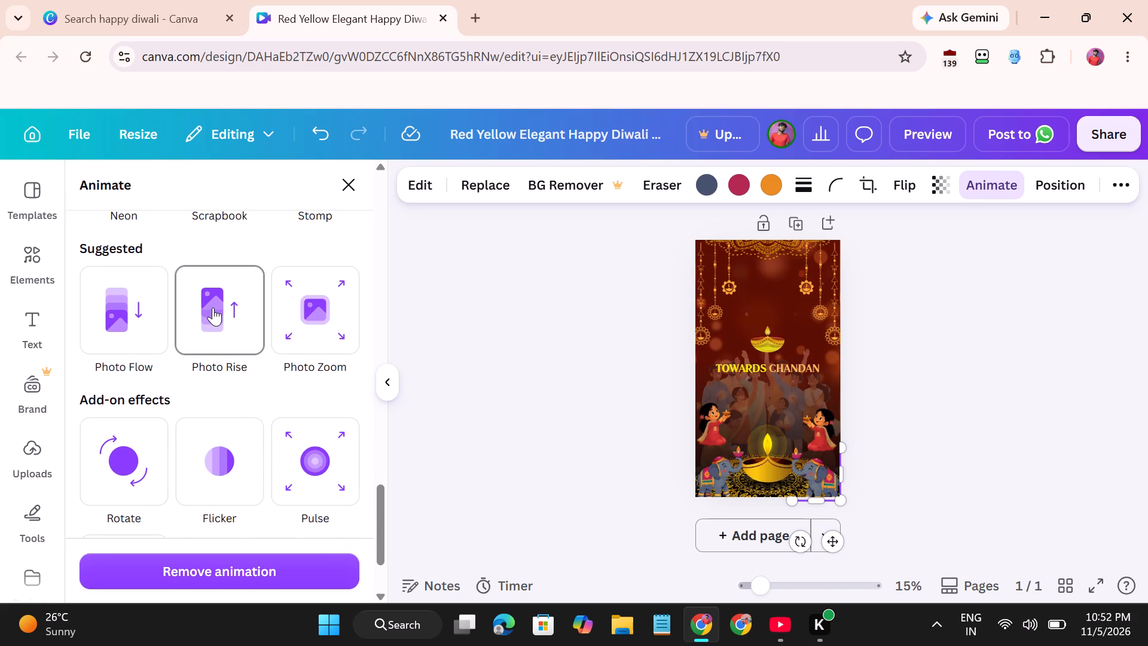
scroll(213, 307, "down", 3)
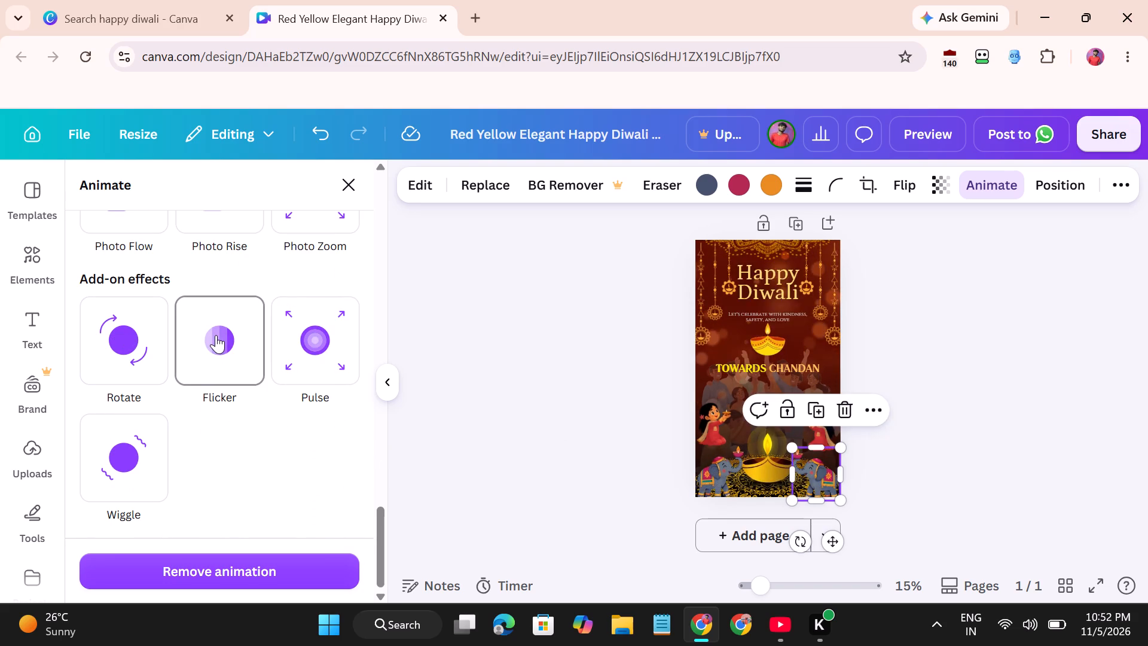
scroll(216, 335, "up", 4)
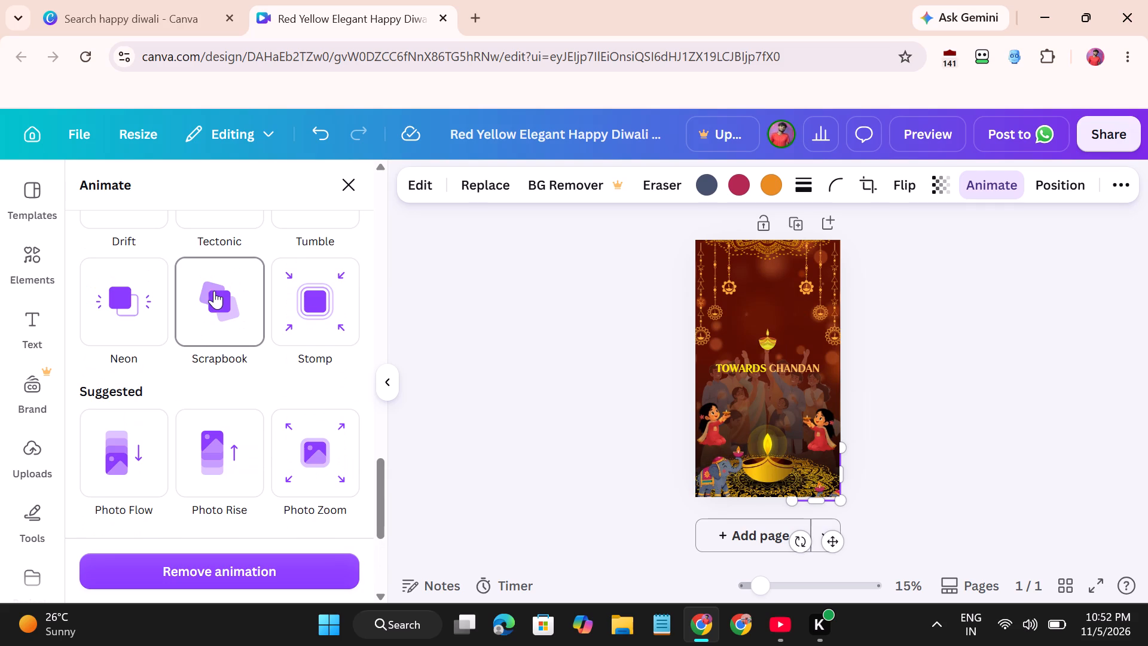
scroll(214, 291, "up", 1)
scroll(318, 310, "up", 3)
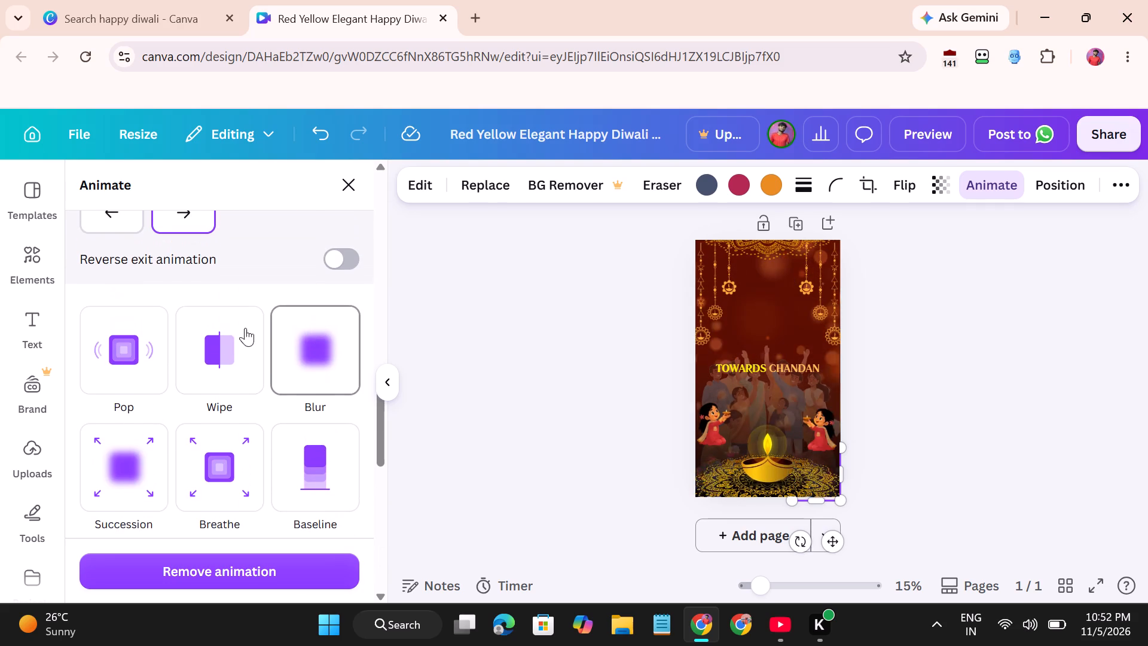
scroll(220, 416, "up", 4)
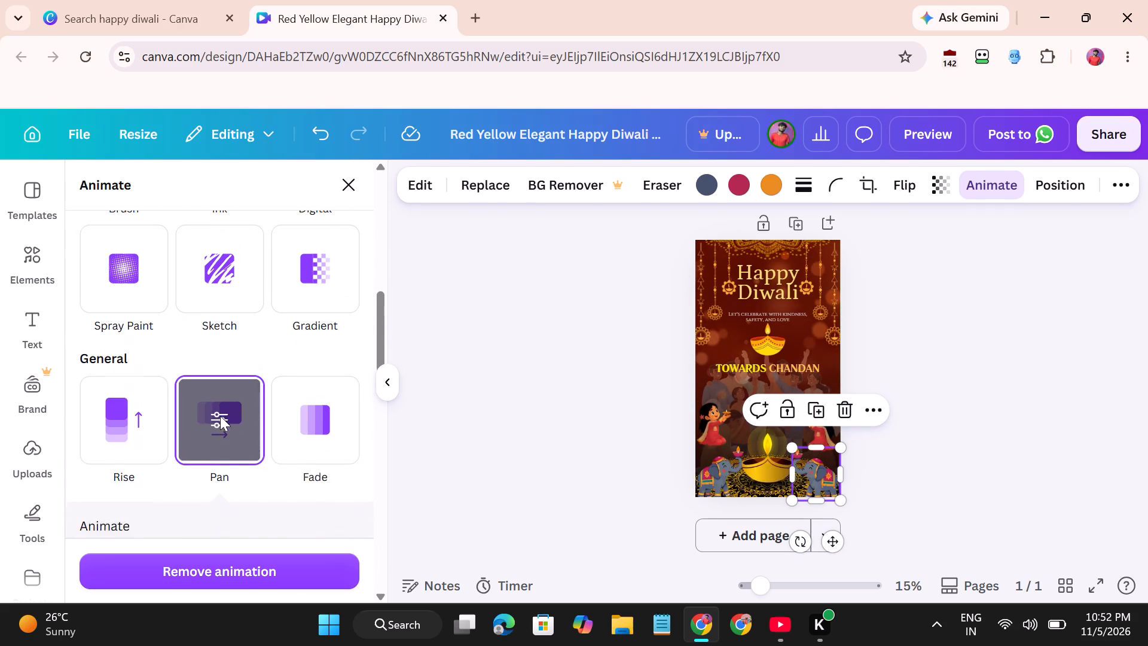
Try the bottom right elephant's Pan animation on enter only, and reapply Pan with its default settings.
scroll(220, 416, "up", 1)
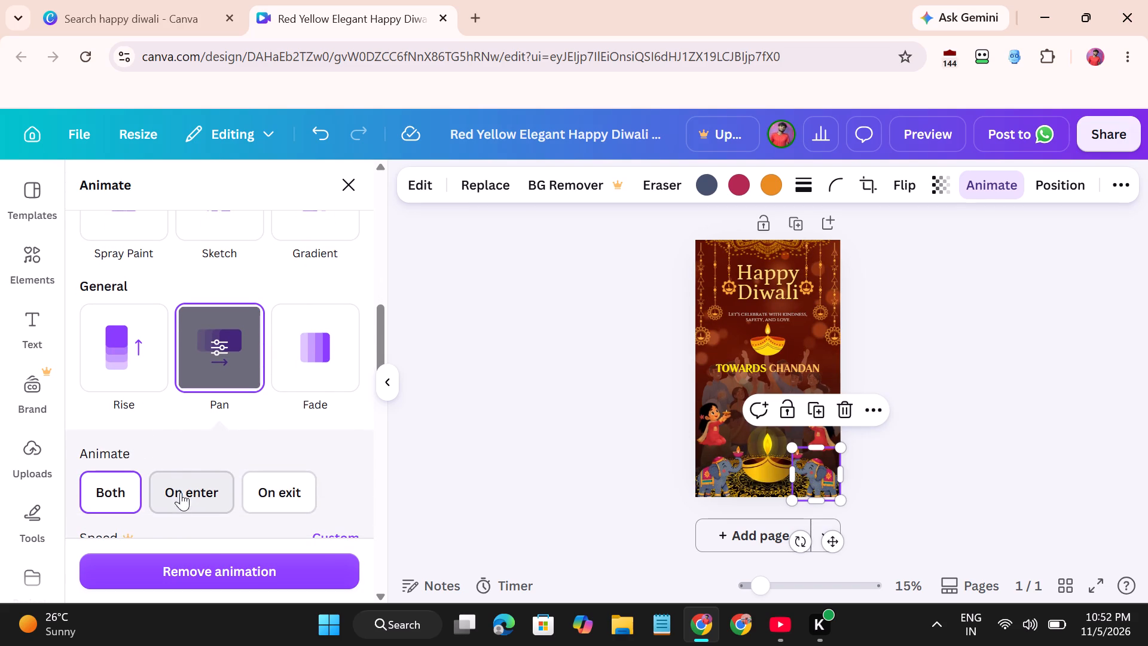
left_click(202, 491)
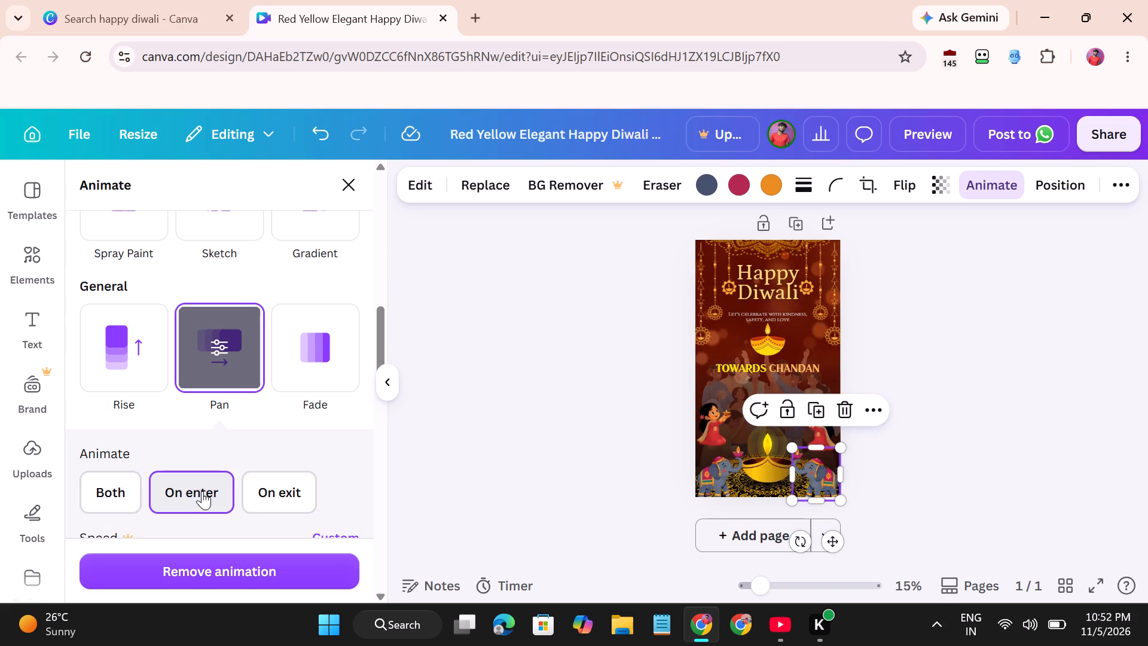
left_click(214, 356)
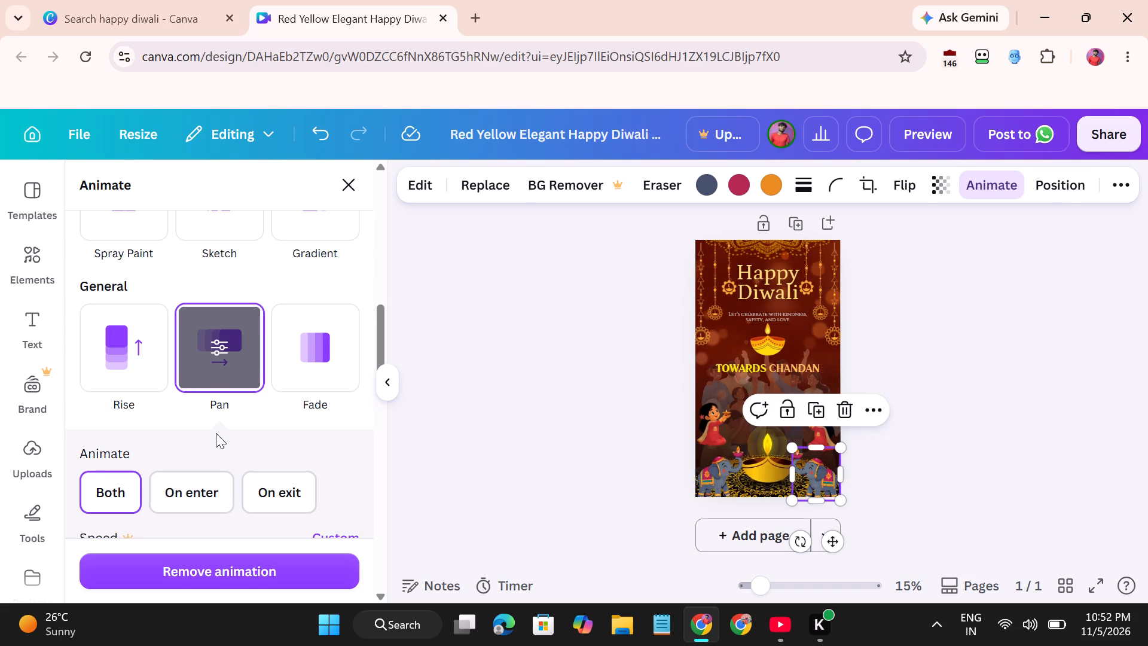
Apply the Photo Rise animation to the elephant in the page's bottom right corner.
scroll(216, 433, "down", 2)
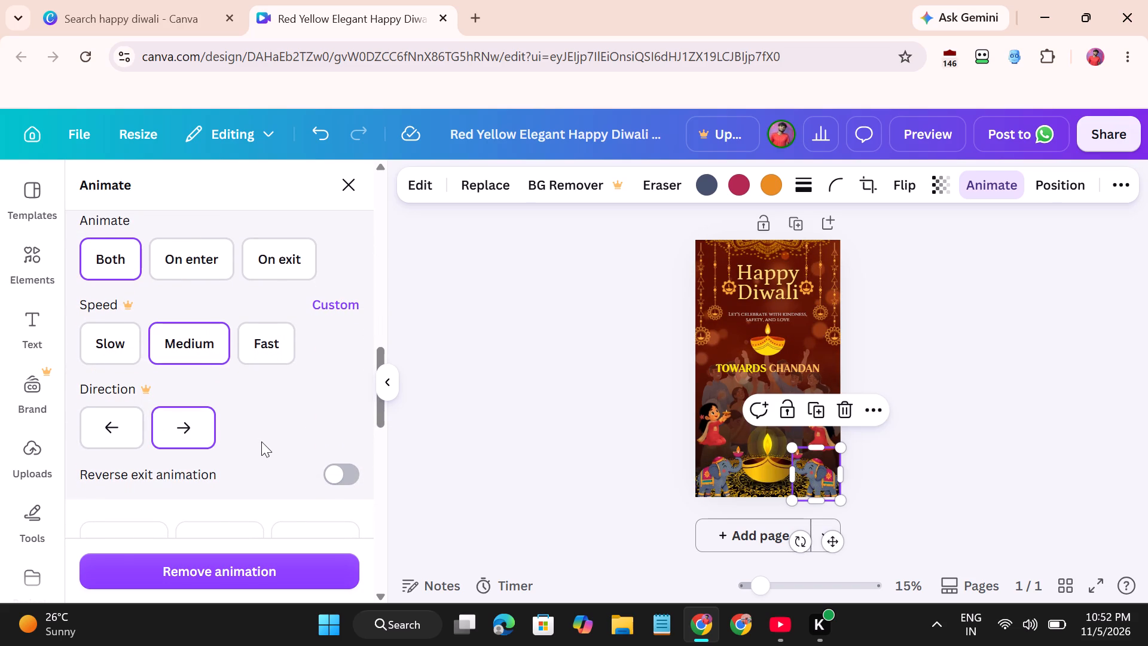
scroll(261, 441, "down", 4)
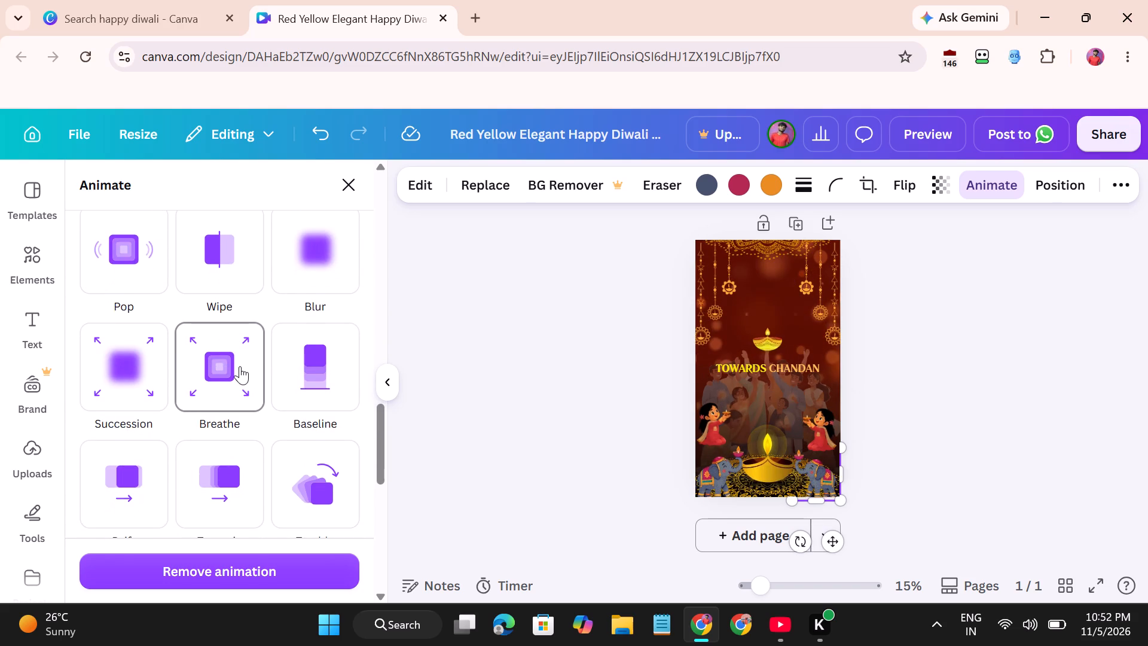
scroll(240, 366, "down", 2)
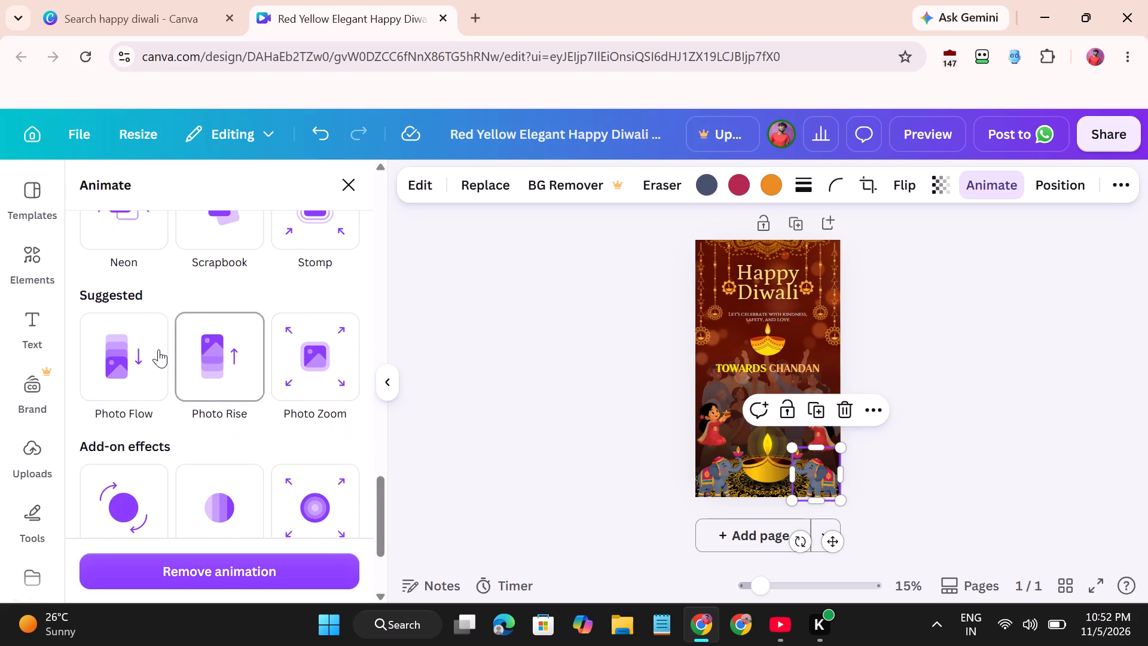
left_click(231, 380)
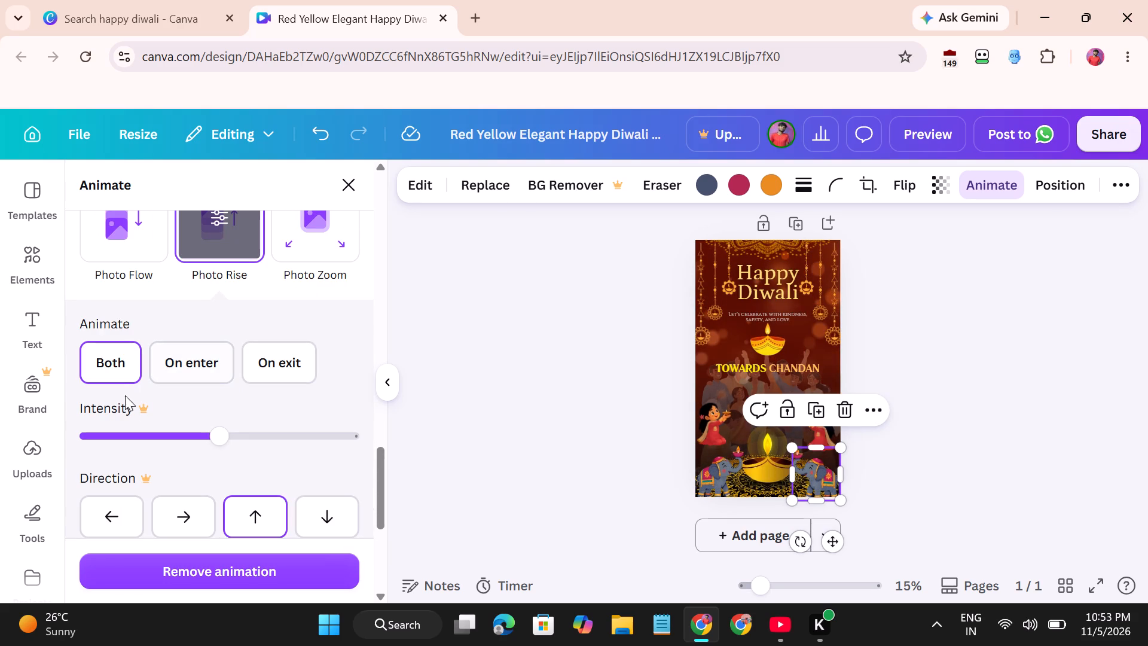
Replace the Photo Rise animation of the elephant in the page's bottom right corner with the General Pan animation.
scroll(200, 404, "down", 2)
scroll(141, 355, "up", 4)
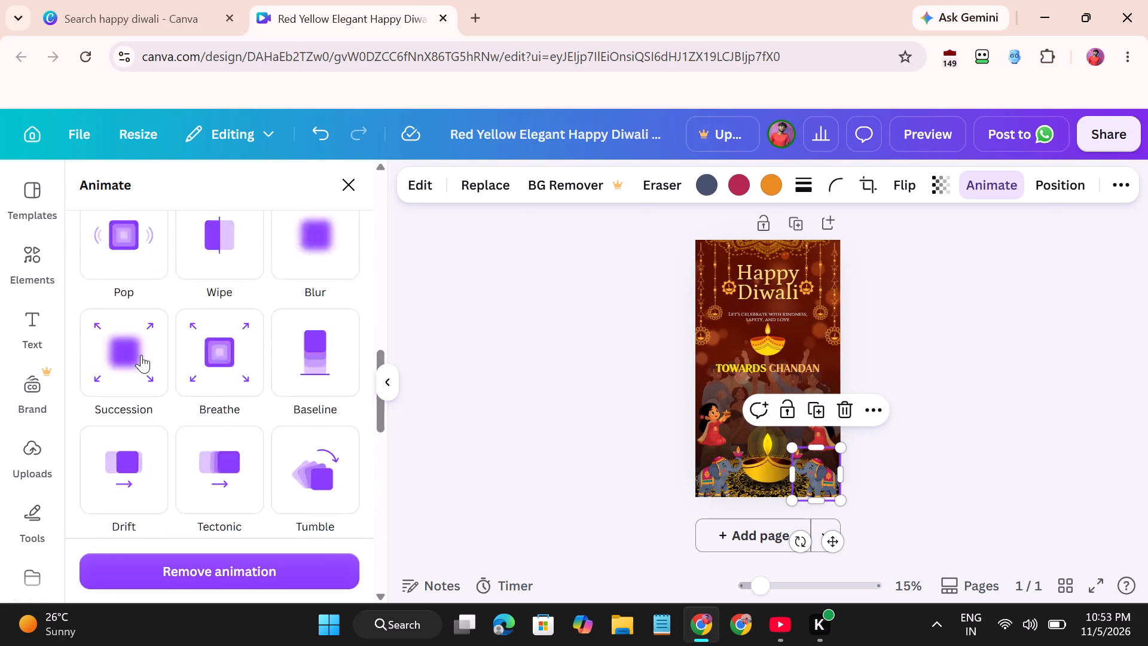
scroll(141, 355, "up", 3)
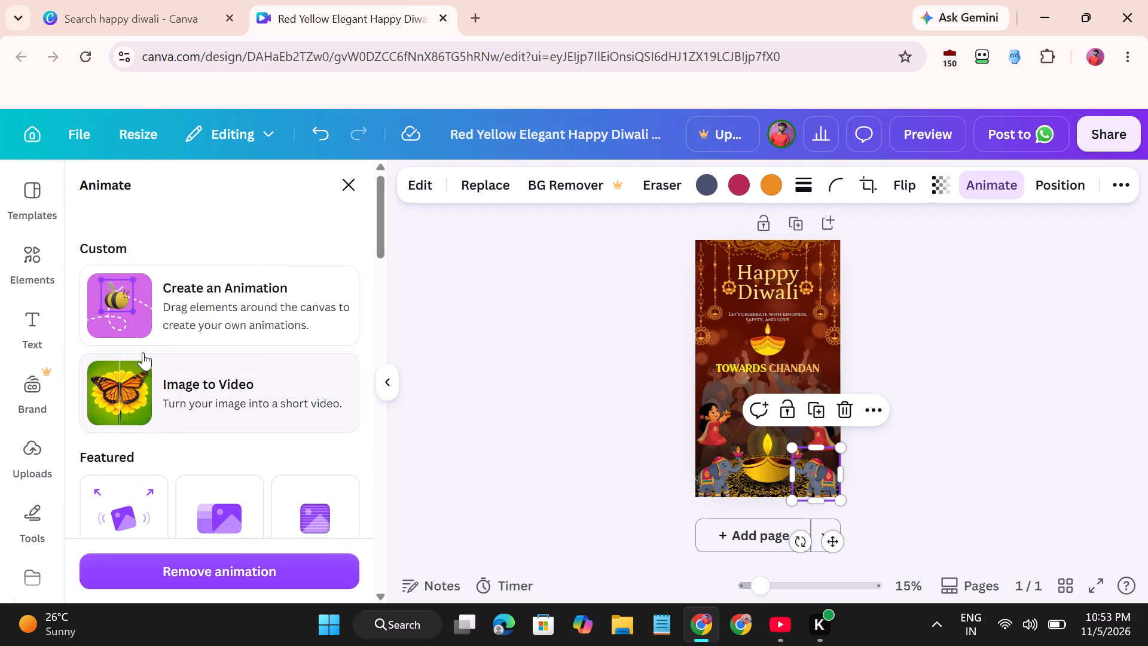
scroll(201, 443, "down", 1)
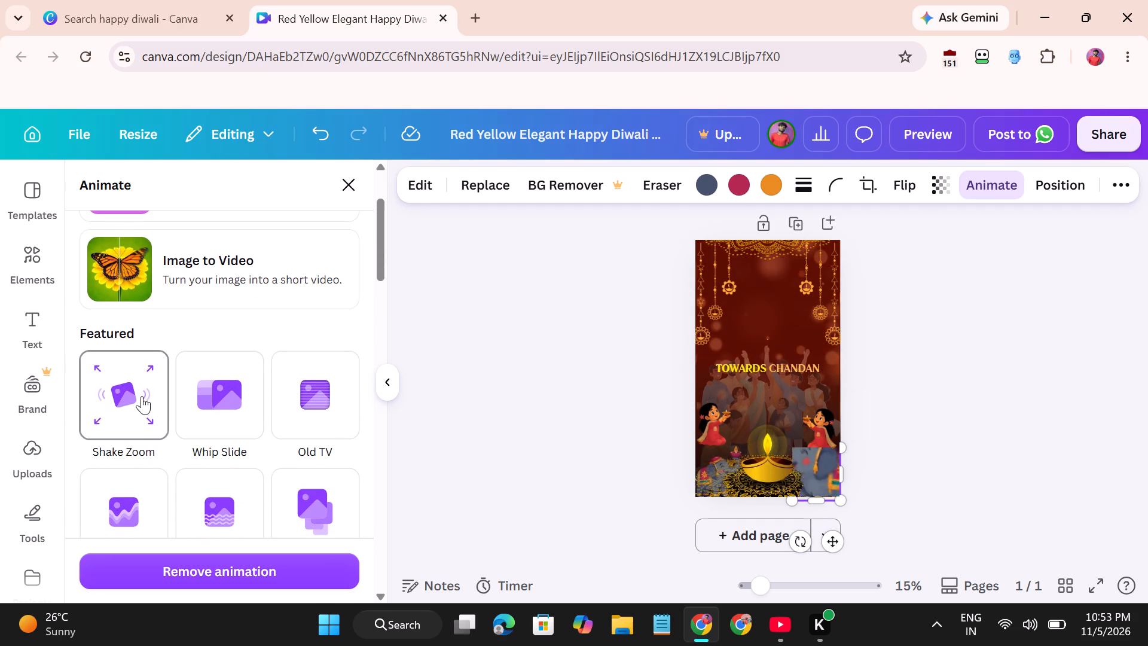
scroll(142, 396, "down", 4)
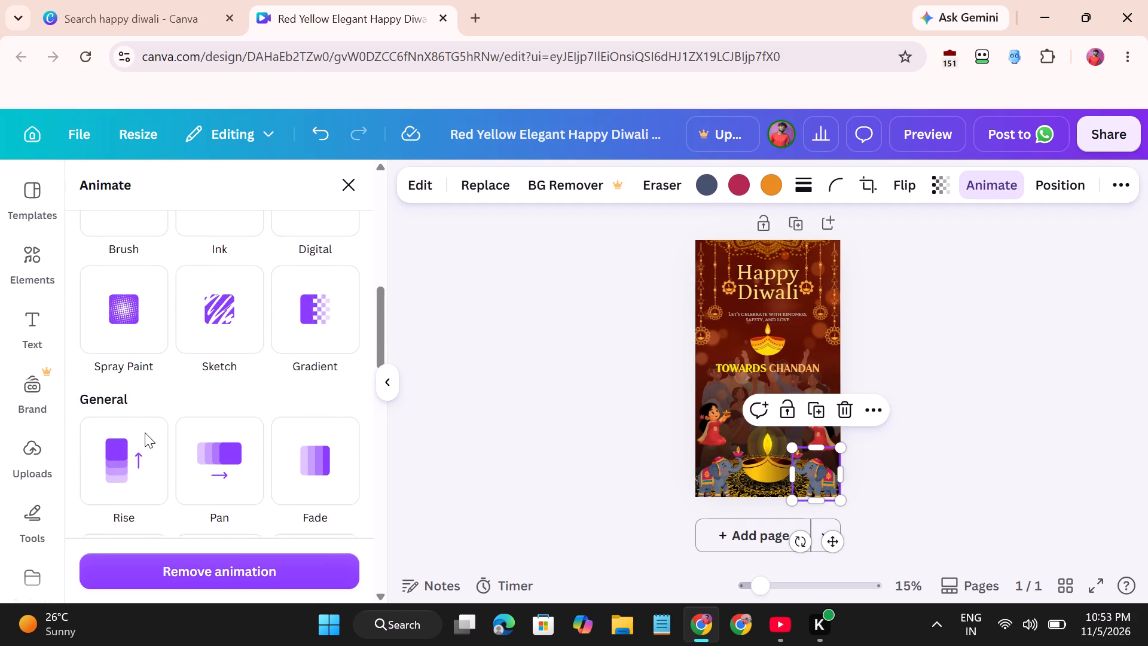
scroll(145, 432, "down", 1)
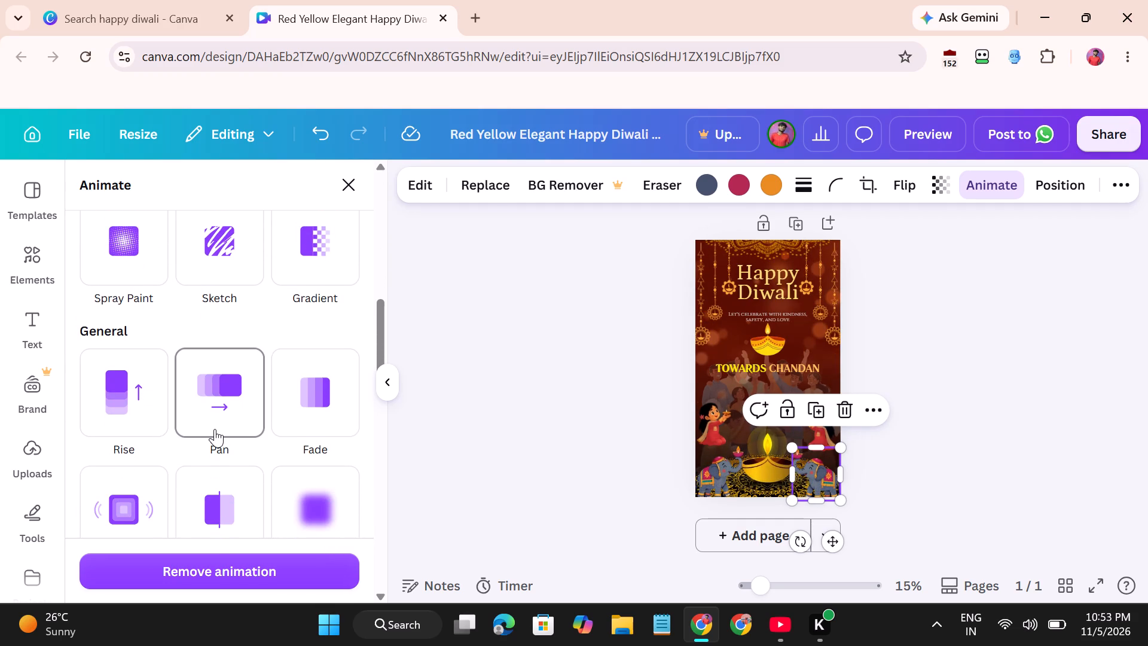
left_click(215, 429)
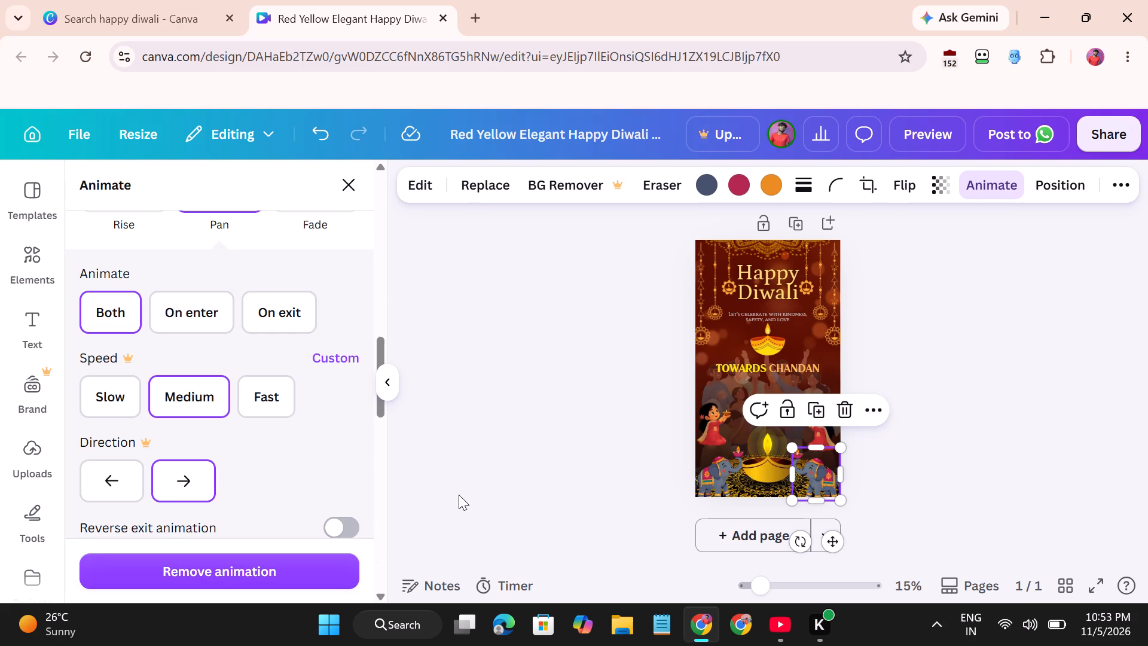
Apply the Tectonic animation to both girls in red, first the one on the page's left side and then the right.
left_click(718, 416)
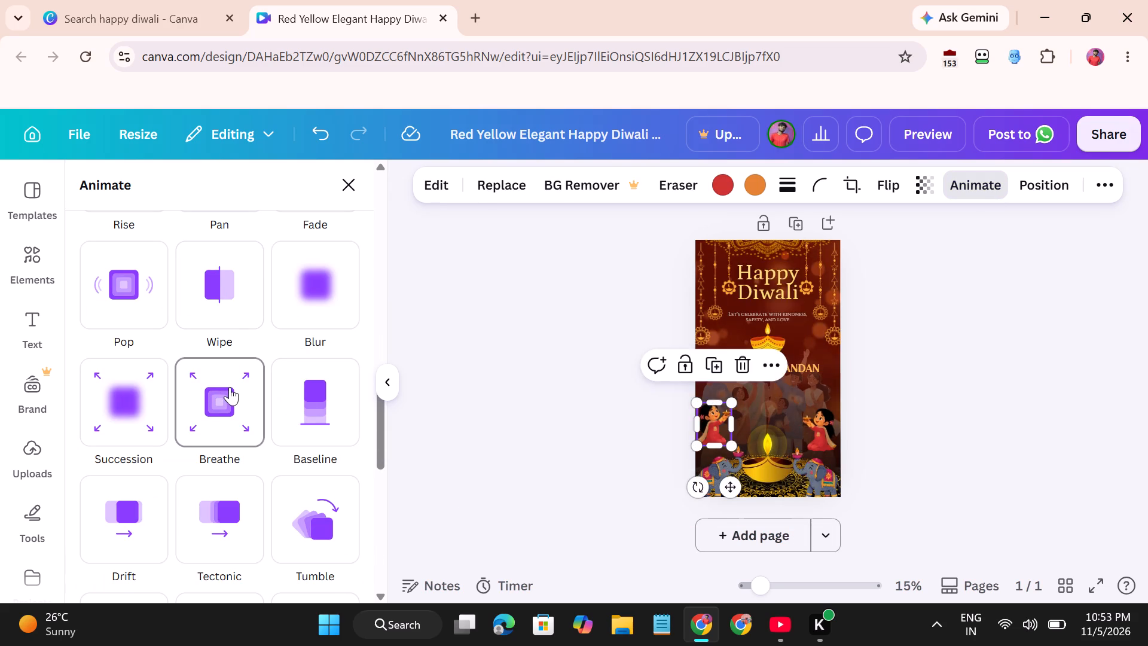
scroll(230, 387, "down", 2)
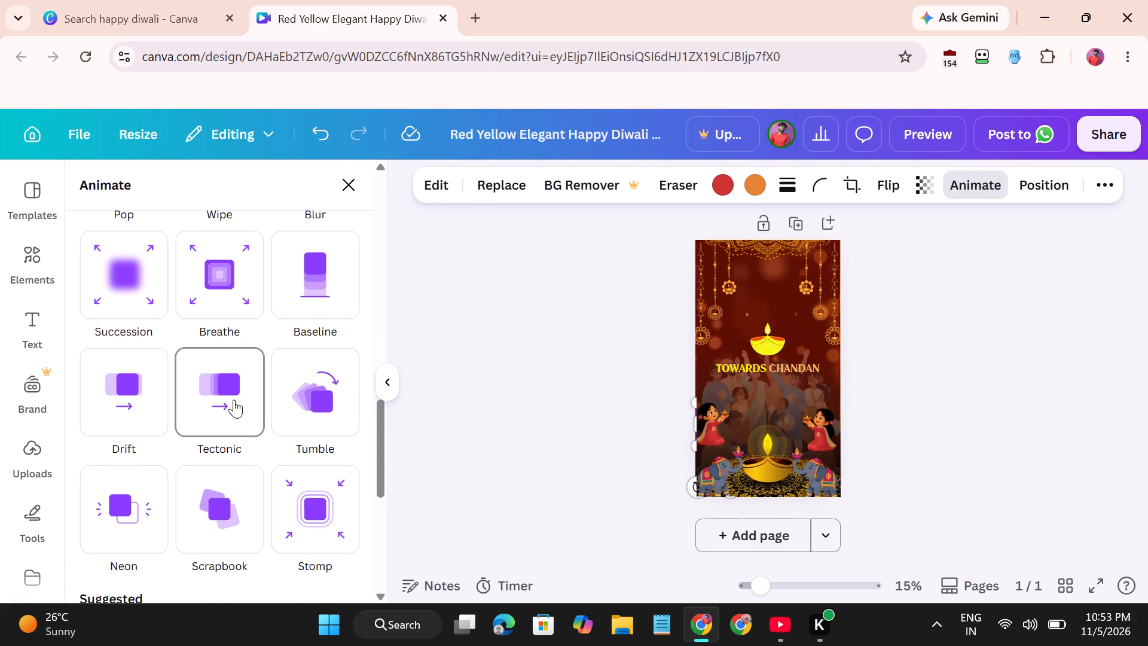
left_click(242, 398)
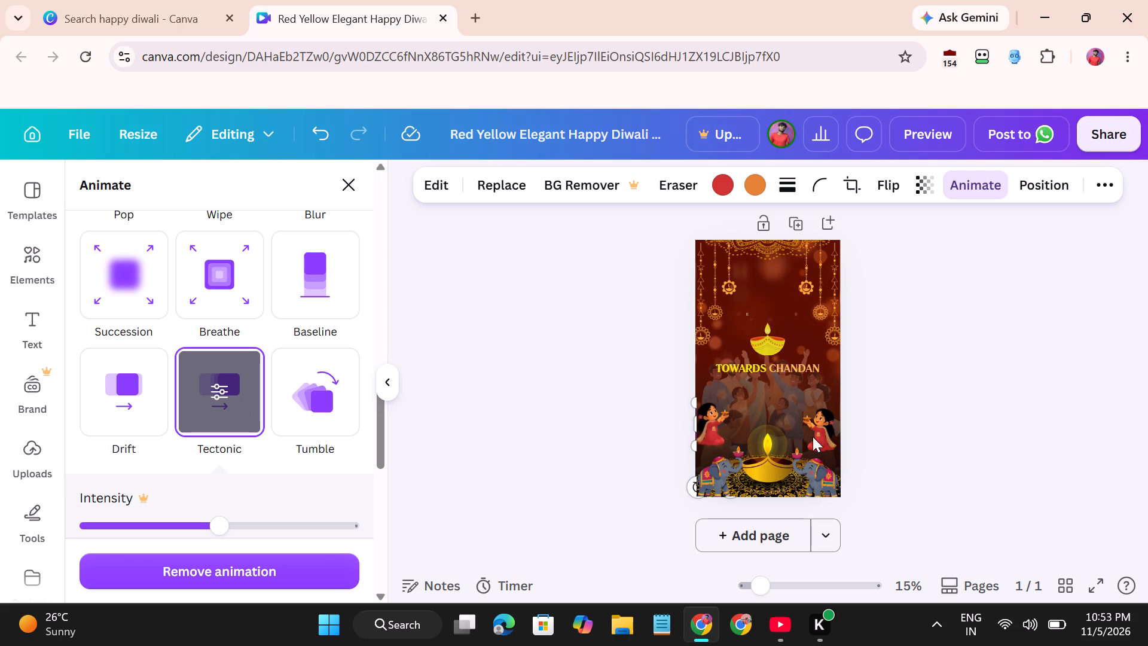
left_click(819, 421)
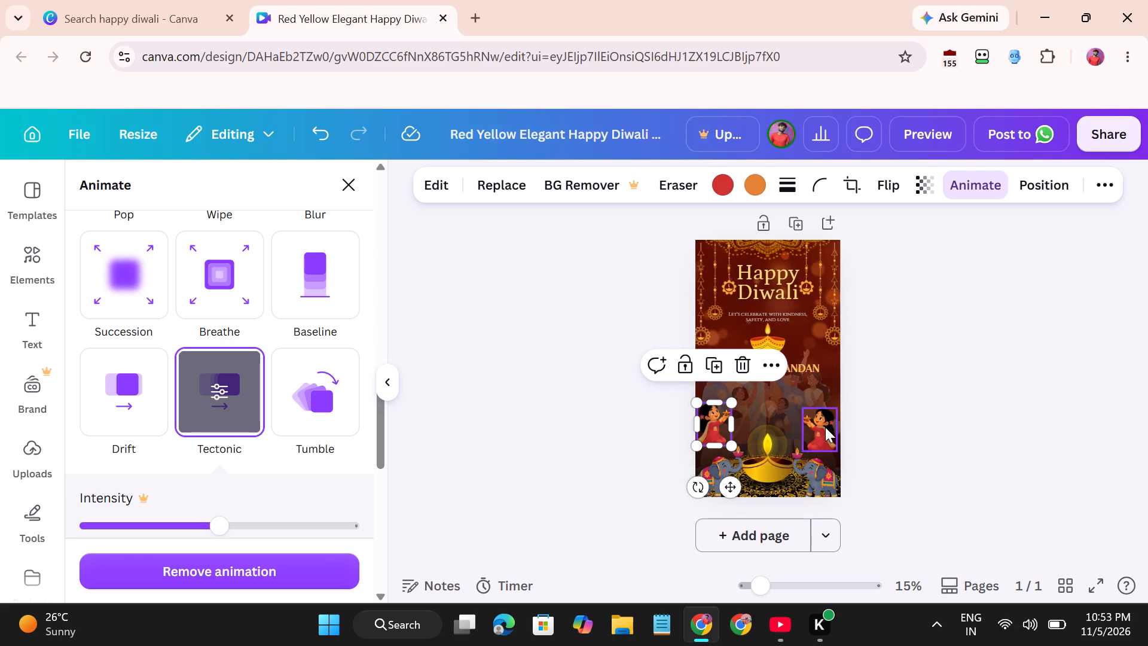
left_click(825, 425)
left_click(224, 386)
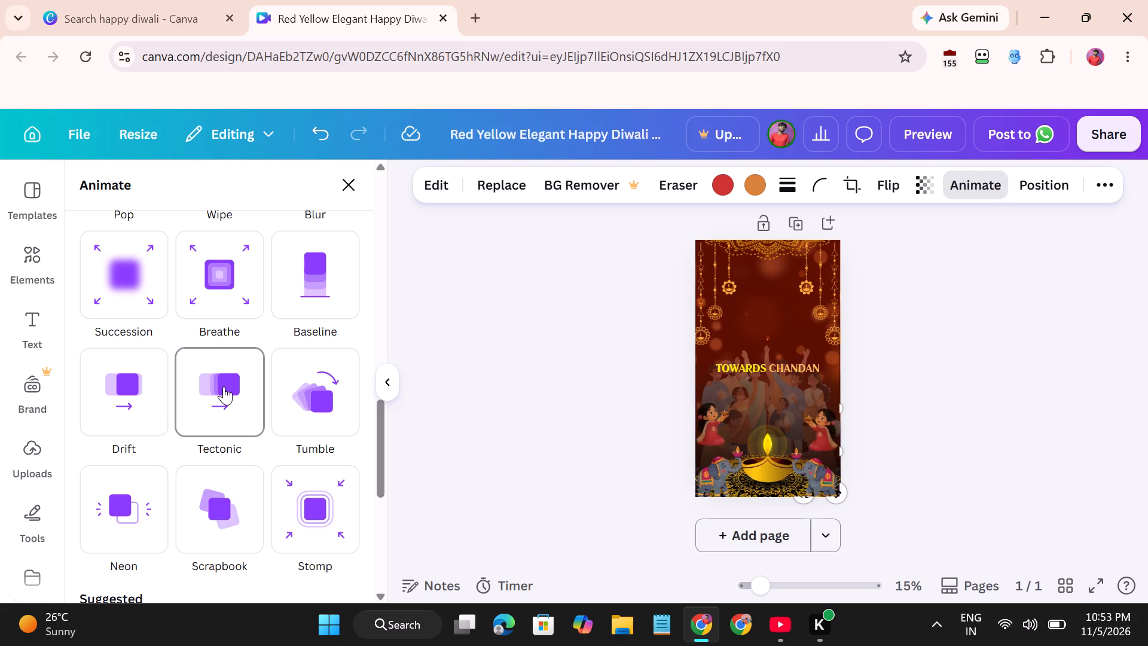
left_click(224, 386)
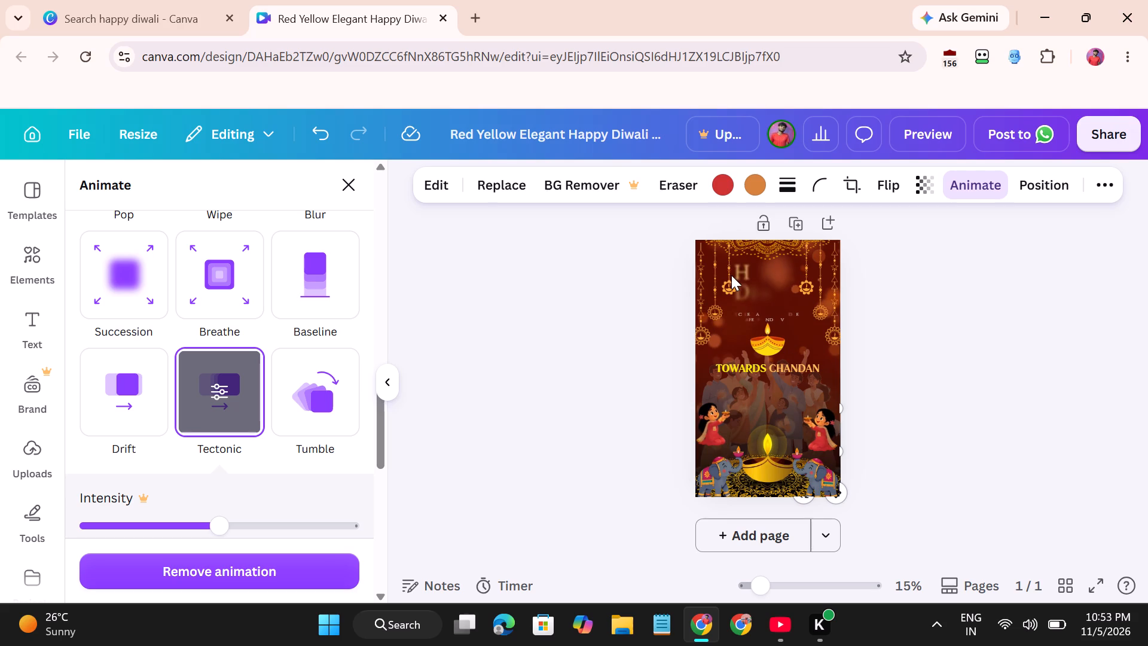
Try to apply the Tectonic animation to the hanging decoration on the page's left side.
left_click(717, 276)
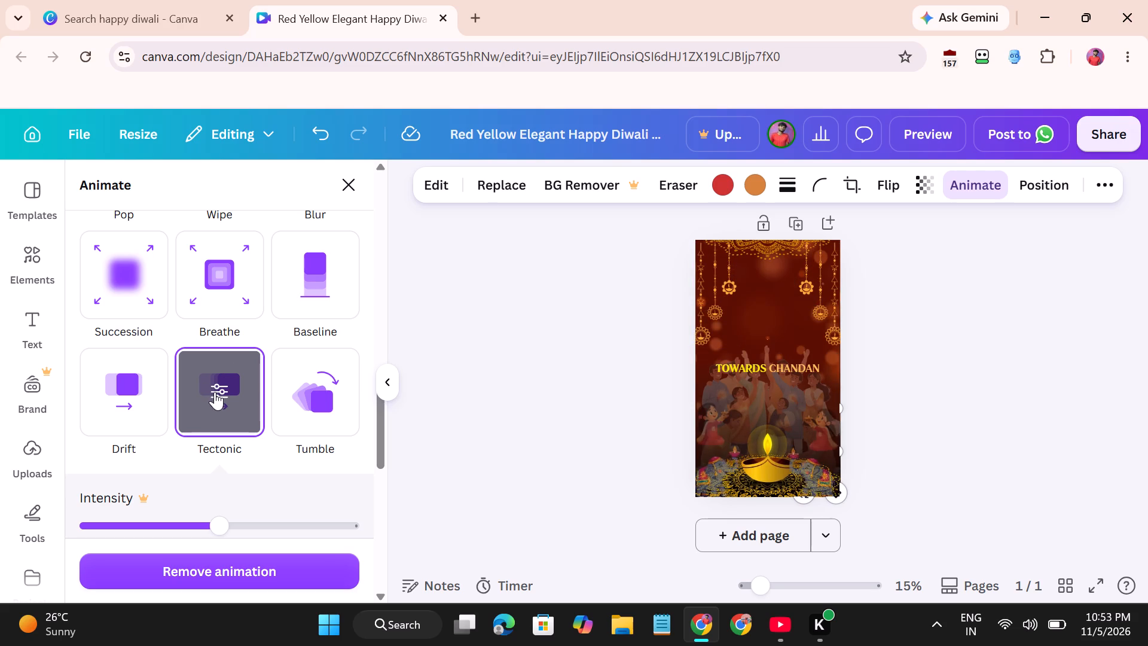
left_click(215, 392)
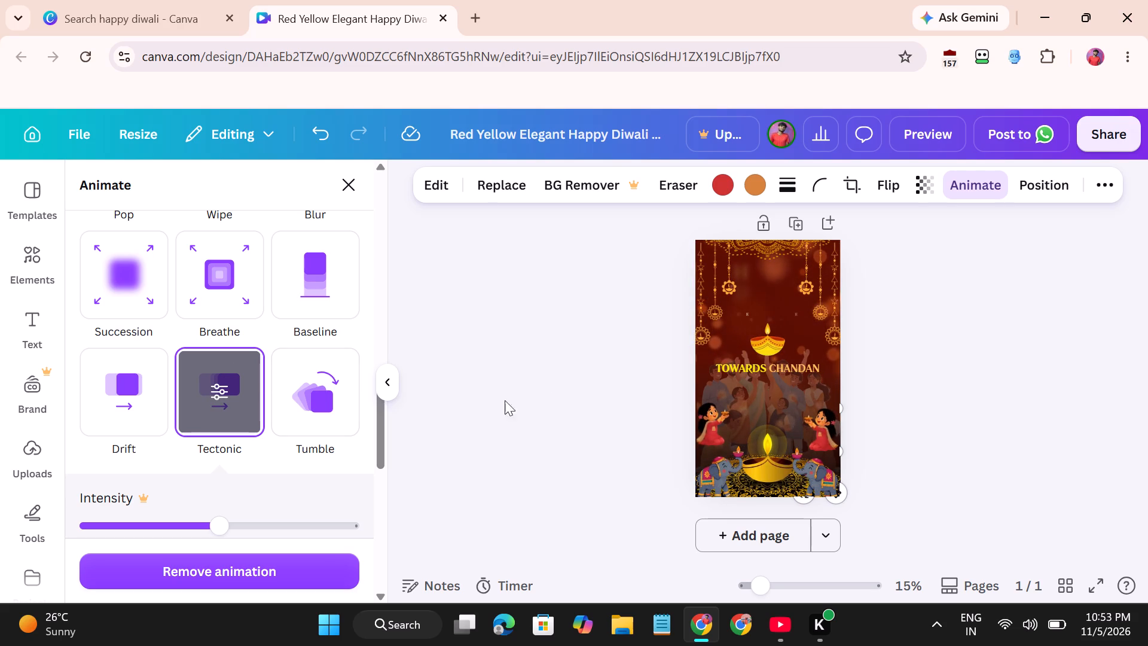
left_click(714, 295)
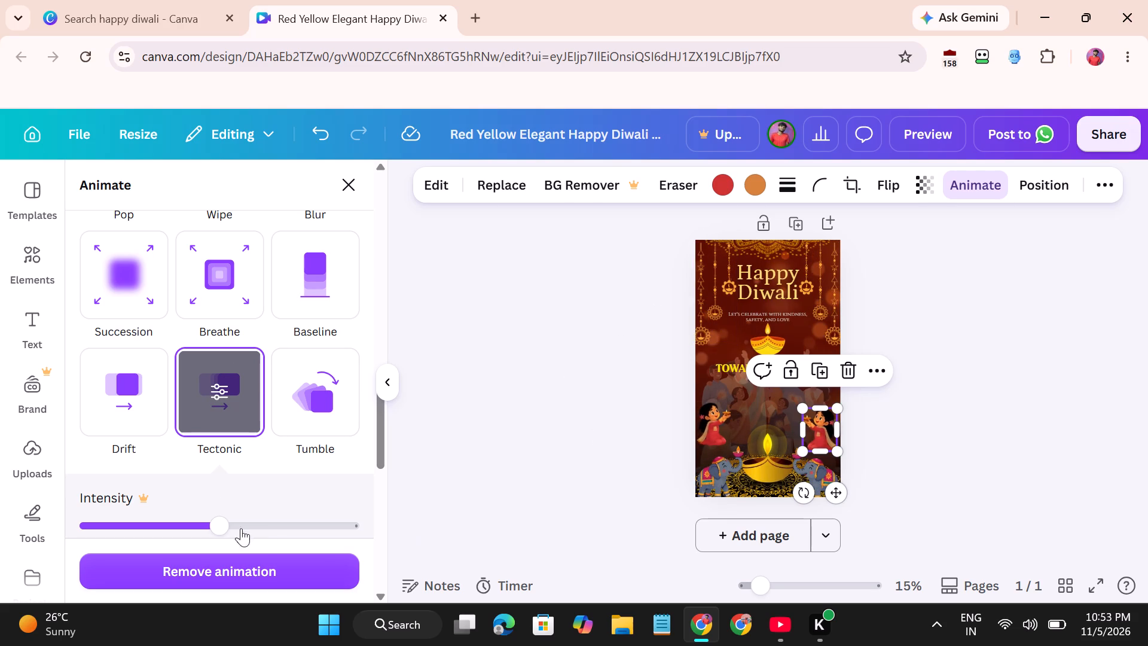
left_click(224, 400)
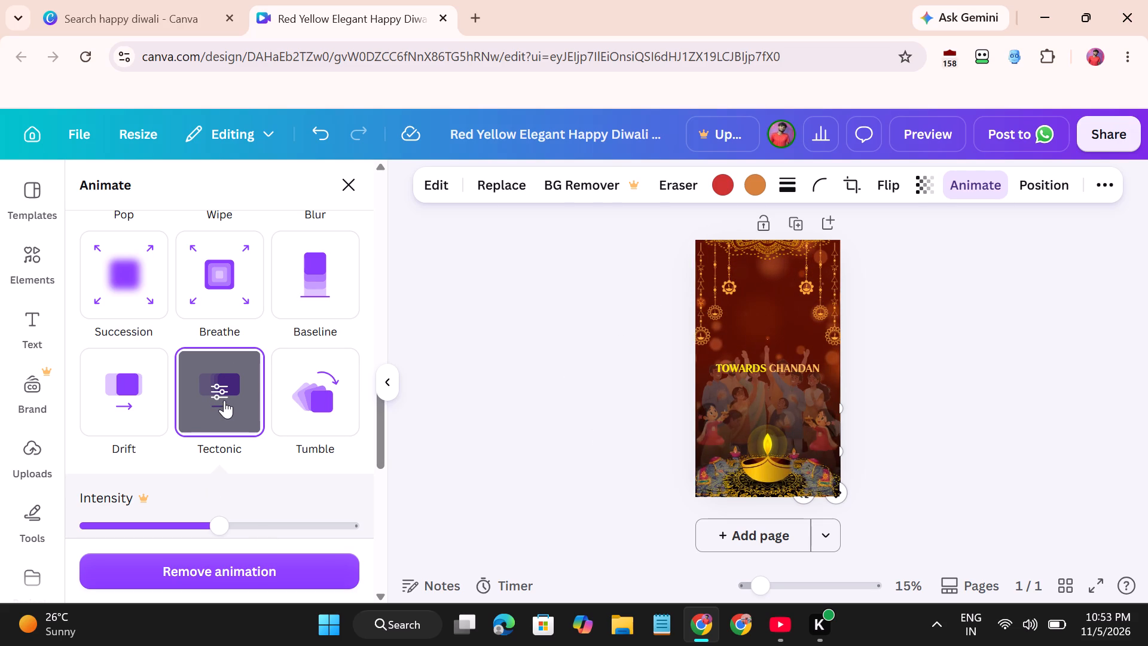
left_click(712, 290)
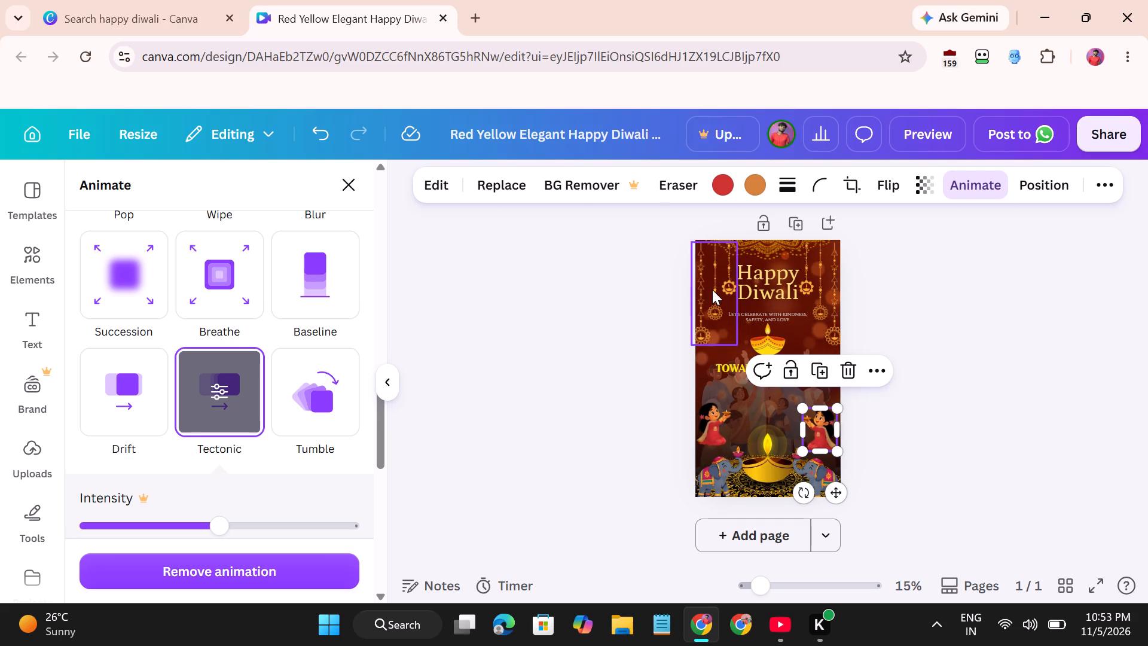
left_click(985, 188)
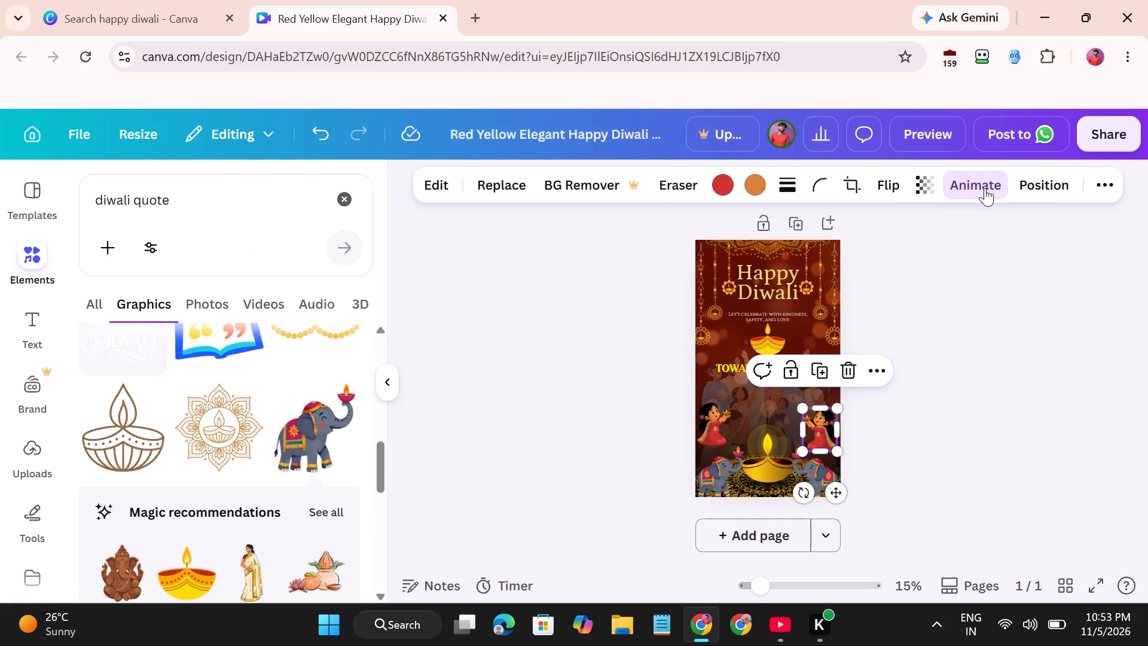
Apply the Fade animation to the hanging decorations on the page's right and left sides.
left_click(813, 279)
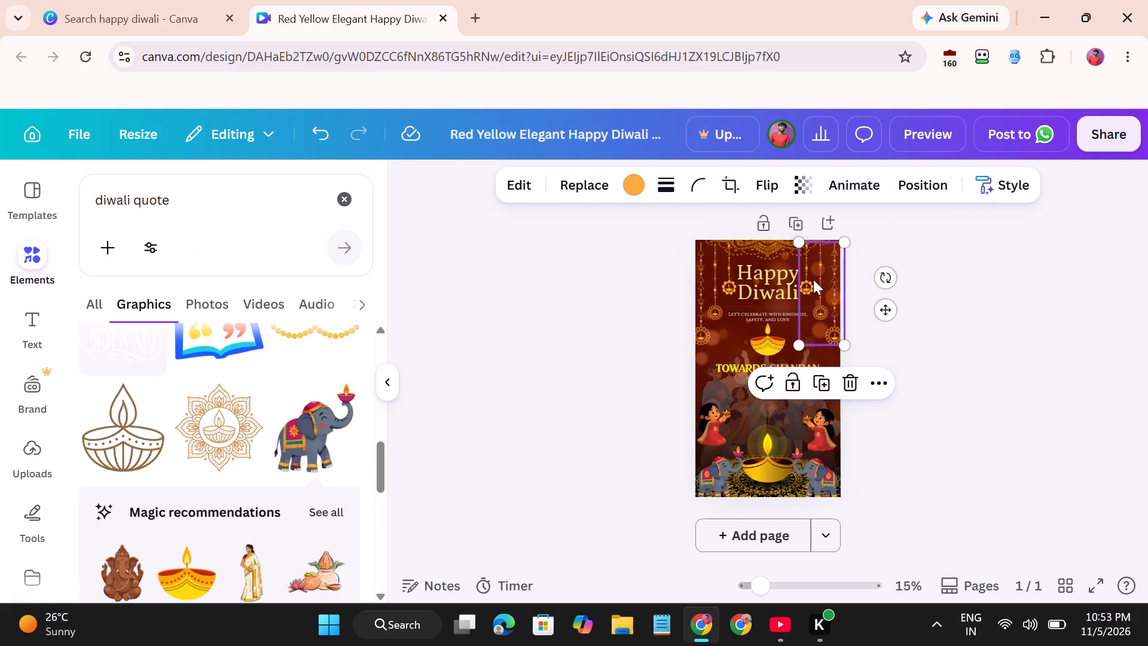
left_click(866, 180)
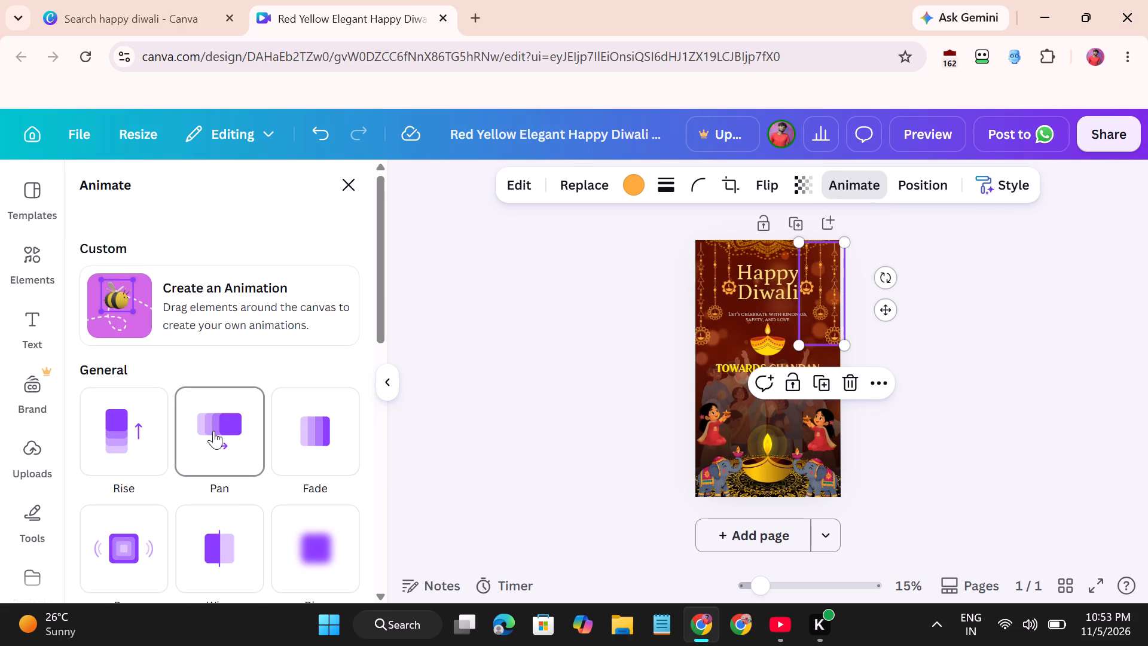
left_click(347, 438)
left_click(709, 280)
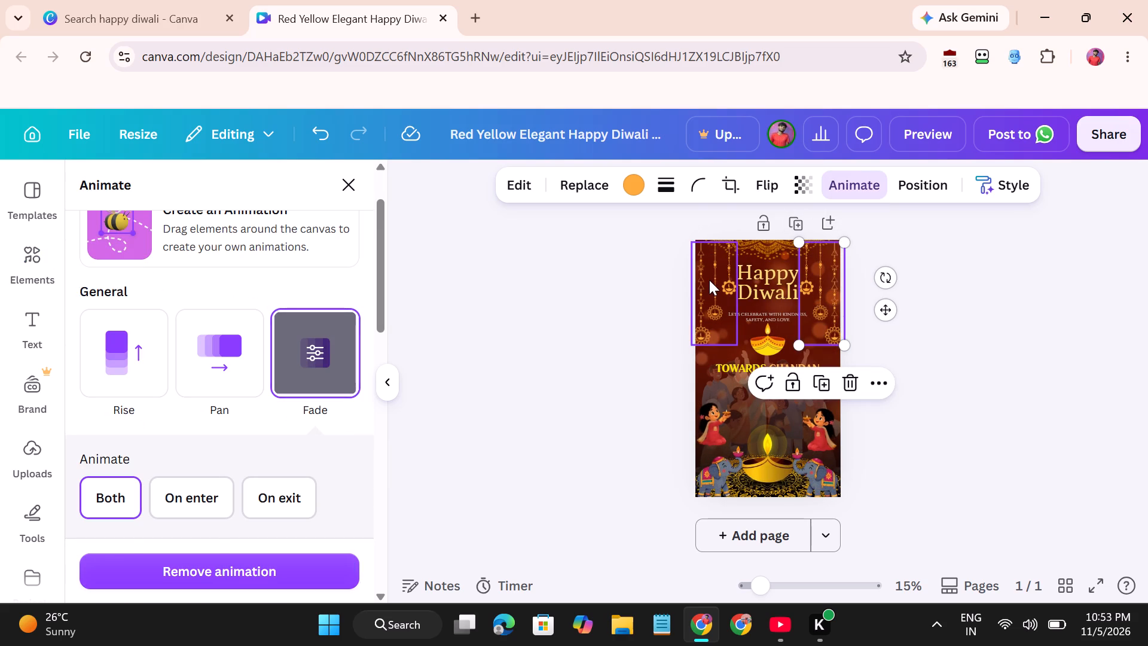
left_click(309, 371)
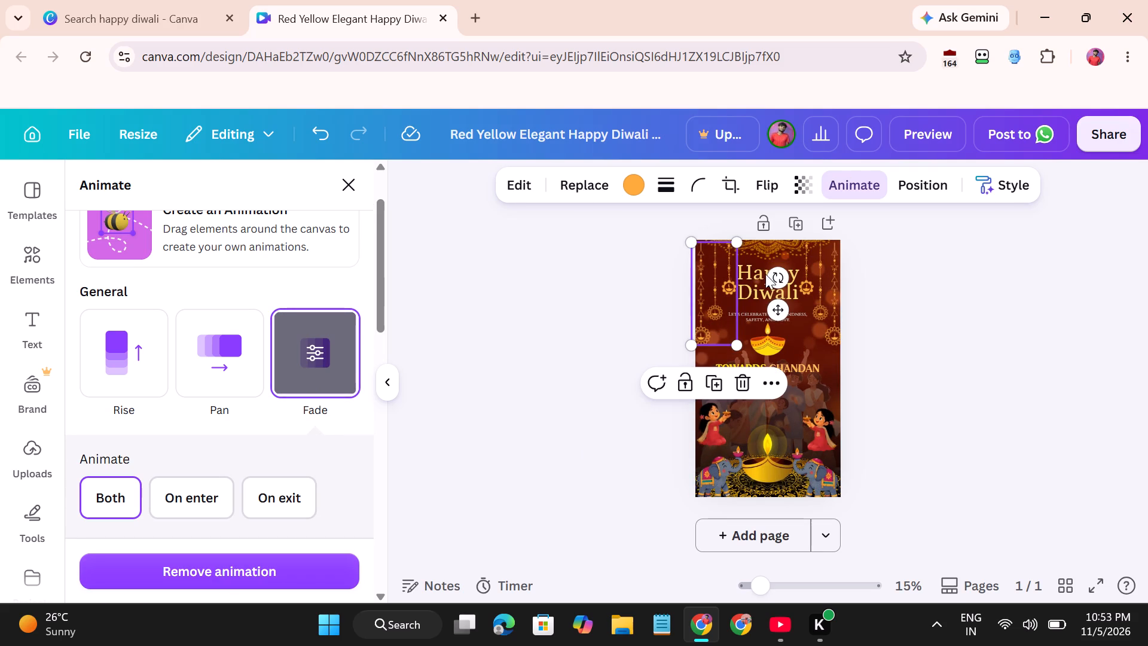
Apply the Ascend text animation to the "TOWARDS CHANDAN" subheading.
left_click(798, 370)
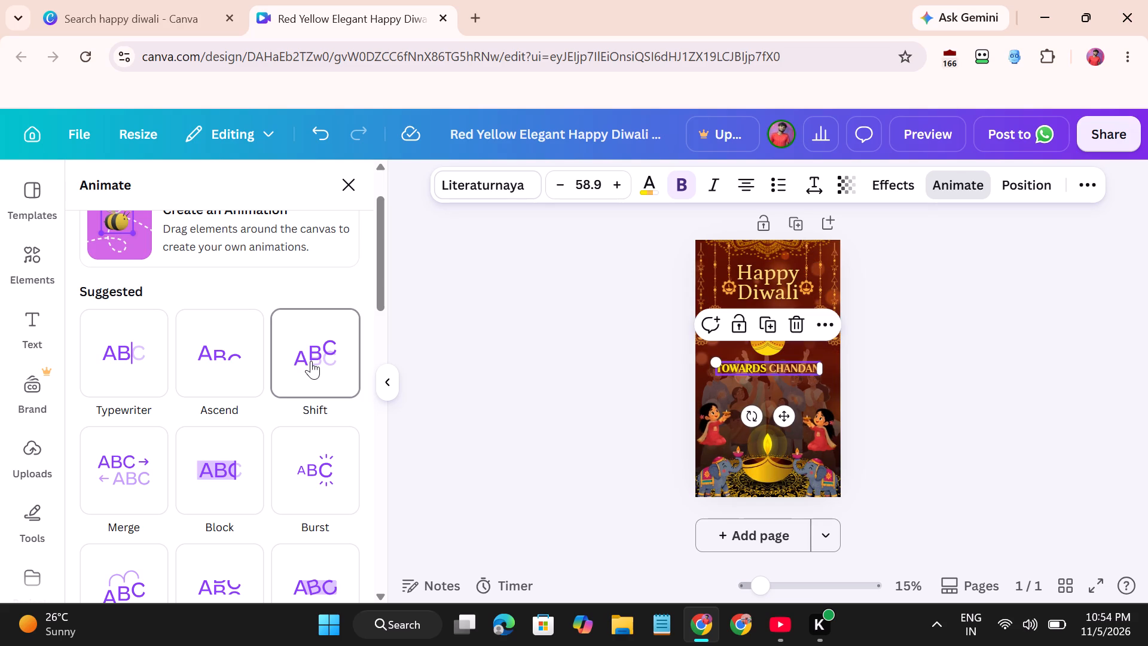
left_click(190, 356)
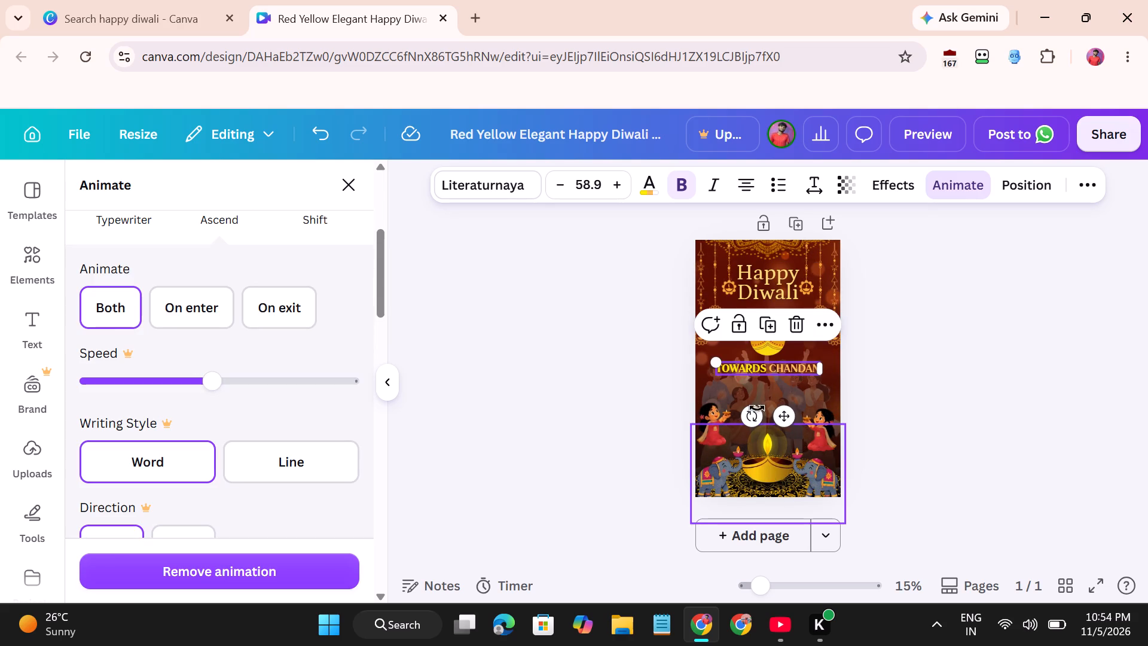
Extend the faded crowd image upward to a size of about 1,225 by 1,119.
left_click(779, 393)
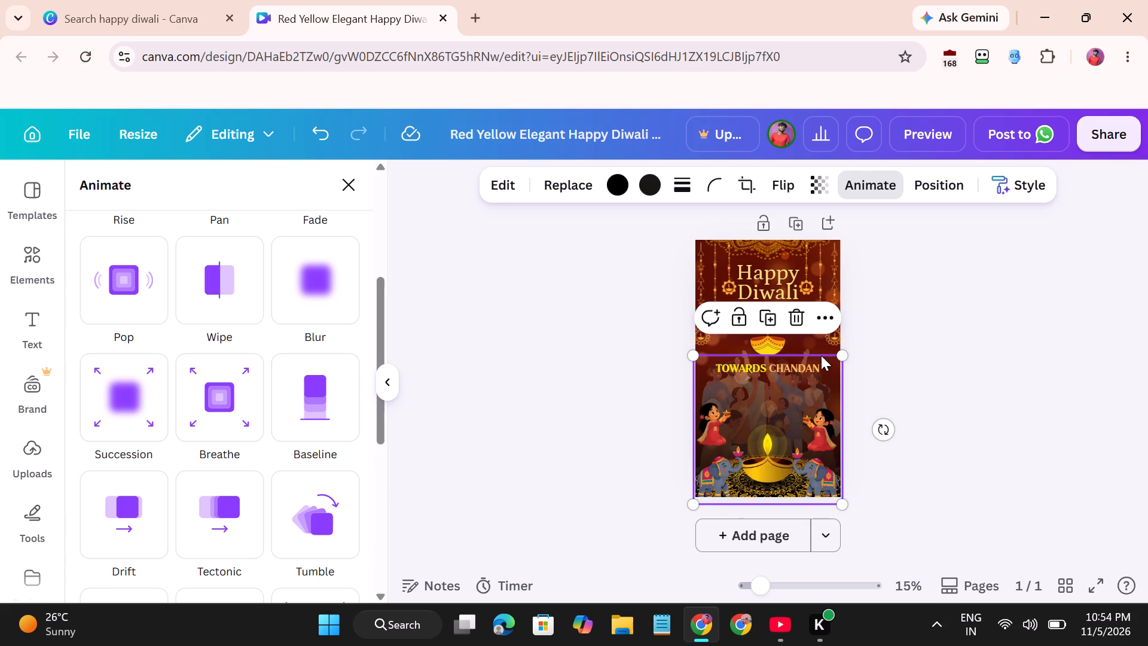
left_click(814, 348)
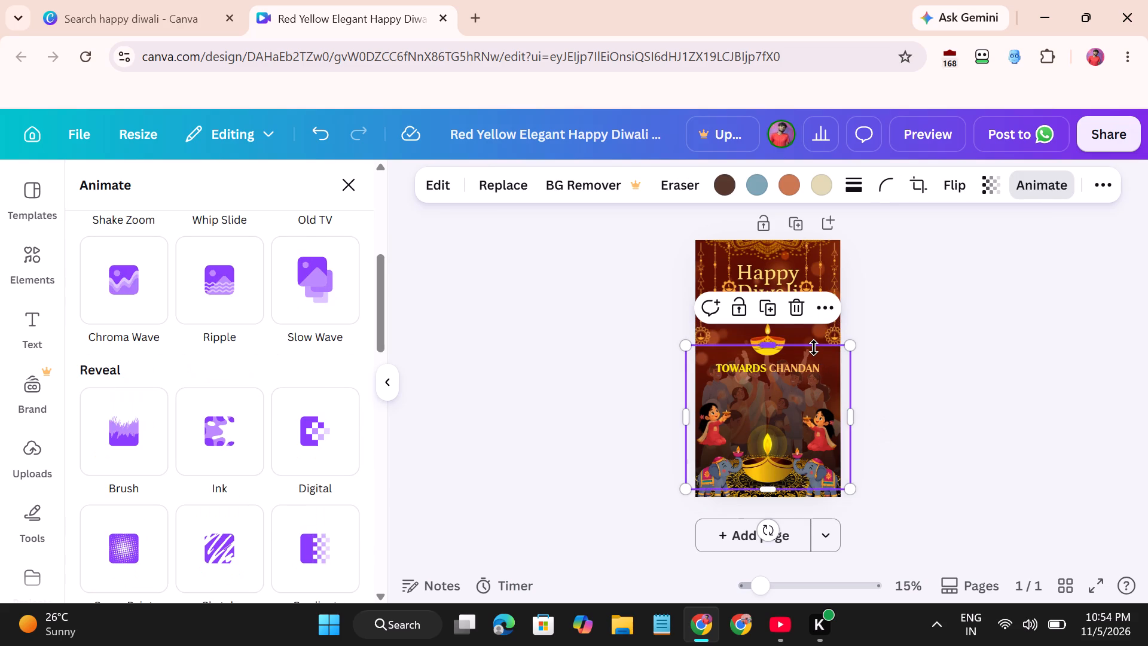
left_click_drag(814, 348, 813, 342)
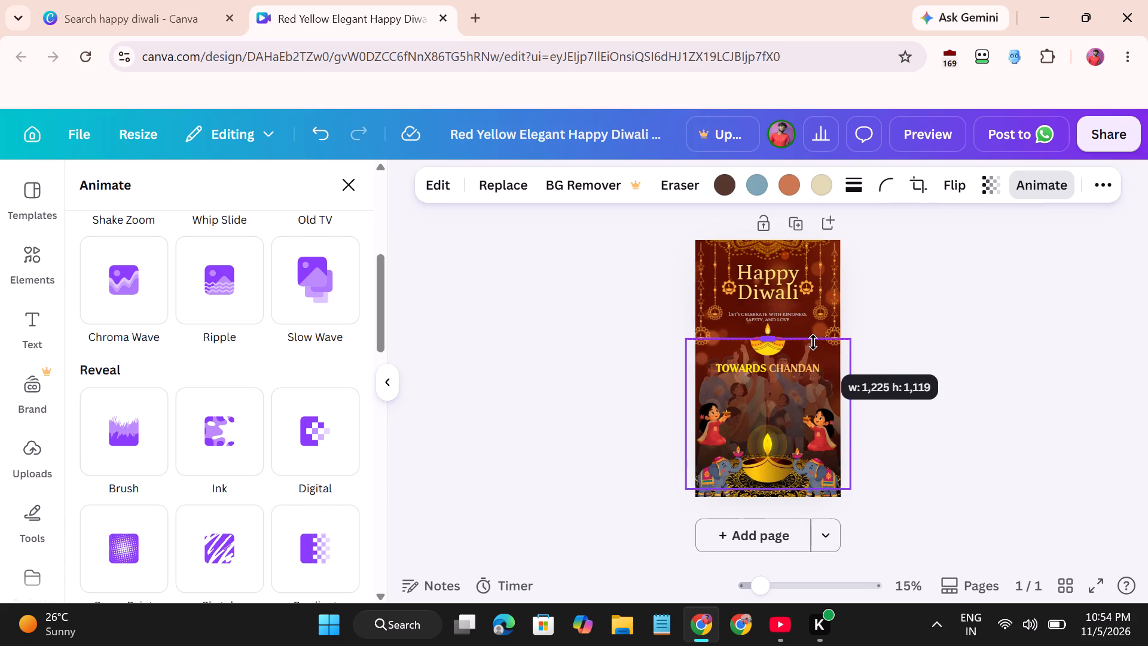
left_click_drag(813, 342, 813, 342)
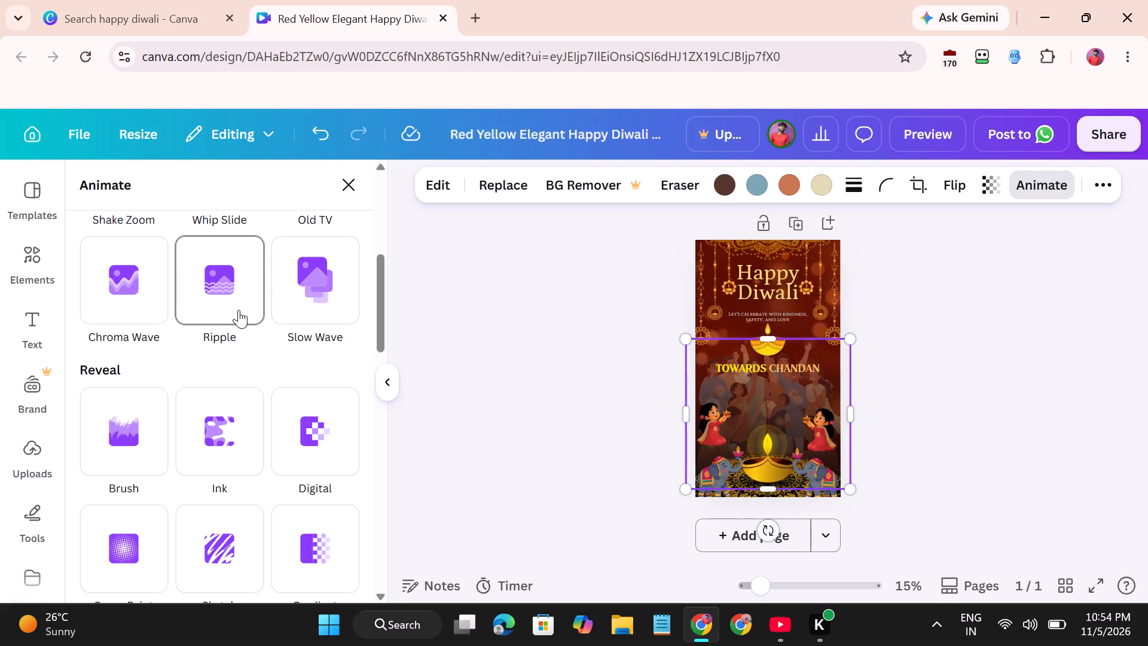
Apply the General Fade animation to the crowd image behind the subheading.
scroll(248, 368, "down", 1)
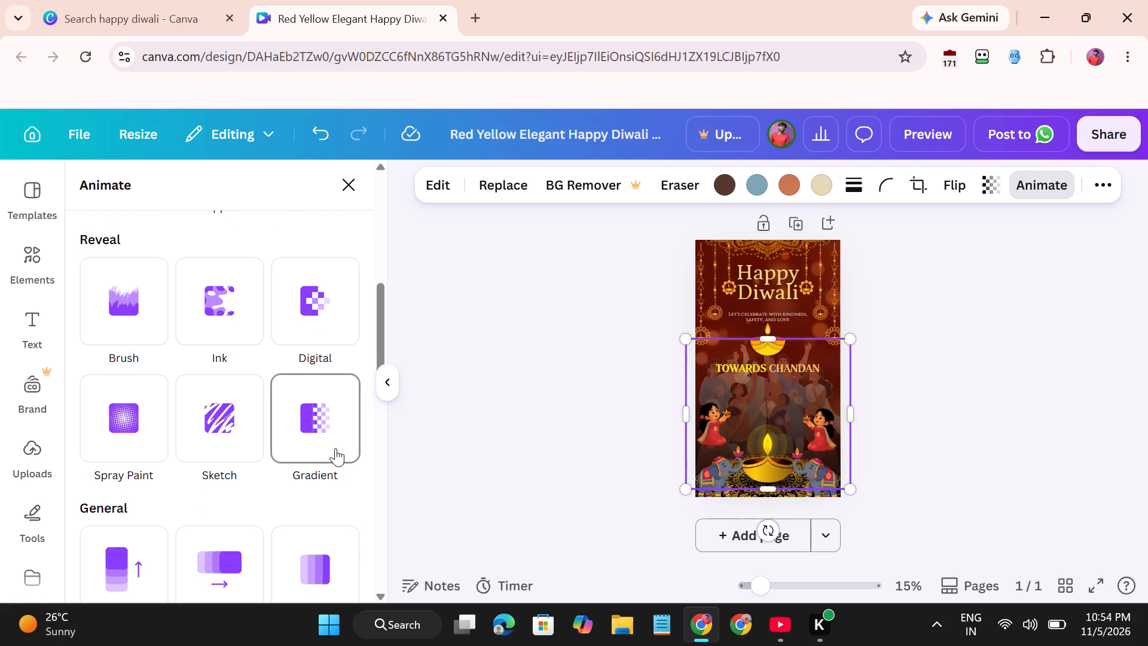
scroll(335, 448, "down", 1)
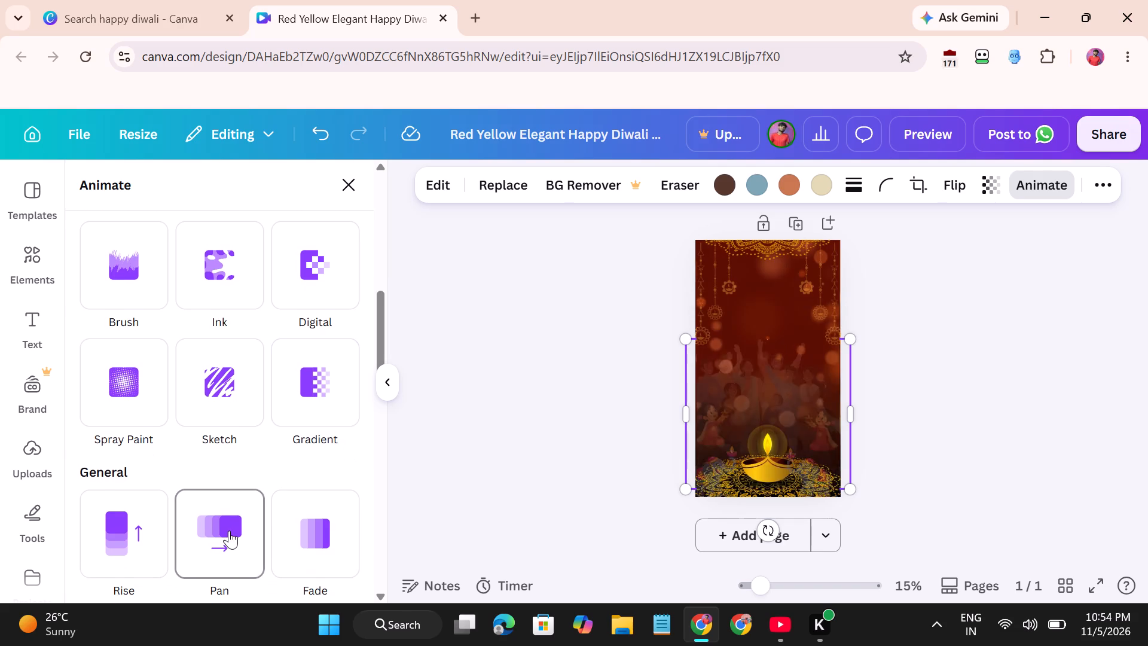
scroll(229, 531, "down", 2)
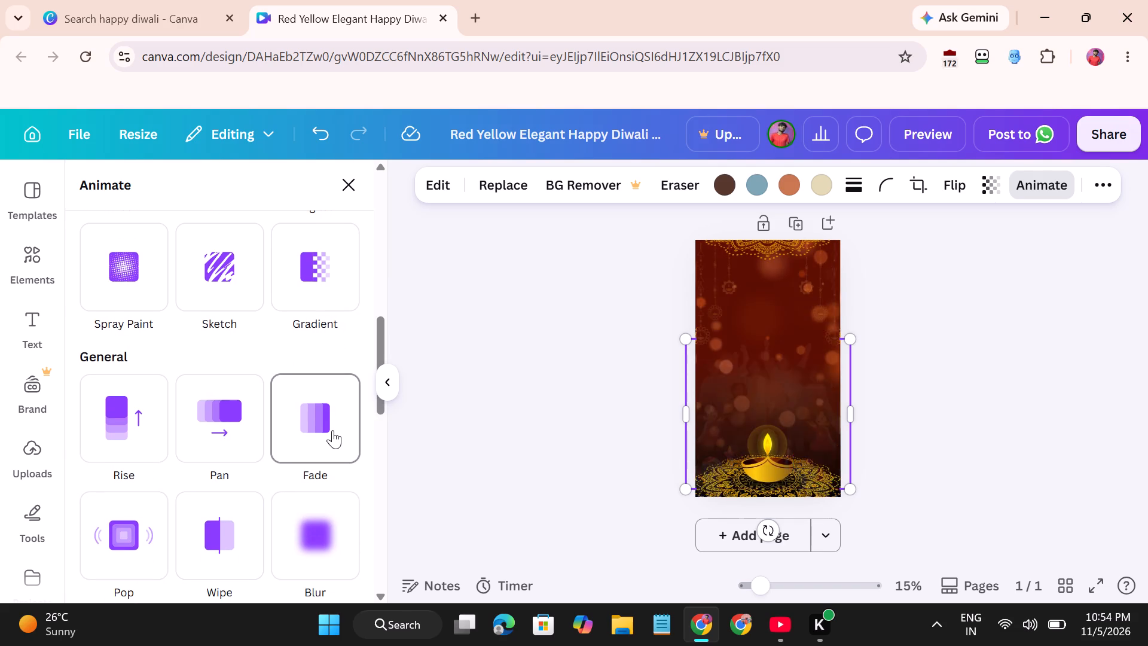
left_click(332, 430)
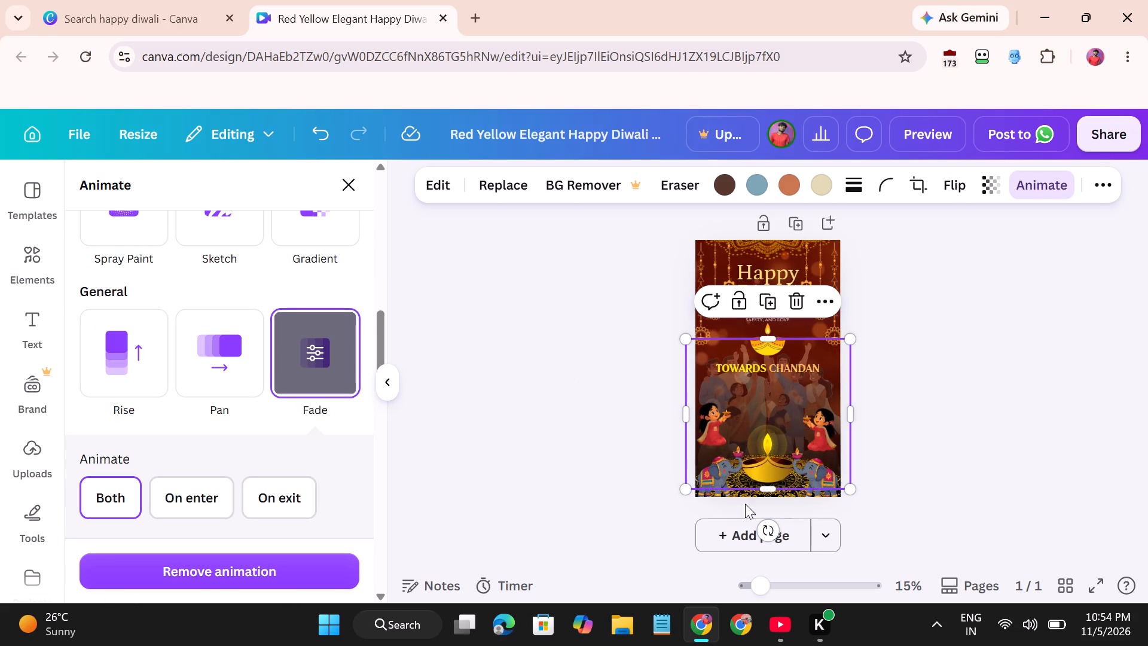
Check the element layers in the page timeline and play the video to review the animations.
left_click(962, 584)
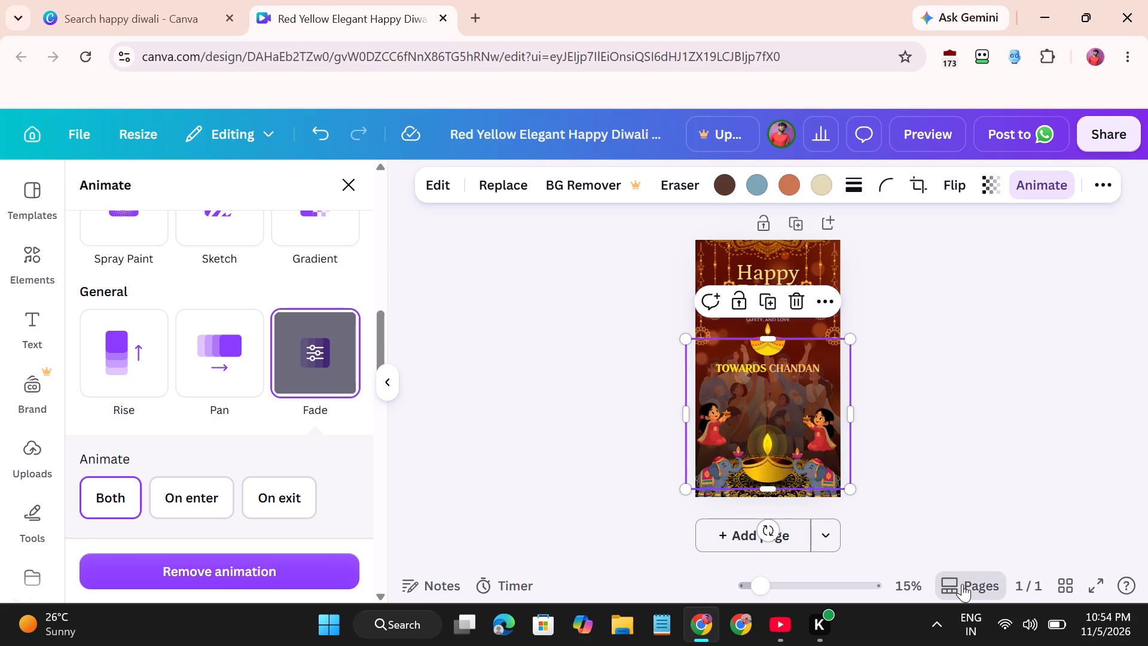
scroll(575, 479, "up", 4)
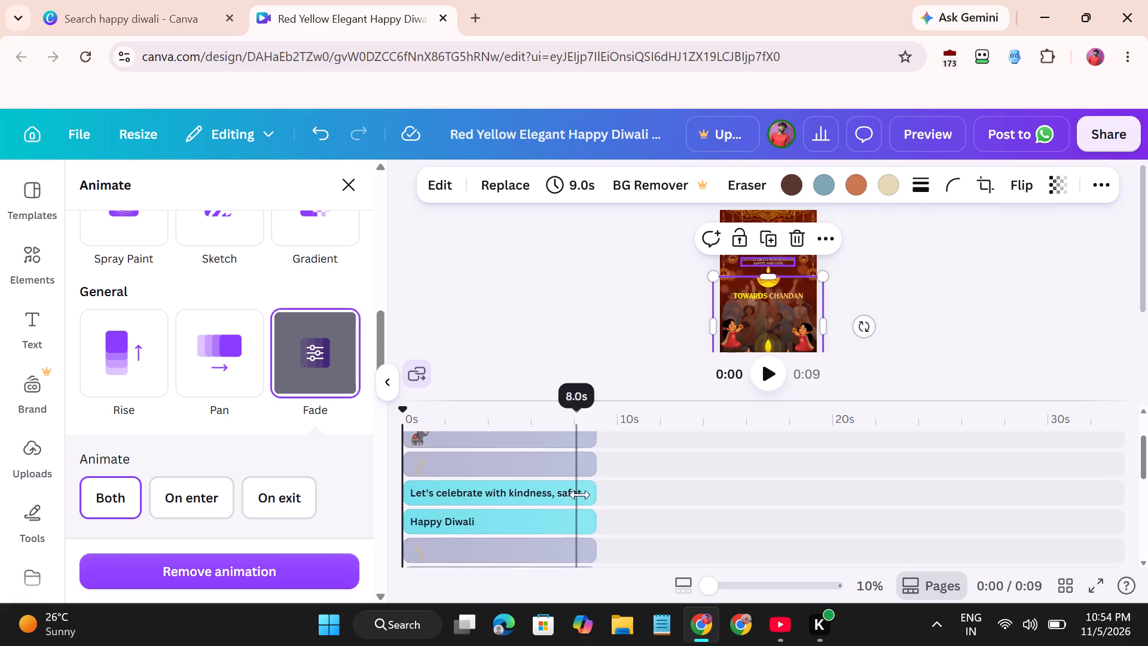
scroll(580, 495, "up", 2)
scroll(580, 495, "down", 4)
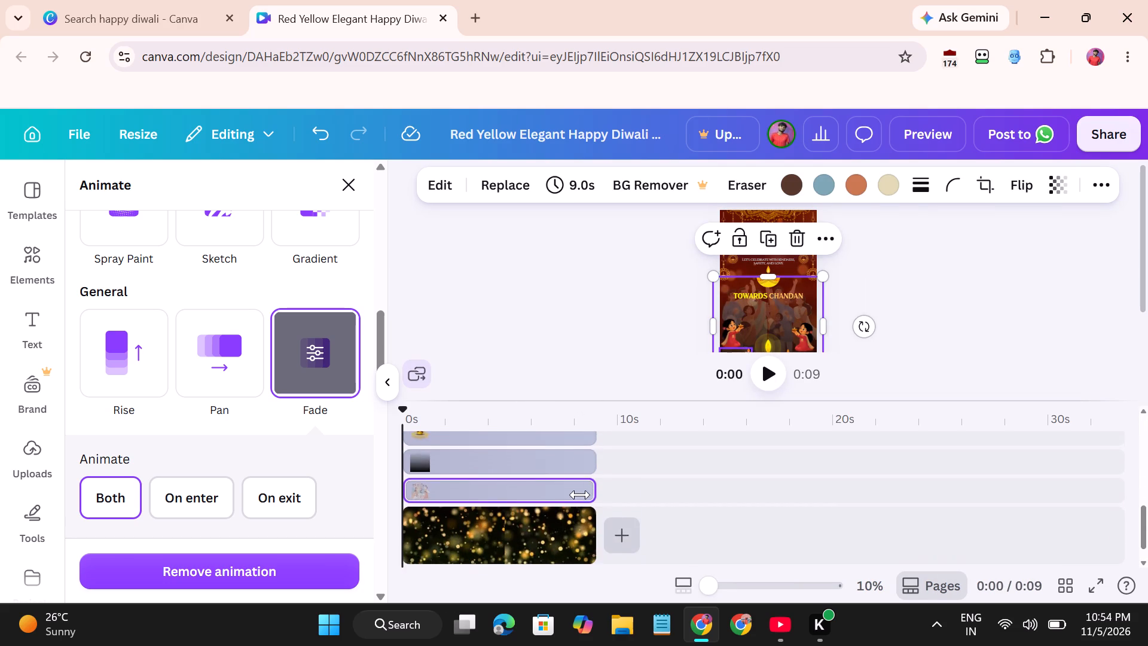
scroll(580, 495, "down", 1)
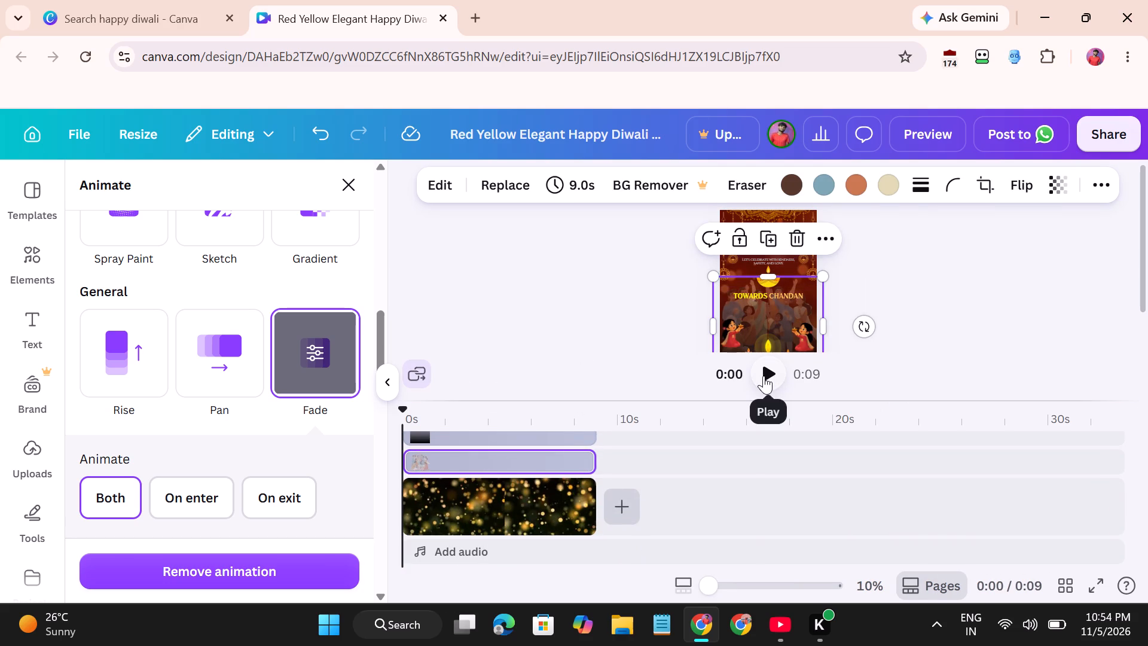
left_click(764, 376)
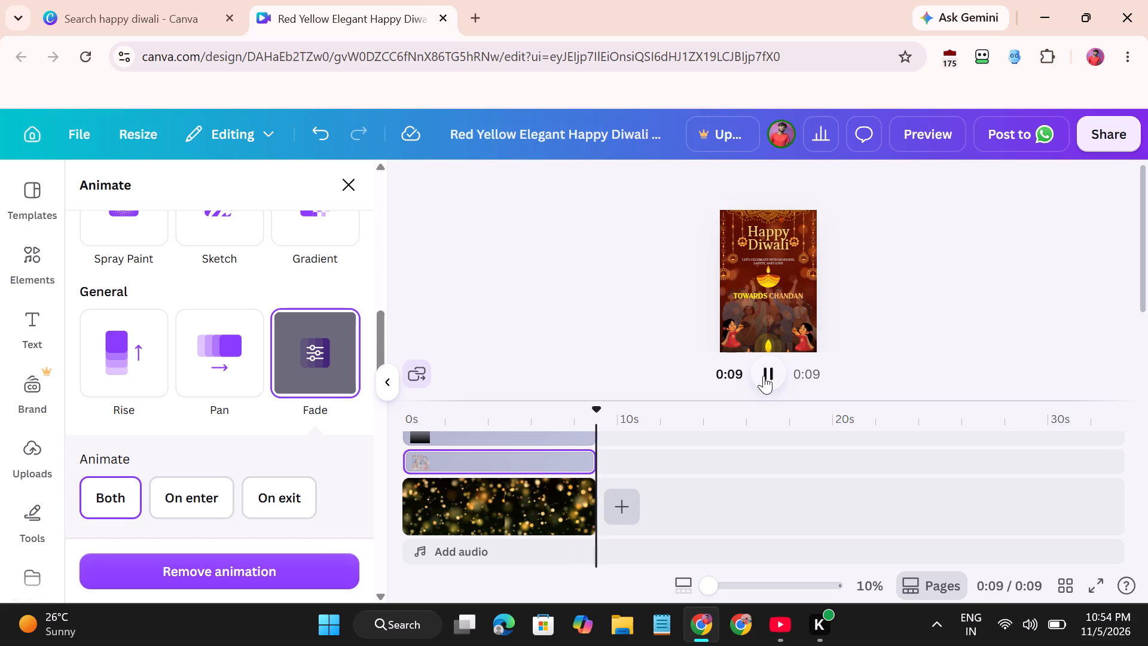
left_click(764, 376)
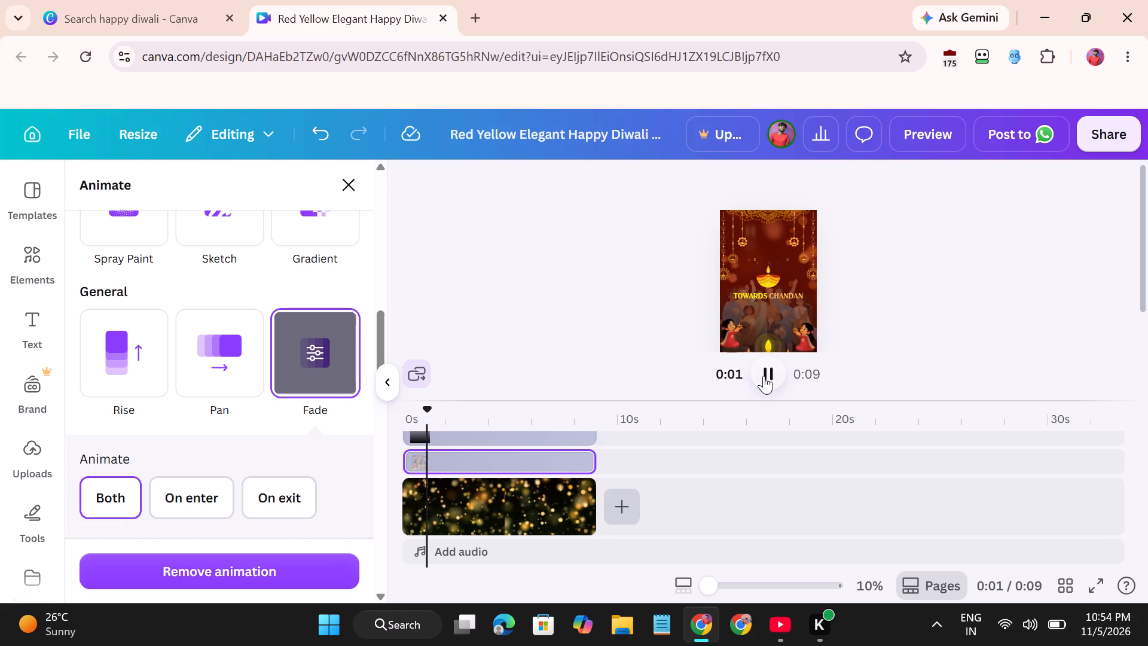
left_click(912, 581)
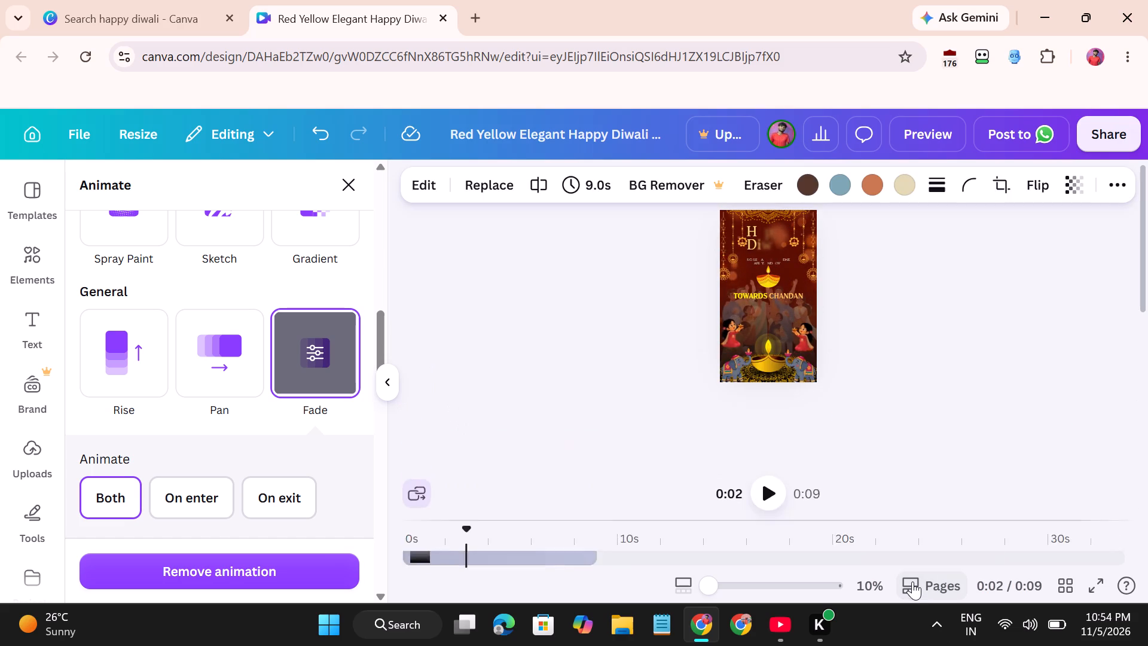
Browse the existing Diwali quote graphics, then search the video elements for "diwali diya".
left_click(773, 348)
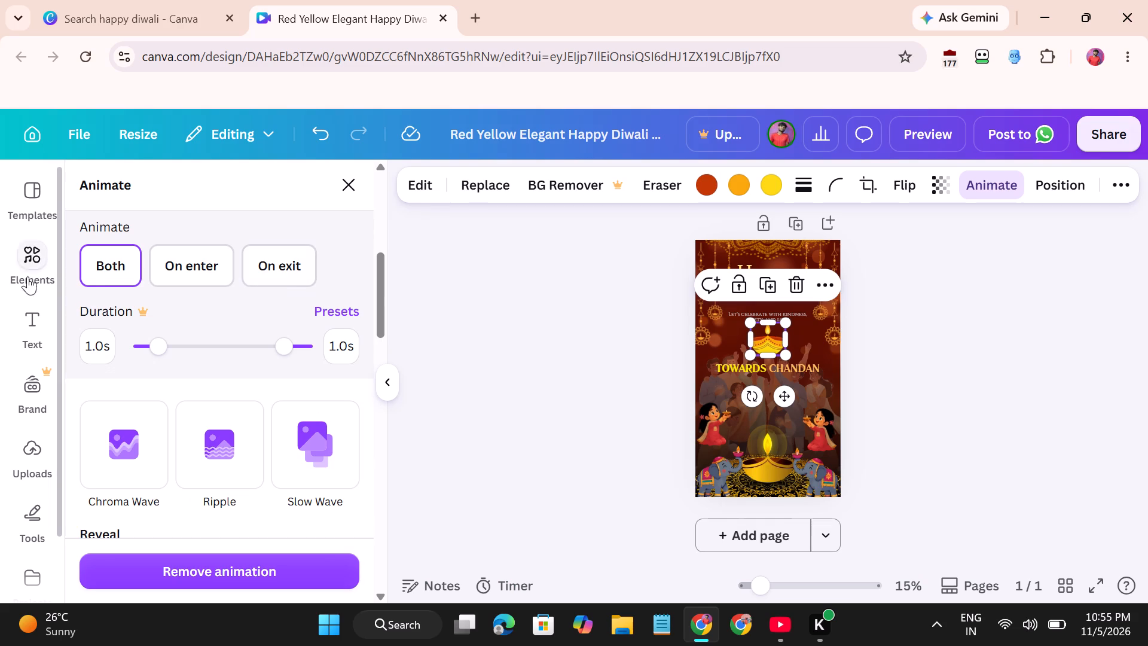
left_click(23, 251)
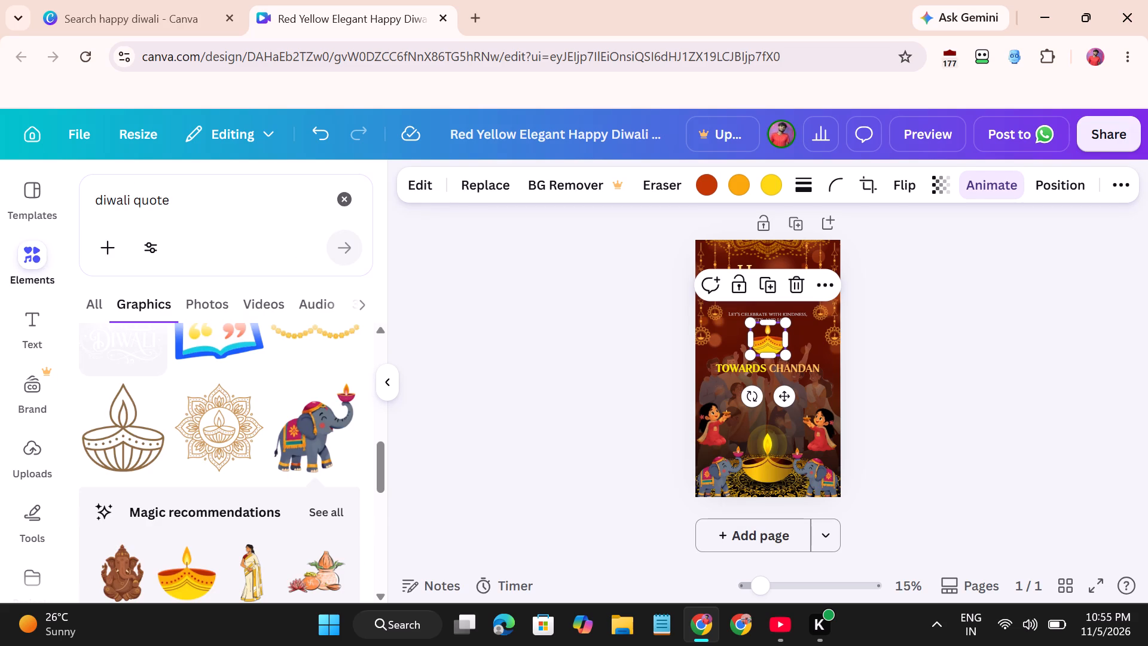
scroll(239, 394, "down", 2)
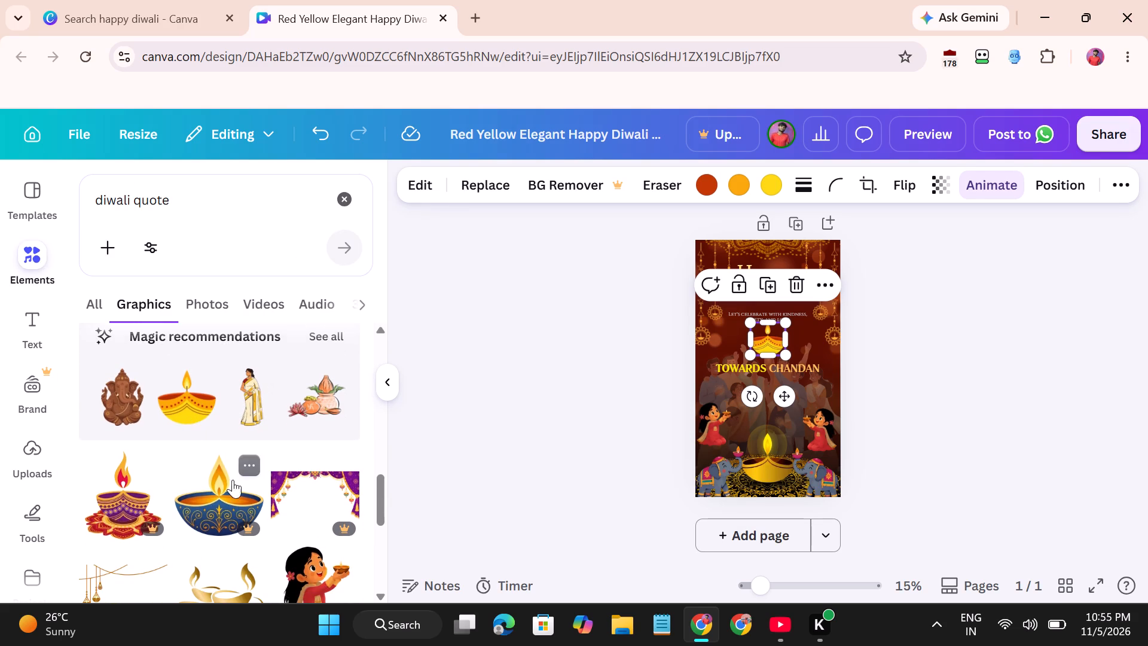
scroll(184, 478, "down", 2)
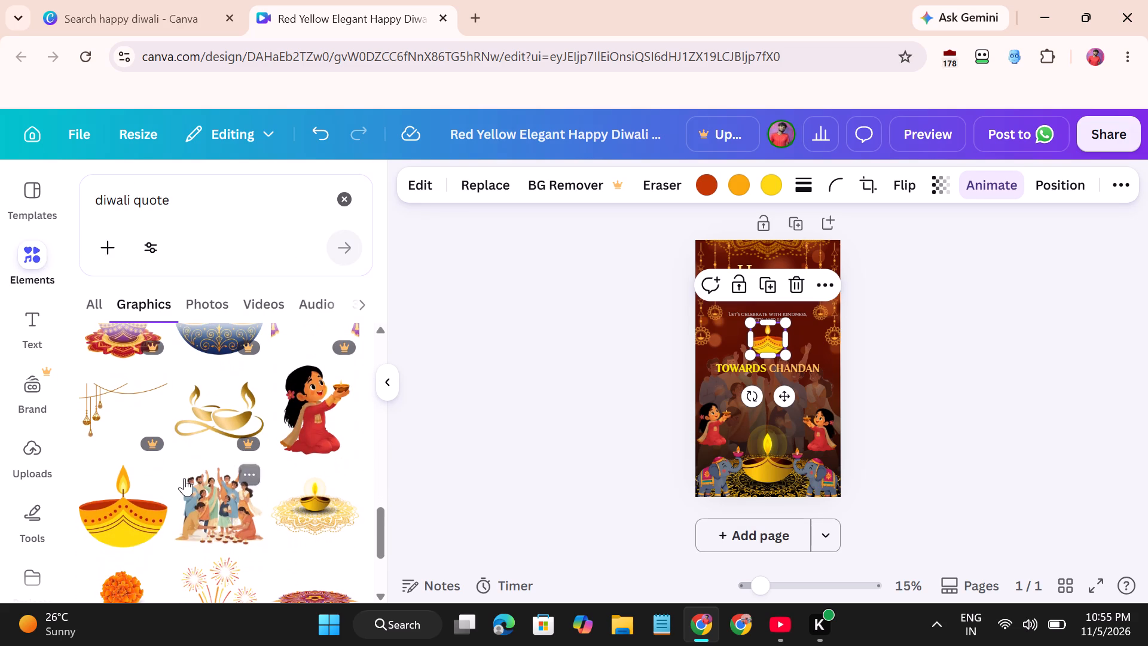
scroll(227, 514, "down", 1)
scroll(316, 392, "up", 4)
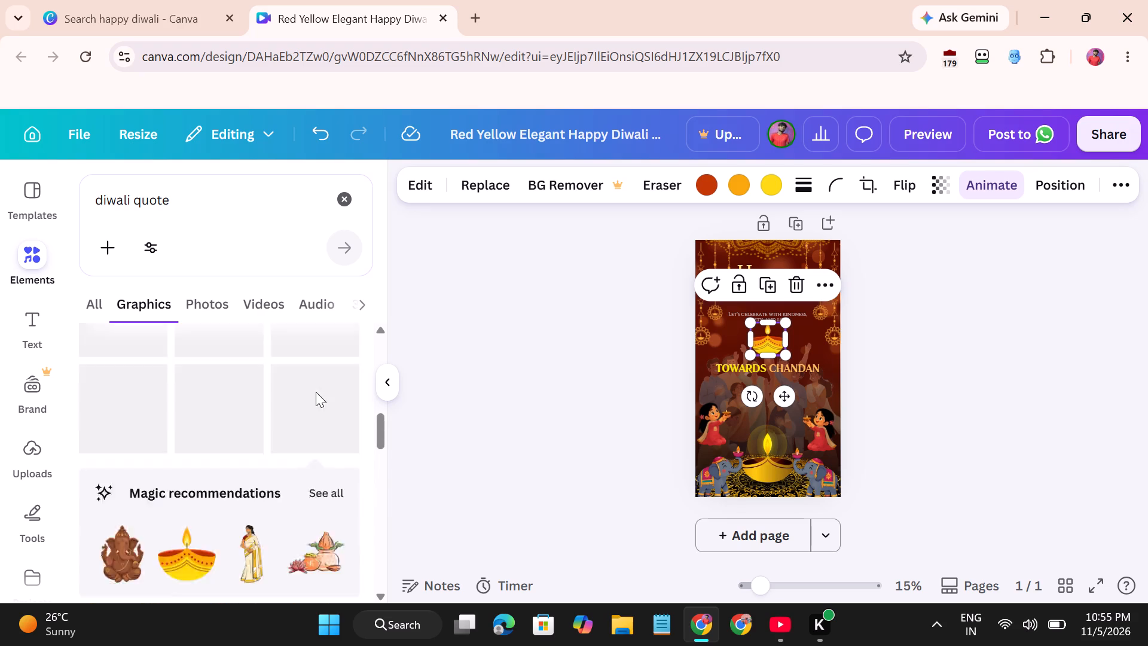
left_click(254, 303)
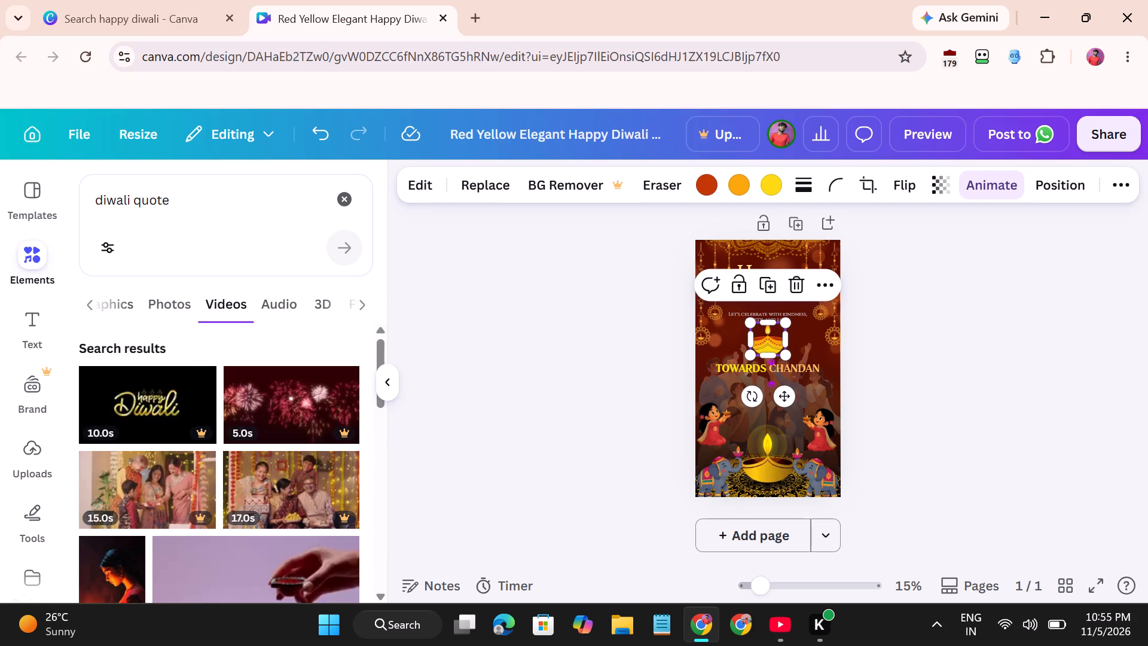
left_click_drag(184, 201, 88, 203)
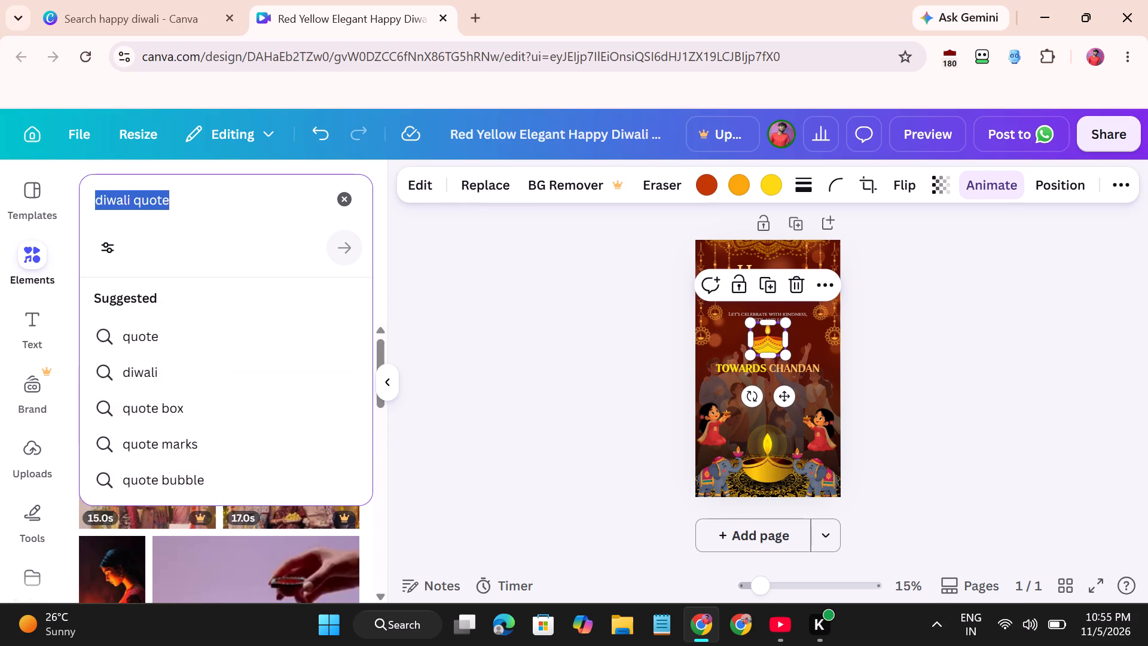
type("diya")
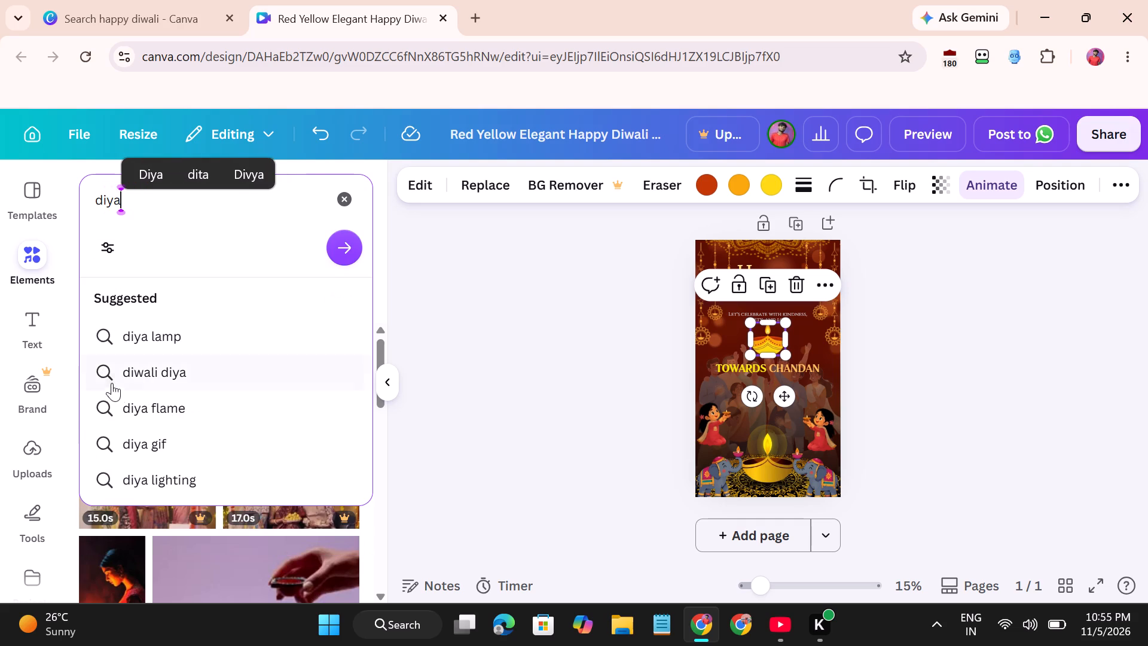
left_click(161, 383)
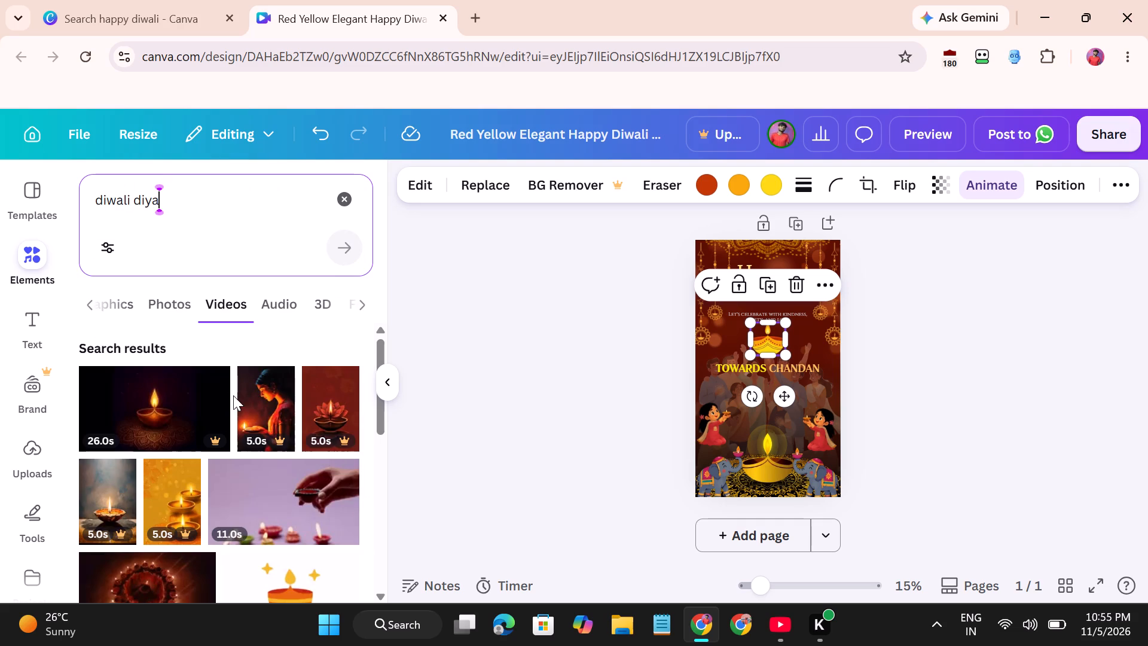
scroll(169, 419, "down", 3)
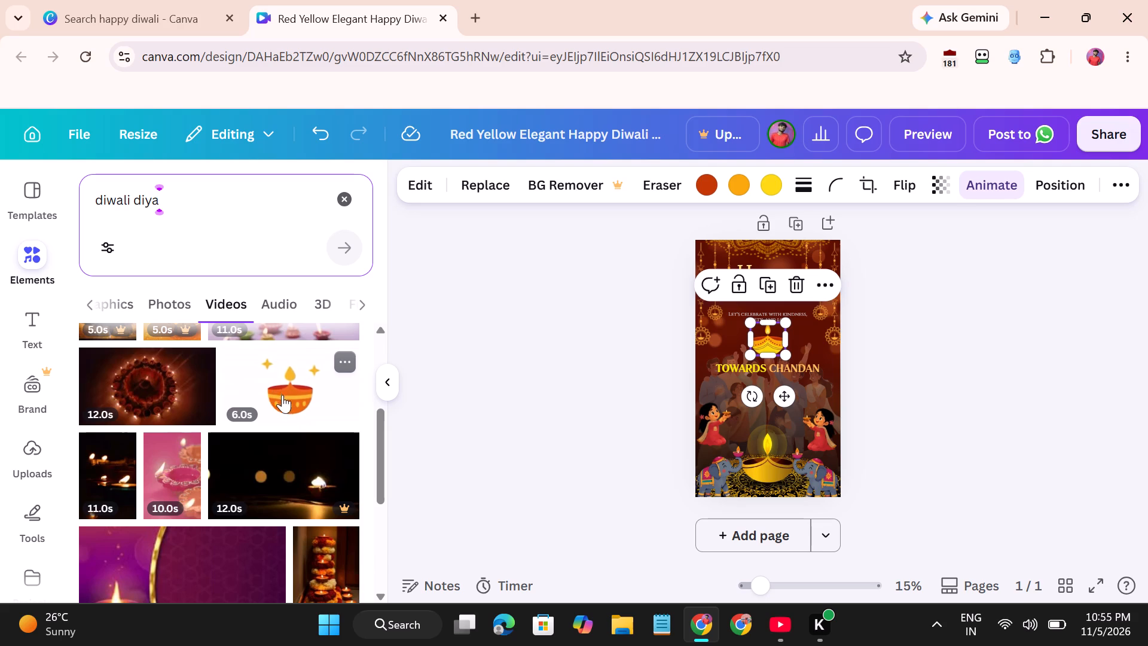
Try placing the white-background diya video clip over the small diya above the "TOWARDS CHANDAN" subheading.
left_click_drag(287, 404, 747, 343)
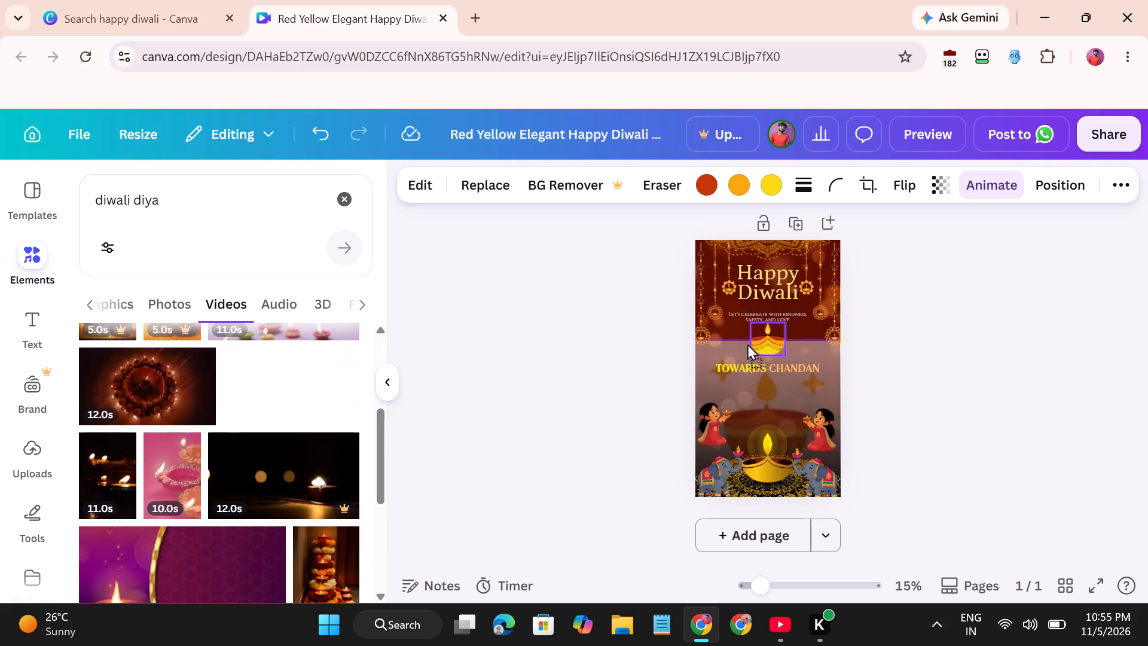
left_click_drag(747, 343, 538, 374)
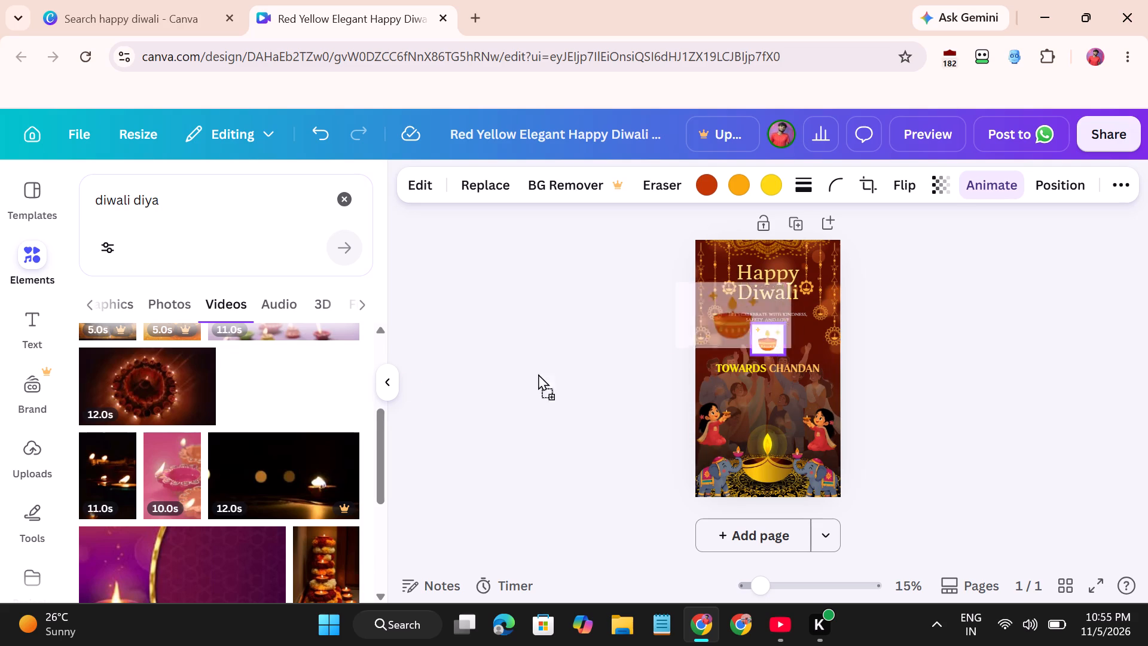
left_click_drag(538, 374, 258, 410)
Look through the "diwali diya" video results for a suitable diya clip.
scroll(258, 410, "down", 5)
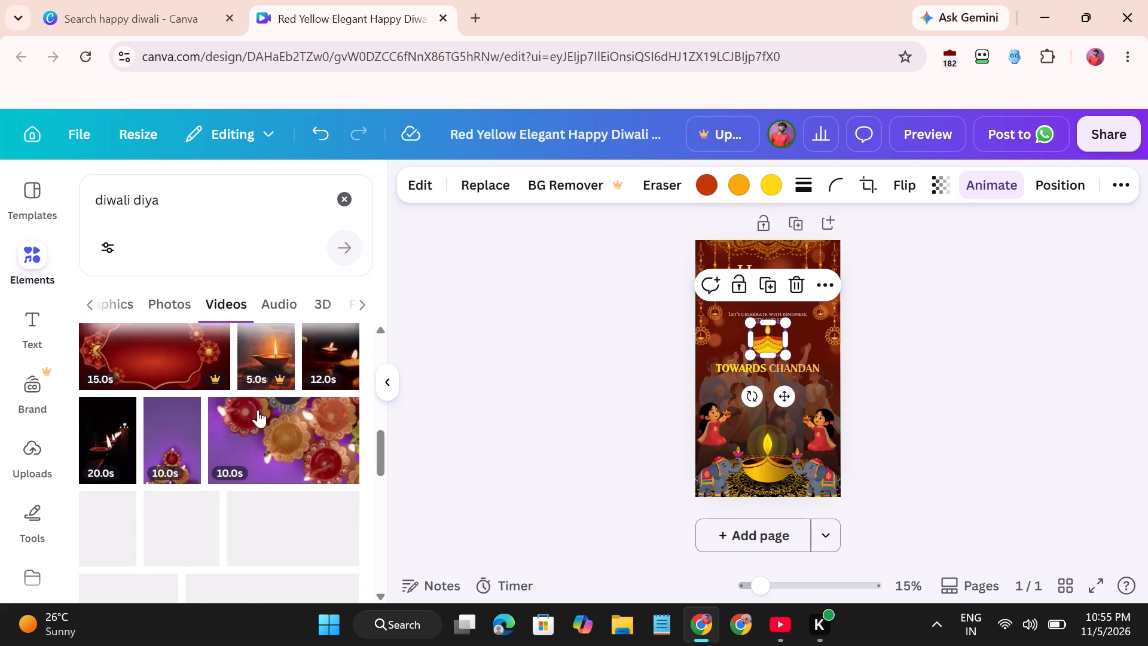
scroll(258, 410, "down", 1)
scroll(212, 437, "up", 3)
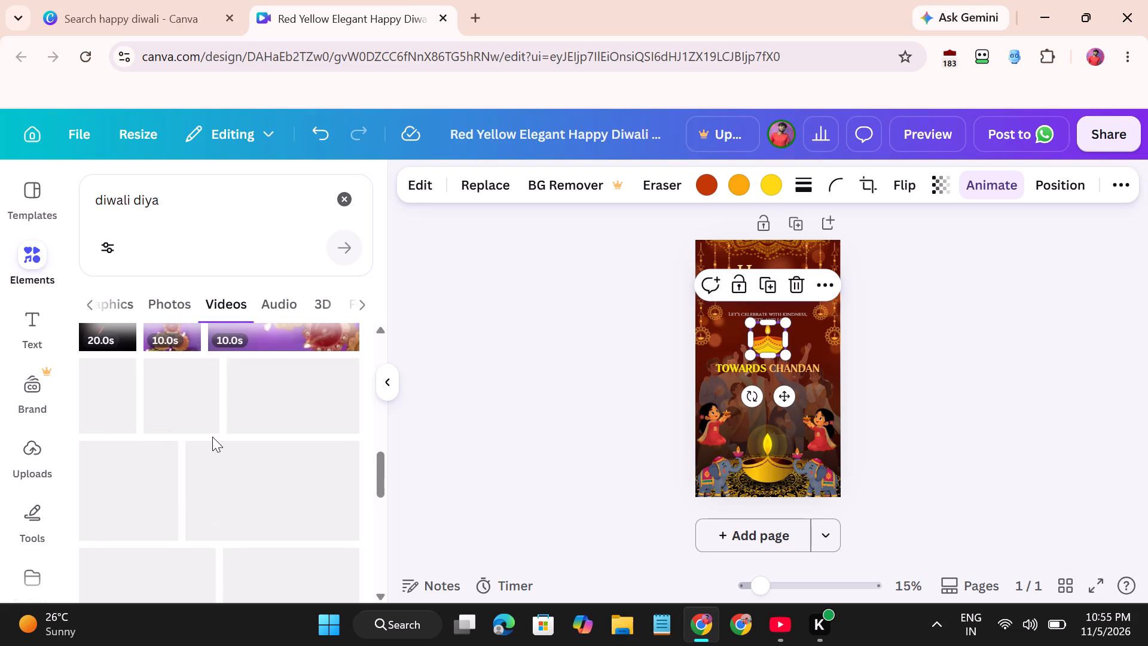
scroll(212, 437, "up", 1)
scroll(212, 437, "down", 1)
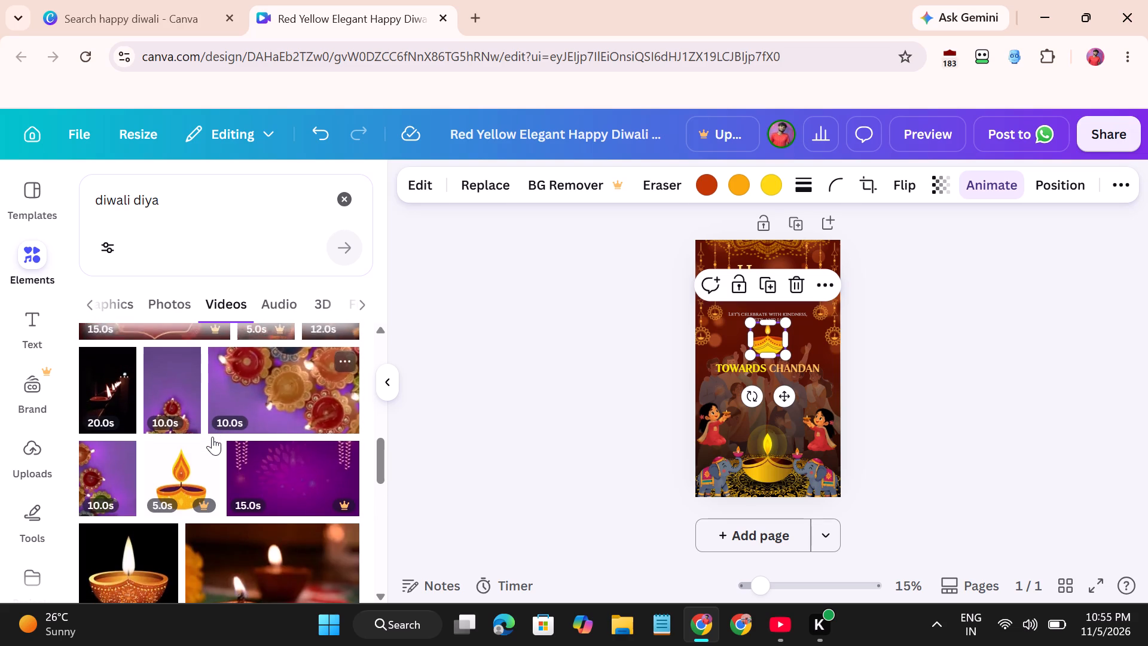
scroll(212, 437, "down", 1)
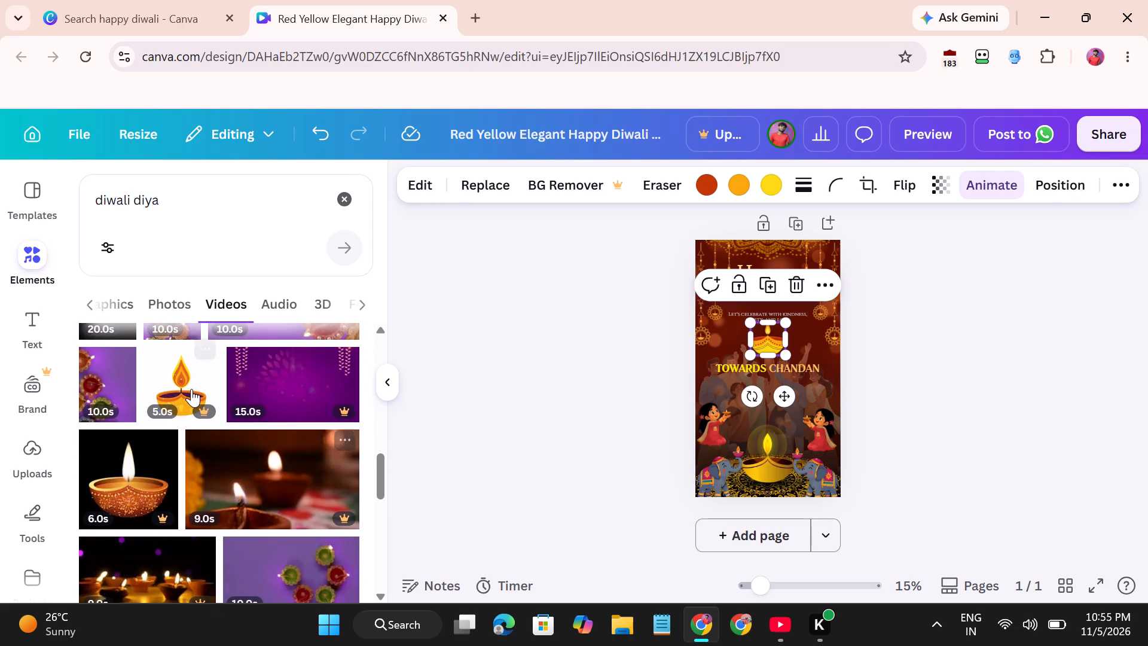
scroll(135, 483, "down", 3)
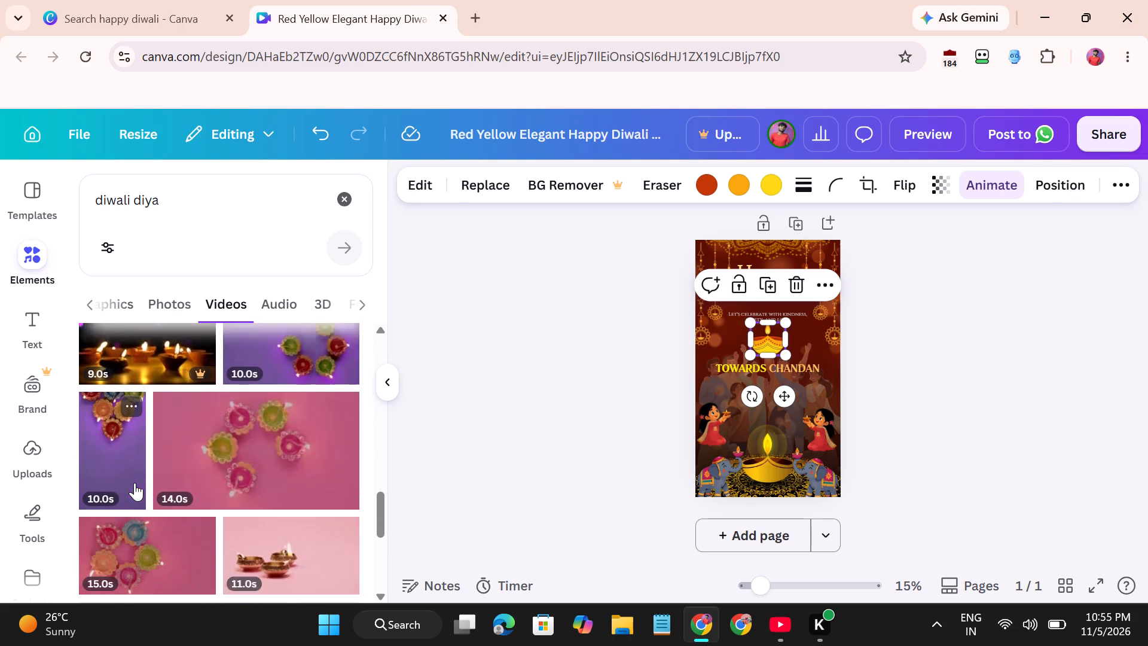
scroll(135, 483, "down", 1)
scroll(140, 298, "right", 4)
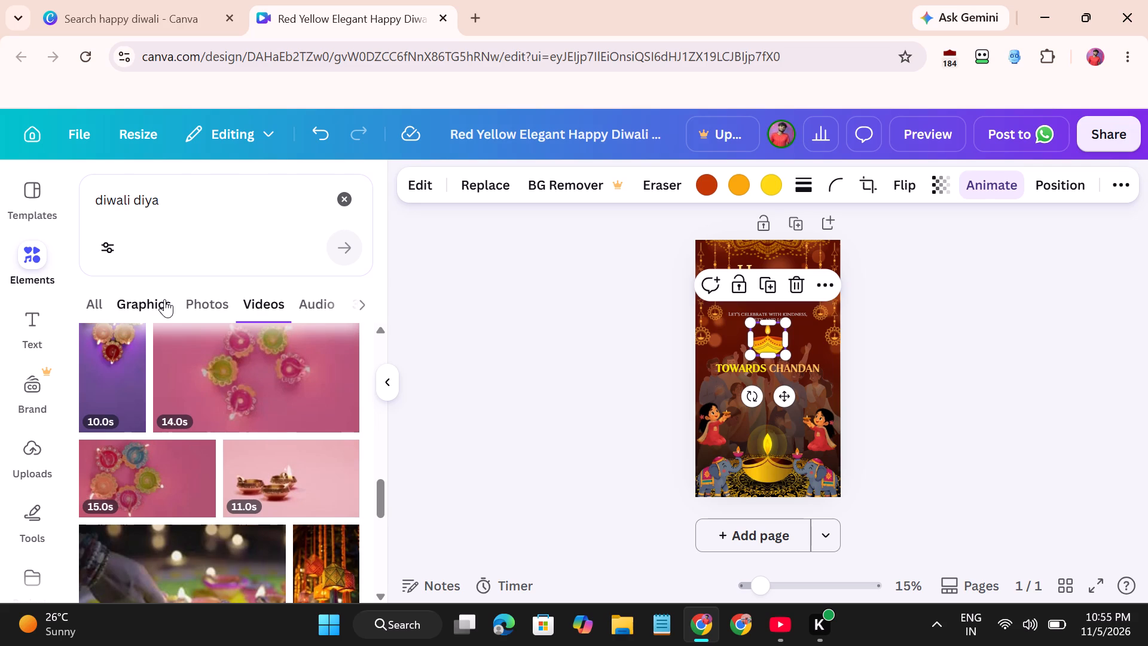
Add the golden hanging lamp graphic from the "diwali diya" graphics results over the page's upper centre.
left_click(164, 299)
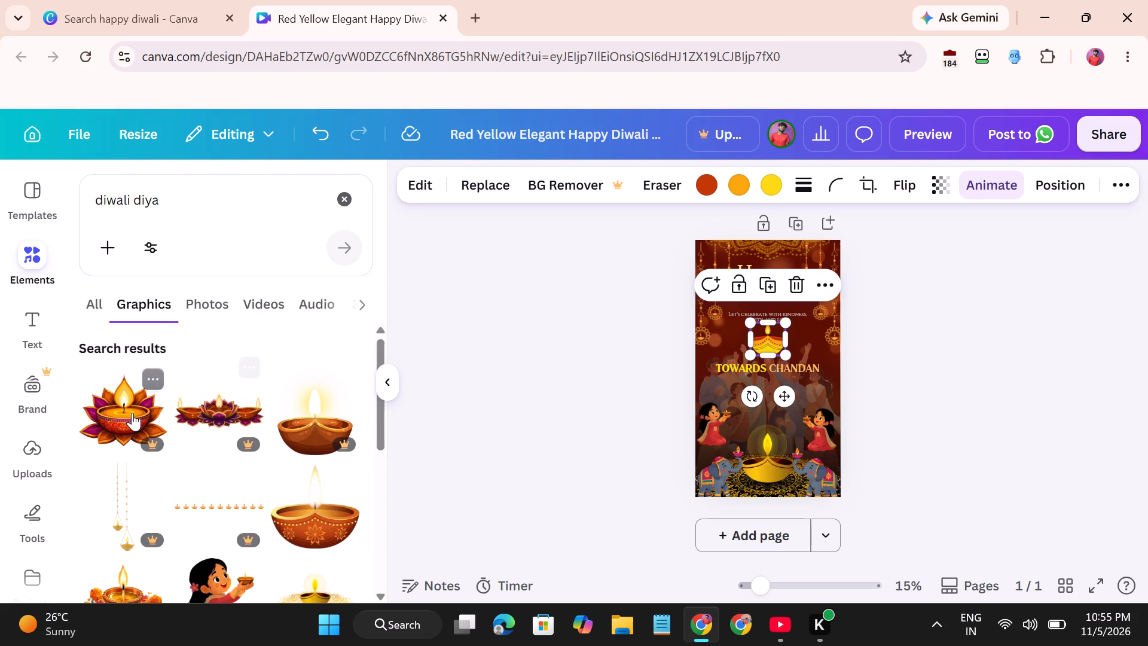
scroll(251, 477, "down", 9)
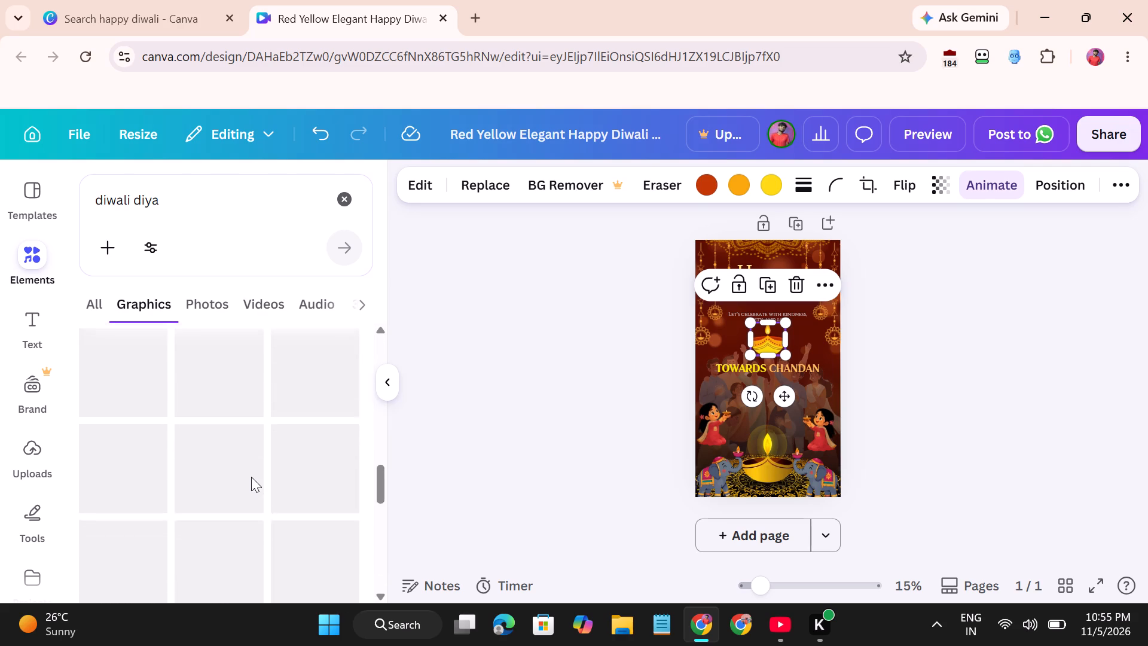
scroll(251, 477, "down", 3)
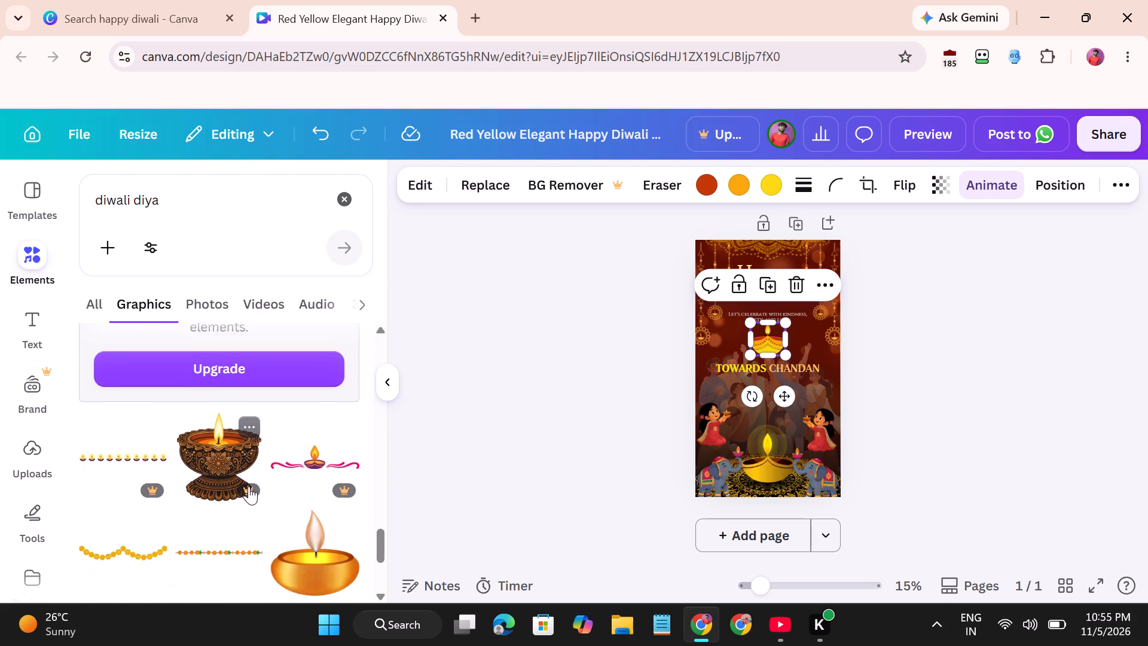
scroll(249, 486, "down", 1)
scroll(280, 550, "down", 1)
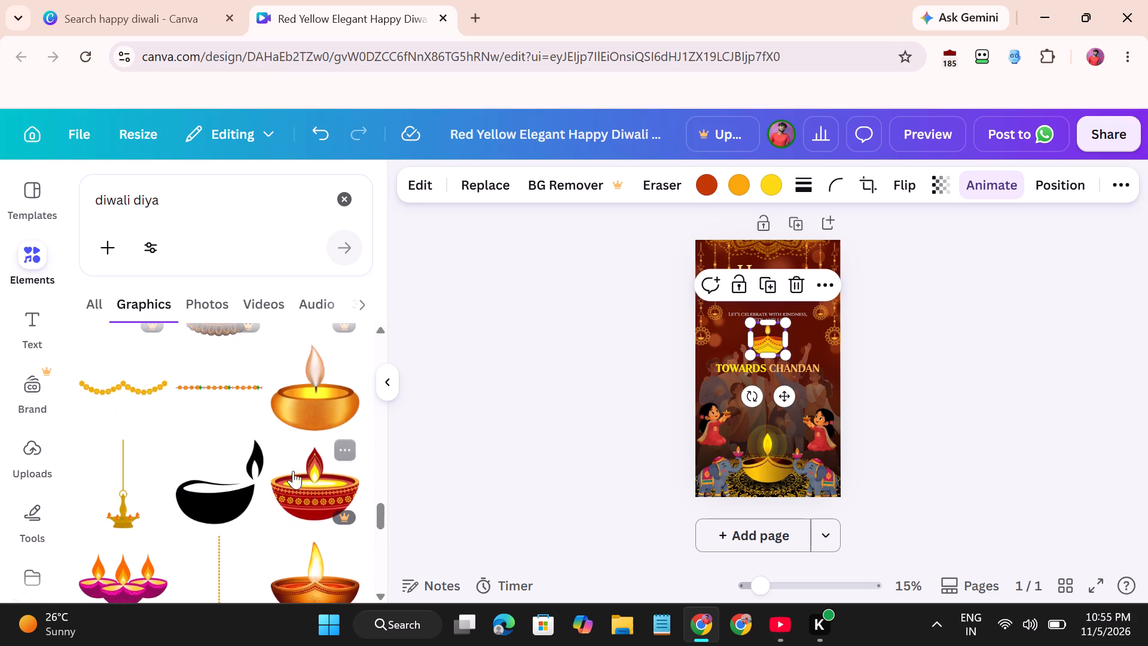
scroll(236, 467, "down", 3)
scroll(154, 388, "up", 1)
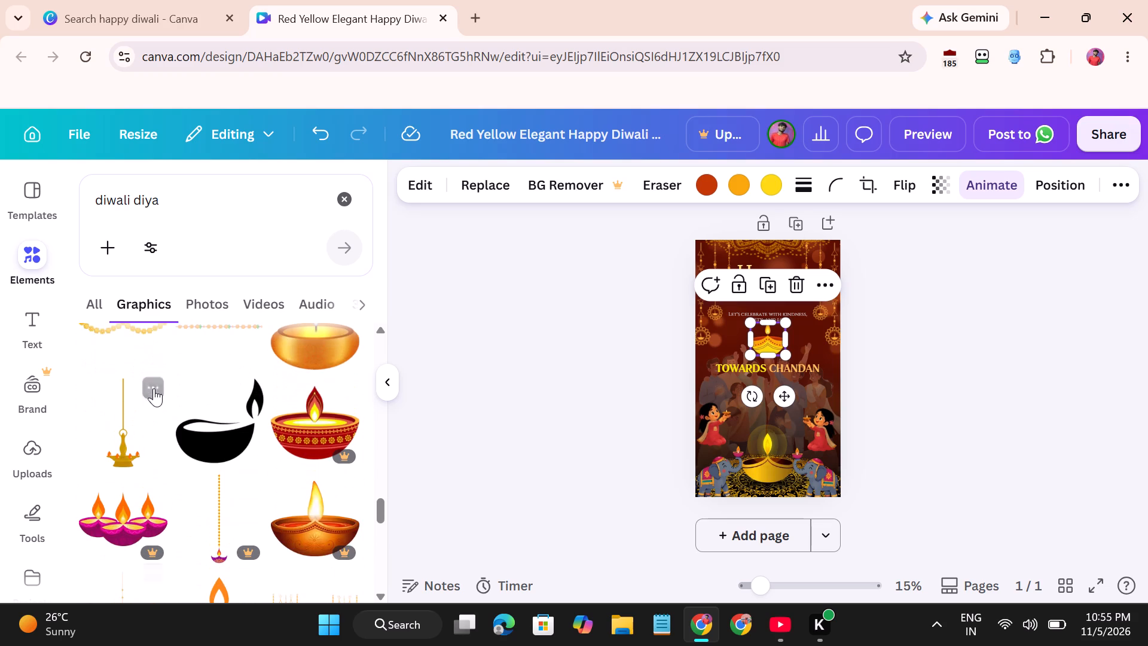
scroll(154, 388, "up", 1)
left_click_drag(106, 437, 775, 234)
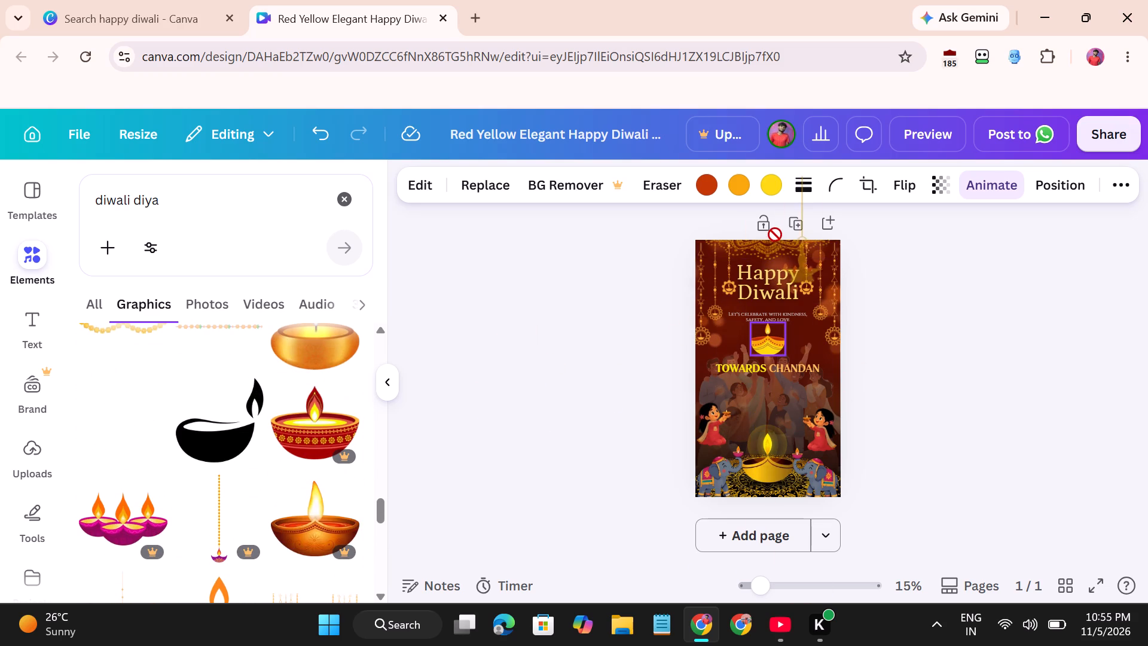
left_click_drag(775, 234, 759, 267)
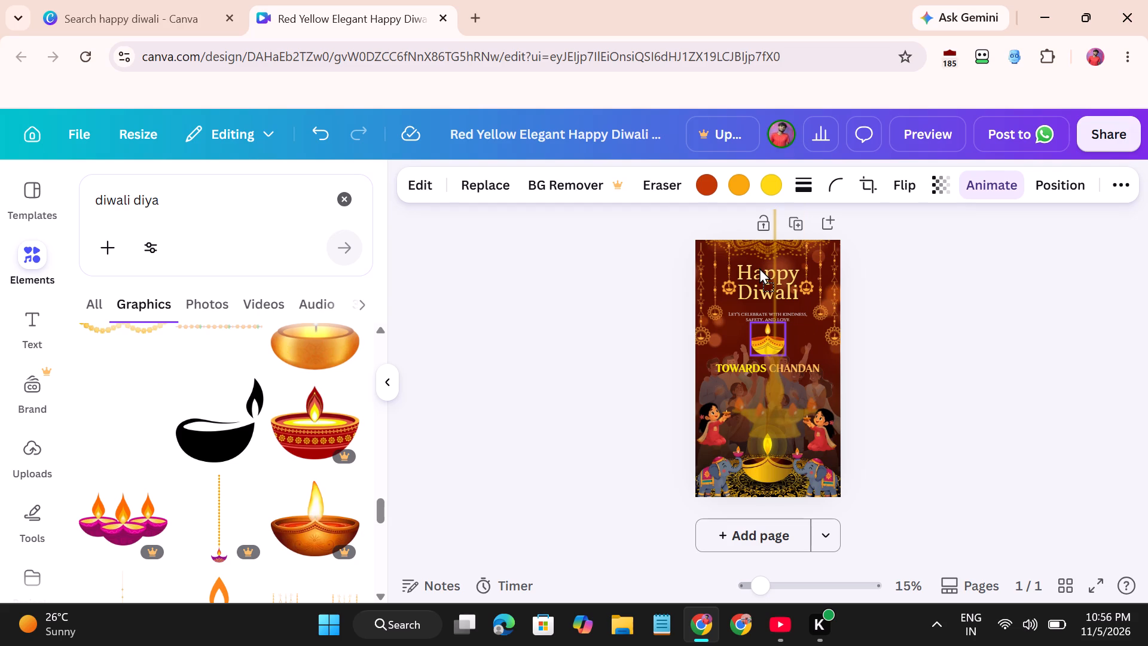
left_click_drag(759, 267, 748, 269)
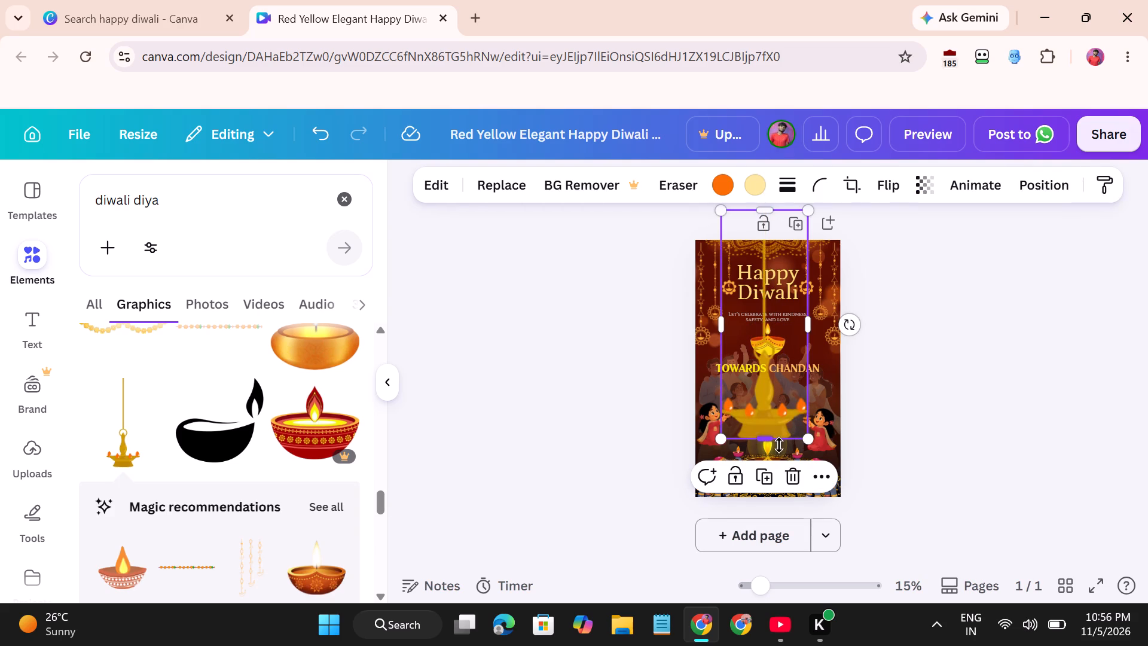
Shrink the golden hanging lamp proportionally until it ends just below the "Happy Diwali" title.
left_click_drag(813, 438, 784, 378)
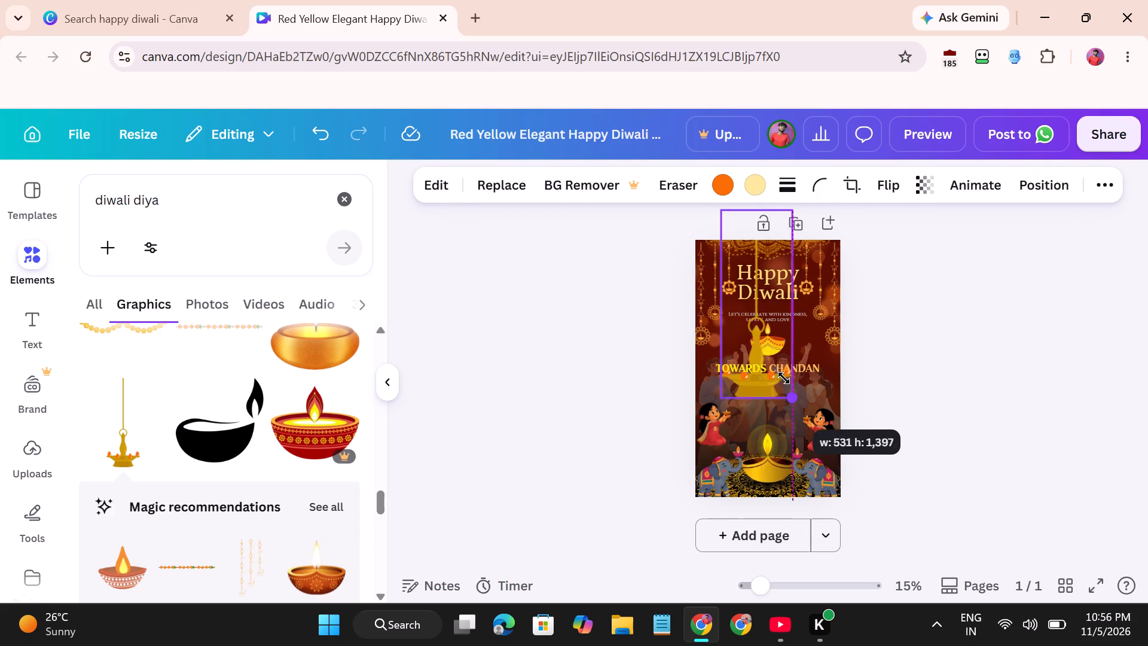
left_click_drag(784, 378, 792, 307)
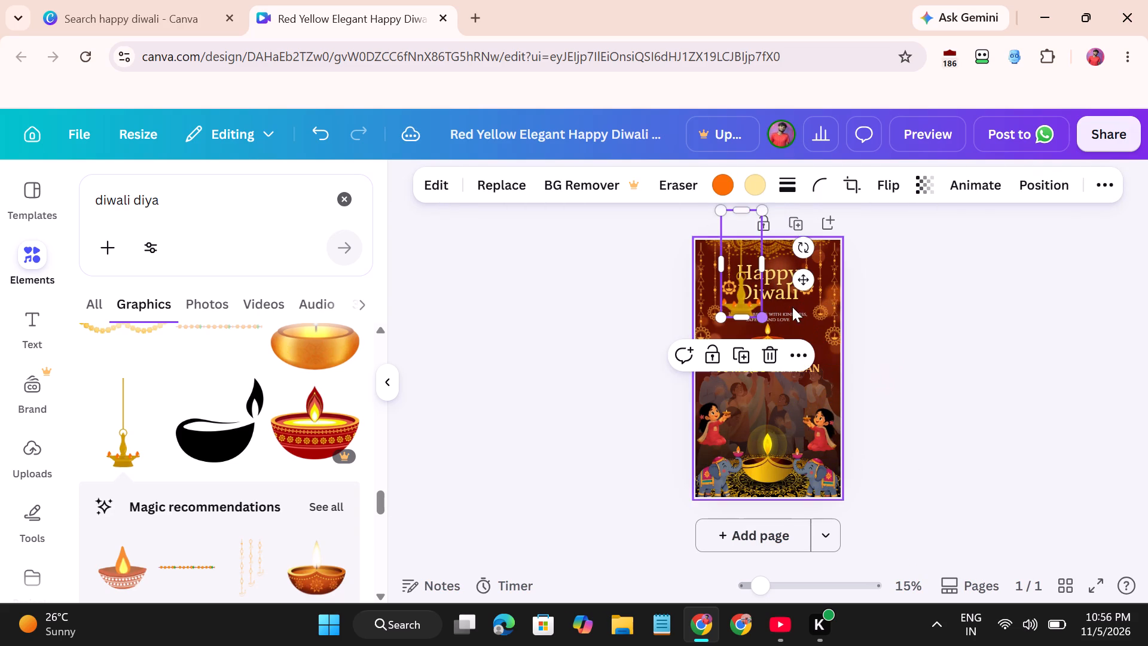
Move the golden hanging lamp to the page's horizontal centre, over the "Happy Diwali" title and above the small diya.
left_click_drag(732, 288, 763, 306)
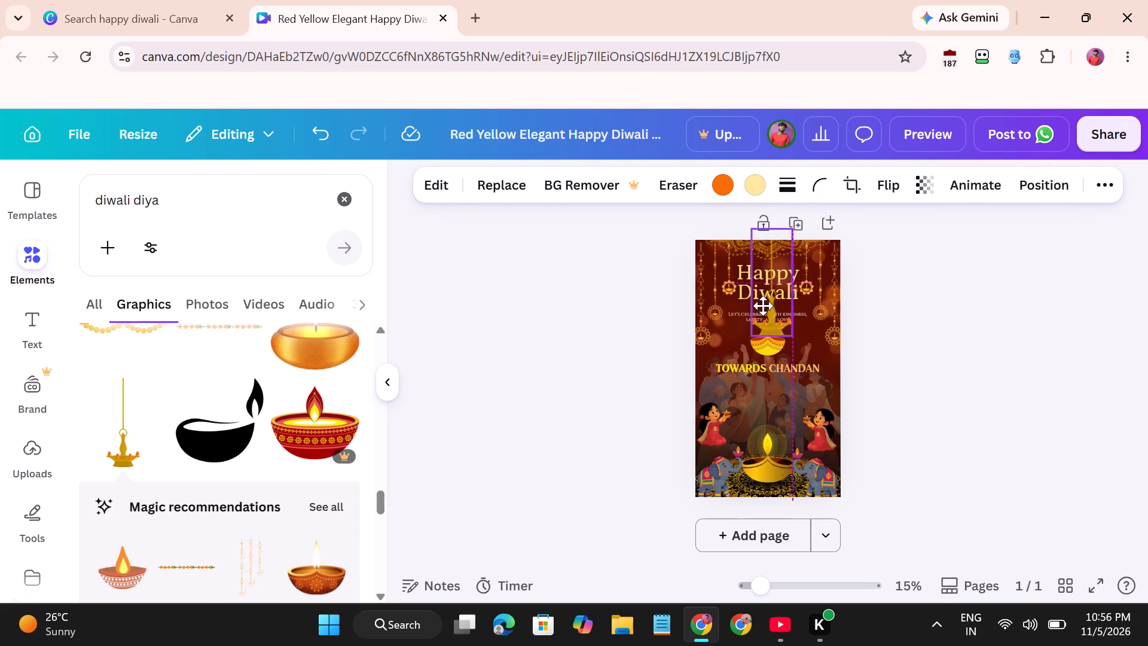
left_click_drag(763, 306, 759, 300)
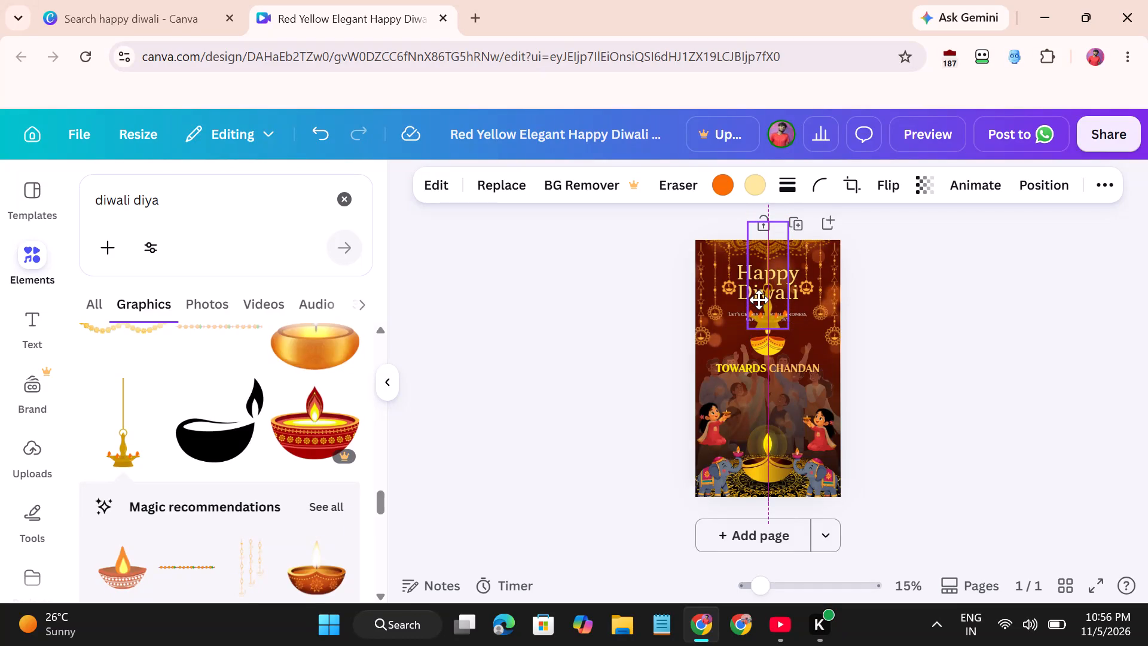
left_click_drag(759, 300, 761, 326)
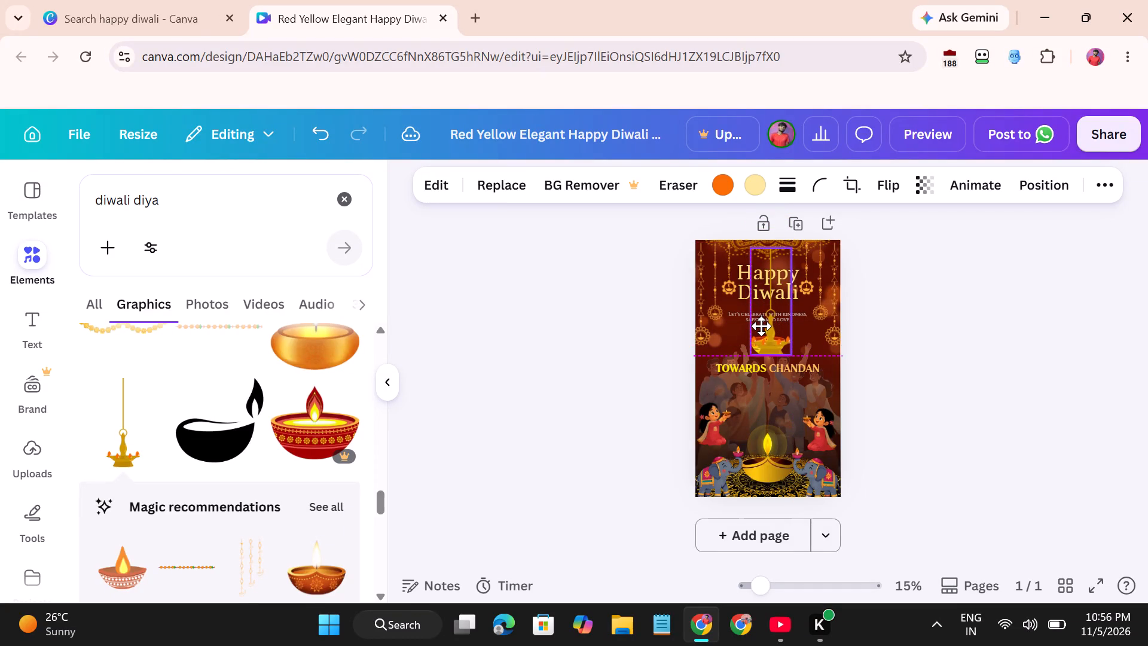
left_click_drag(761, 326, 766, 325)
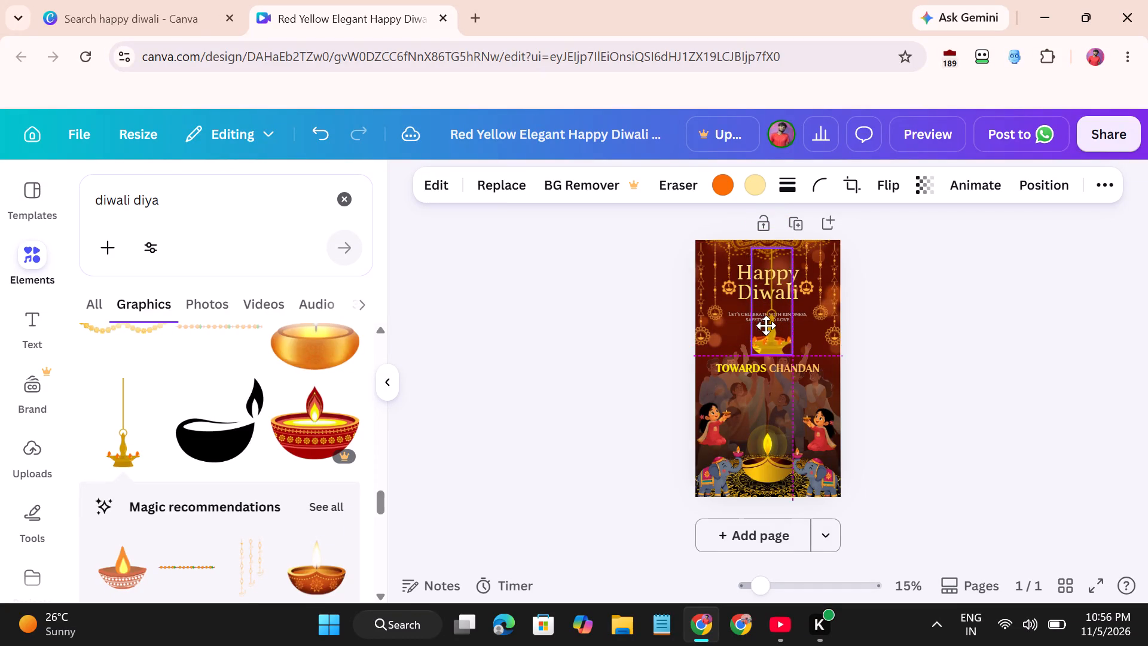
left_click_drag(766, 325, 758, 328)
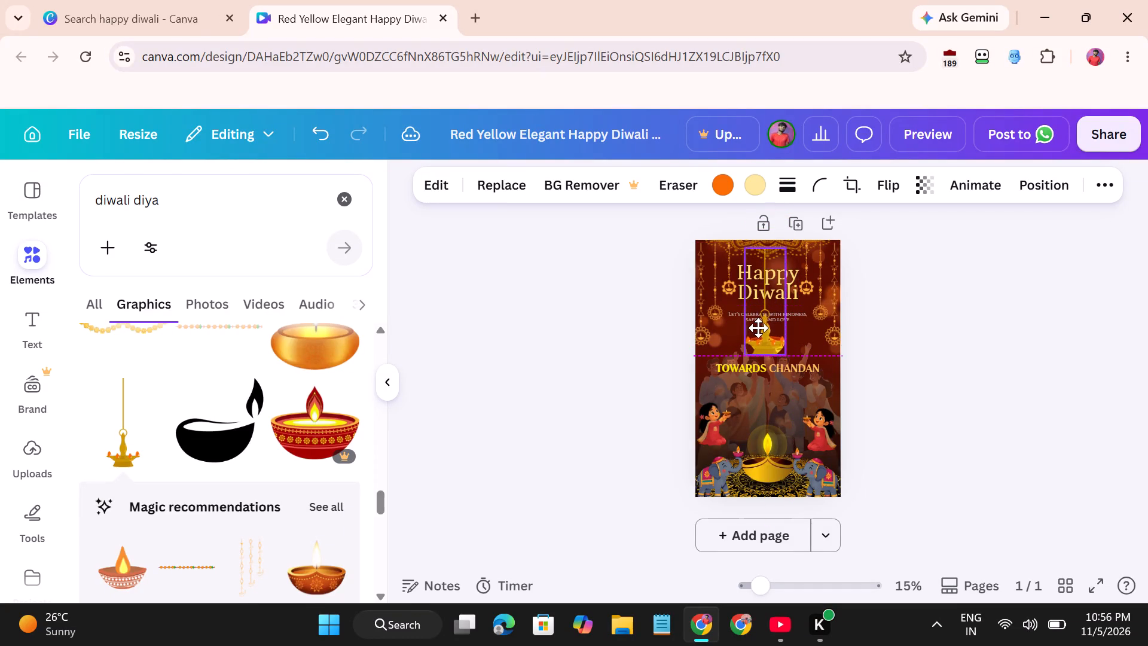
left_click_drag(758, 328, 759, 327)
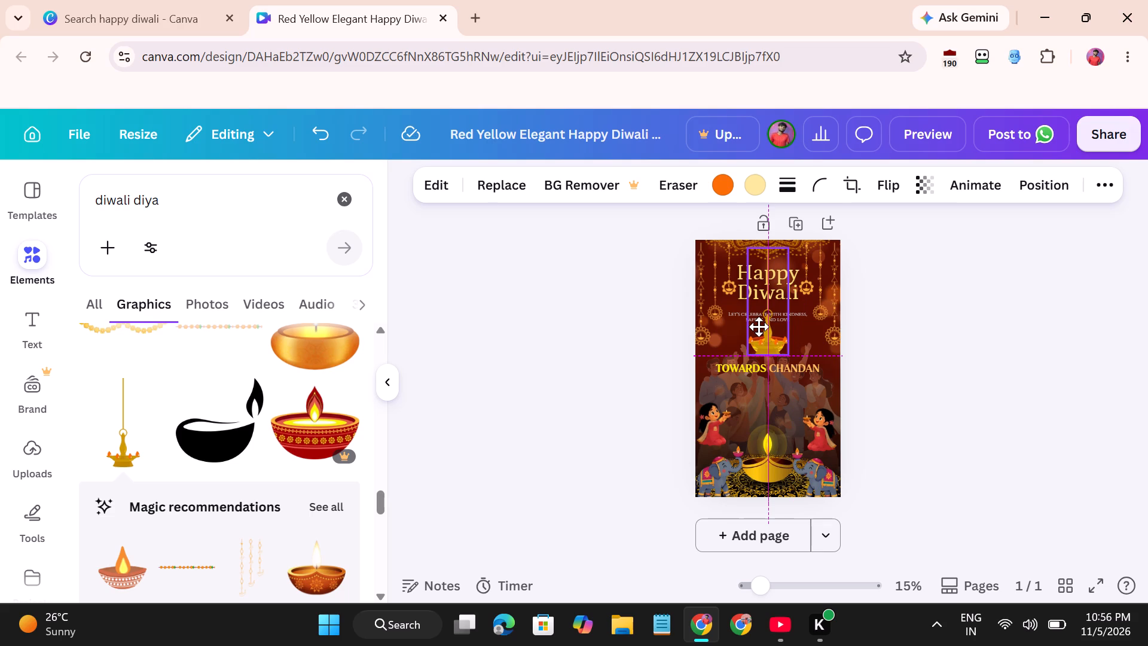
left_click_drag(759, 327, 762, 286)
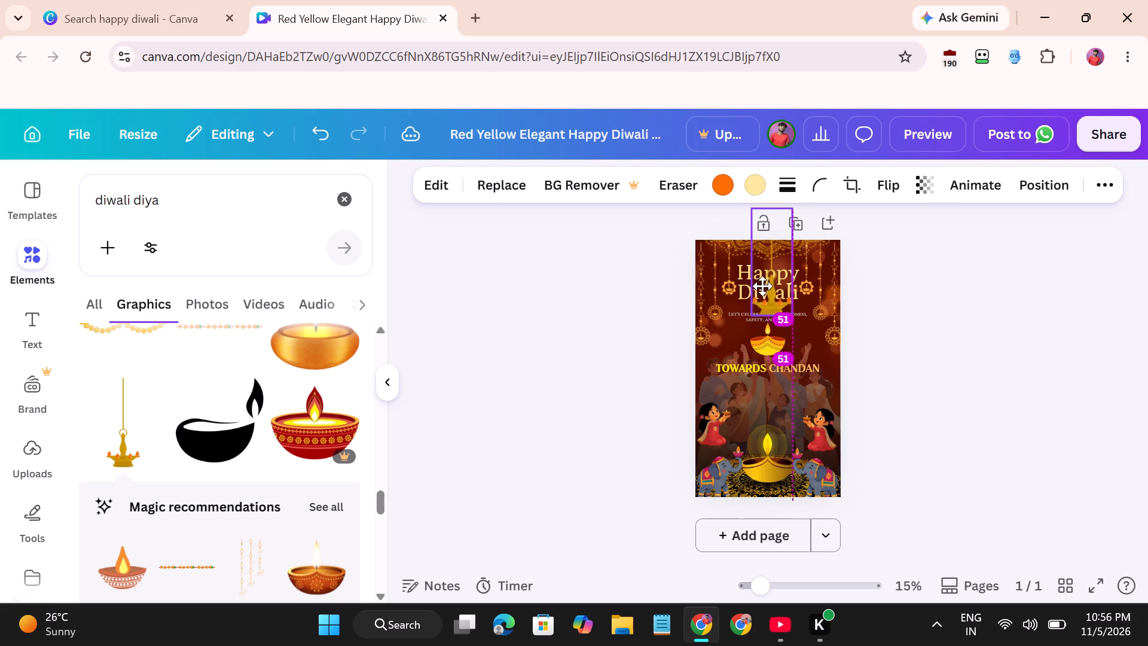
left_click_drag(762, 286, 763, 287)
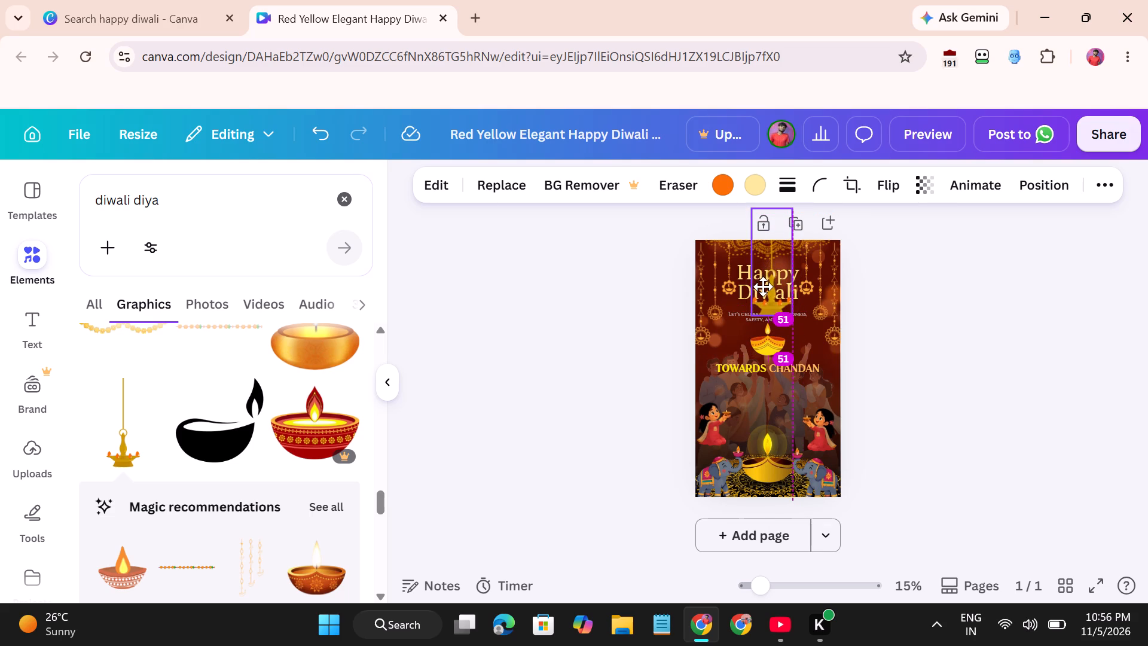
left_click_drag(763, 287, 761, 285)
Send the golden hanging lamp to the back of the layer order.
right_click(766, 278)
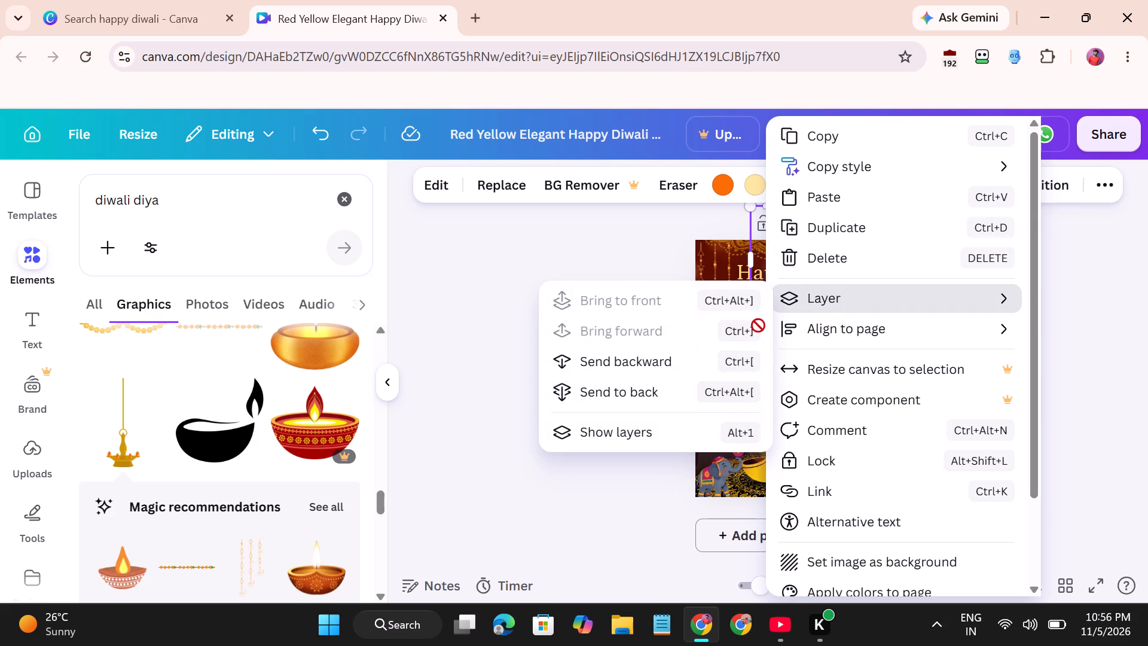
left_click(668, 391)
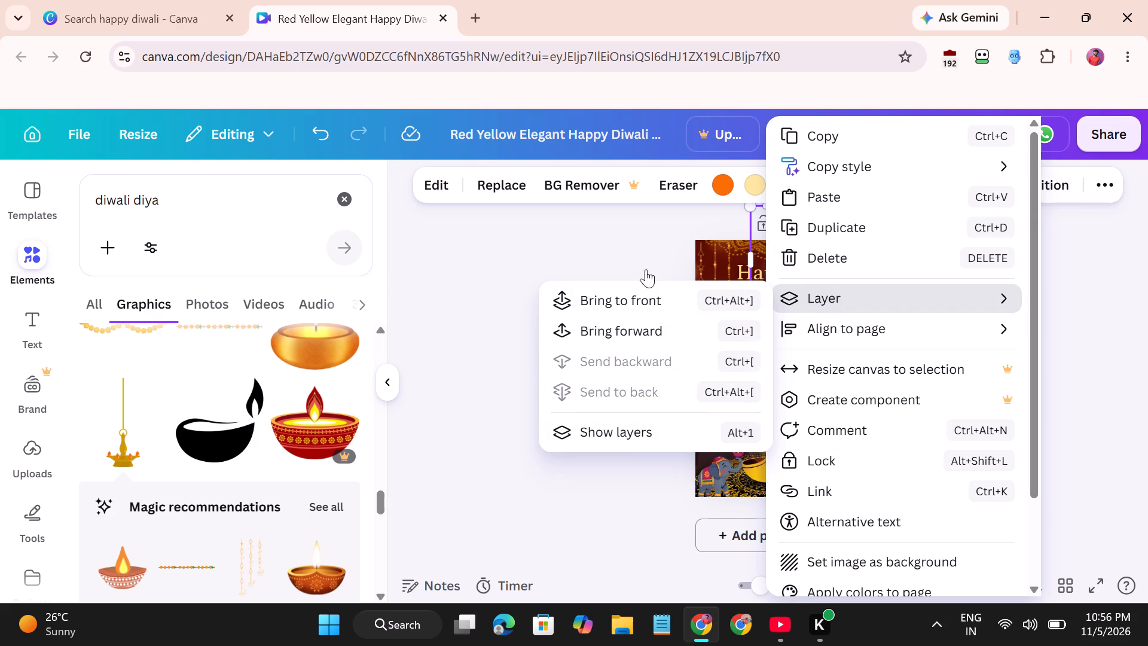
left_click(656, 237)
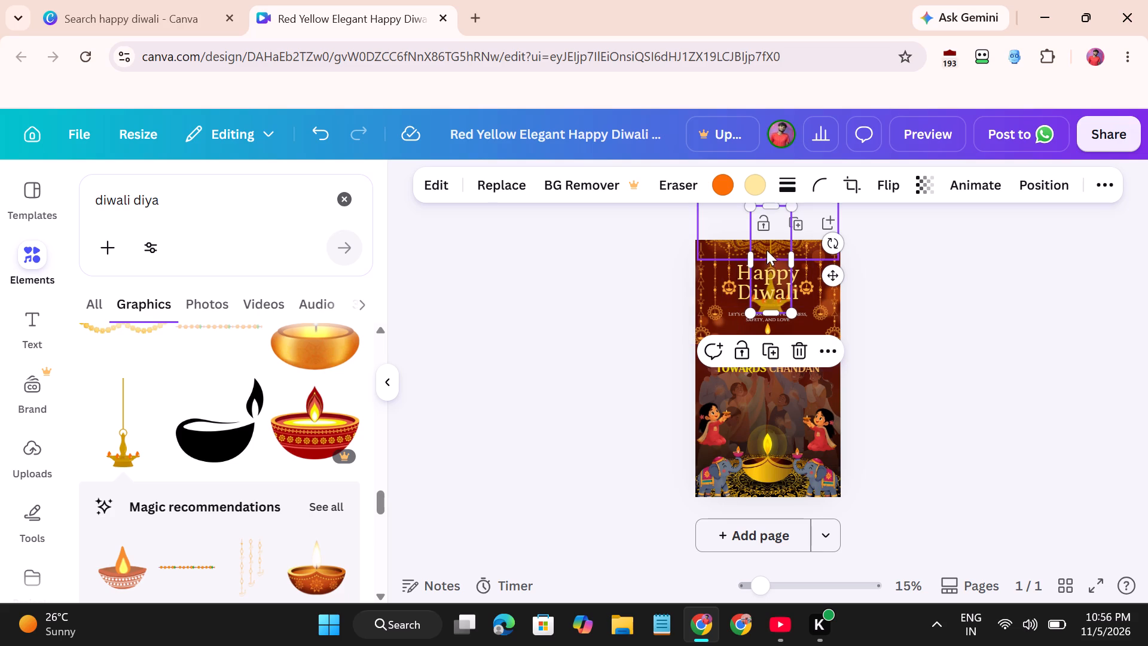
Set the golden hanging lamp's transparency to 57.
left_click(924, 196)
left_click_drag(941, 251, 911, 251)
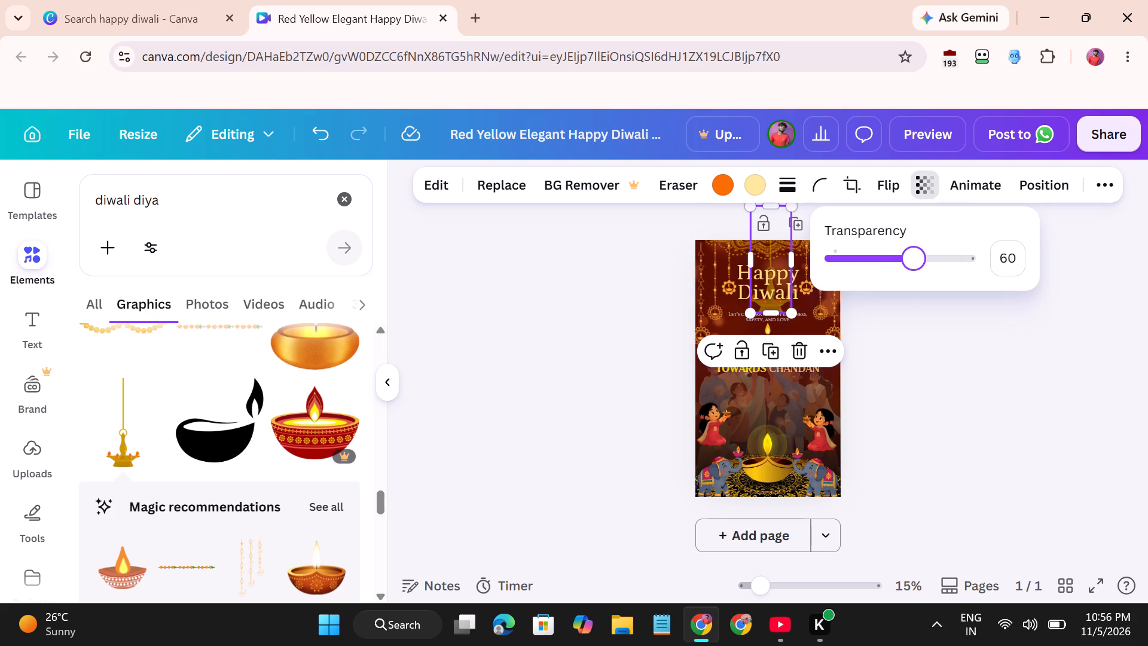
left_click_drag(911, 251, 909, 251)
Apply the Gradient reveal animation to the golden hanging lamp.
left_click(975, 182)
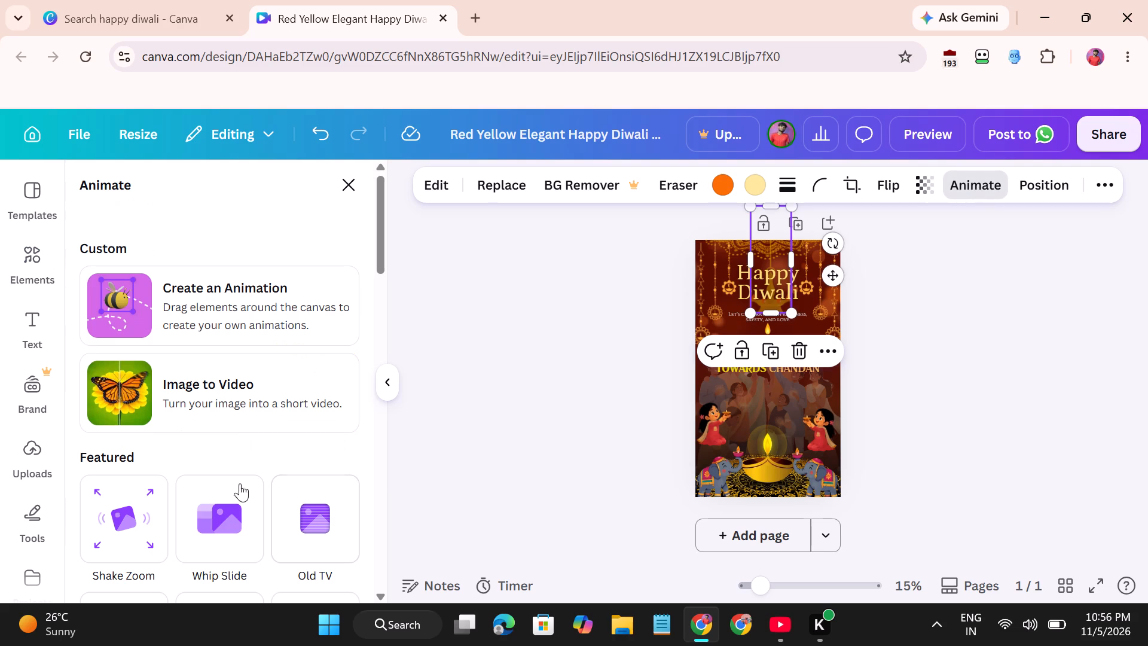
scroll(240, 451, "down", 1)
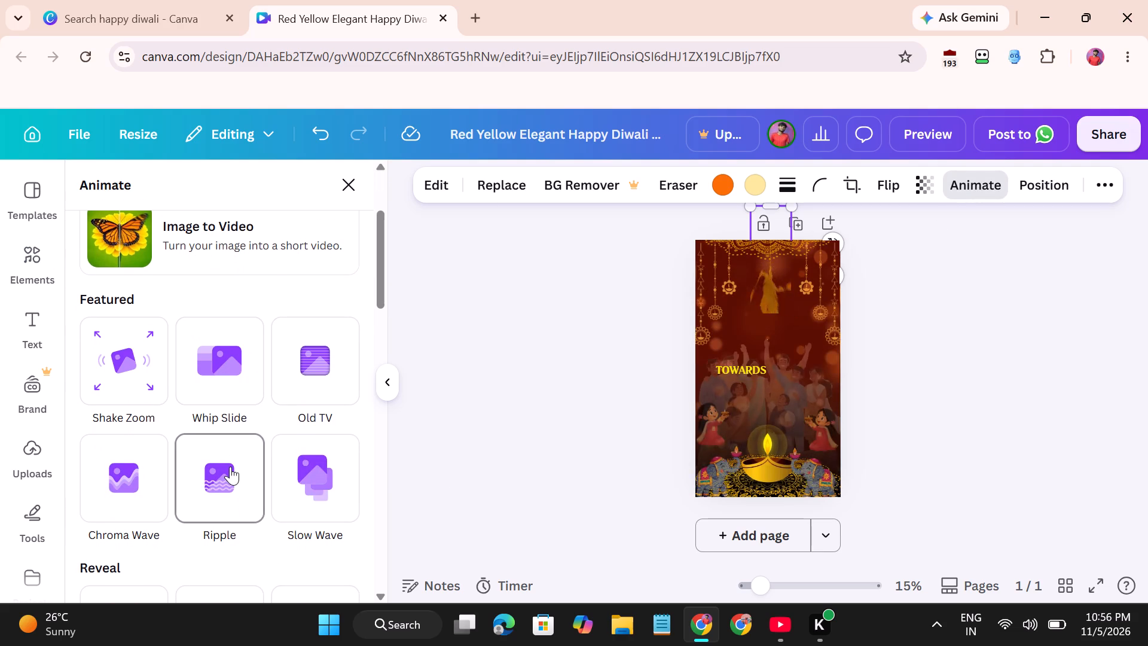
scroll(230, 467, "down", 3)
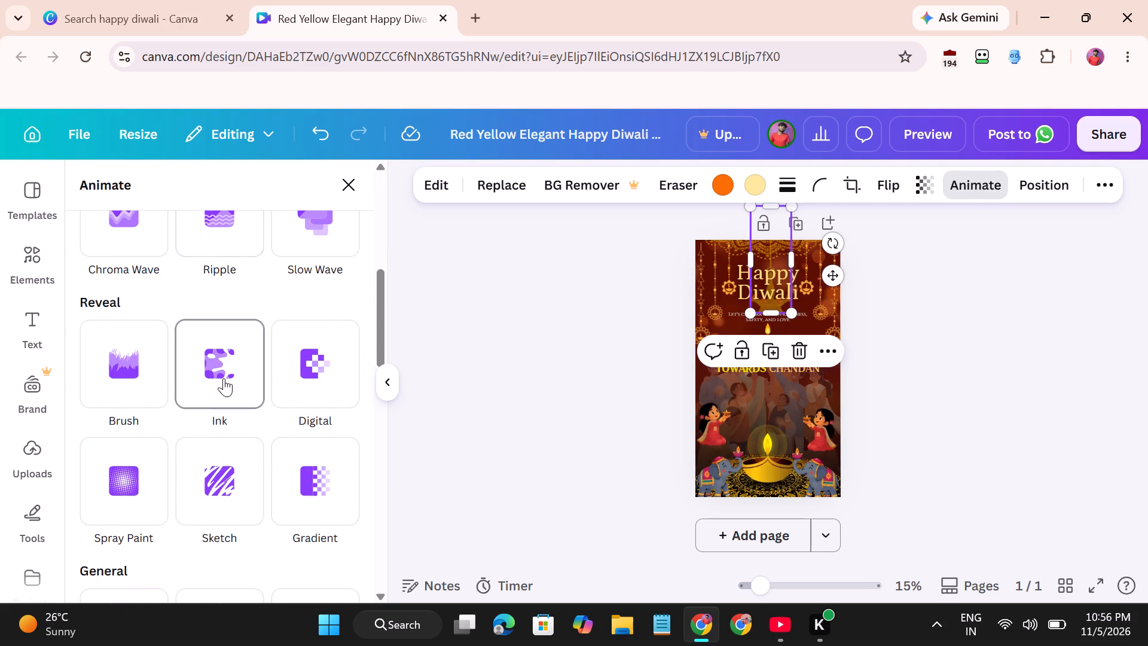
scroll(232, 481, "down", 2)
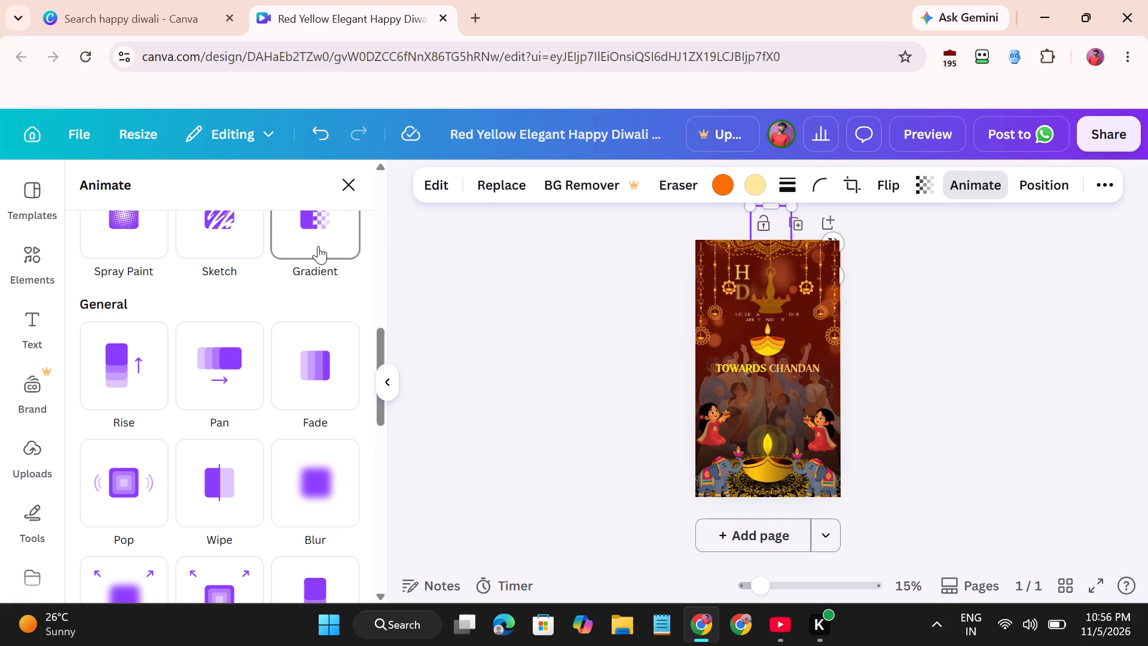
left_click(318, 246)
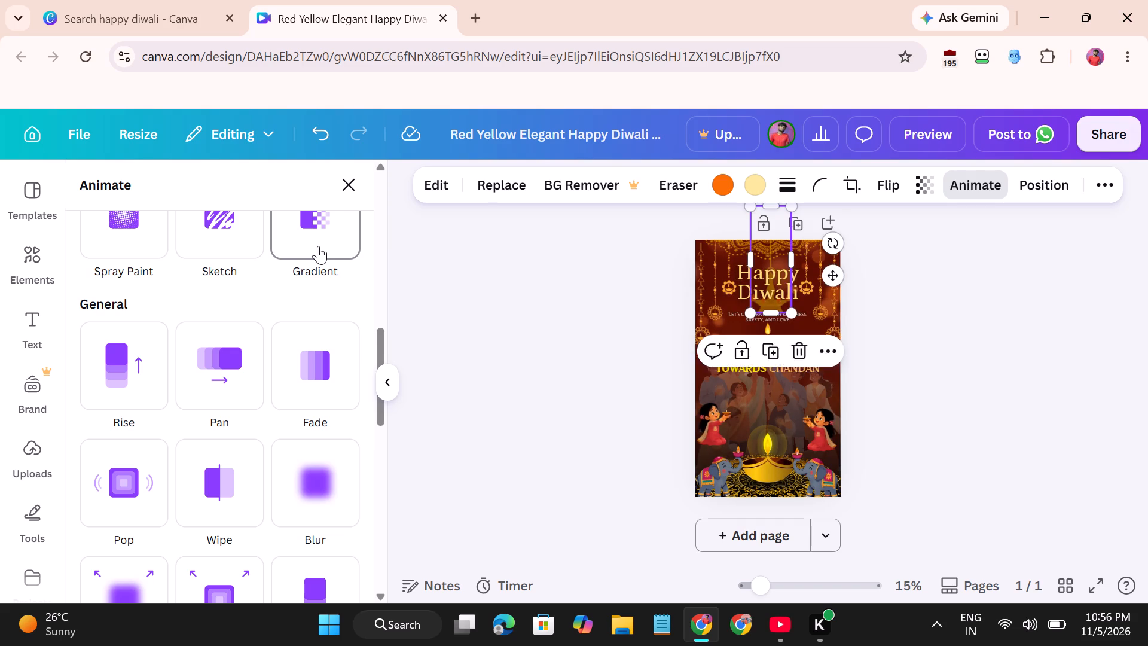
left_click(483, 415)
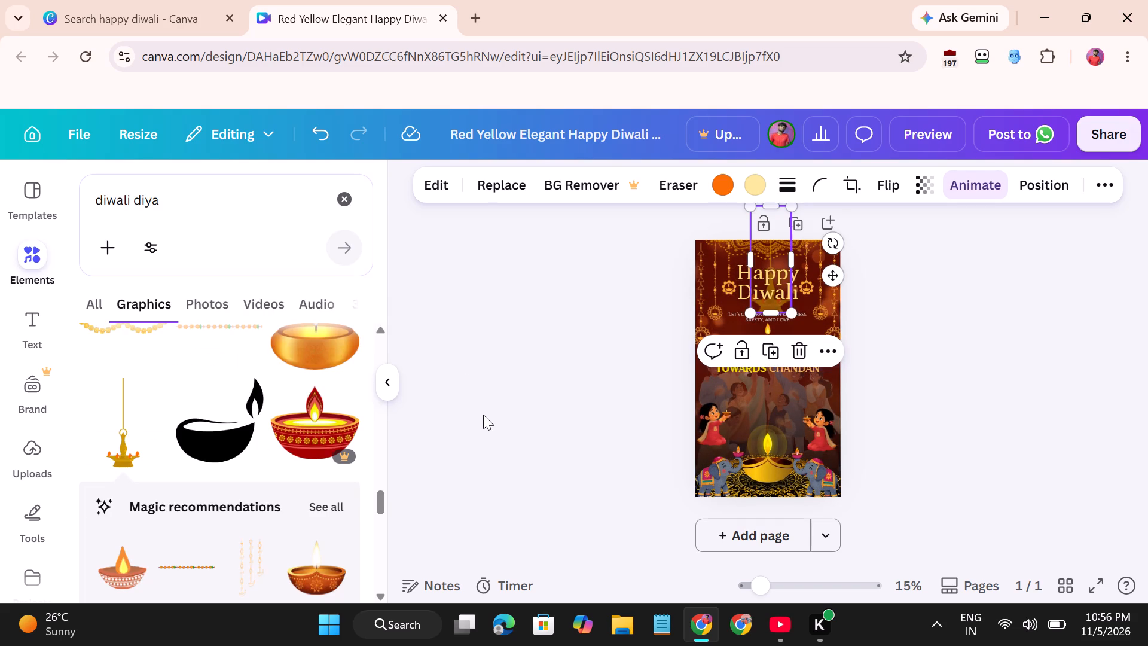
Add the orange marigold garland with a bell from the "diwali diya" graphics beside the "Happy Diwali" title, along the page's left side.
scroll(172, 379, "down", 4)
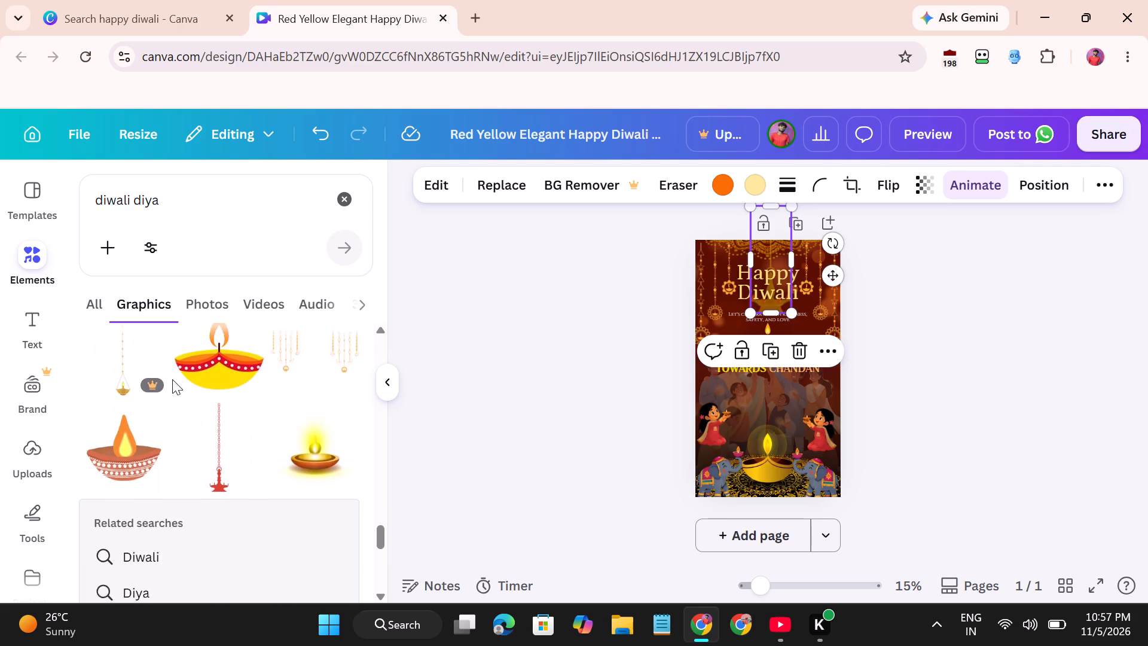
scroll(172, 379, "down", 3)
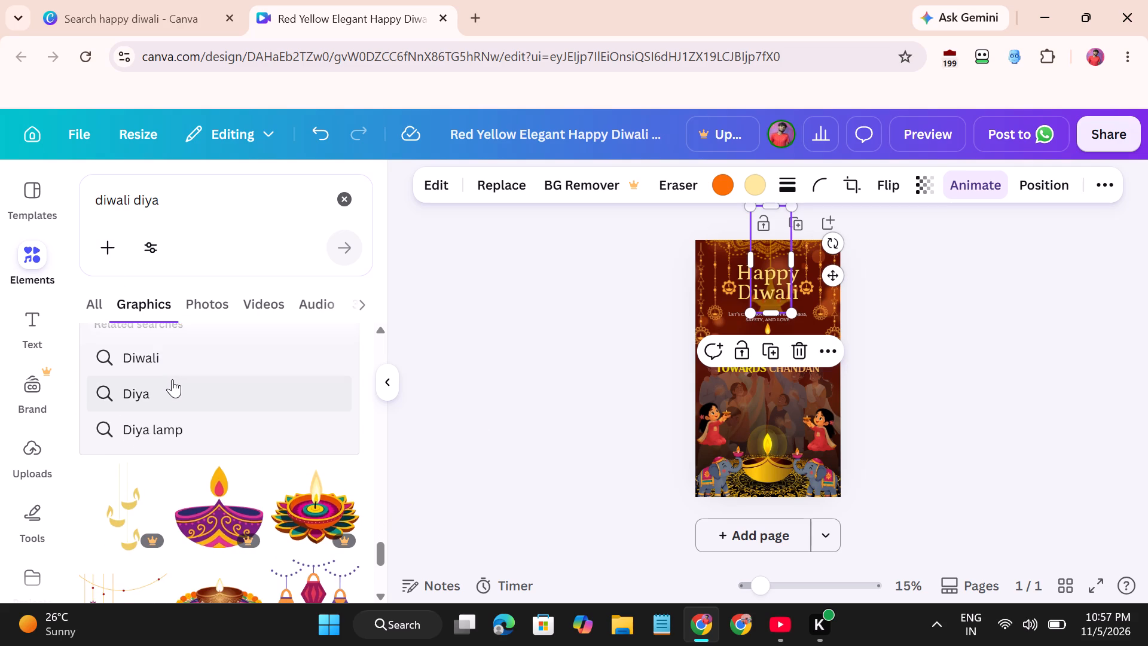
scroll(172, 379, "down", 2)
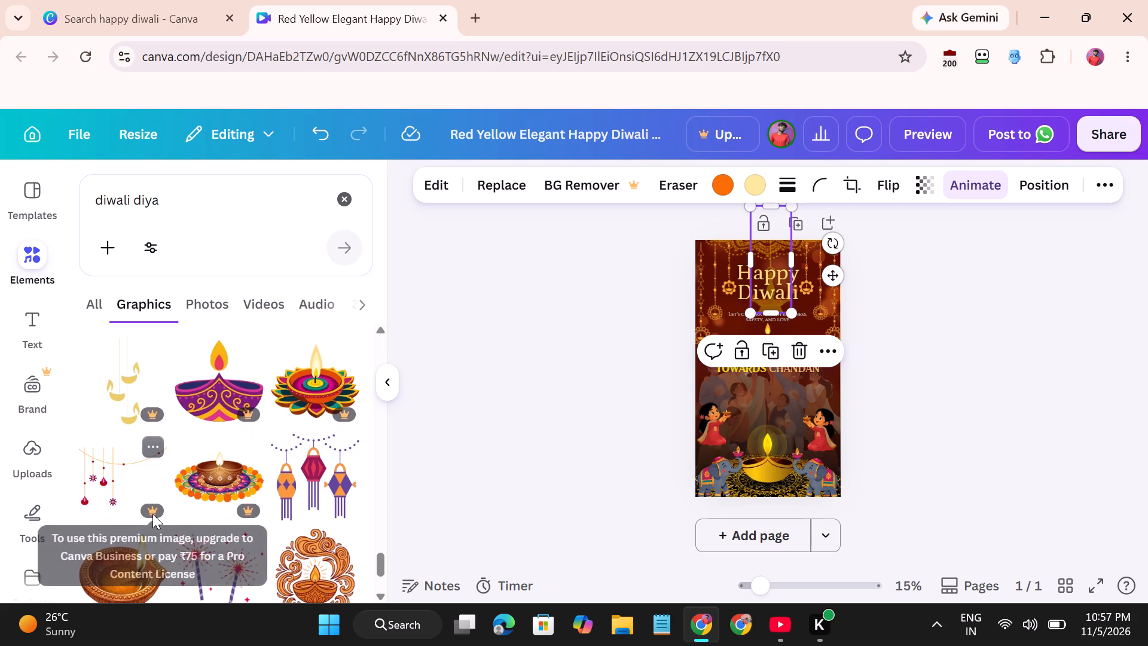
scroll(152, 514, "down", 2)
scroll(334, 480, "down", 1)
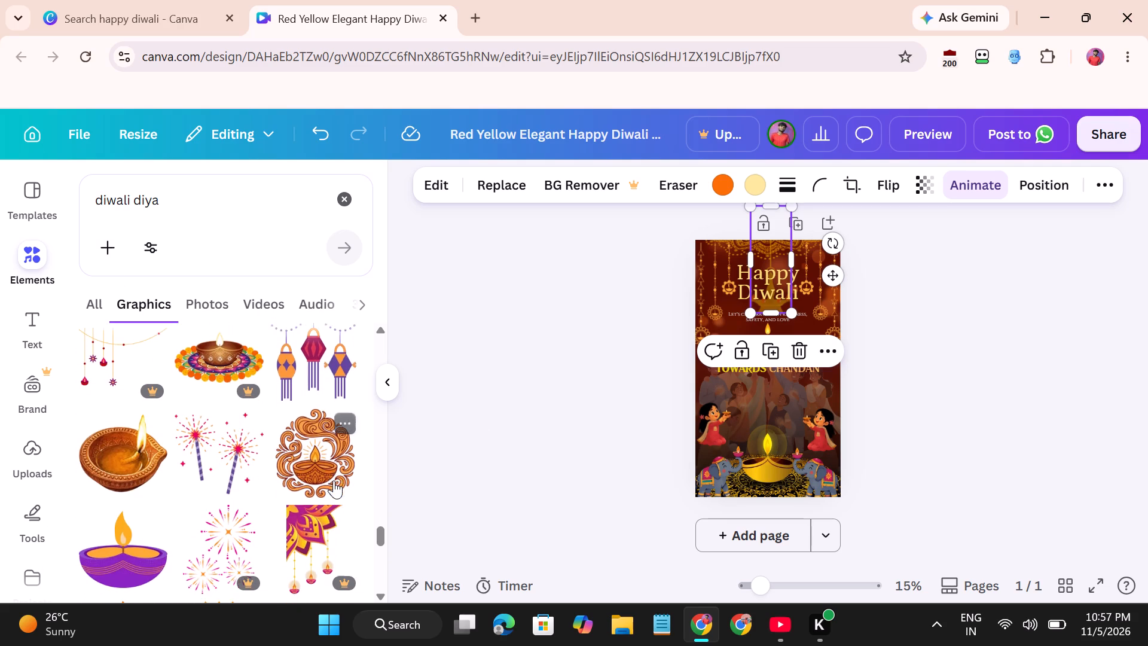
scroll(334, 480, "down", 1)
scroll(259, 426, "down", 1)
scroll(258, 378, "down", 1)
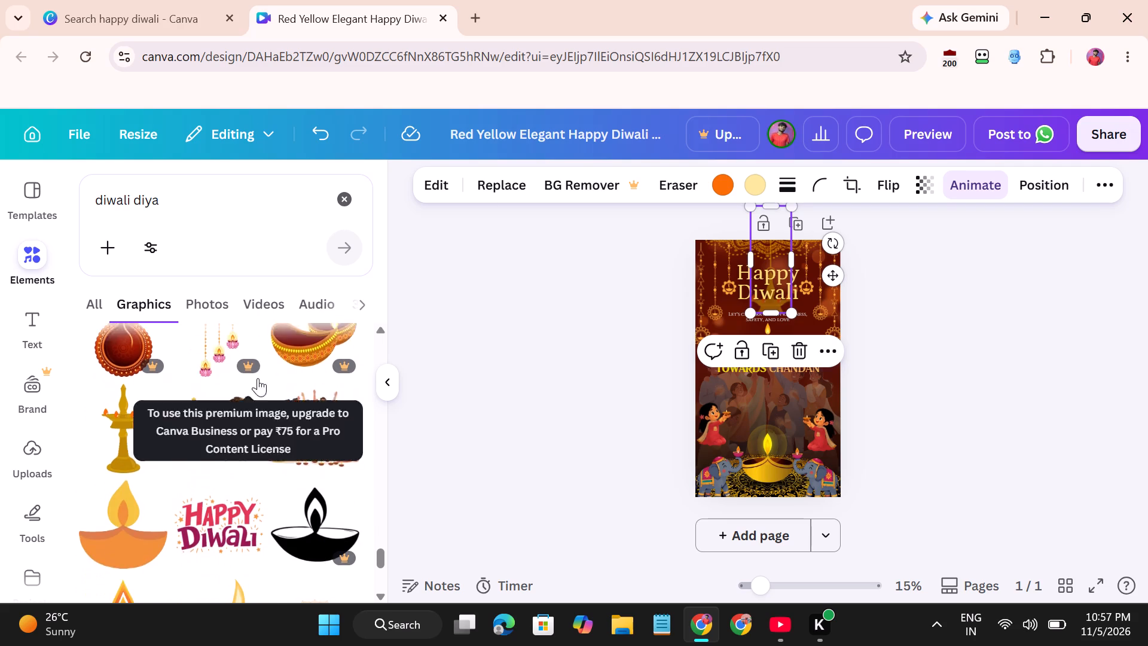
scroll(258, 378, "down", 3)
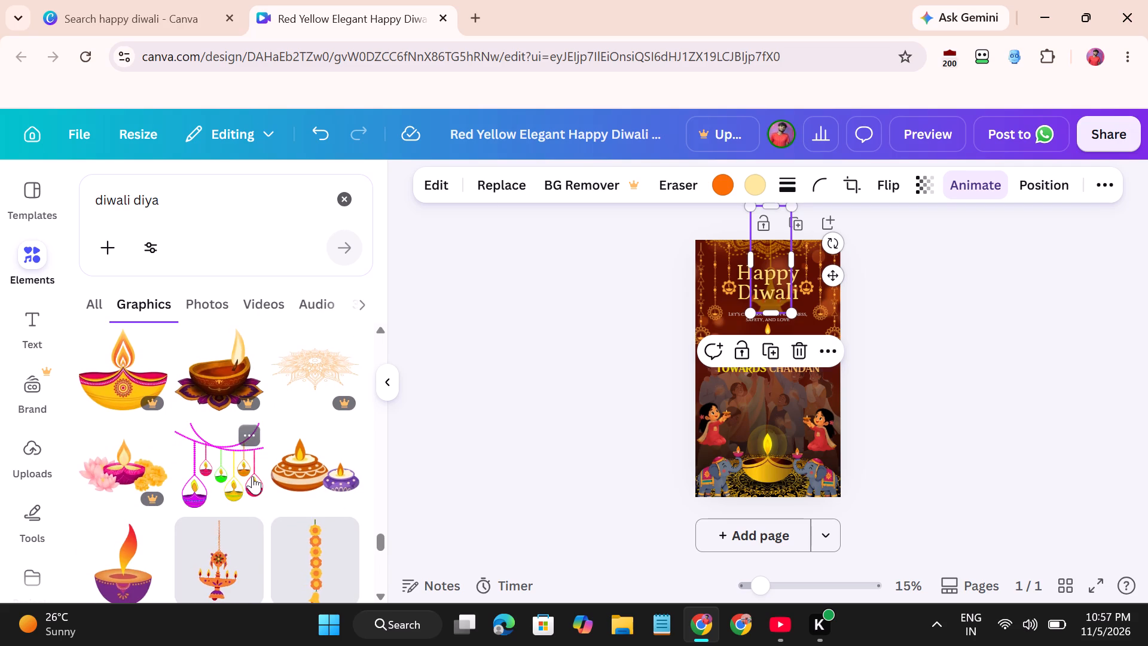
scroll(252, 476, "down", 2)
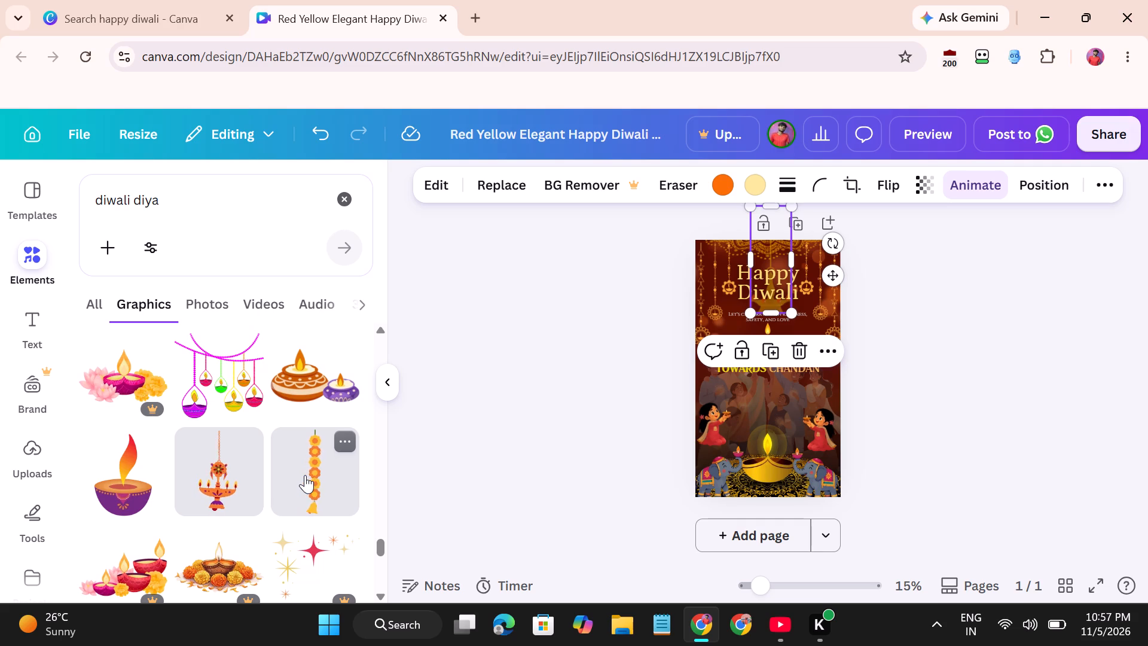
left_click_drag(305, 475, 398, 467)
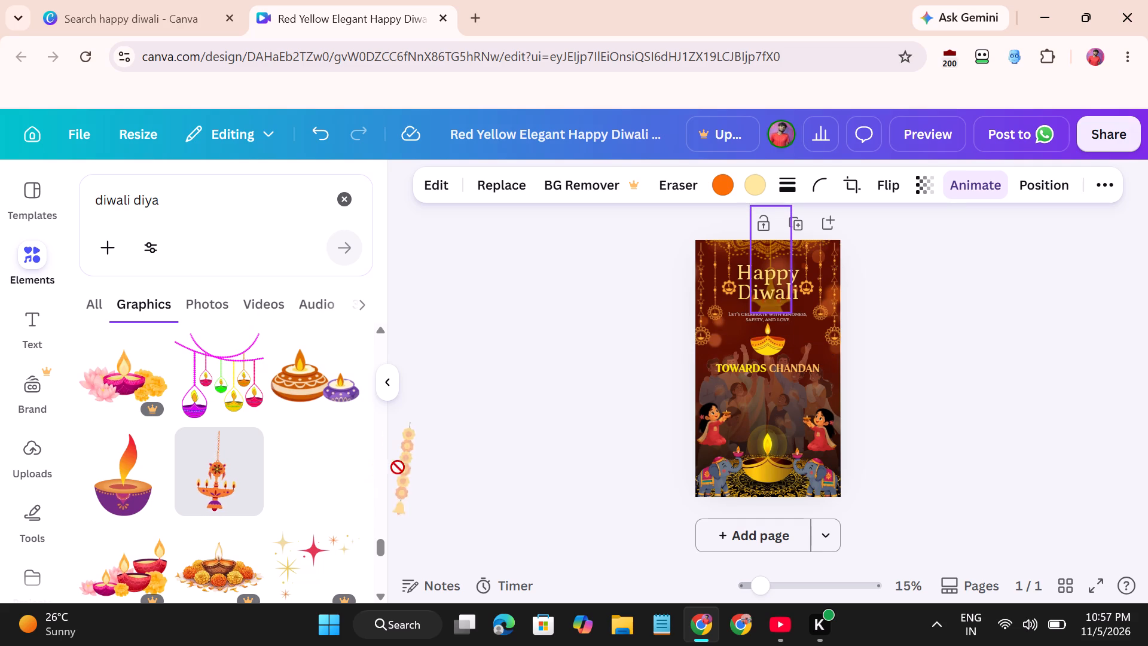
left_click_drag(398, 467, 686, 272)
scroll(429, 459, "right", 1)
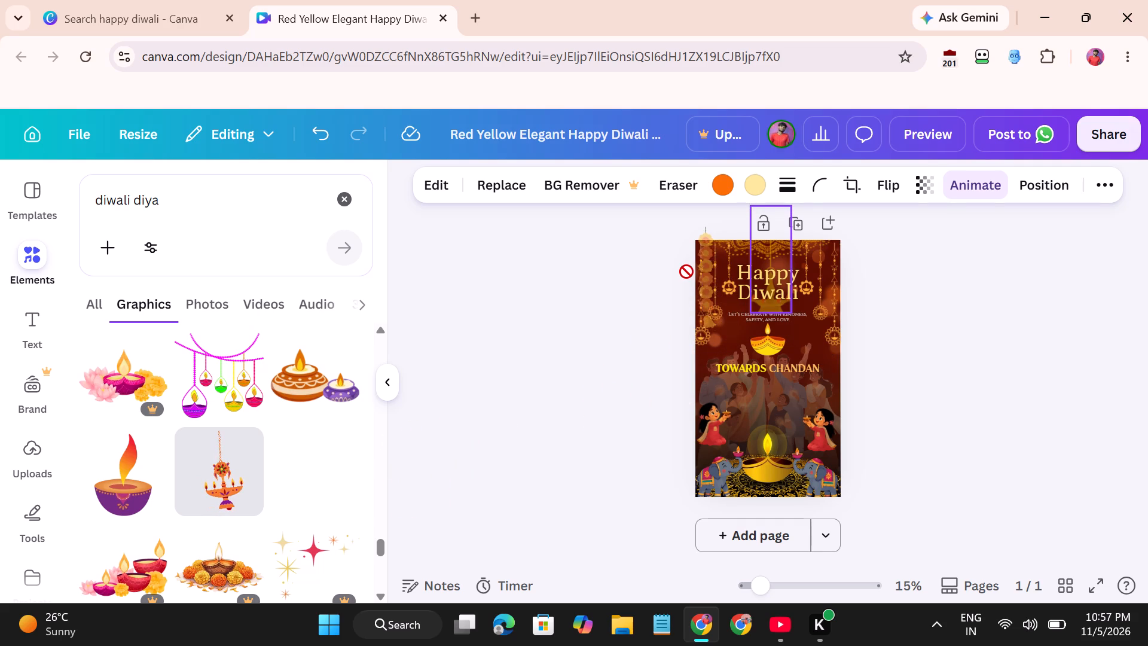
left_click_drag(686, 272, 700, 278)
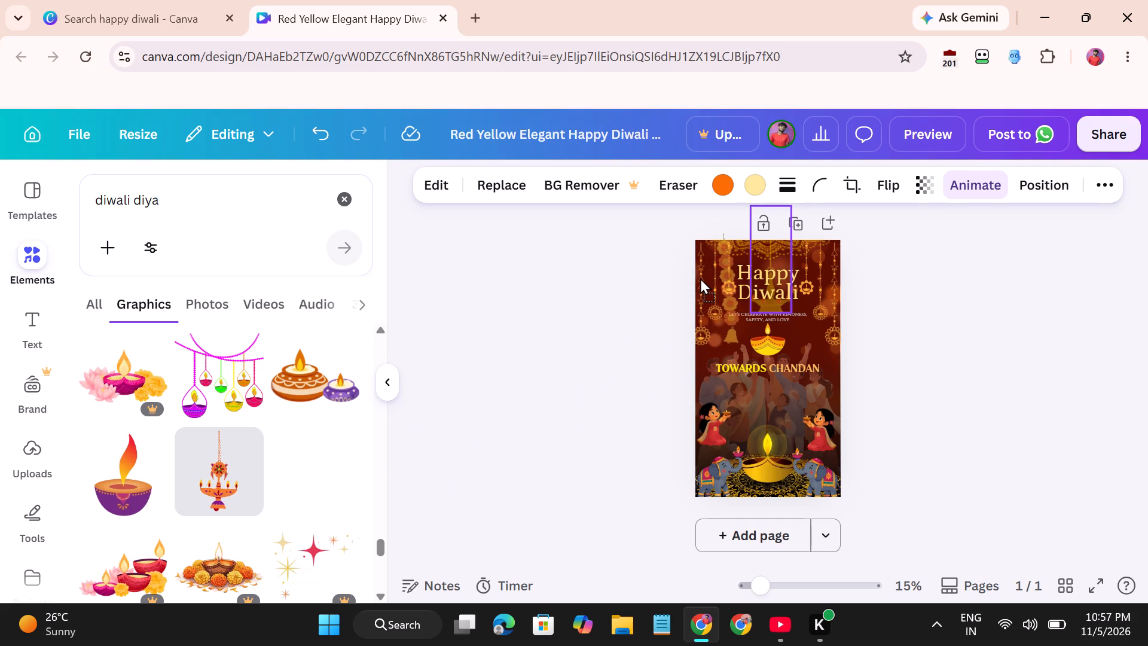
left_click_drag(700, 278, 697, 284)
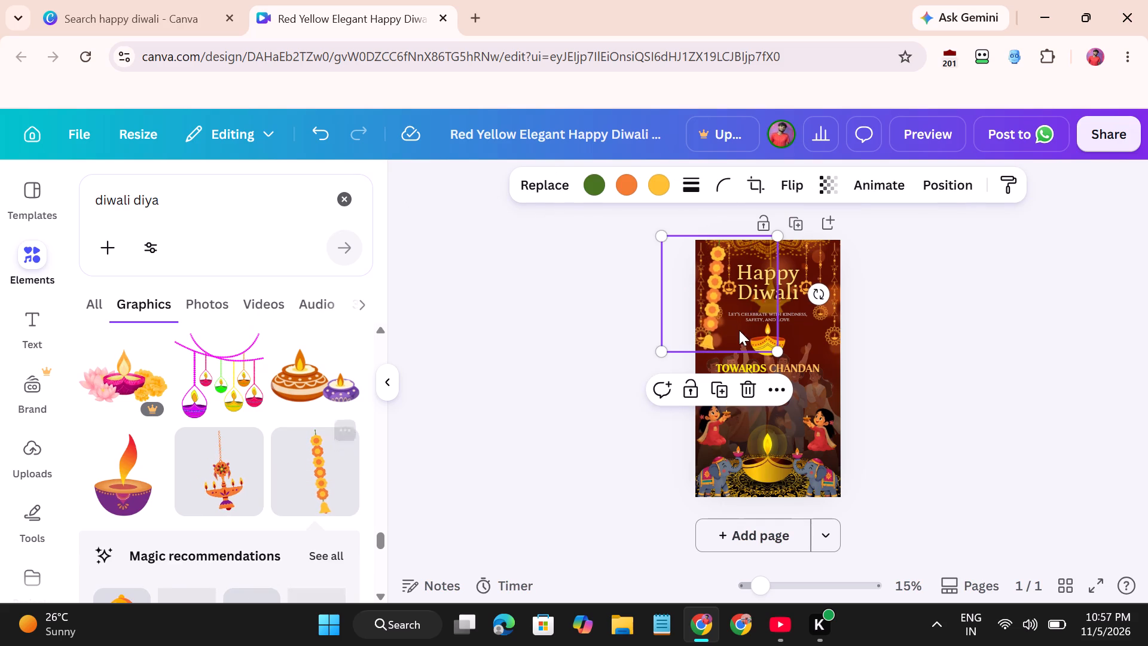
Duplicate the marigold garland and place the copy level with the original on the right side of the "Happy Diwali" title.
right_click(719, 300)
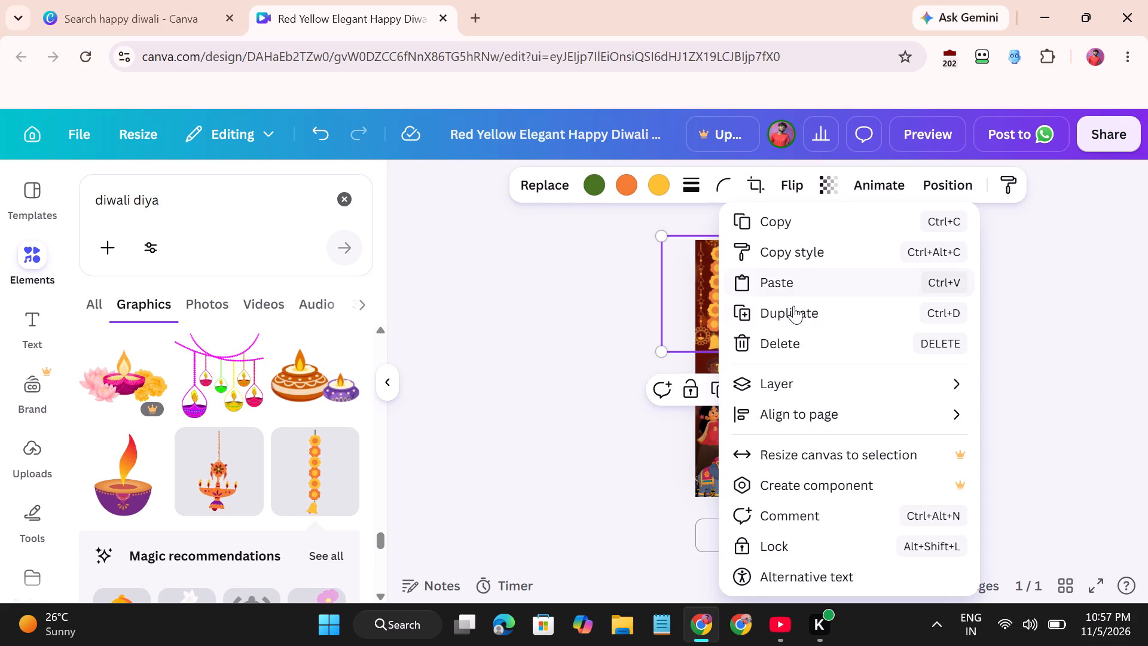
left_click(792, 309)
left_click_drag(713, 296, 812, 294)
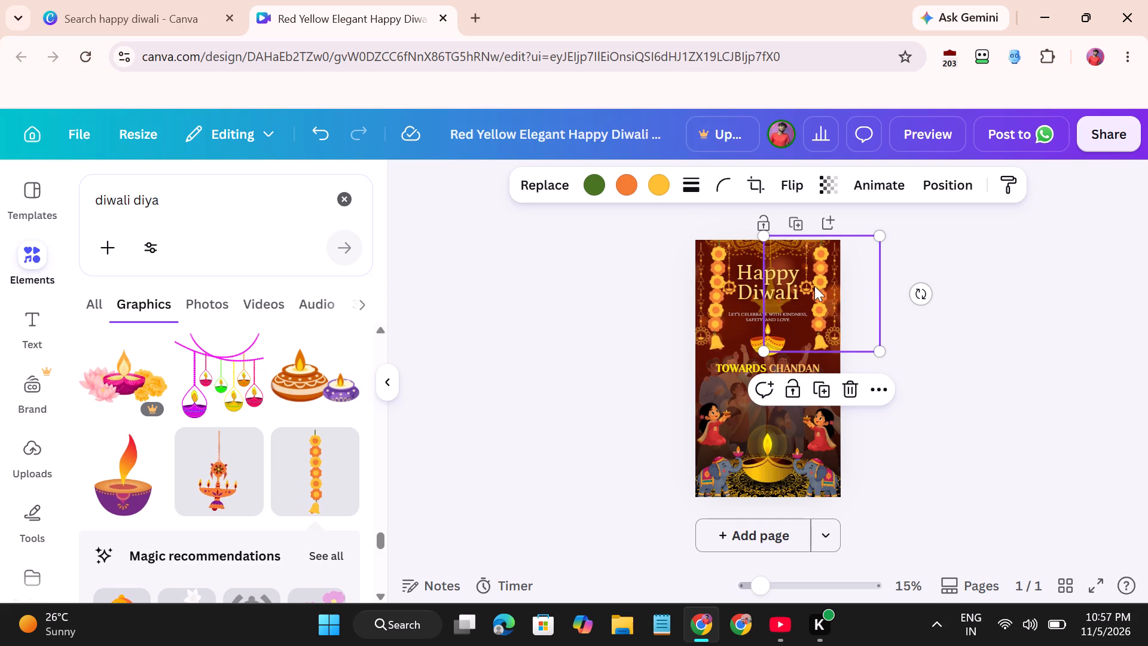
left_click_drag(816, 285, 810, 285)
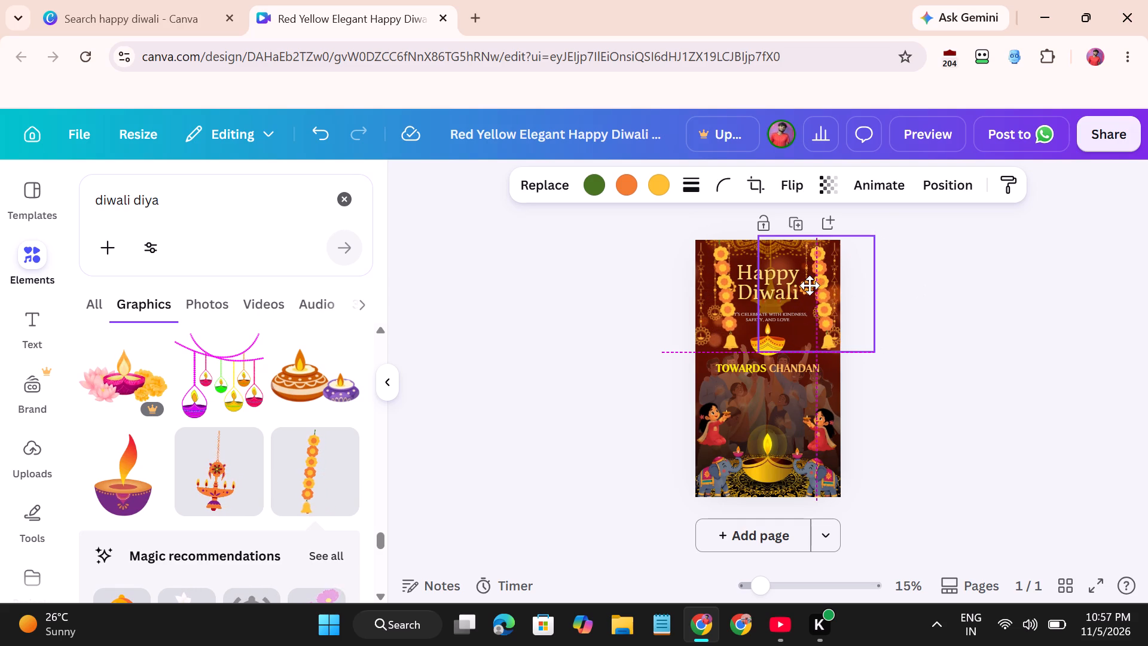
left_click_drag(810, 285, 808, 285)
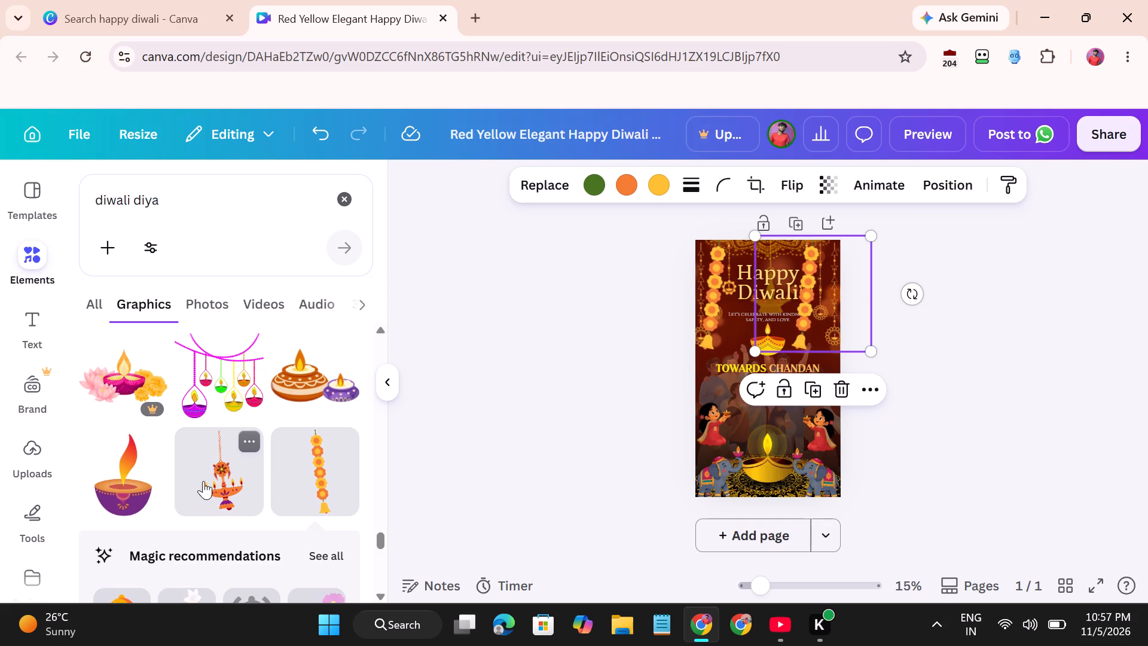
Add the orange hanging lamp with lit diyas from the "diwali diya" graphics over the page's upper left, beside the "Happy Diwali" title.
left_click_drag(205, 476, 689, 306)
scroll(591, 371, "right", 1)
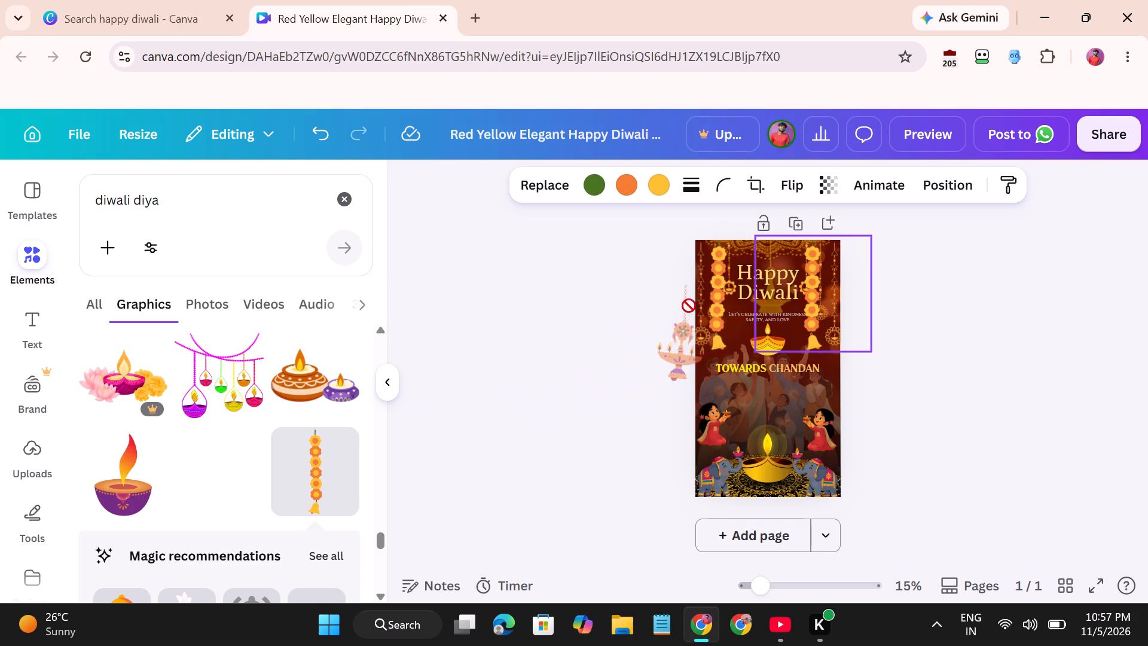
left_click_drag(689, 306, 705, 253)
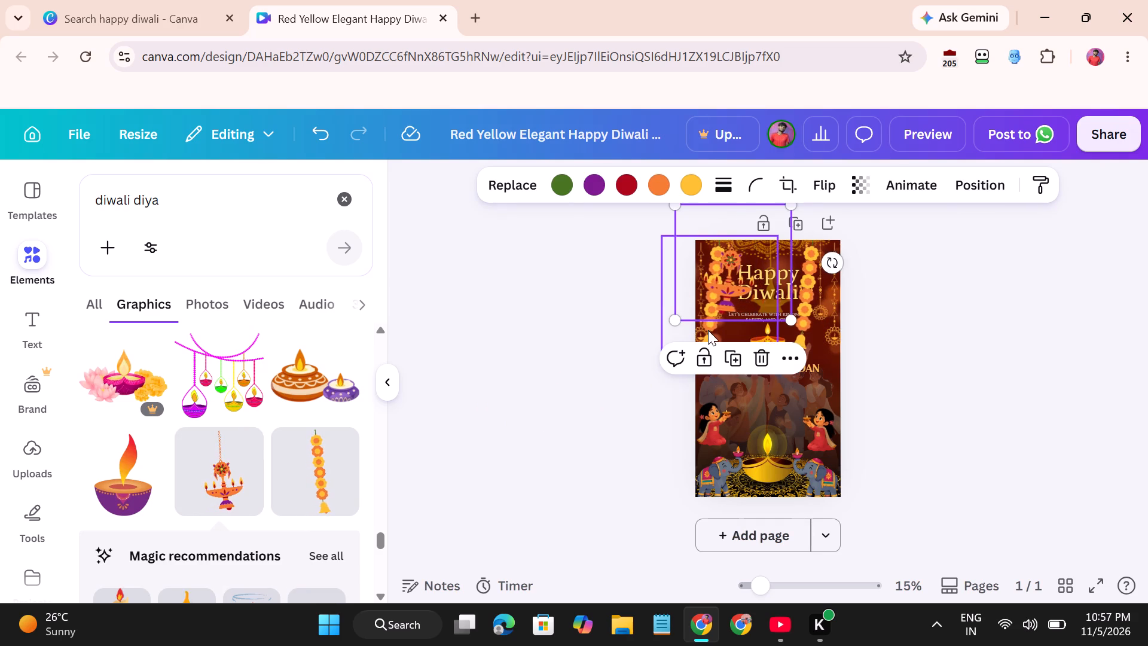
Move the two marigold garlands outward to the page's left and right edges, keeping them level with each other.
left_click(708, 330)
left_click_drag(729, 329, 720, 330)
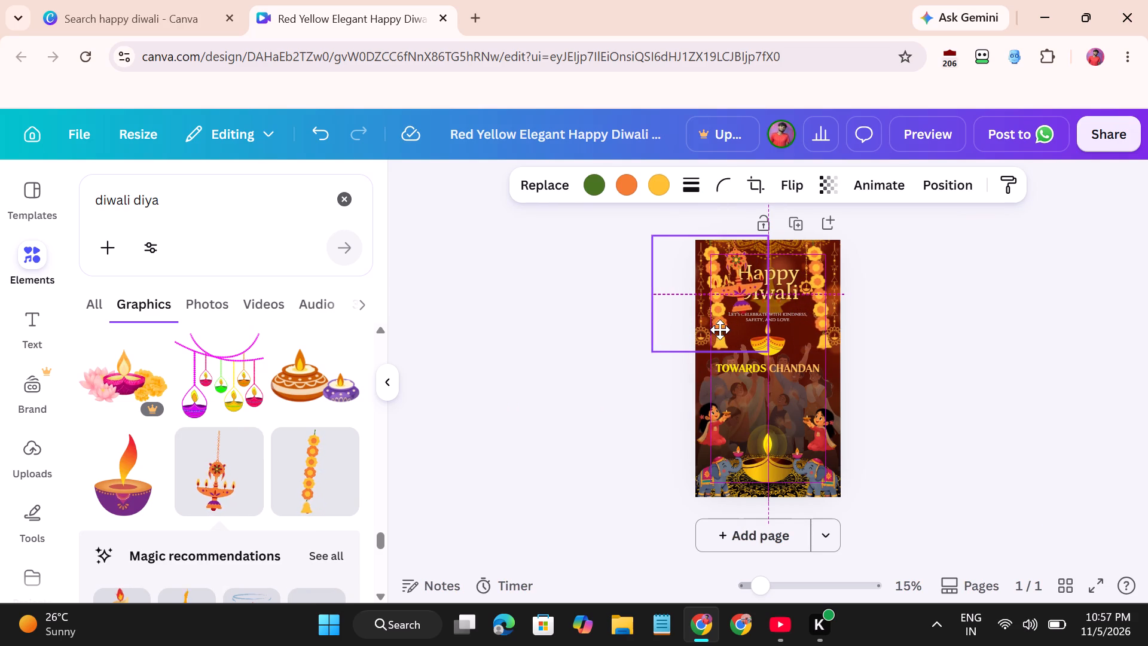
left_click_drag(720, 330, 717, 329)
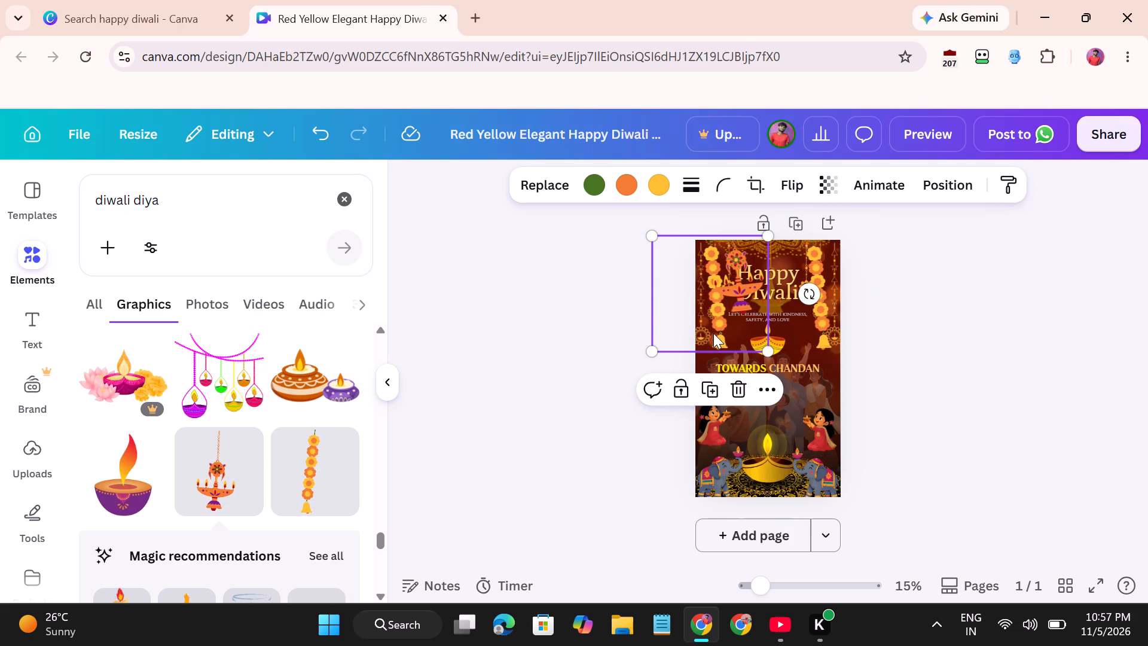
left_click(809, 324)
left_click_drag(809, 324, 823, 323)
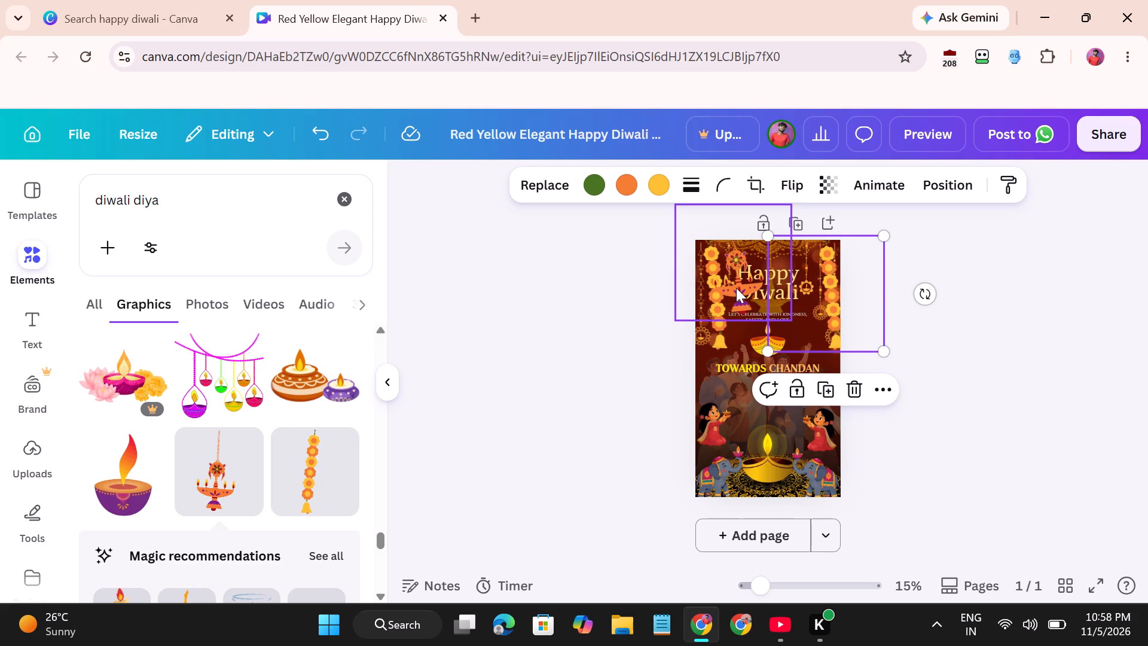
Shrink the orange hanging diya lamp and place it at the top of the page between the left garland and the title.
left_click(736, 288)
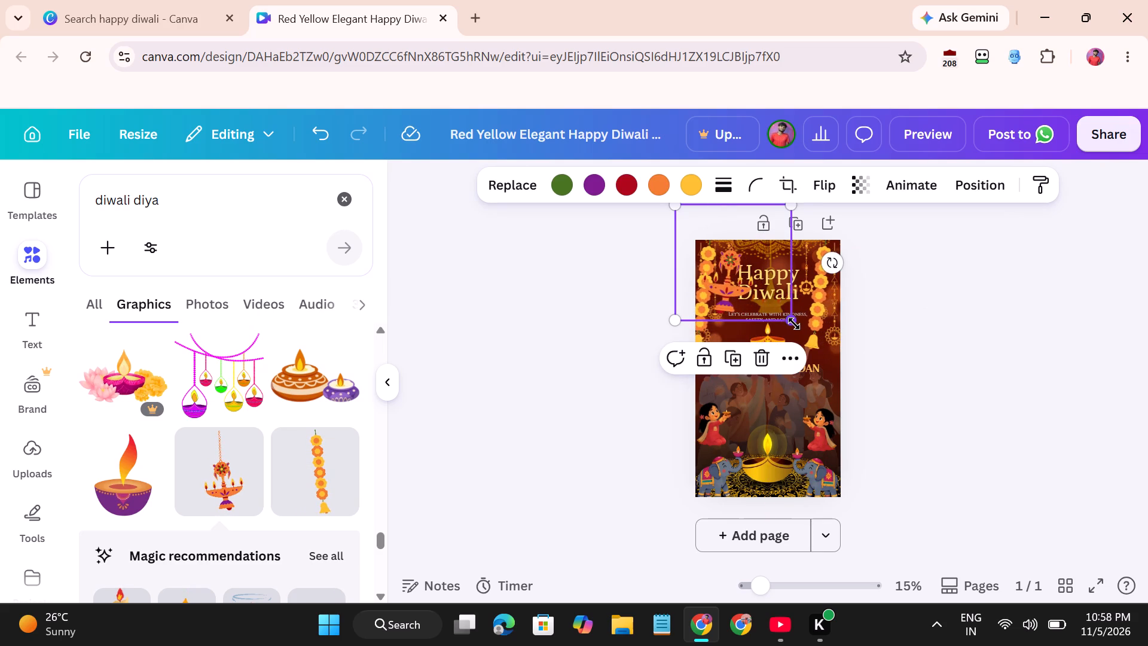
left_click_drag(794, 324, 755, 296)
left_click_drag(723, 269, 738, 275)
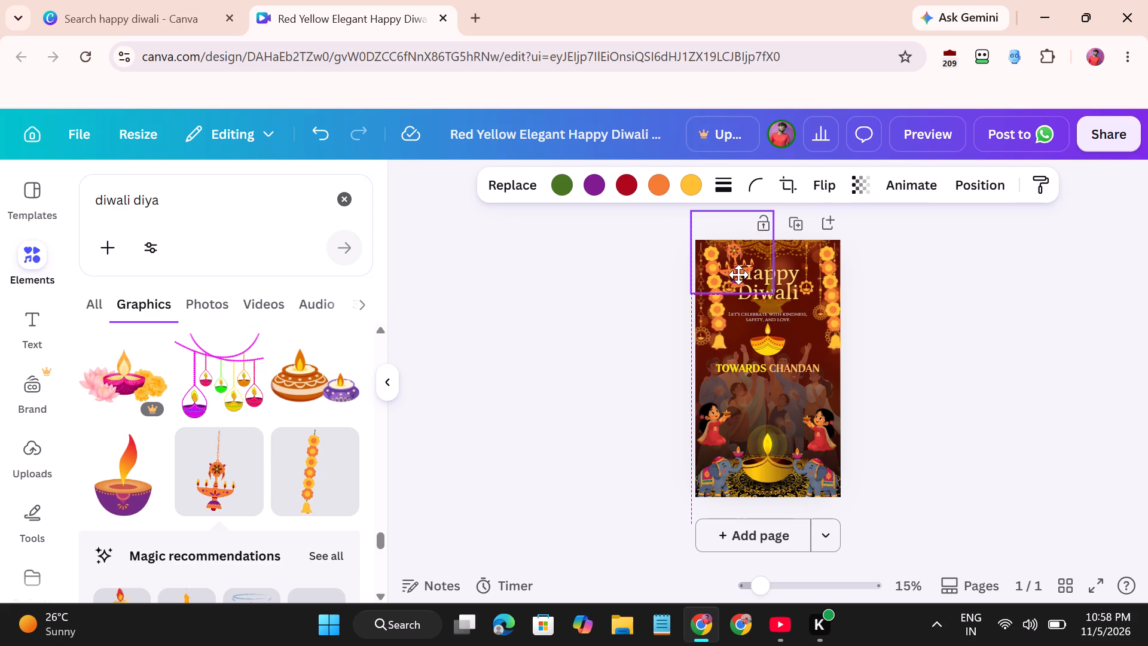
left_click_drag(738, 275, 738, 277)
Duplicate the orange hanging diya lamp and place the copy on the right side of the "Happy Diwali" title, beside the right garland.
right_click(729, 264)
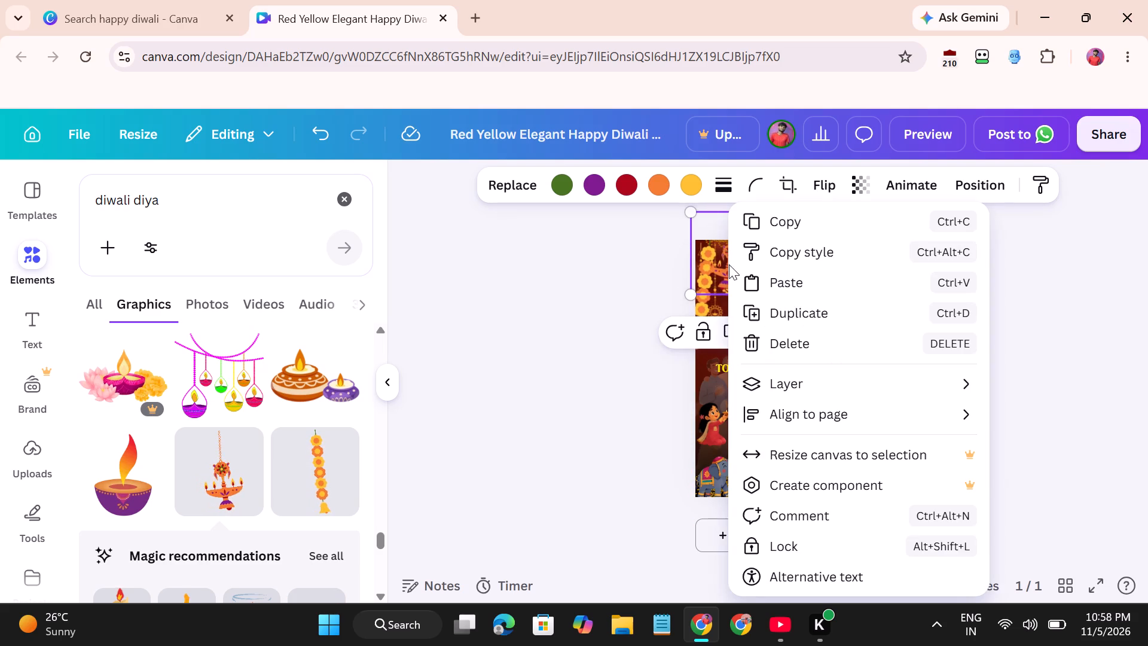
left_click(793, 315)
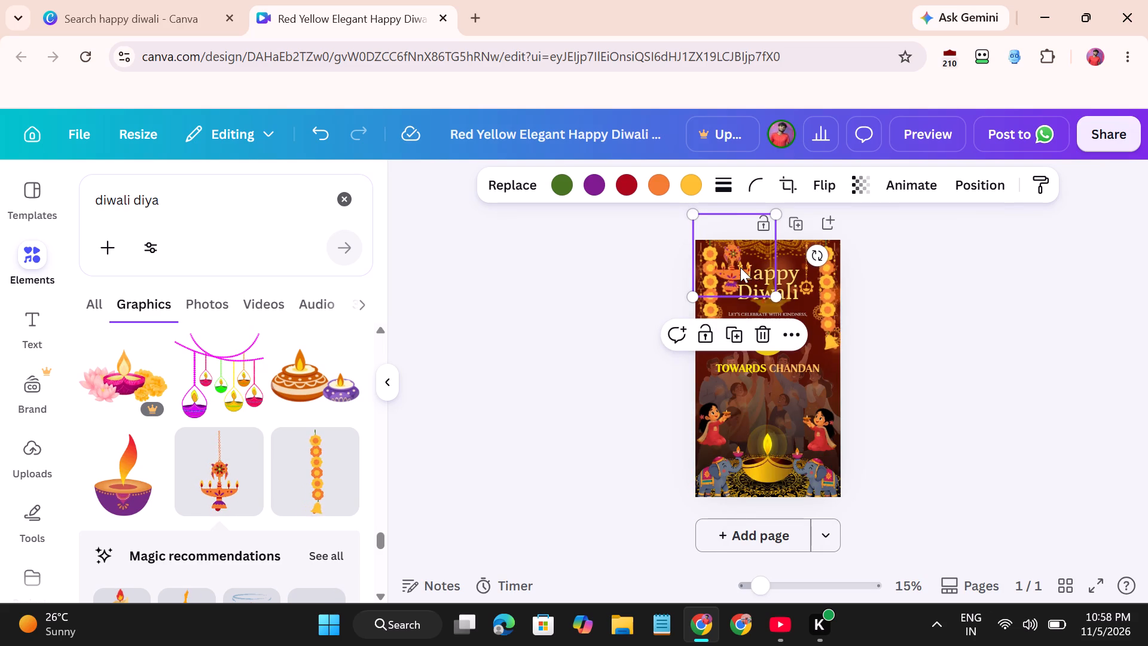
left_click_drag(737, 266, 809, 273)
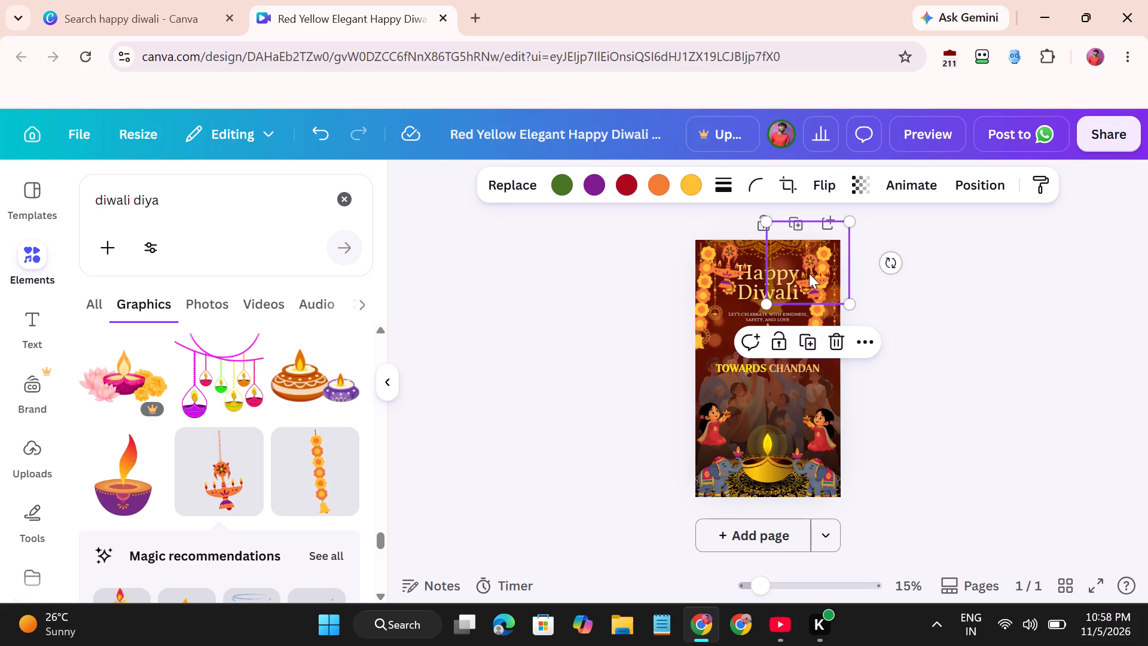
Send both orange hanging diya lamps to the back, behind the "Happy Diwali" title.
right_click(809, 273)
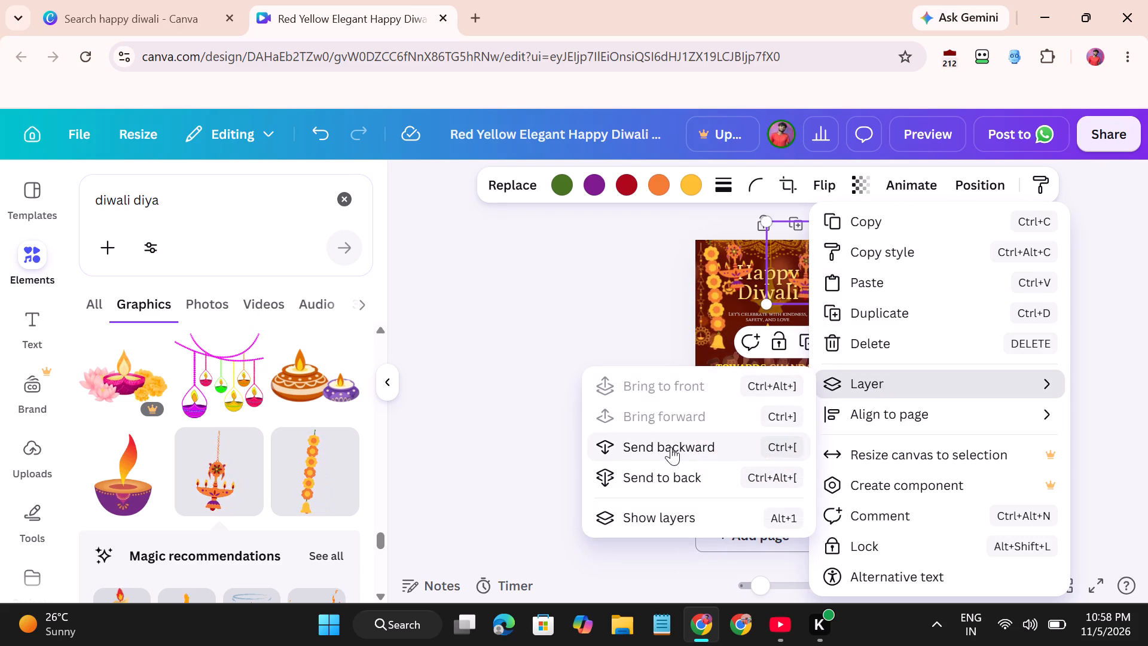
left_click(657, 471)
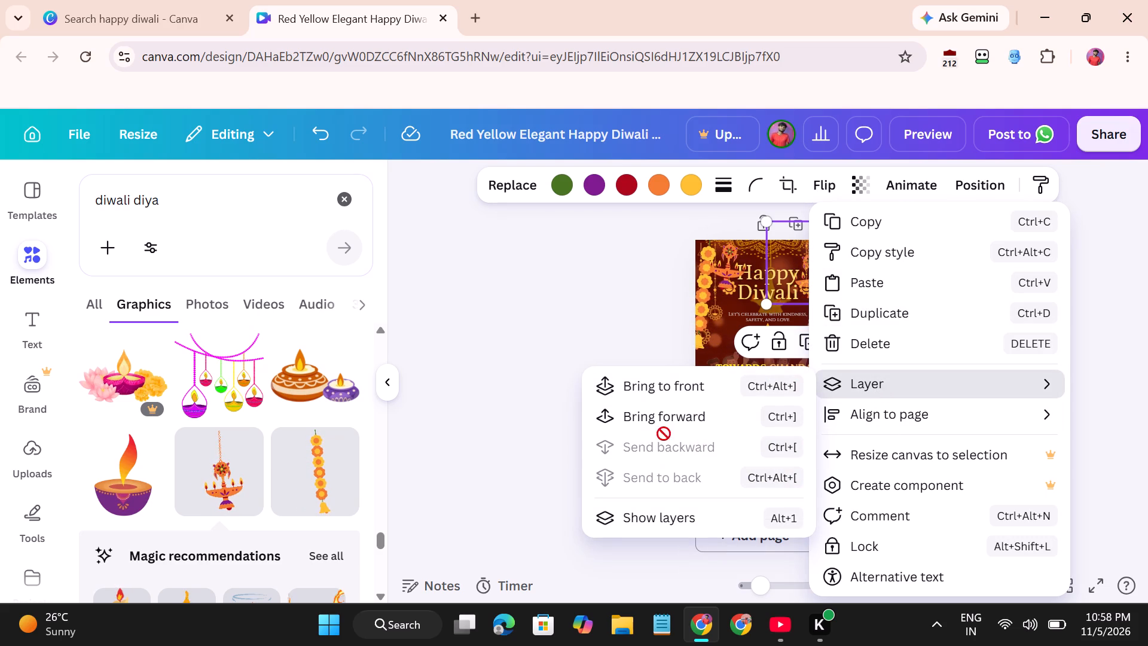
left_click(731, 269)
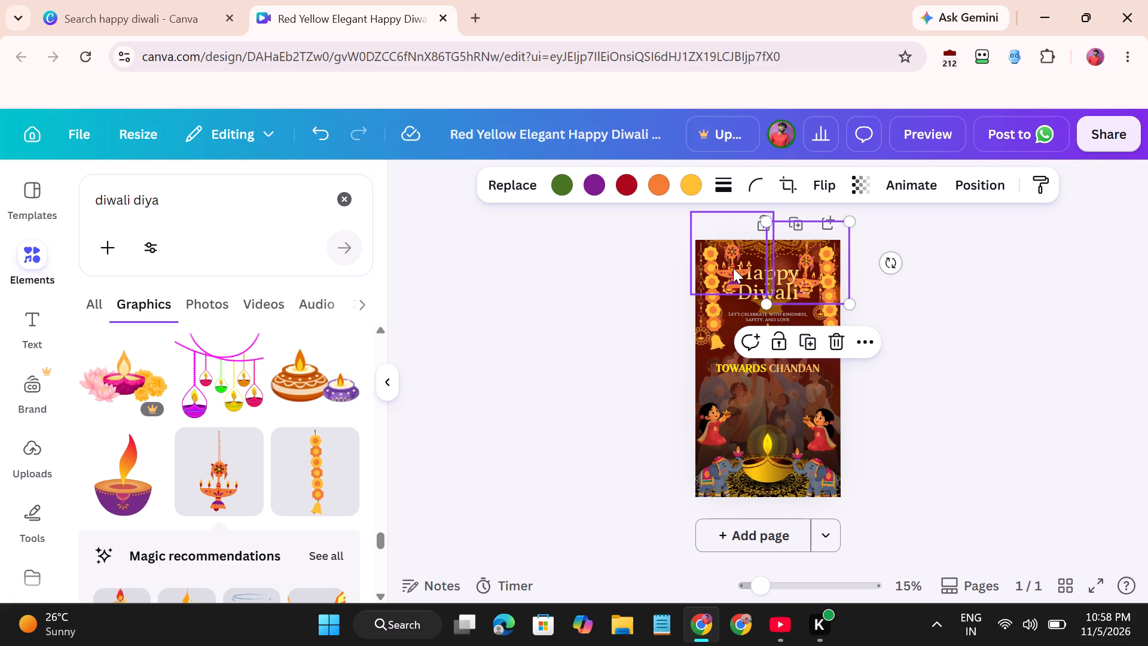
left_click(733, 268)
right_click(733, 268)
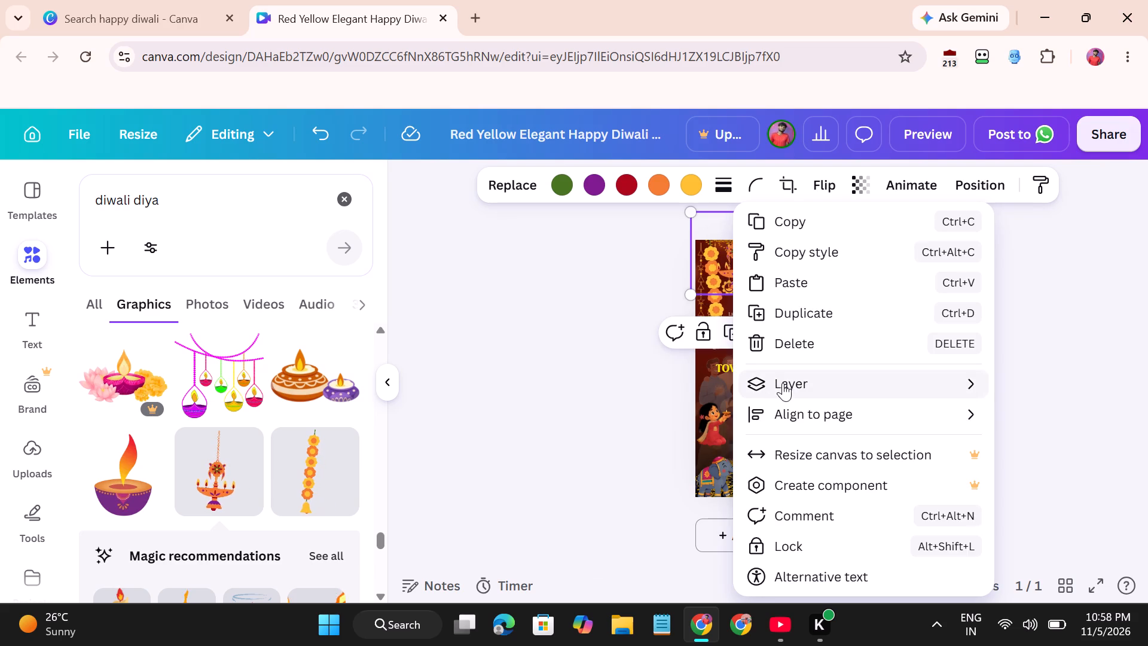
left_click(581, 473)
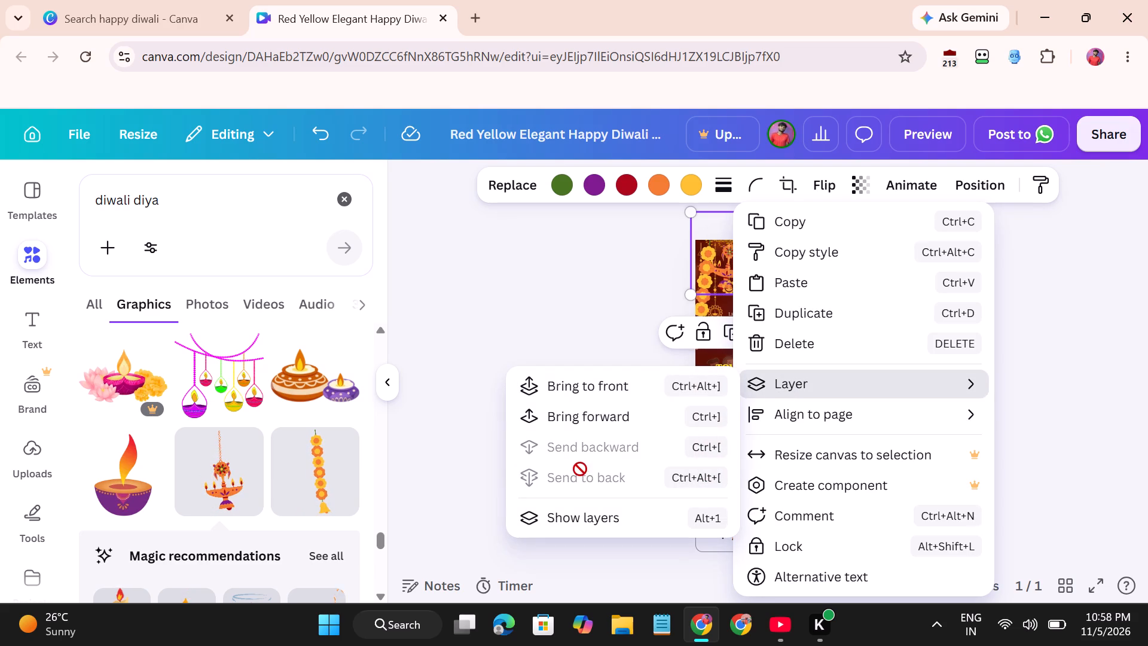
left_click(619, 295)
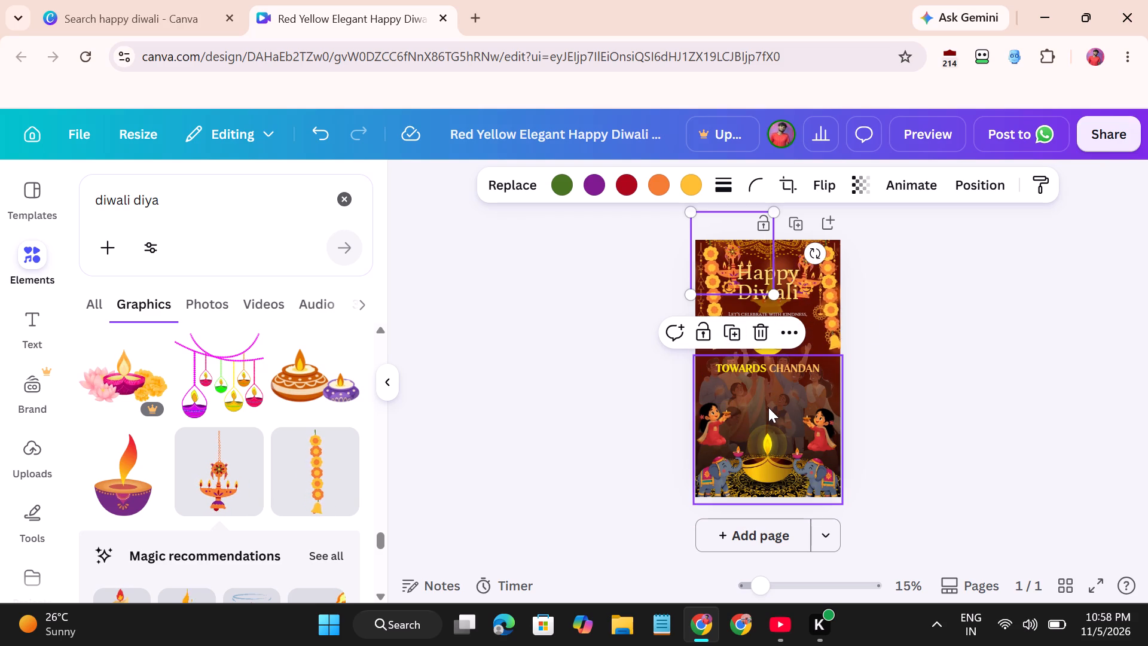
Enlarge the golden diya graphic at the bottom of the page beyond both page edges and centre it horizontally.
left_click(764, 456)
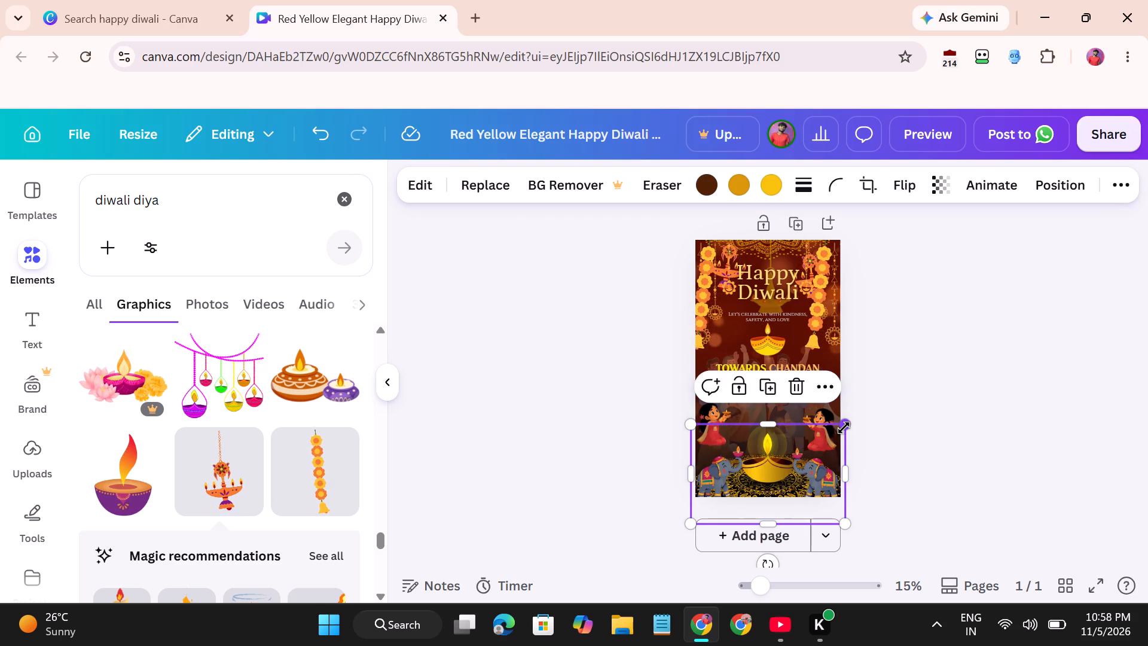
left_click_drag(844, 428, 861, 407)
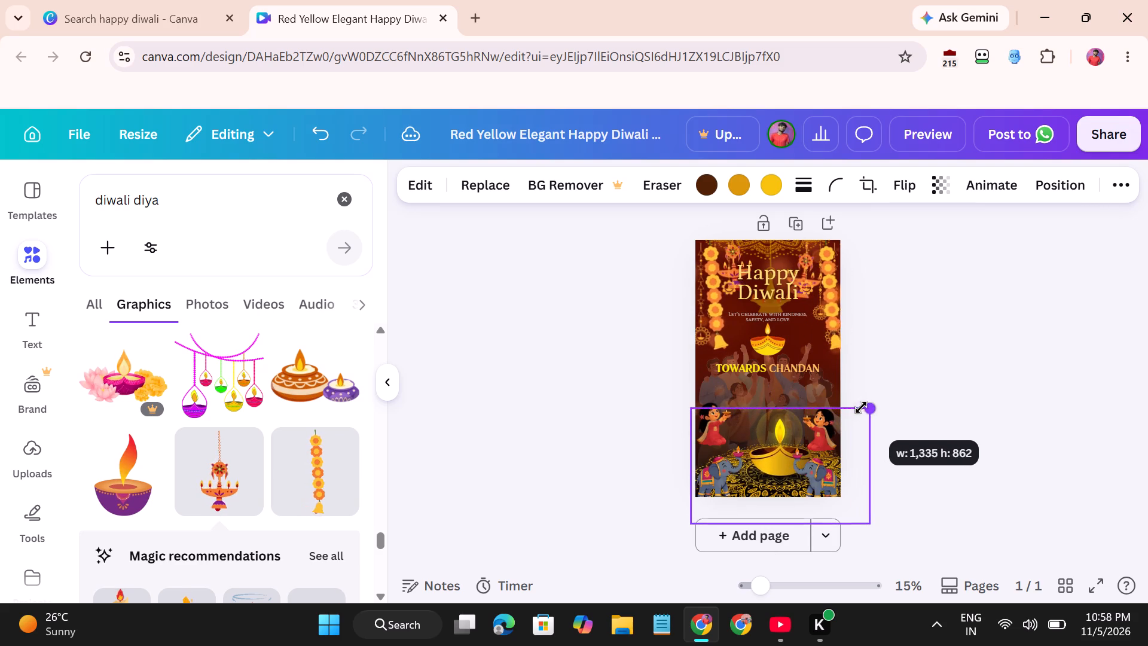
left_click_drag(861, 407, 874, 403)
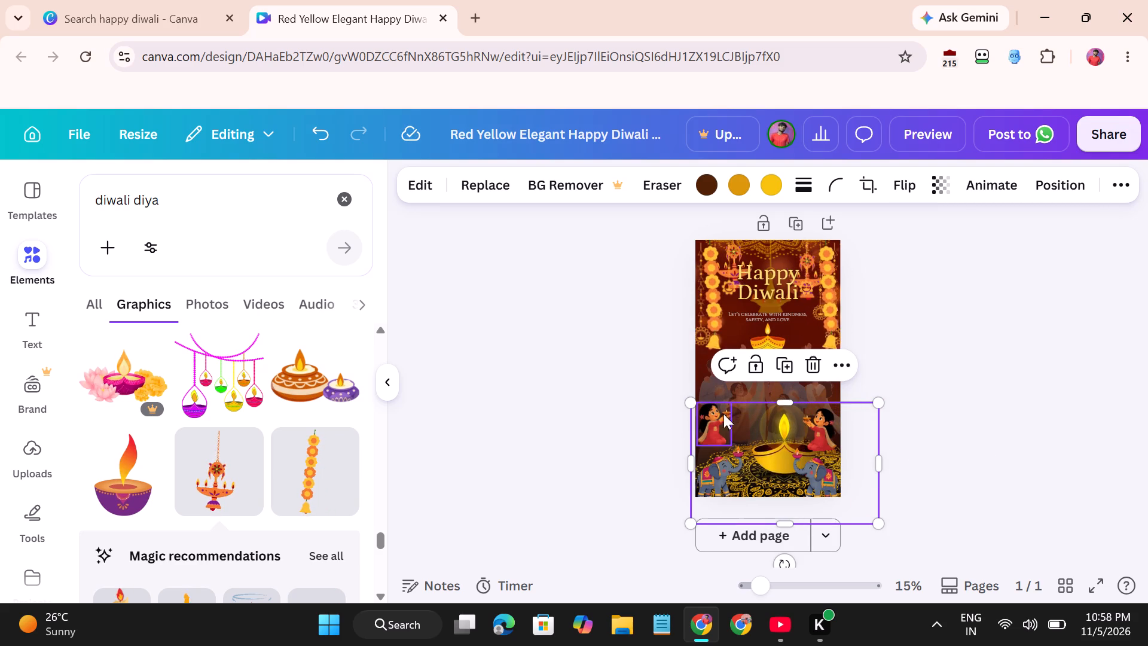
left_click_drag(694, 406, 679, 400)
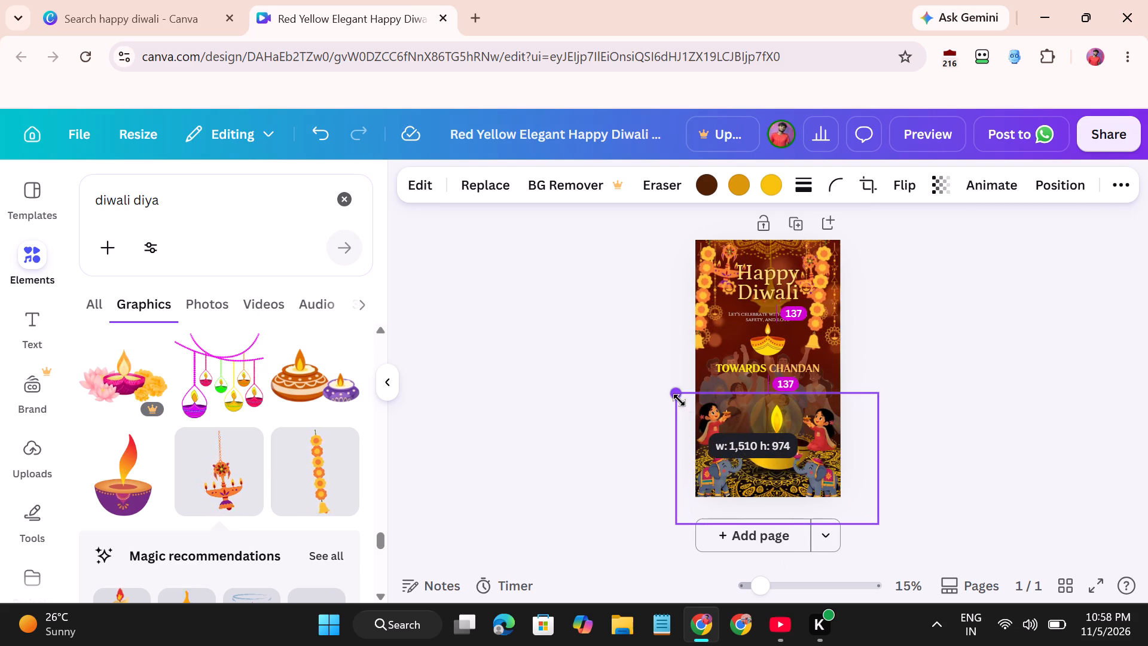
left_click_drag(679, 400, 672, 397)
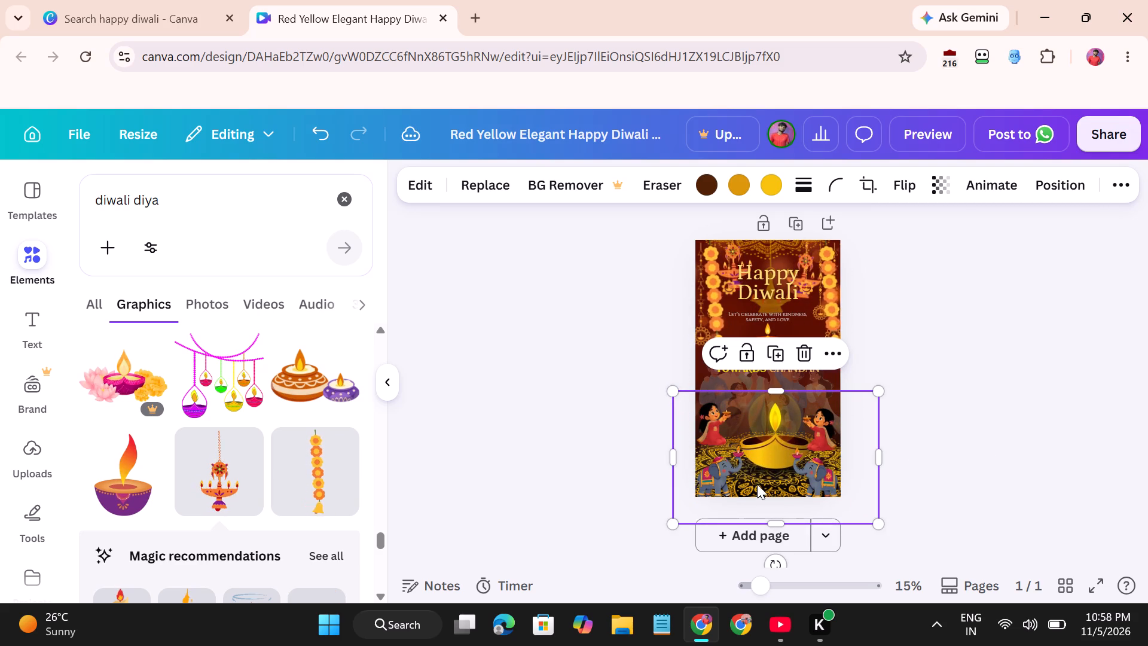
left_click_drag(776, 465, 768, 464)
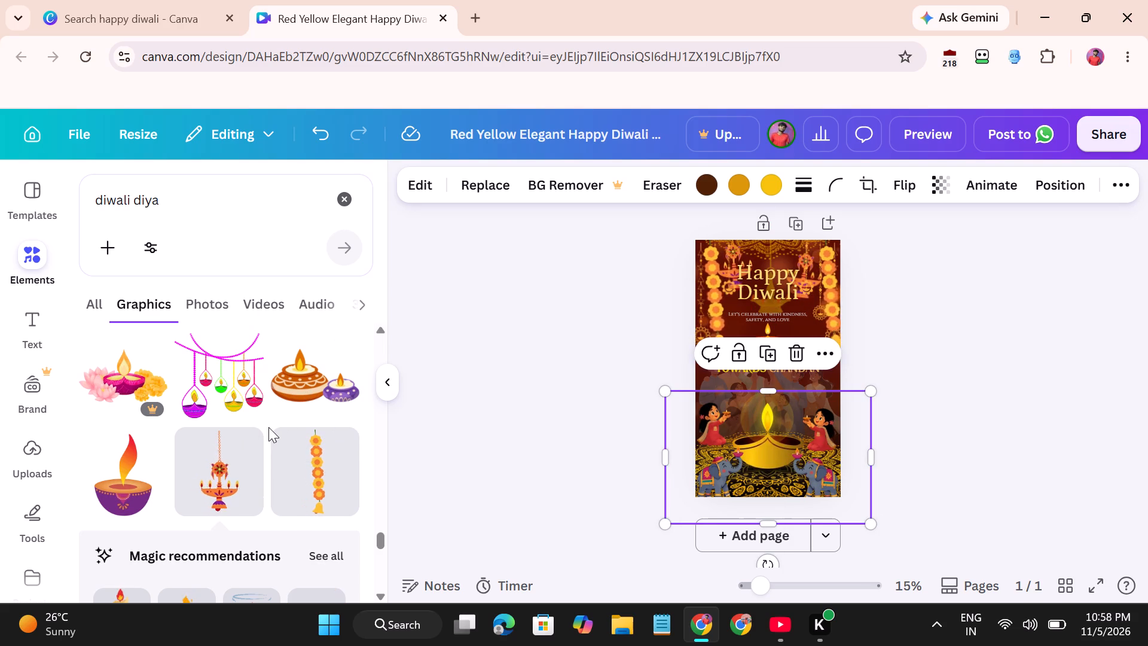
Move the left girl slightly down, closer to the elephant and the page's left edge.
left_click(715, 425)
left_click_drag(715, 425, 714, 431)
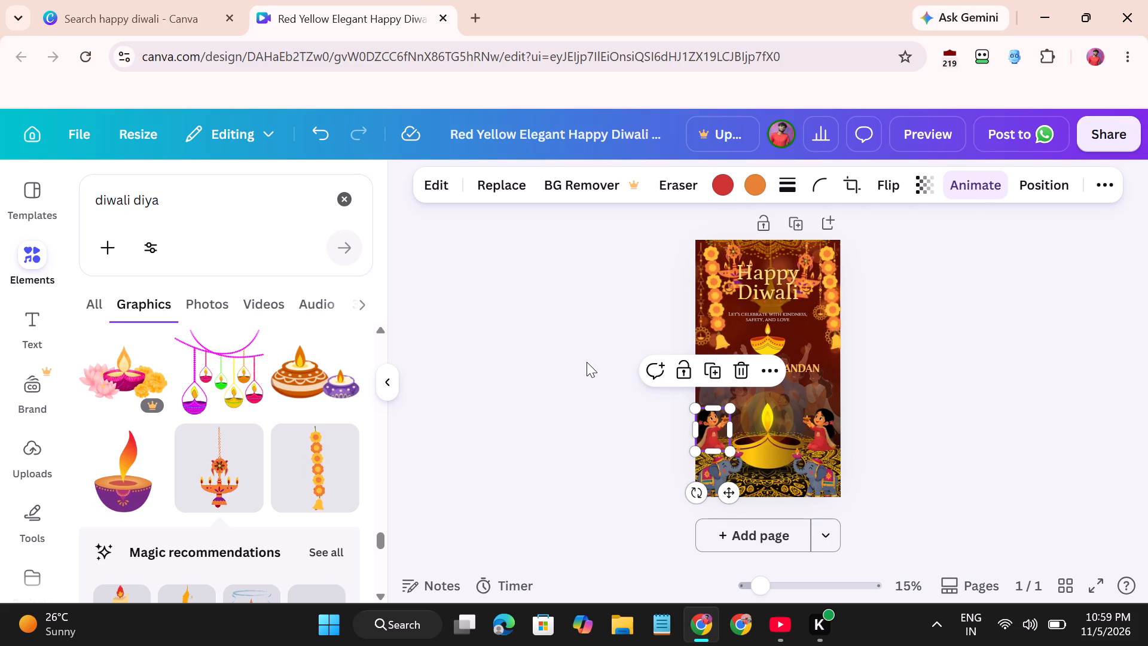
left_click(570, 355)
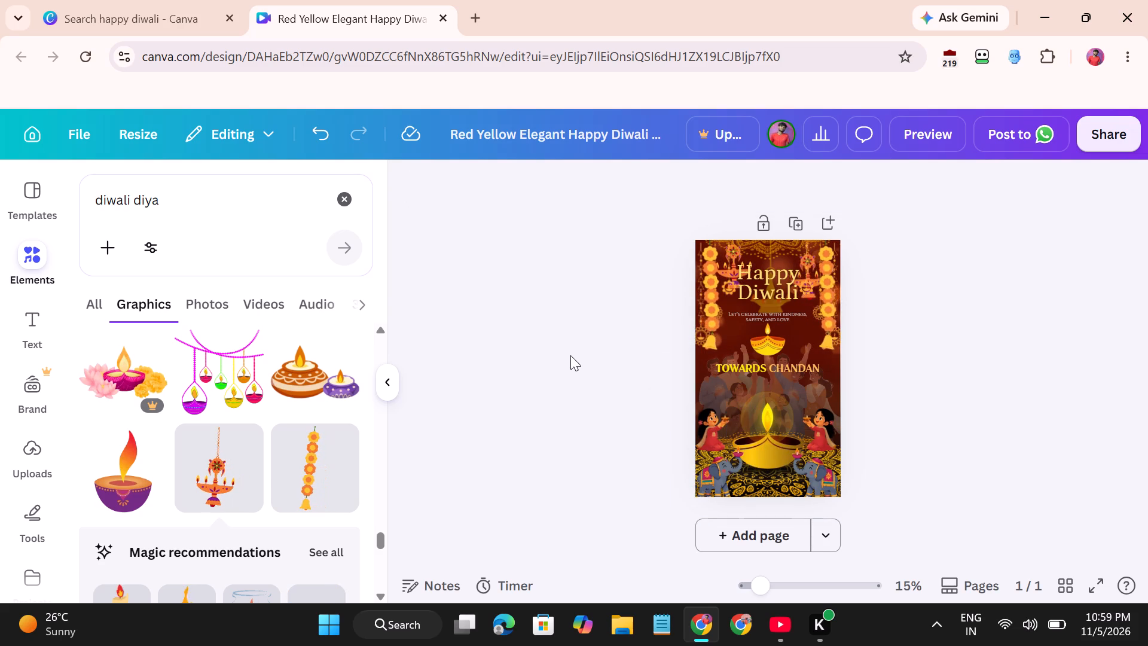
Add the round purple and orange rangoli from the "diwali diya" graphics to the middle of the page, over the "TOWARDS CHANDAN" text.
scroll(285, 426, "down", 3)
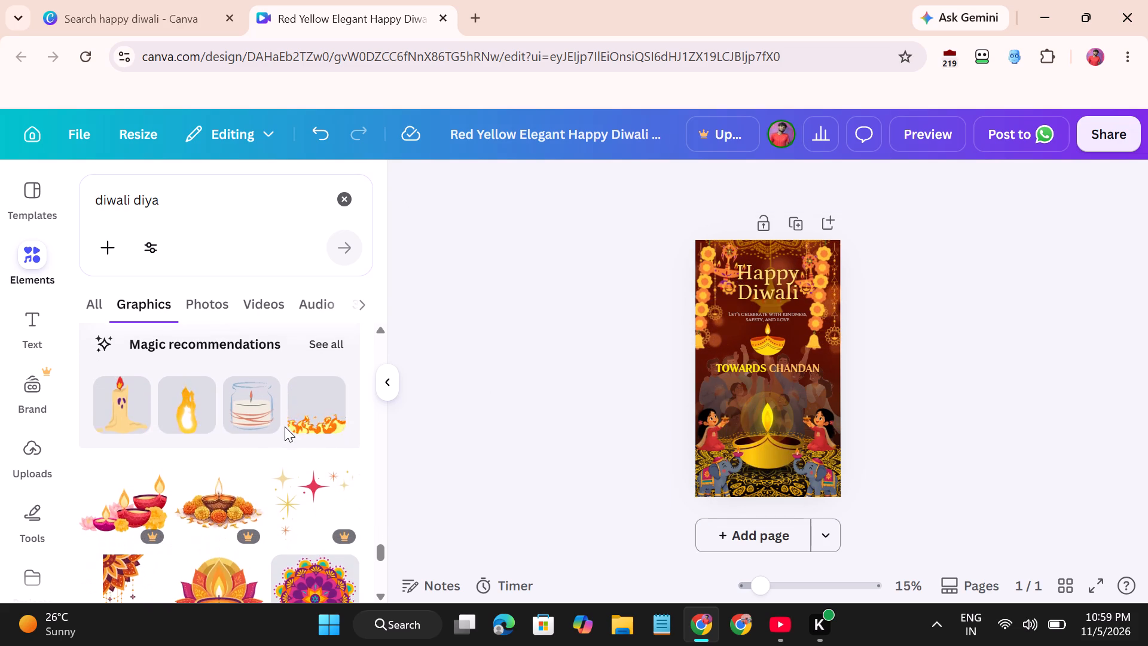
scroll(285, 426, "down", 1)
scroll(238, 398, "left", 1)
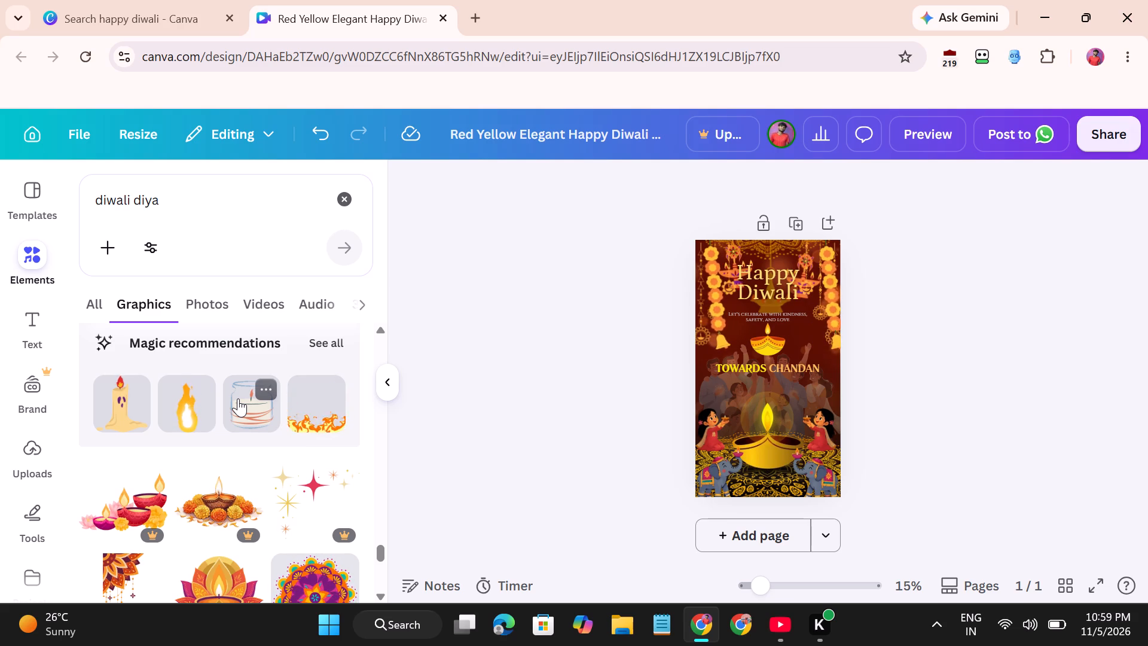
scroll(250, 450, "down", 3)
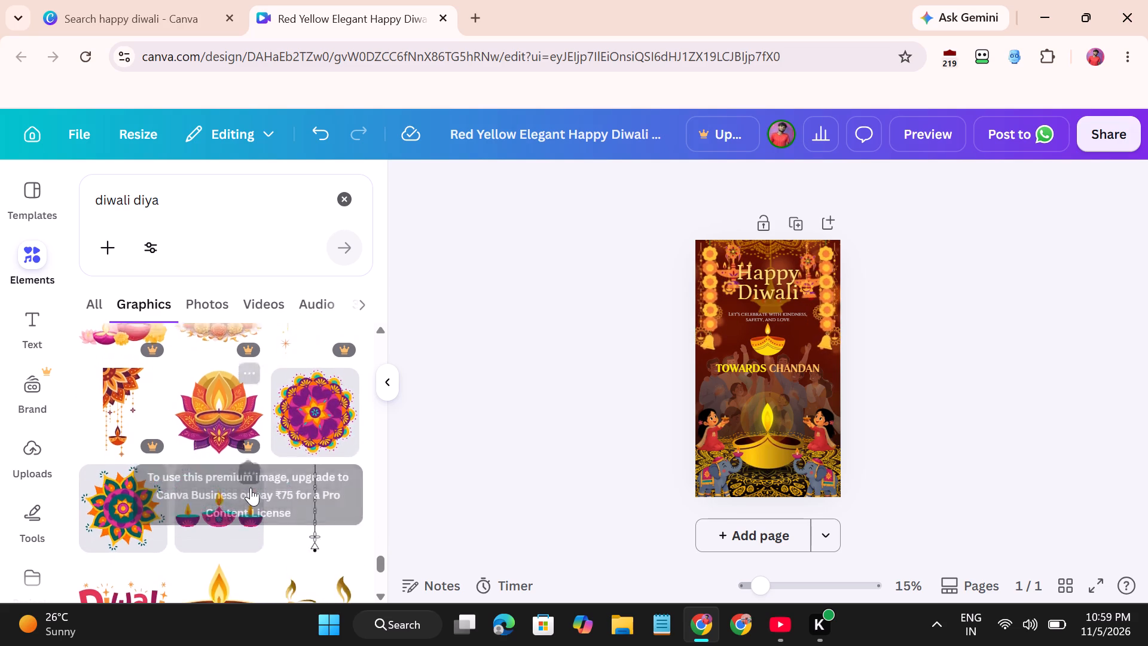
scroll(251, 487, "down", 1)
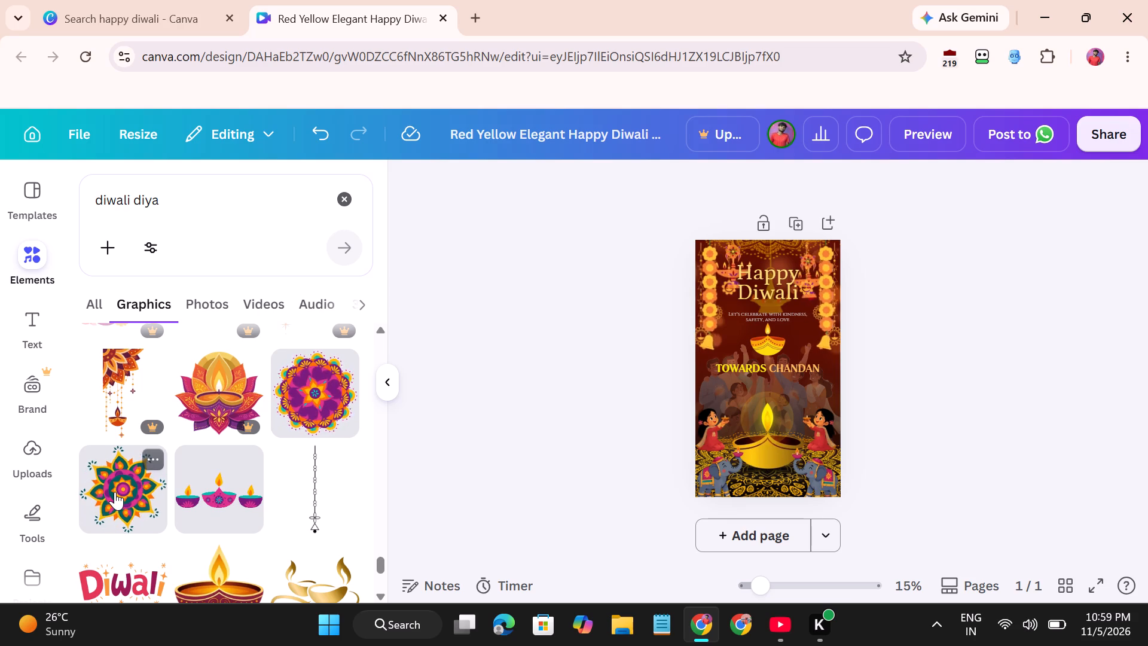
left_click_drag(292, 404, 450, 394)
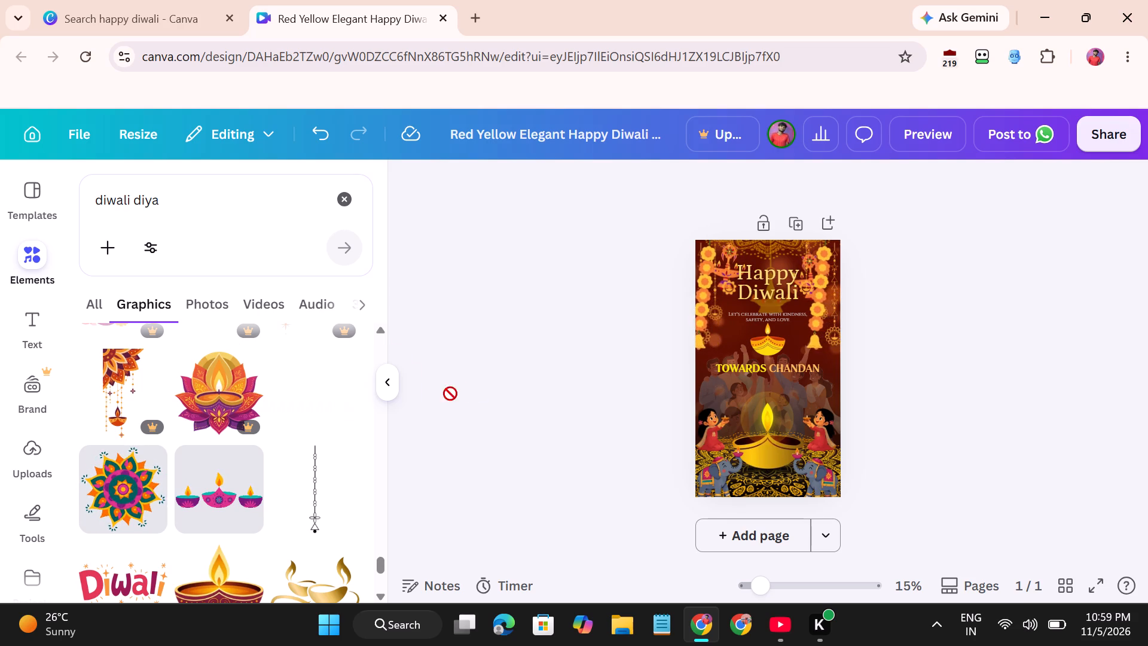
left_click_drag(450, 394, 732, 374)
scroll(532, 395, "right", 1)
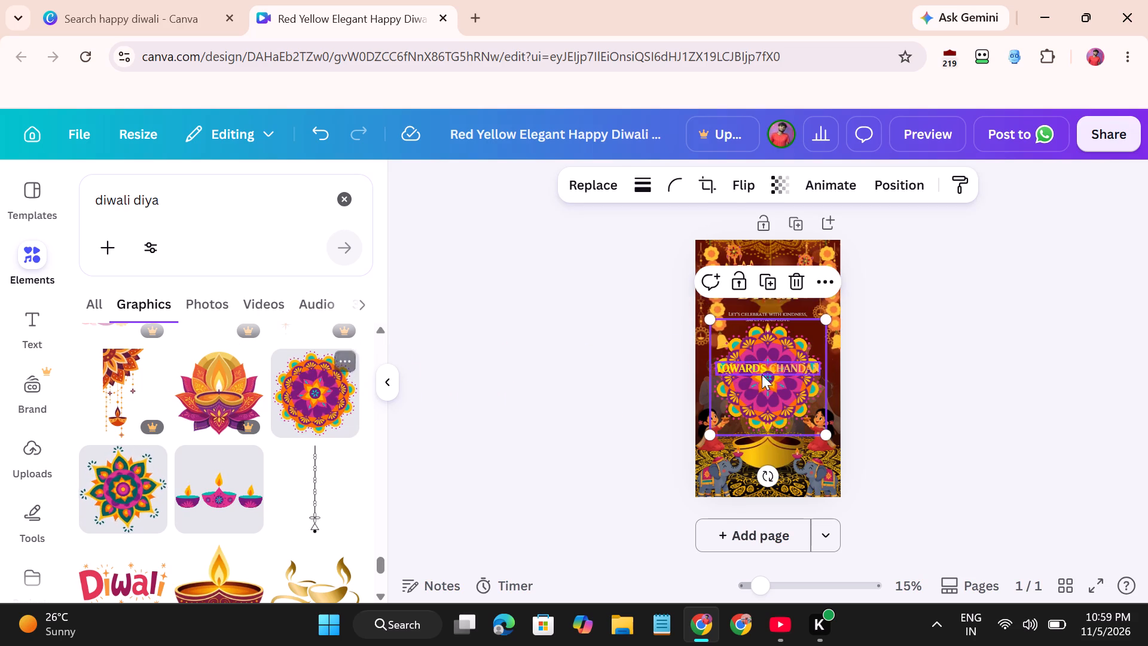
Send the round purple and orange rangoli to the back, behind the texts and decorations.
right_click(777, 401)
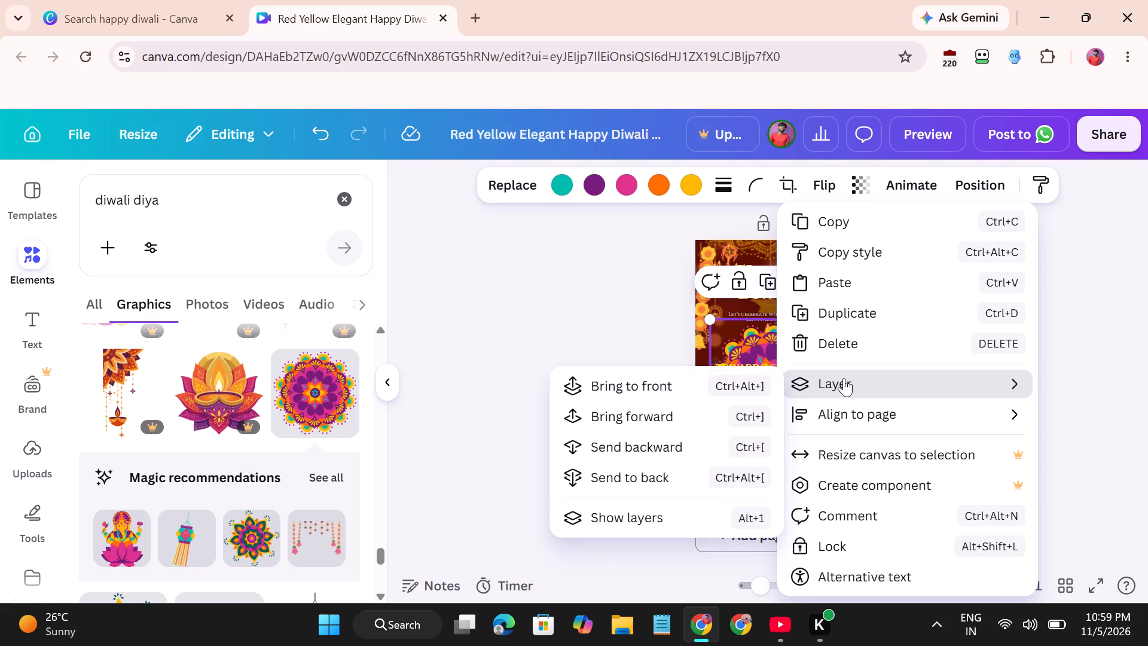
left_click(667, 476)
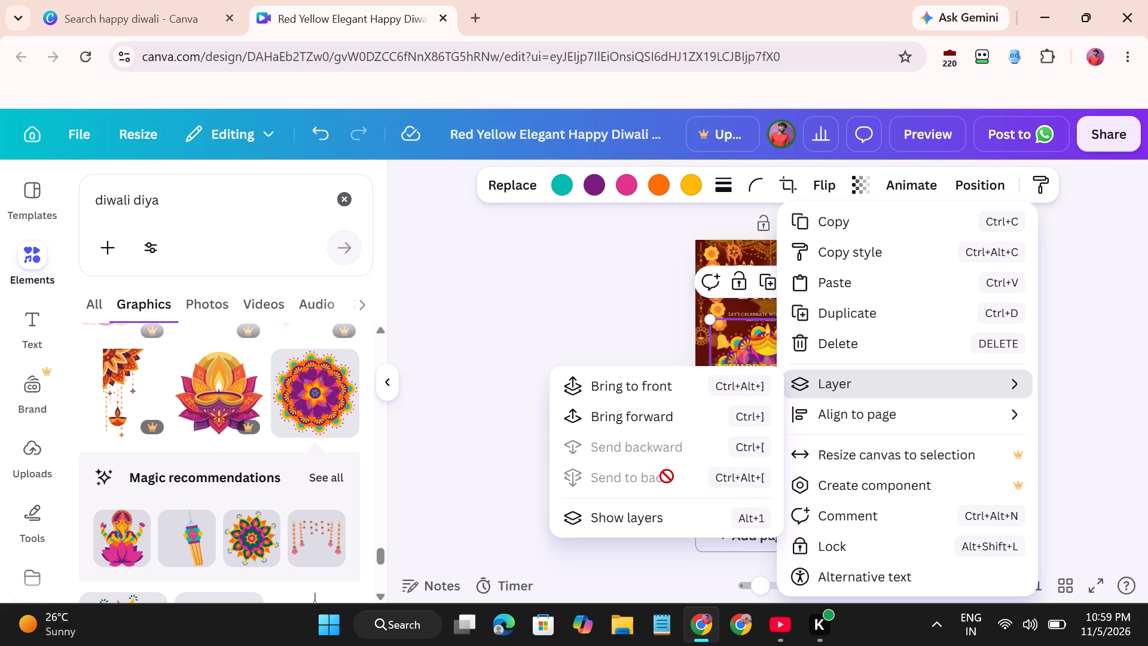
left_click(605, 306)
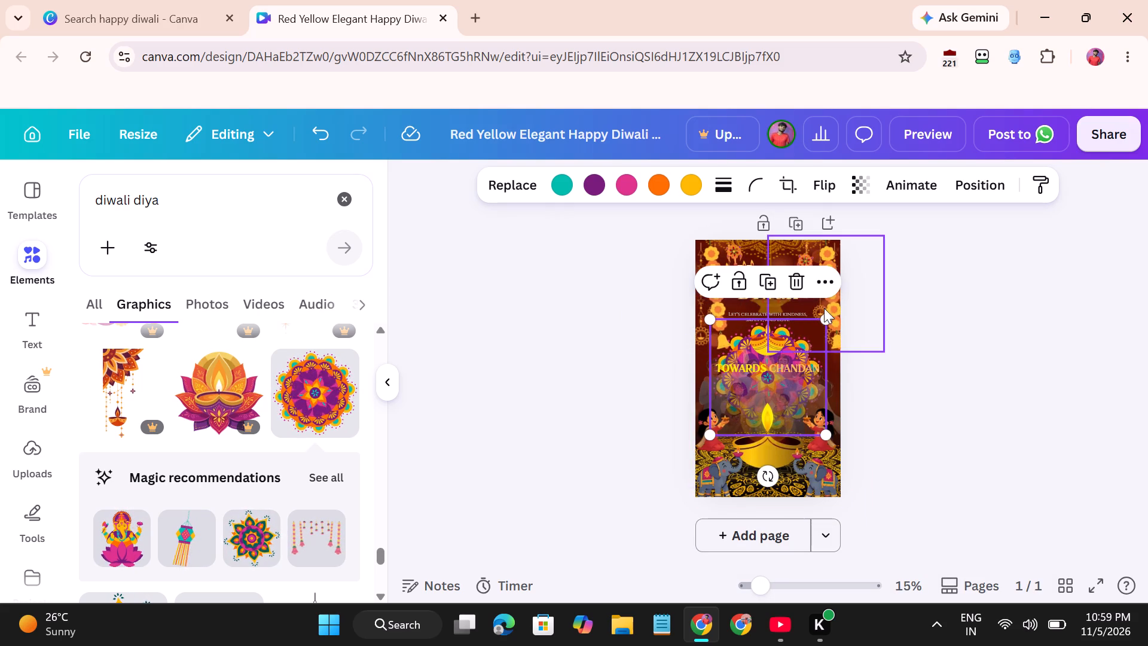
Enlarge the round purple and orange rangoli slightly beyond both page edges and centre it behind the "TOWARDS CHANDAN" text.
left_click_drag(826, 323, 849, 304)
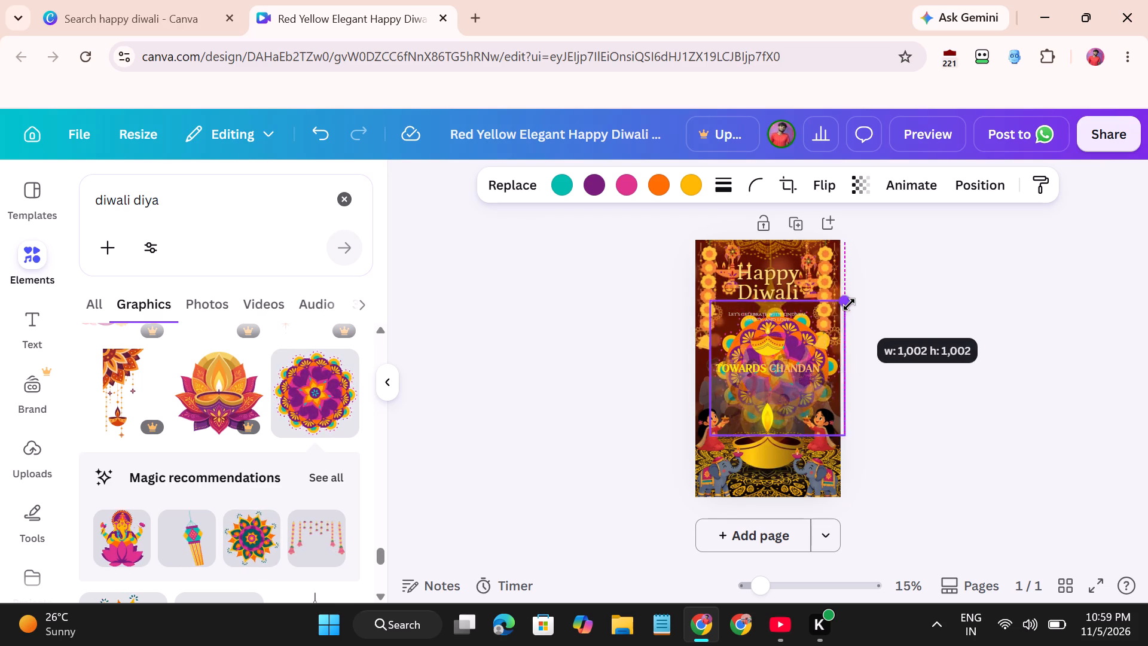
left_click_drag(849, 304, 880, 290)
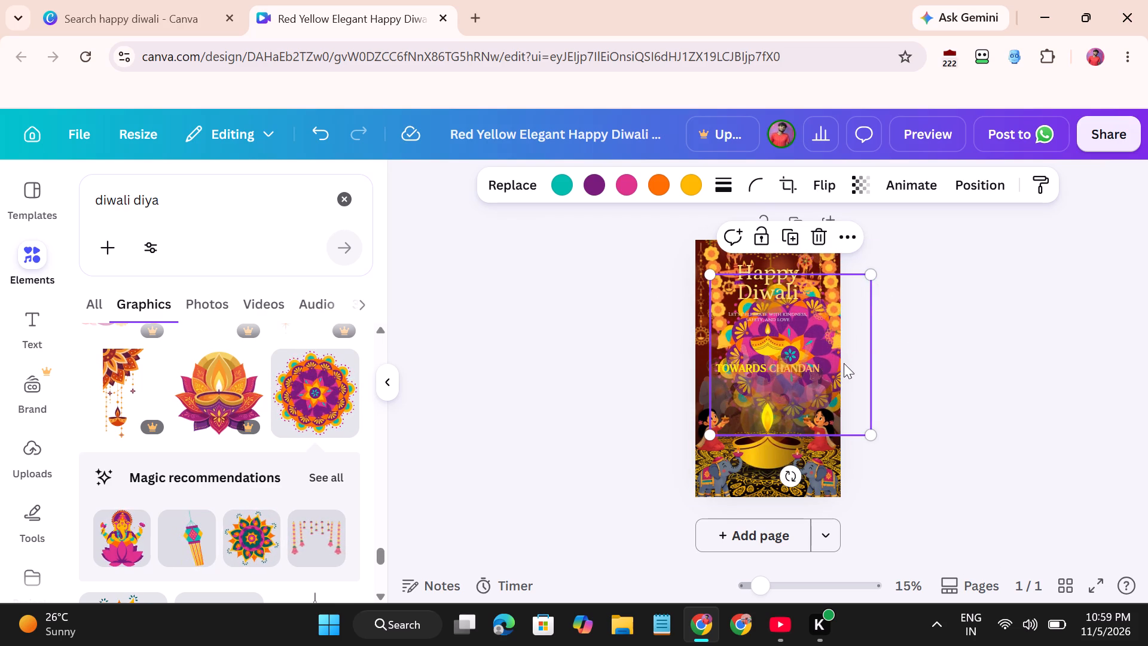
left_click_drag(852, 360, 831, 377)
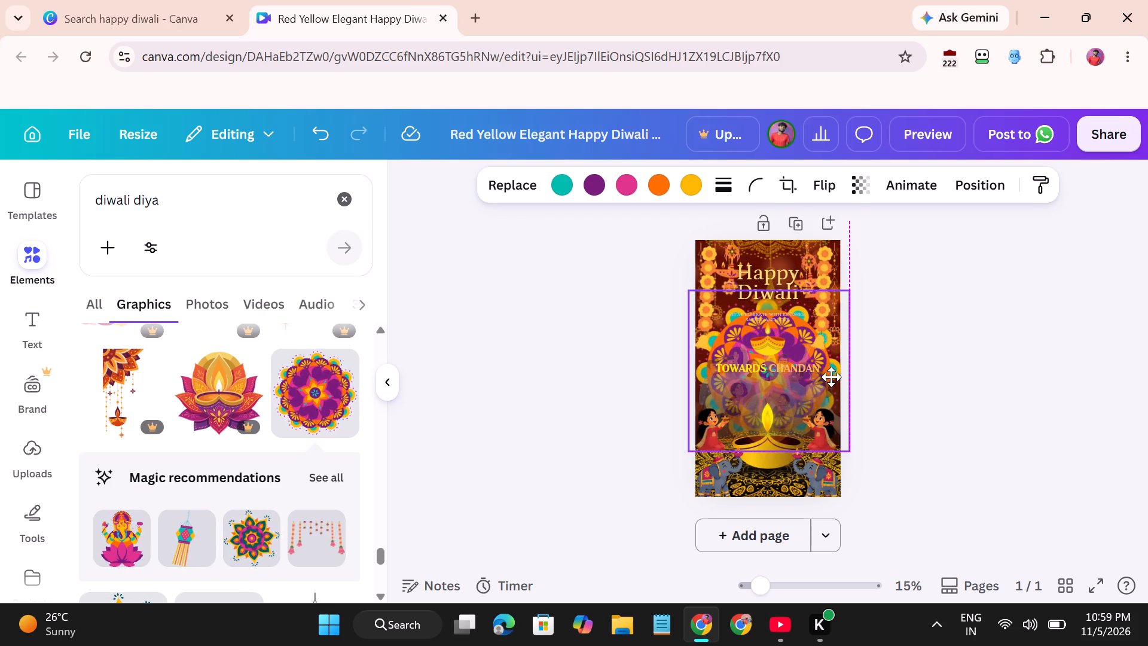
left_click_drag(831, 377, 830, 385)
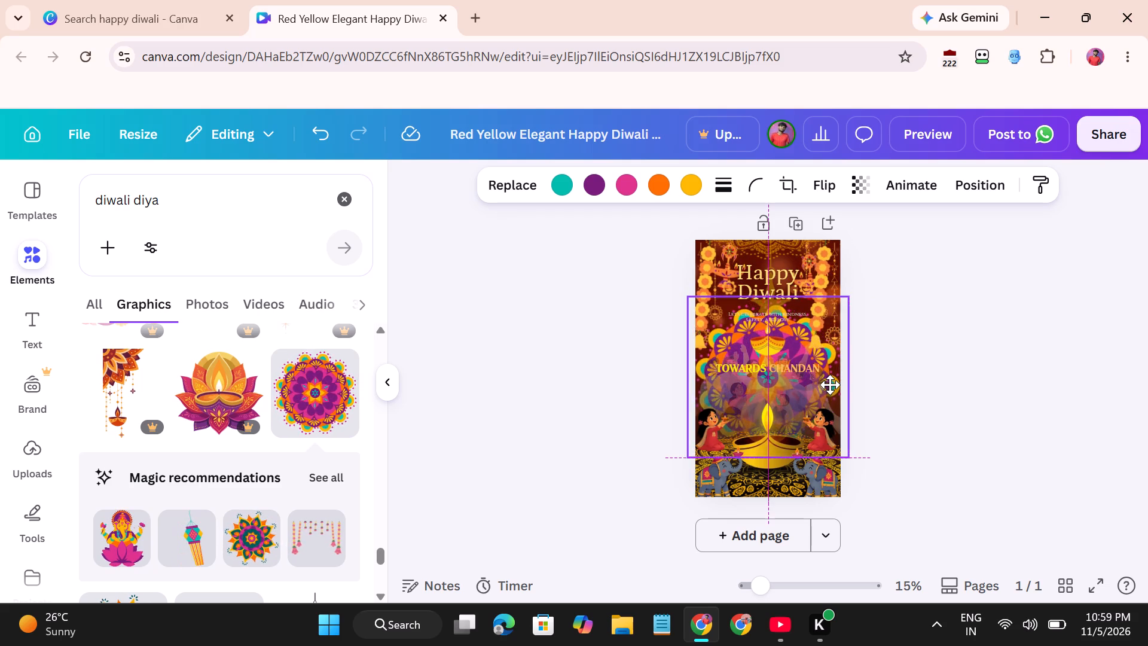
left_click_drag(830, 385, 831, 382)
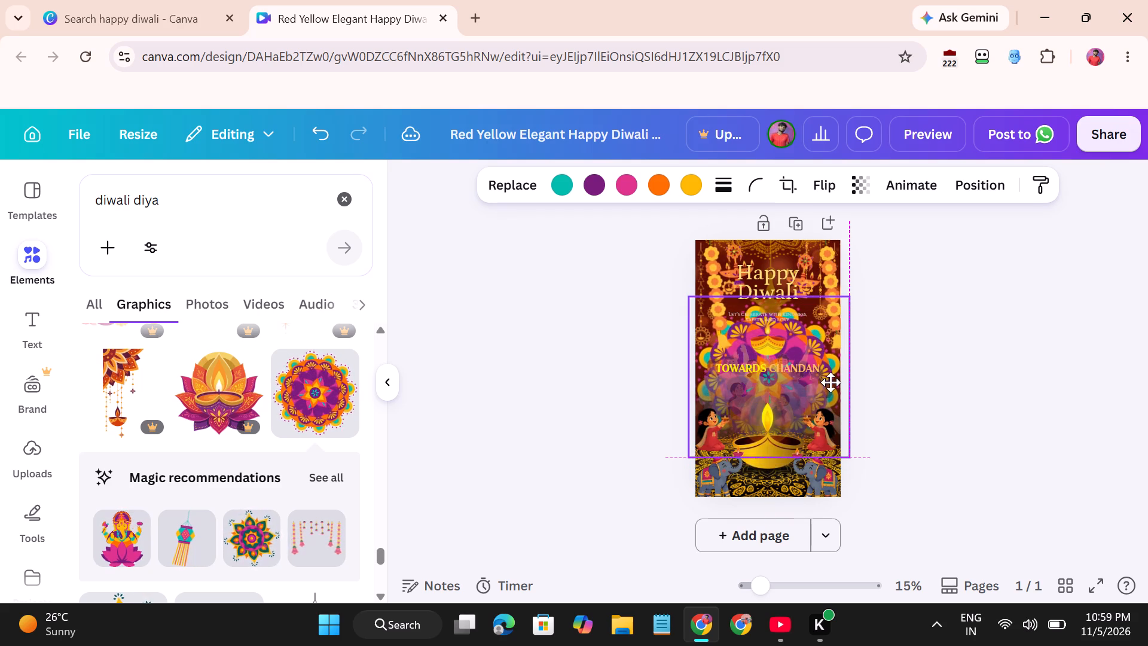
left_click_drag(831, 382, 831, 382)
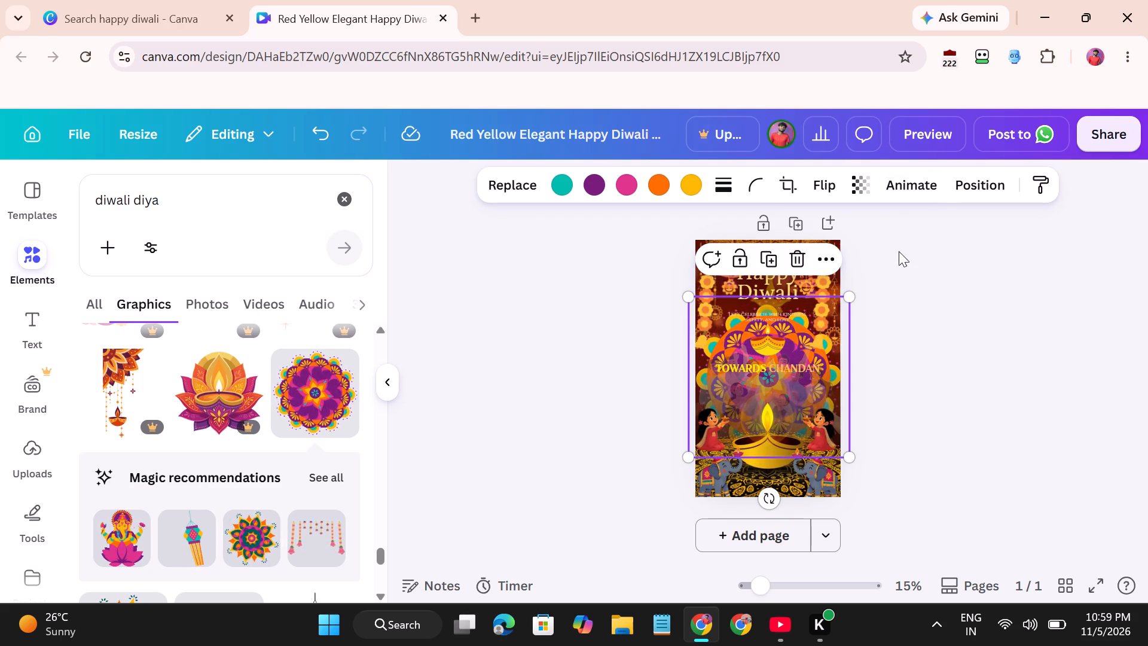
Set the round purple and orange rangoli's transparency to 49.
left_click(863, 197)
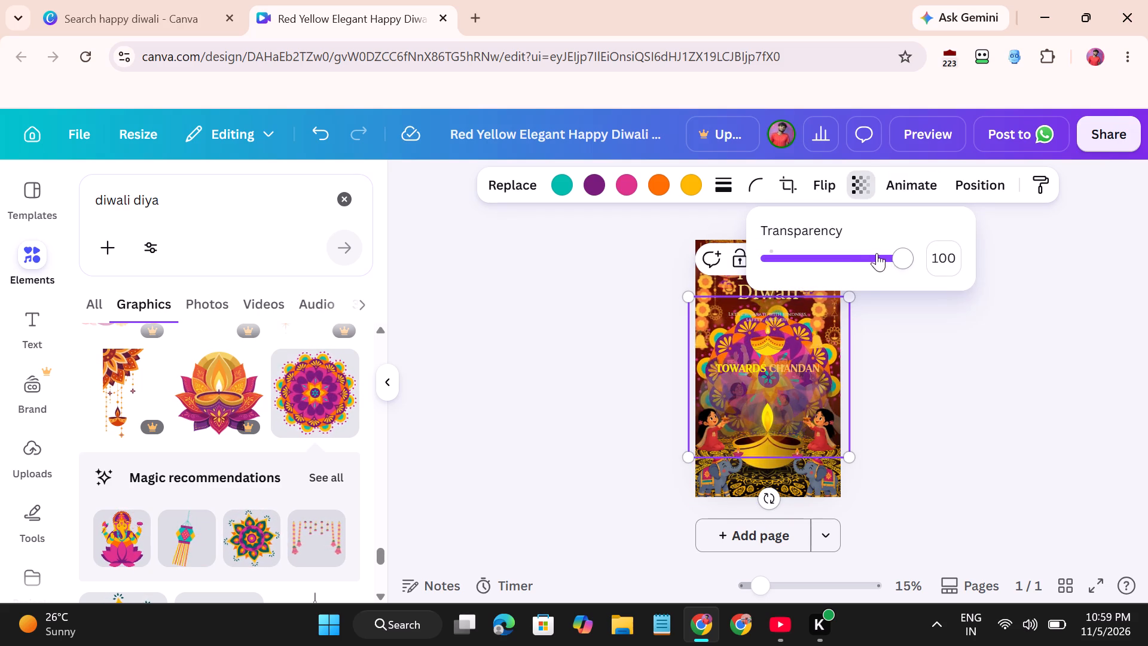
left_click_drag(896, 256, 857, 263)
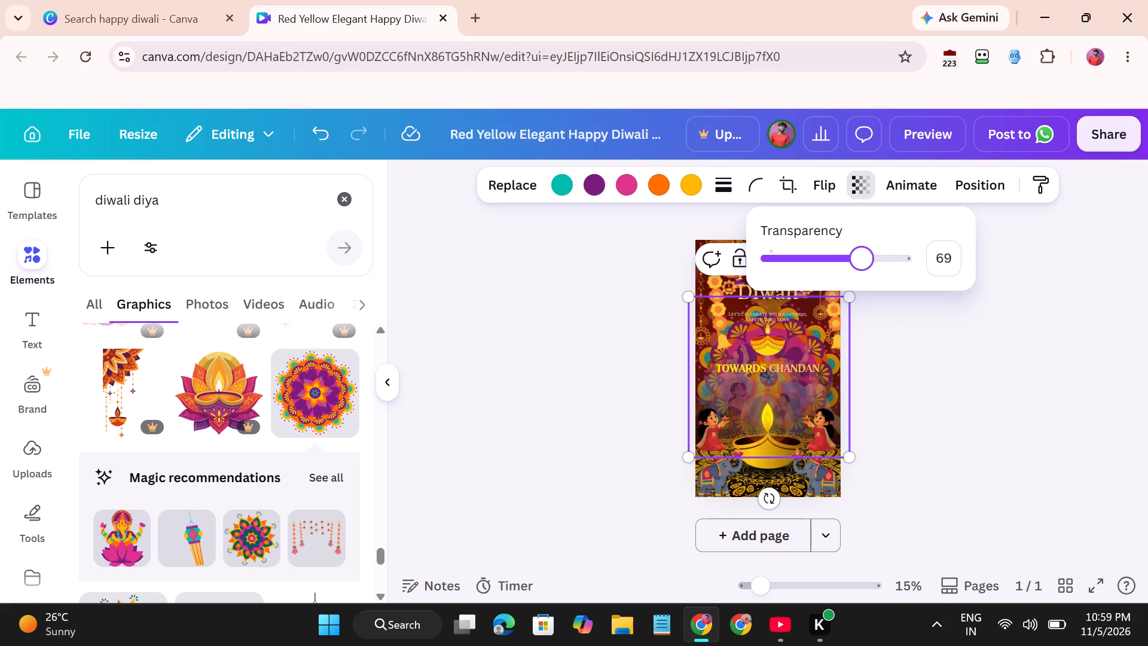
left_click_drag(857, 263, 823, 268)
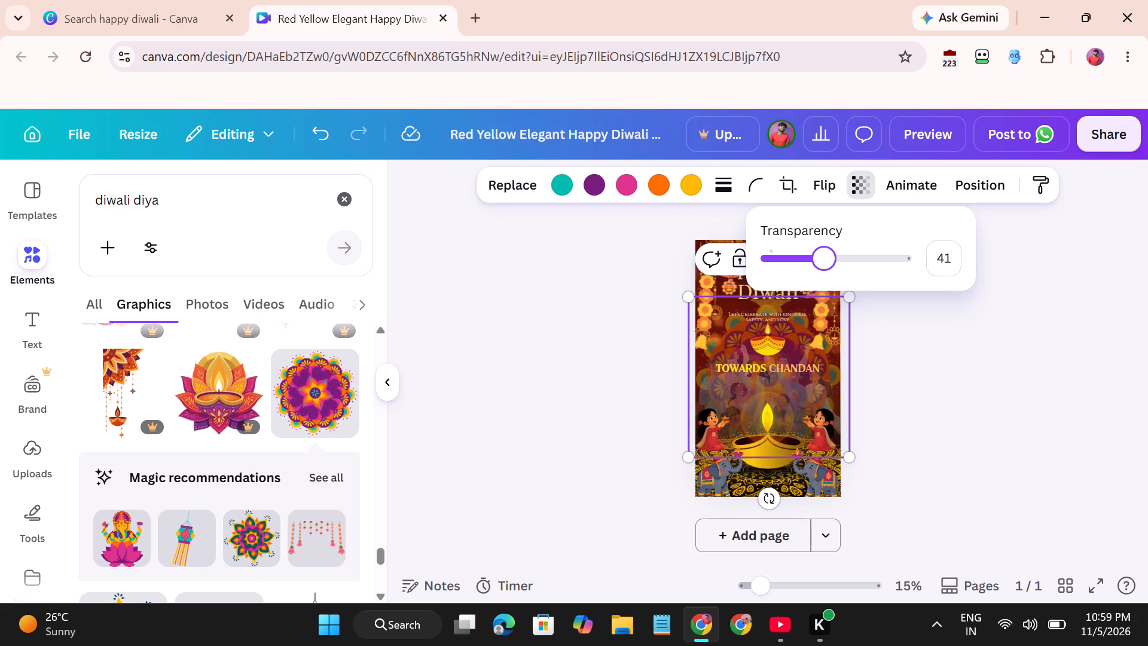
left_click_drag(823, 268, 832, 267)
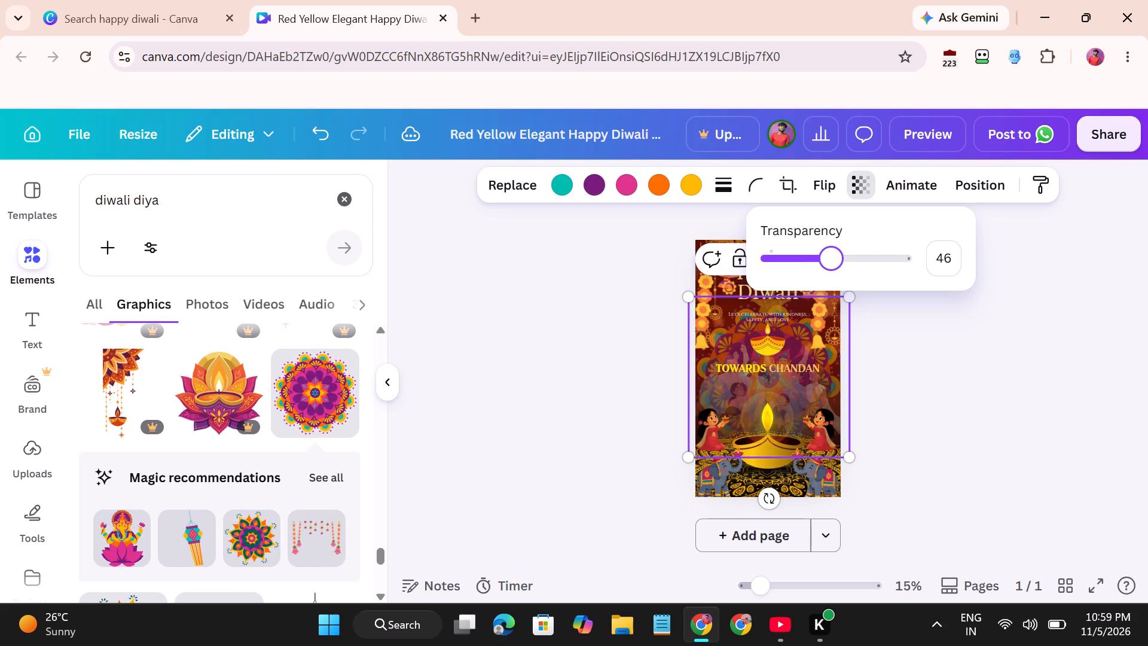
left_click_drag(832, 267, 835, 265)
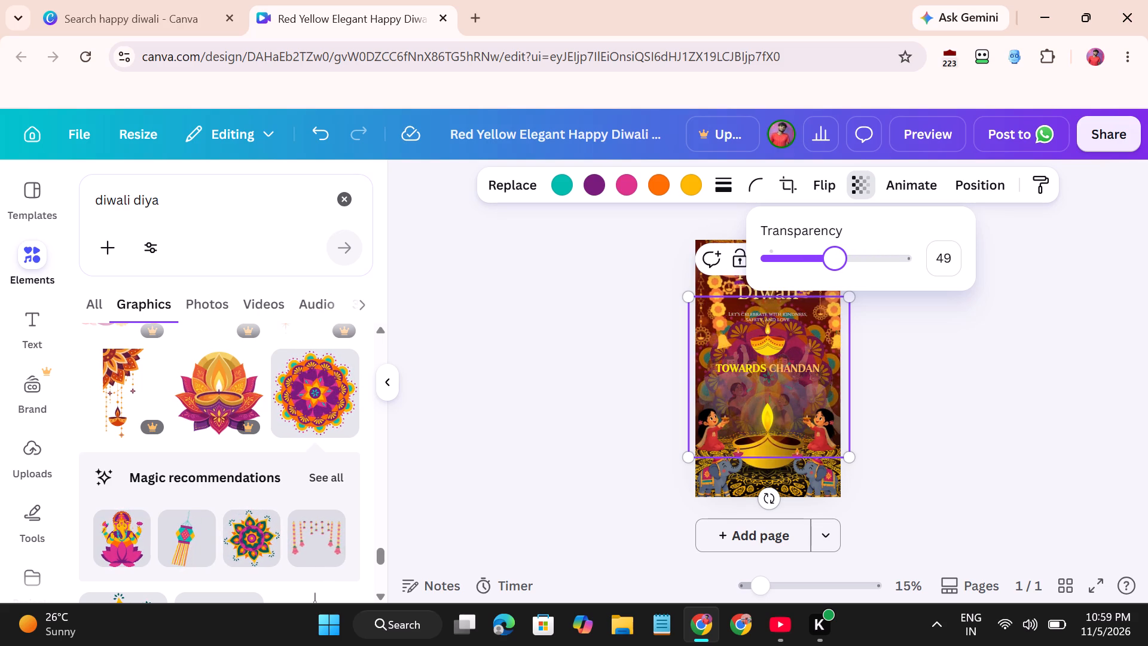
Open Google Translate in a new browser tab.
left_click(471, 16)
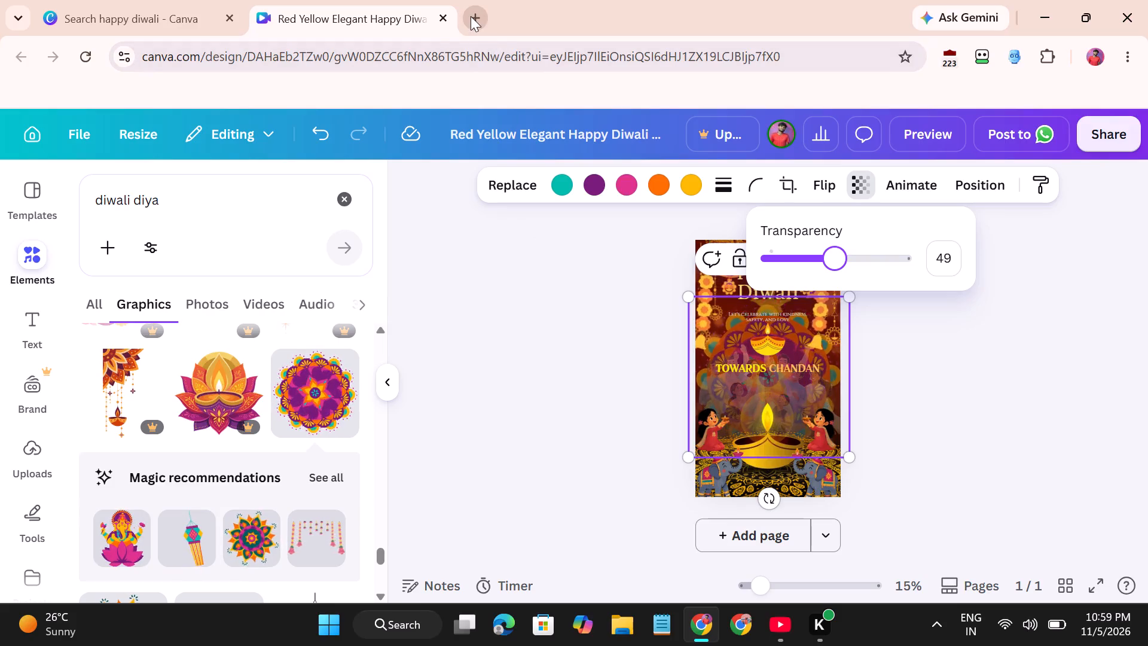
left_click(419, 66)
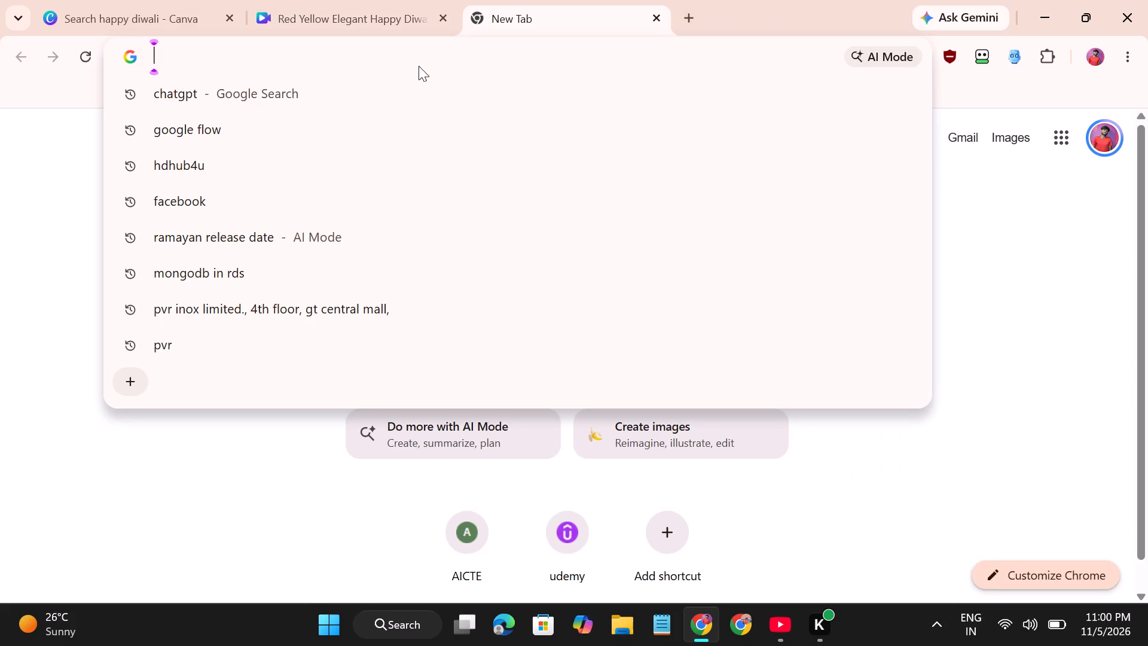
type("go")
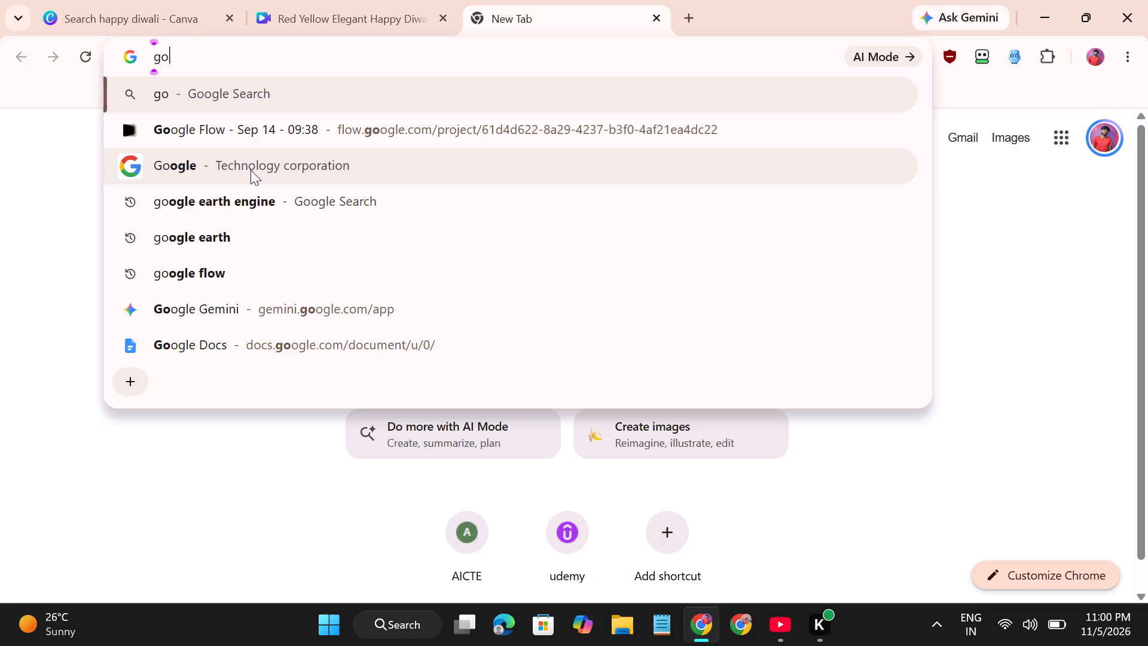
type("og")
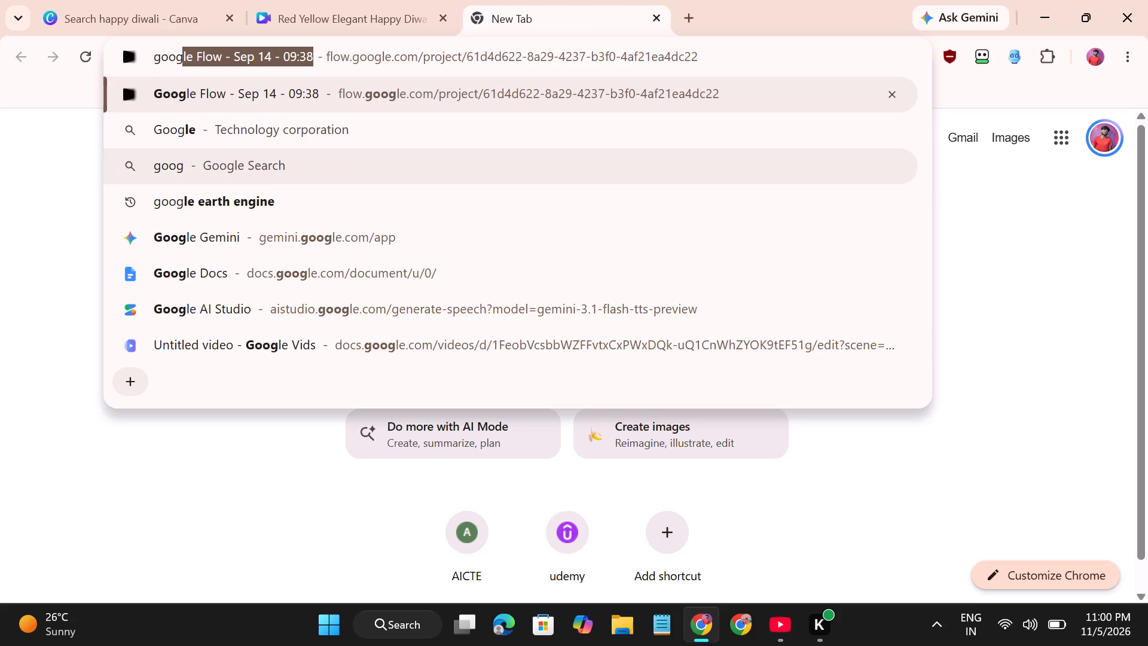
type("le t")
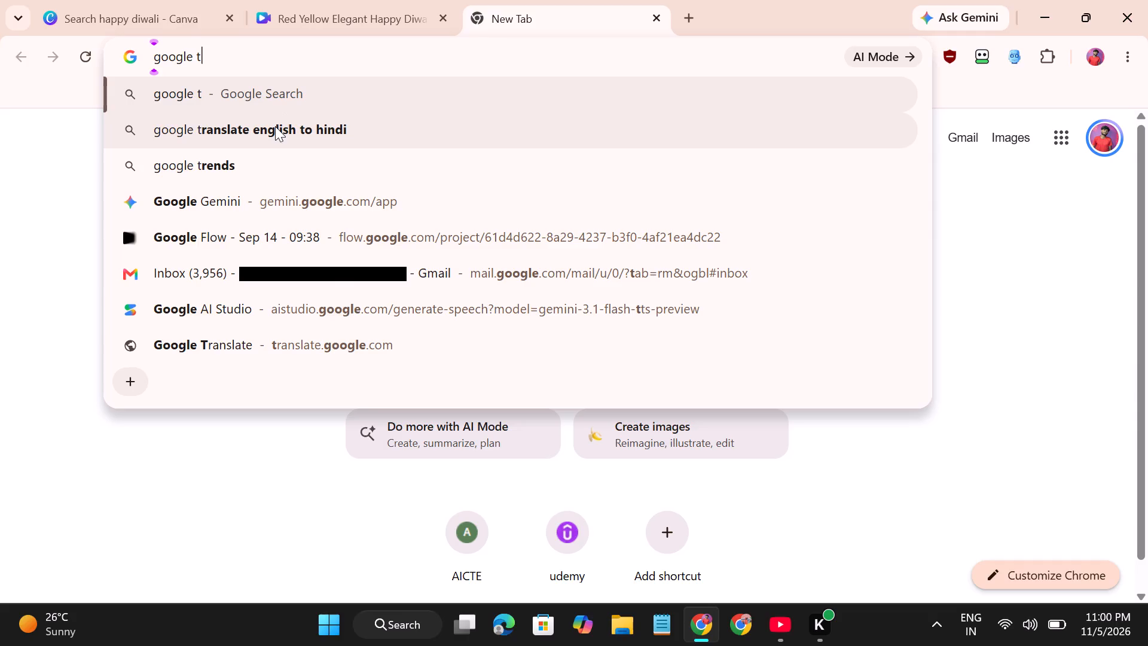
left_click(309, 352)
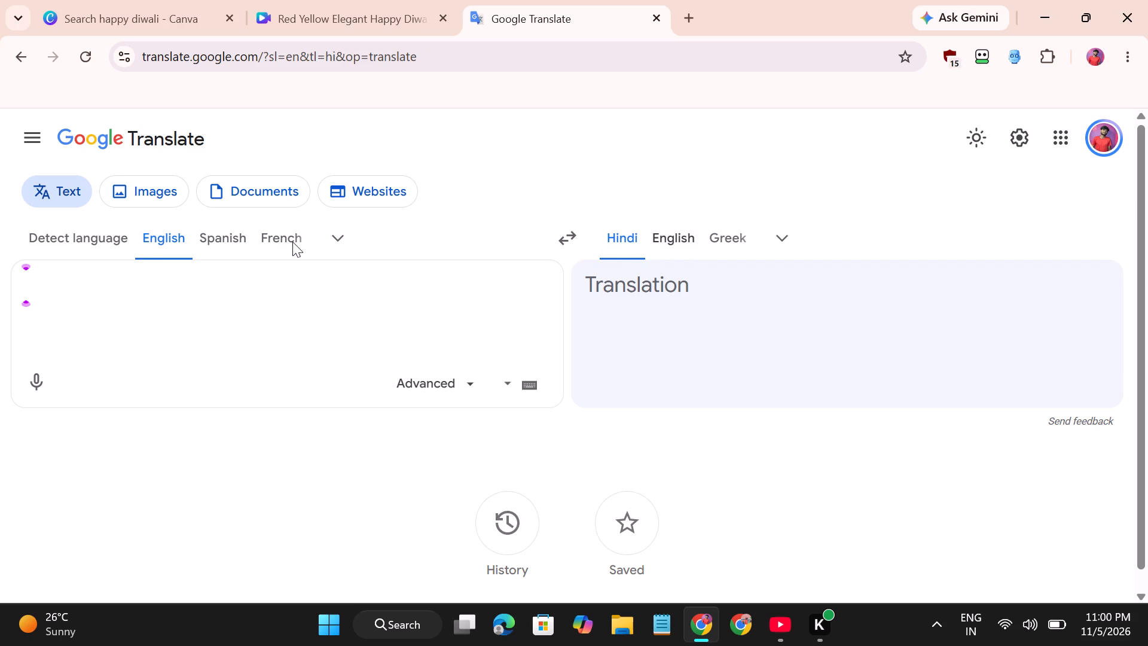
Translate "mere taraf se diwali ki shubhakmnaye" into English and highlight the translated wording.
left_click(84, 288)
type("mere taraf se diwalii")
key("BackSpace")
key("space")
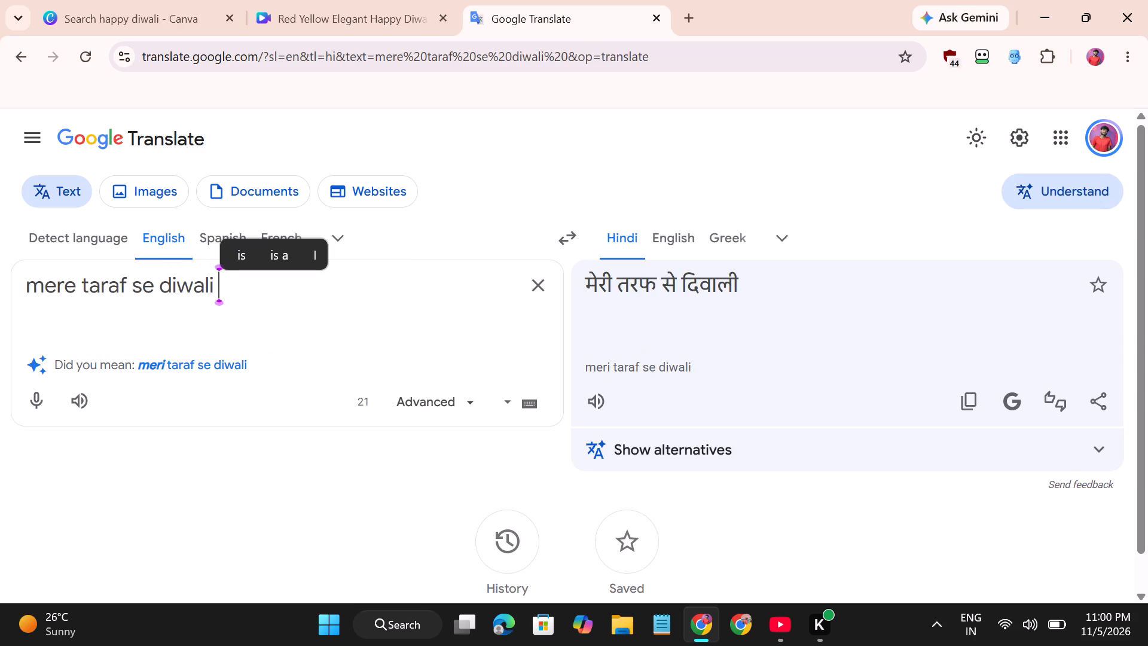
type("ki shubhakmnaye")
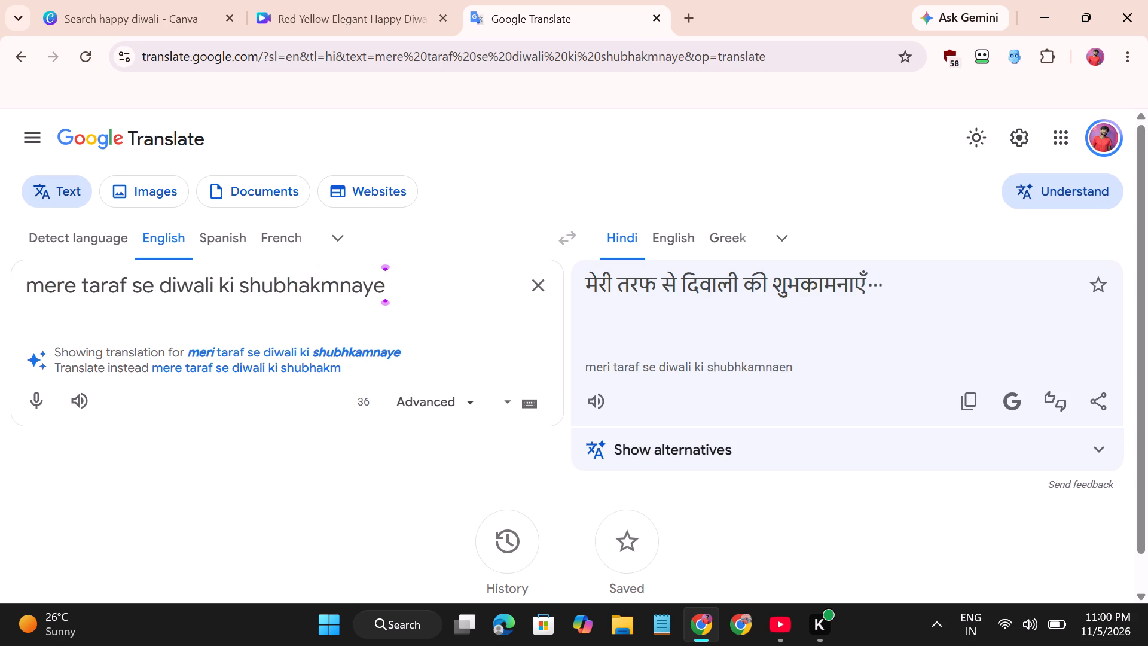
left_click(667, 238)
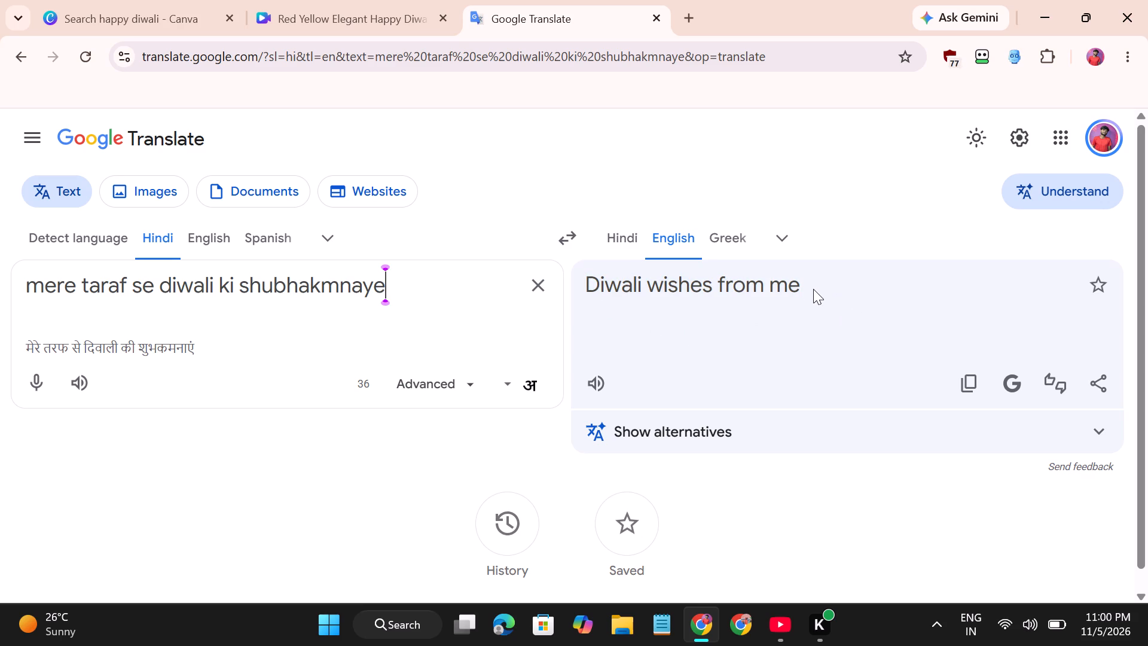
left_click_drag(813, 289, 792, 290)
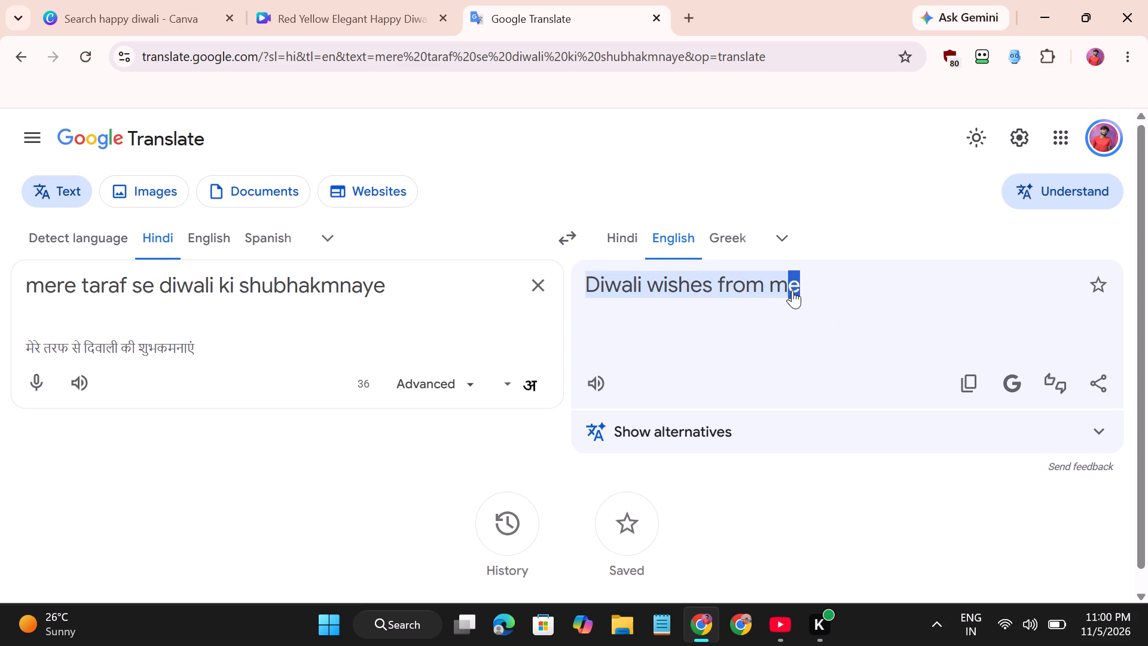
left_click_drag(792, 290, 594, 291)
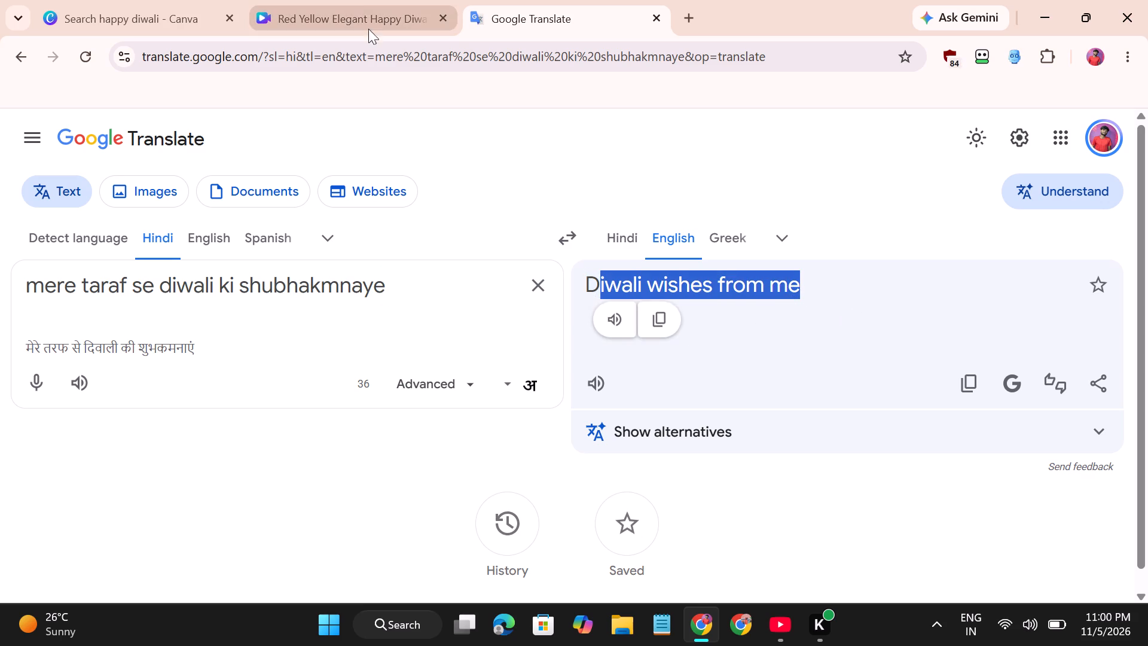
Return to the Canva design and replace "TOWARDS" with "WISHES FROM" in the subheading before "CHANDAN".
left_click(358, 6)
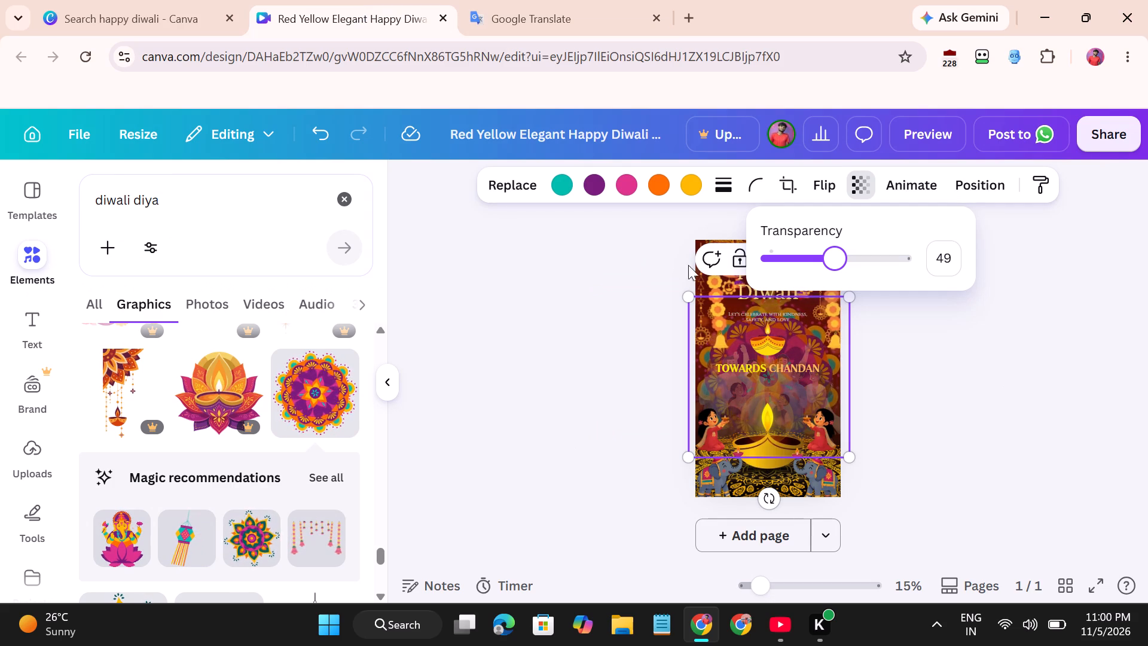
left_click(770, 368)
left_click(768, 368)
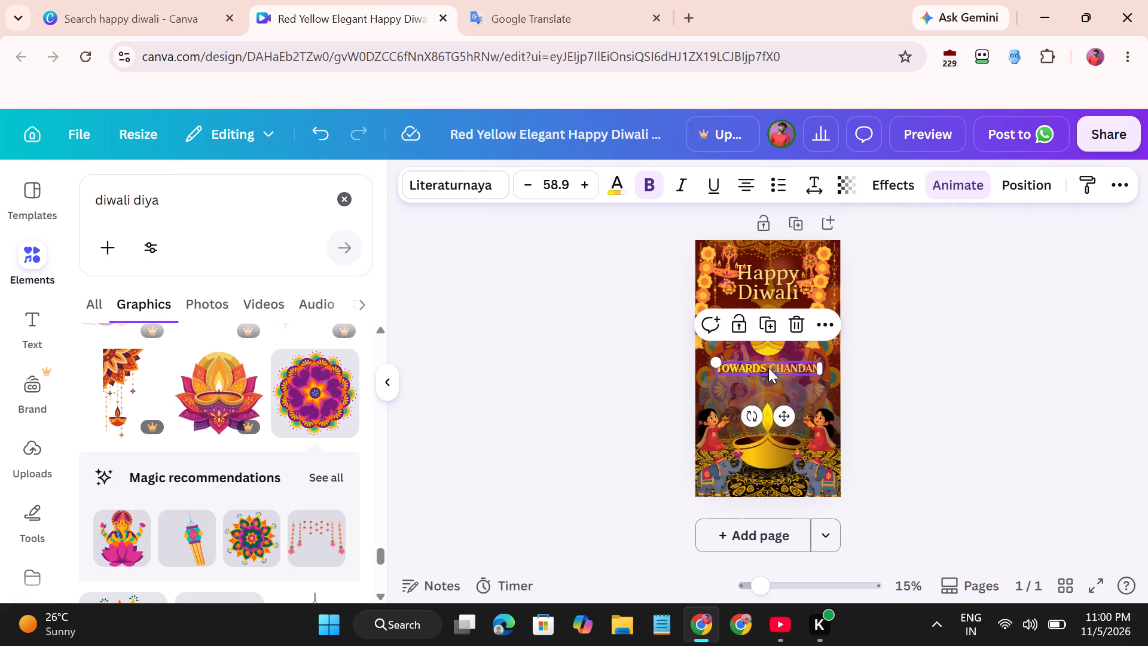
left_click_drag(765, 364, 716, 371)
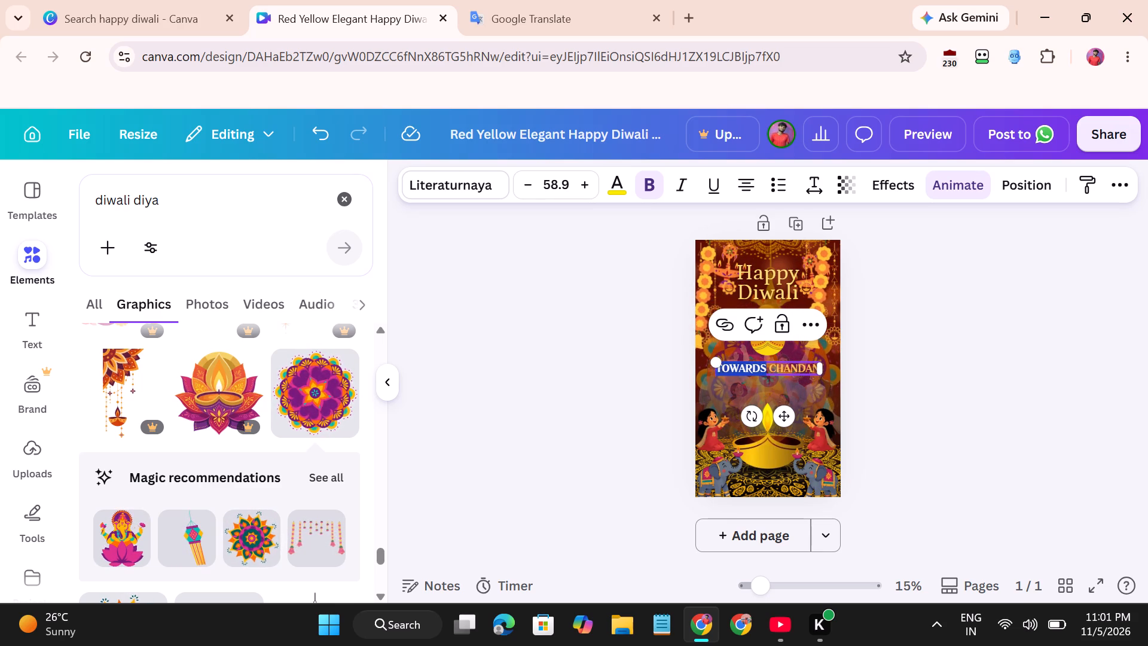
key("shift+w")
key("shift+i")
type("SHES")
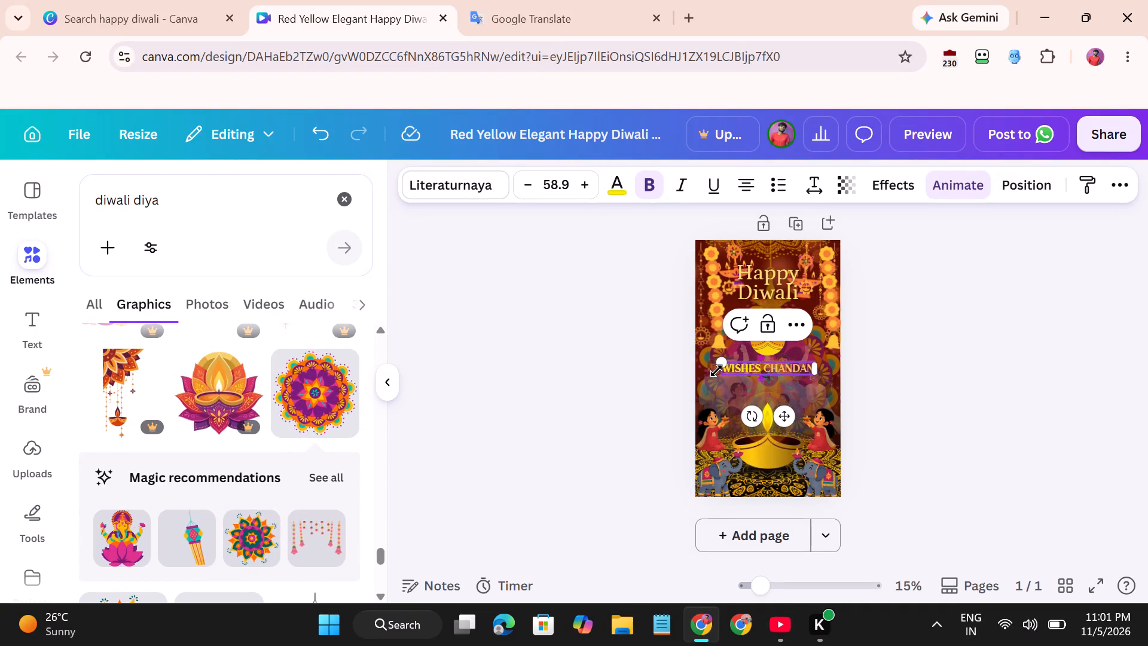
key("space")
type("FROM")
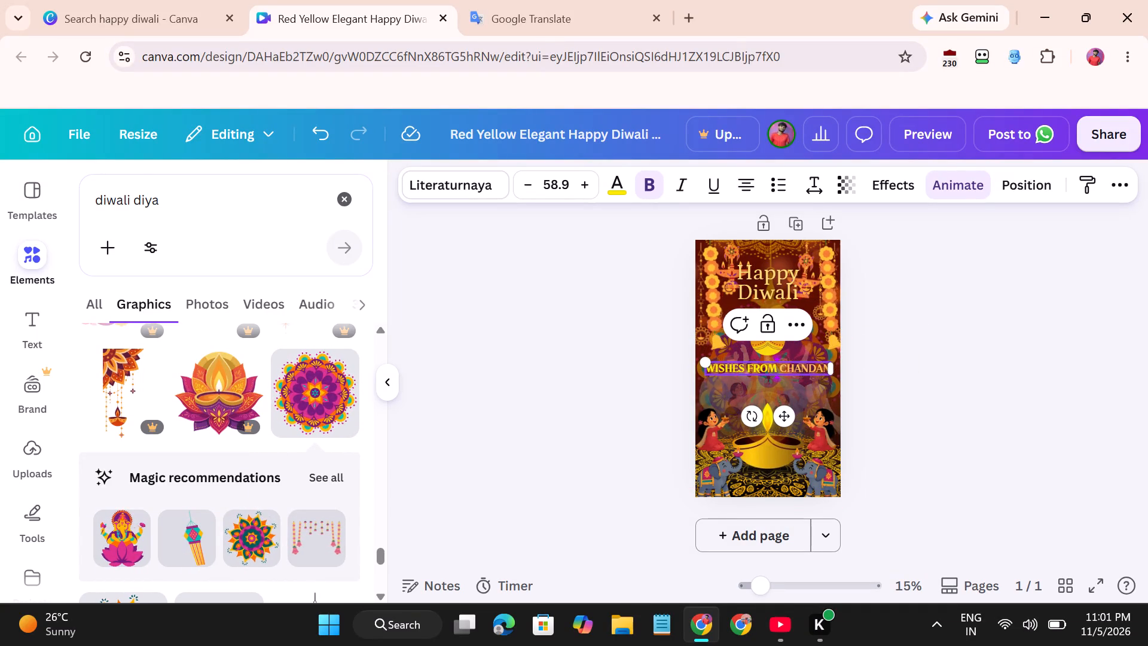
Break the subheading after "WISHES FROM" so that "CHANDAN" sits on a second line.
left_click(778, 367)
left_click(778, 367)
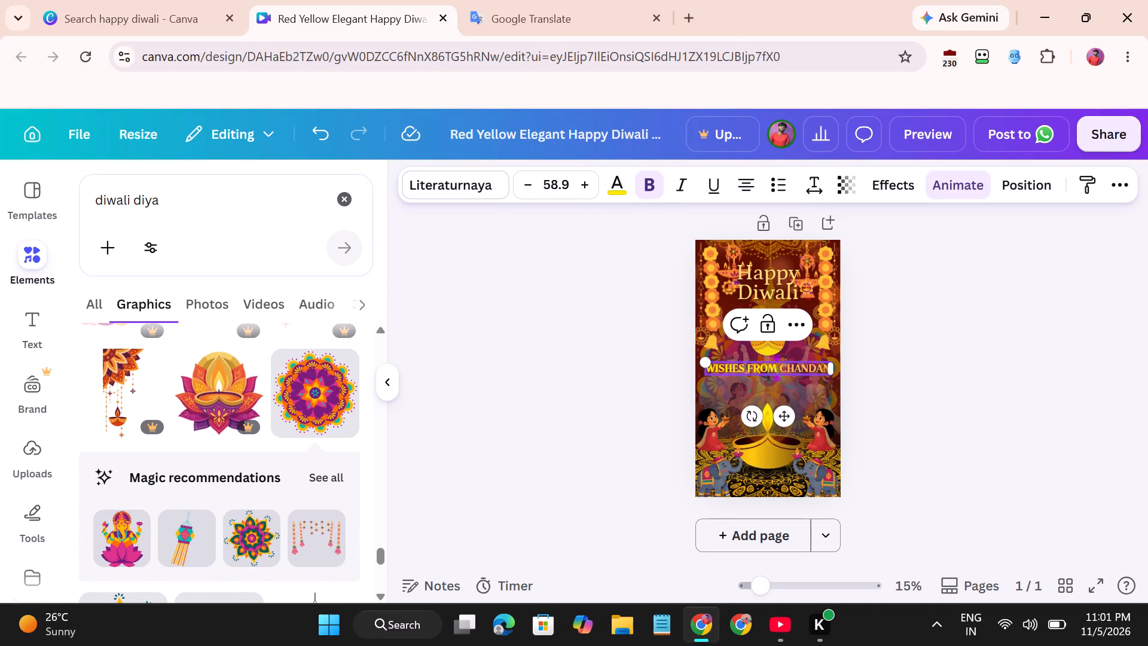
left_click(778, 364)
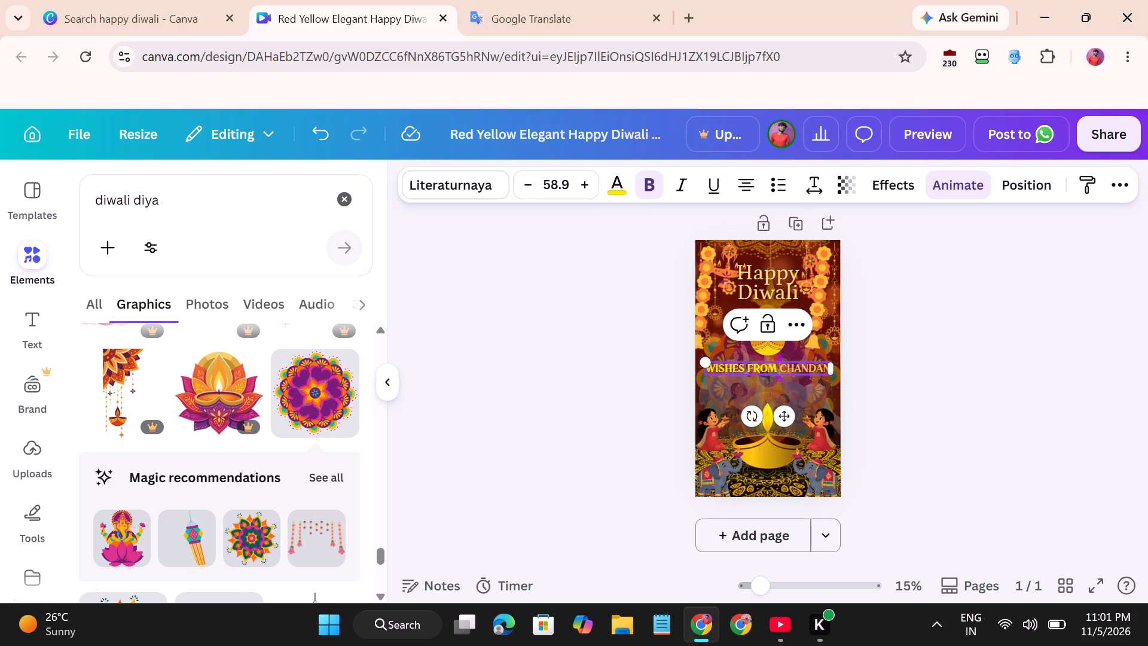
key("Return")
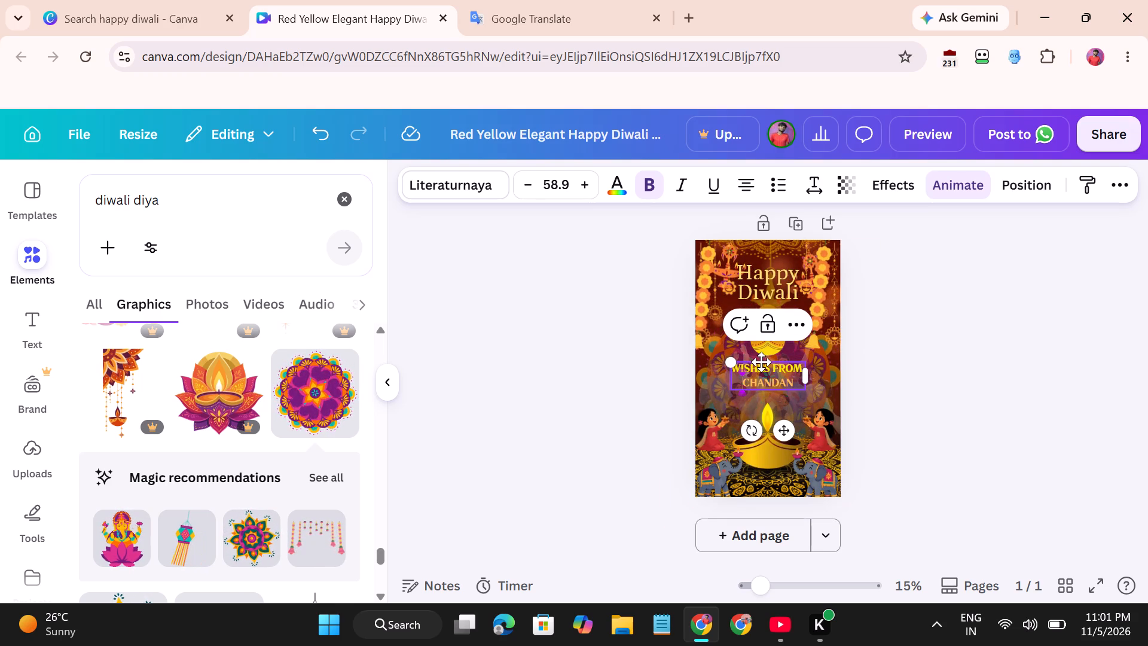
Enlarge the "WISHES FROM CHANDAN" subheading to a font size of 65.3.
left_click_drag(728, 365, 723, 364)
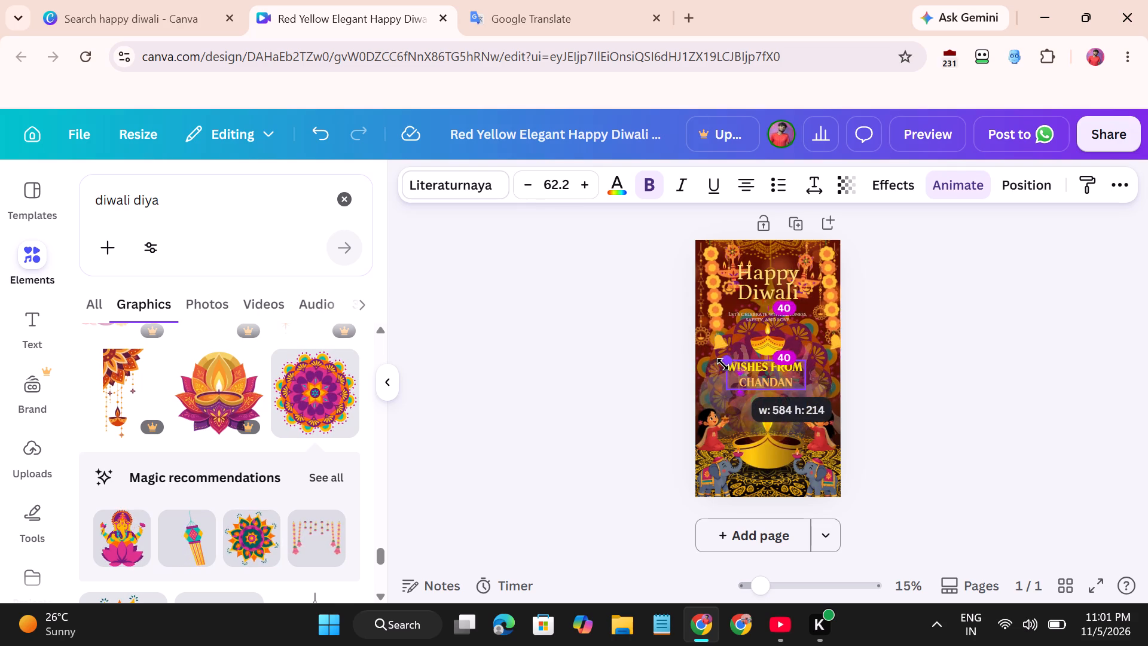
left_click_drag(723, 364, 722, 364)
left_click(779, 432)
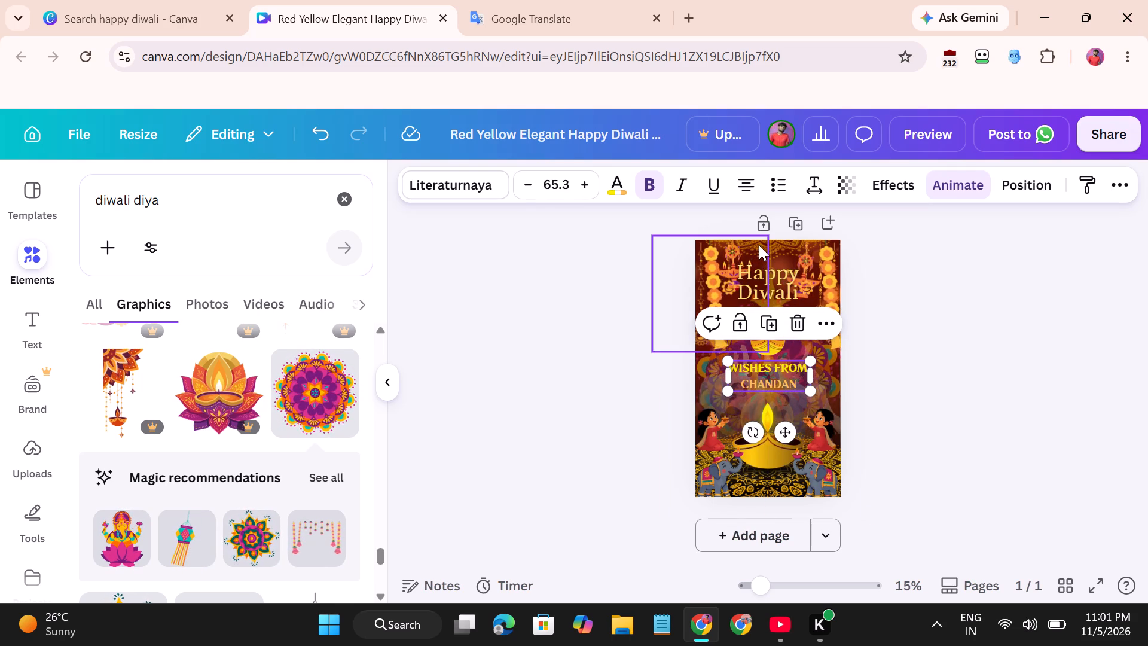
Add the teal and pink three-diya graphic from the "diwali diya" results to the bottom edge of the page.
left_click(706, 371)
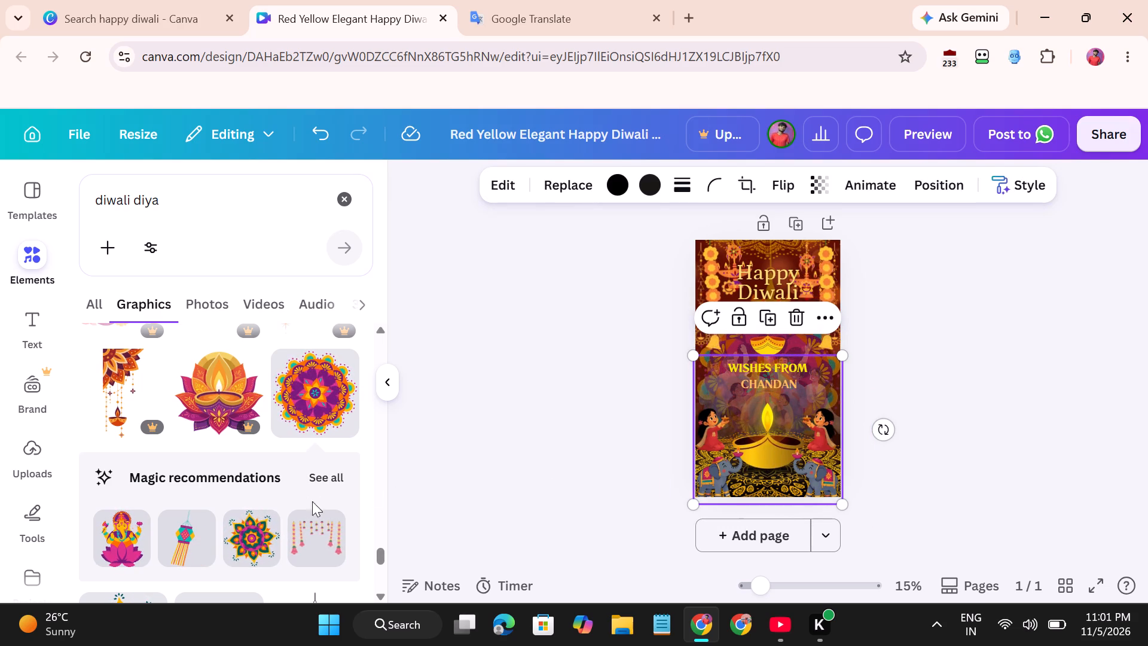
scroll(285, 492, "down", 2)
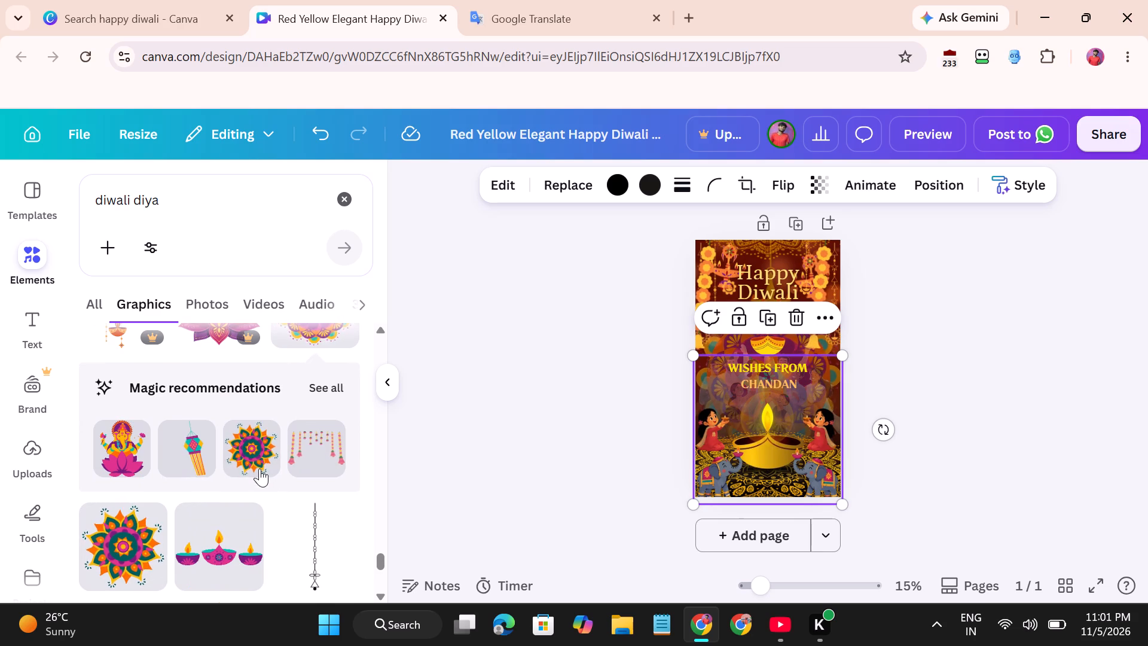
scroll(244, 458, "down", 2)
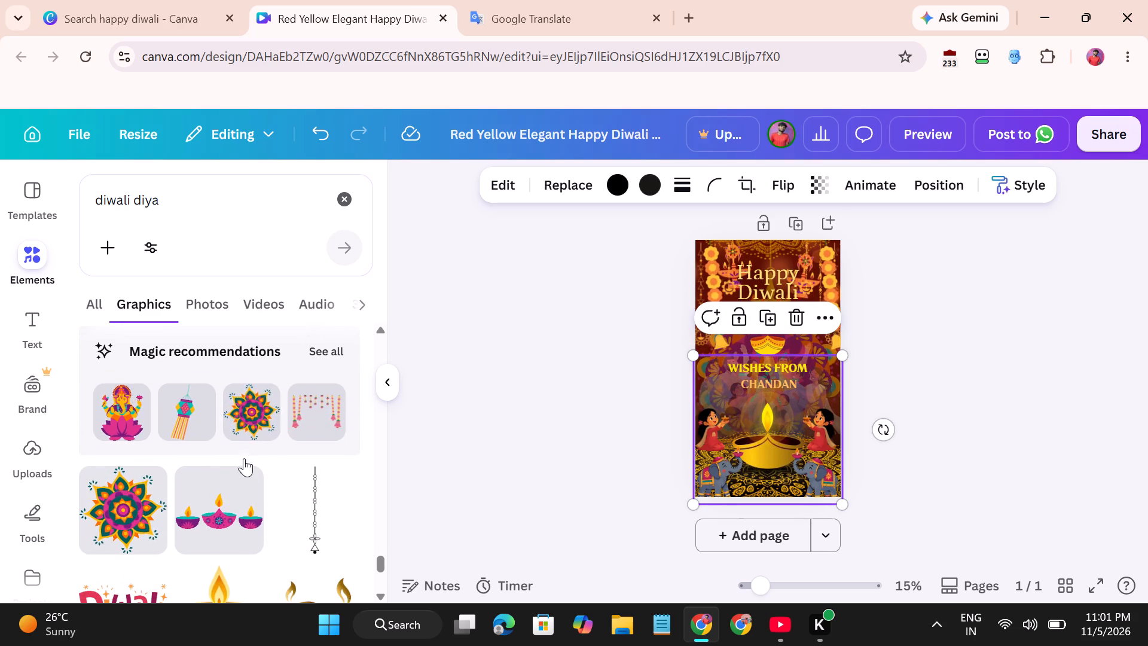
scroll(244, 458, "down", 2)
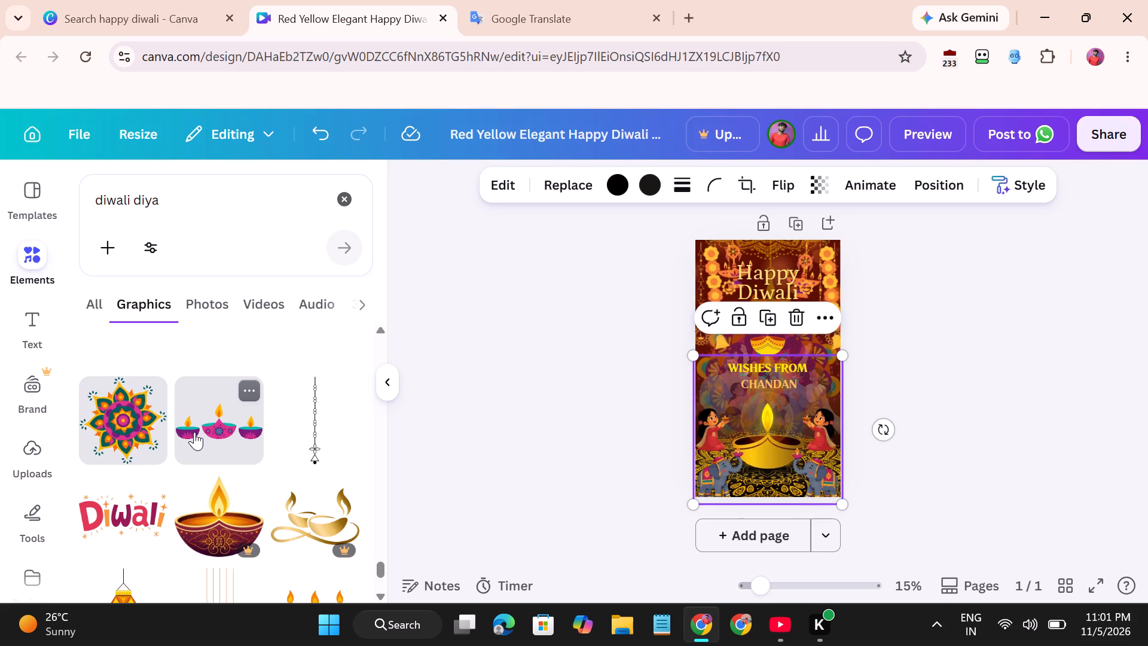
left_click_drag(194, 432, 738, 415)
scroll(307, 457, "right", 1)
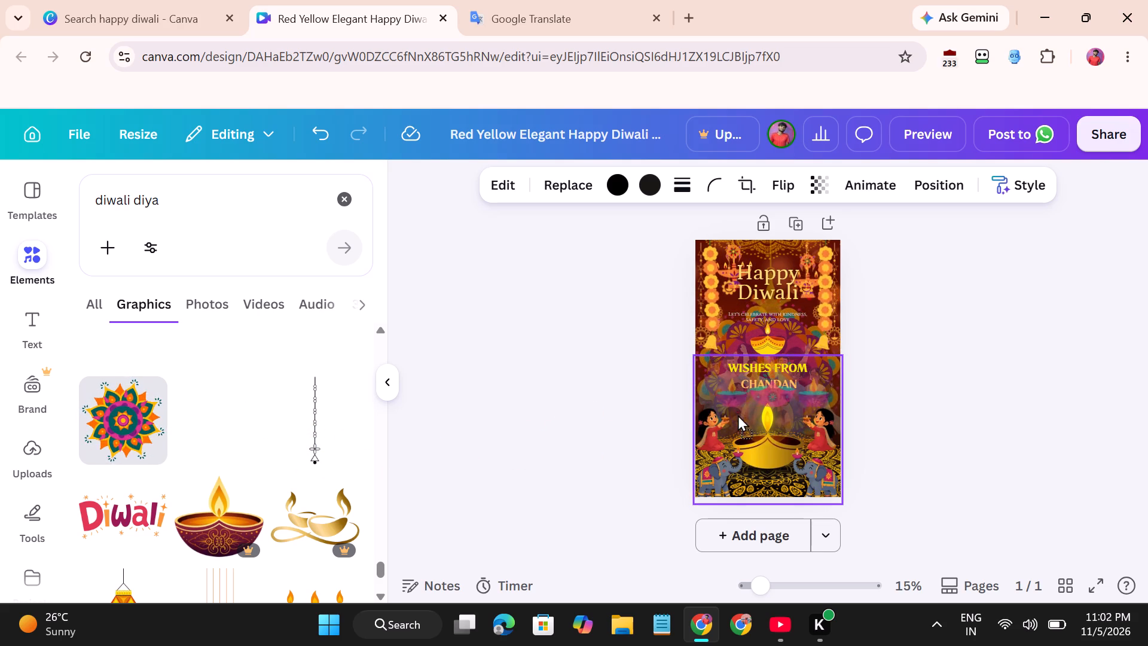
left_click_drag(738, 415, 728, 413)
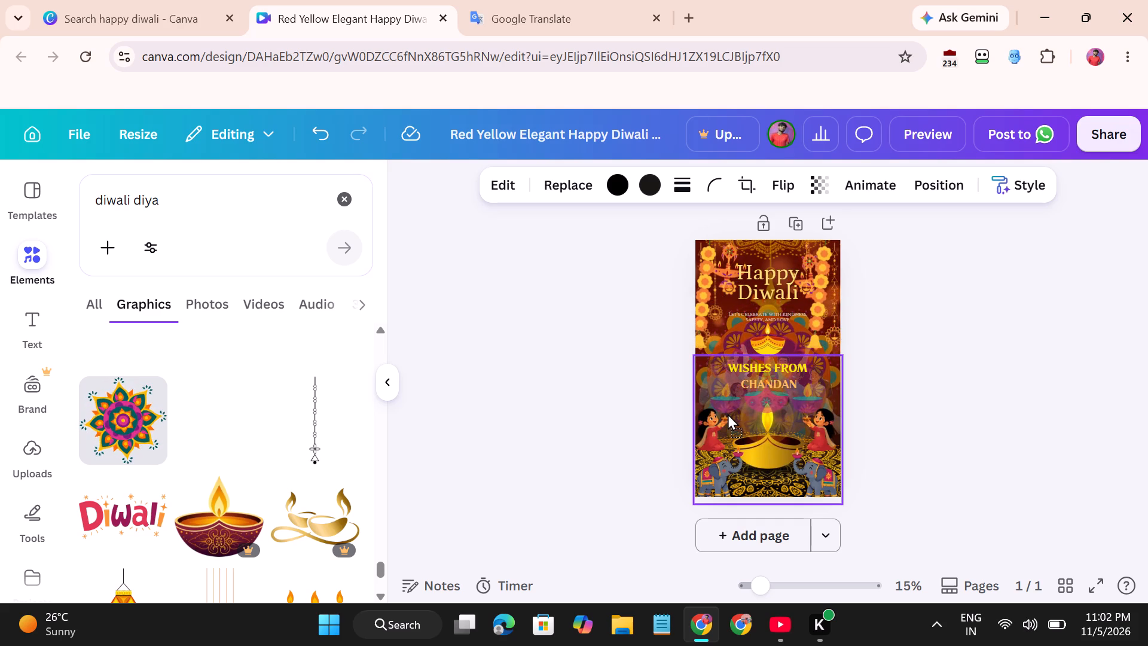
left_click_drag(728, 413, 728, 455)
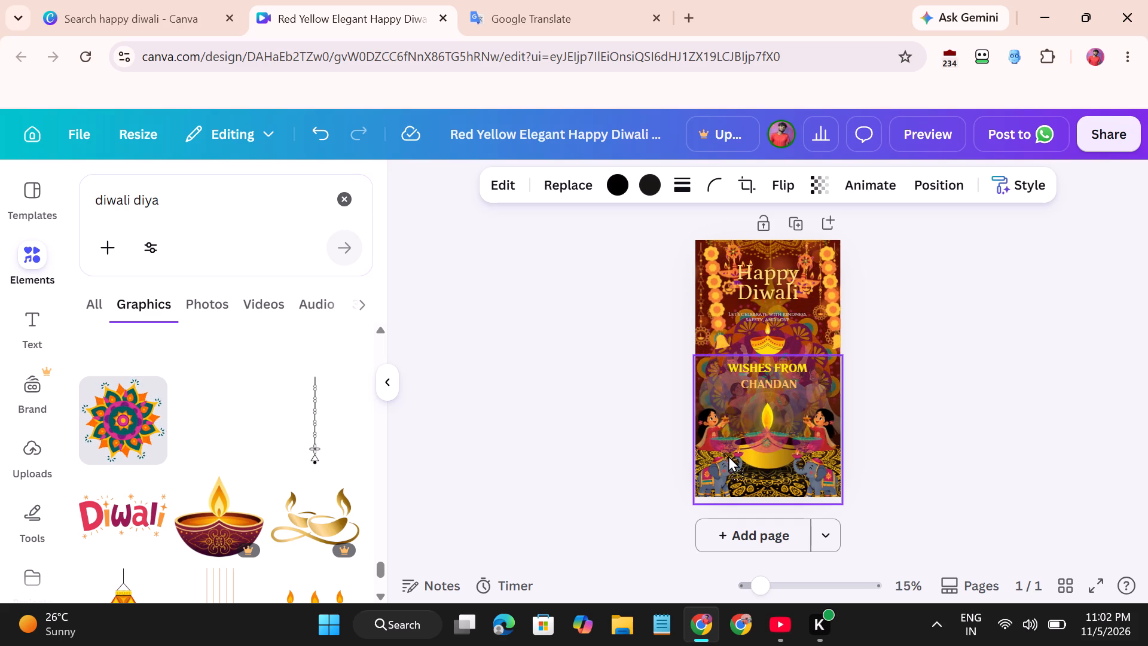
left_click_drag(728, 455, 728, 407)
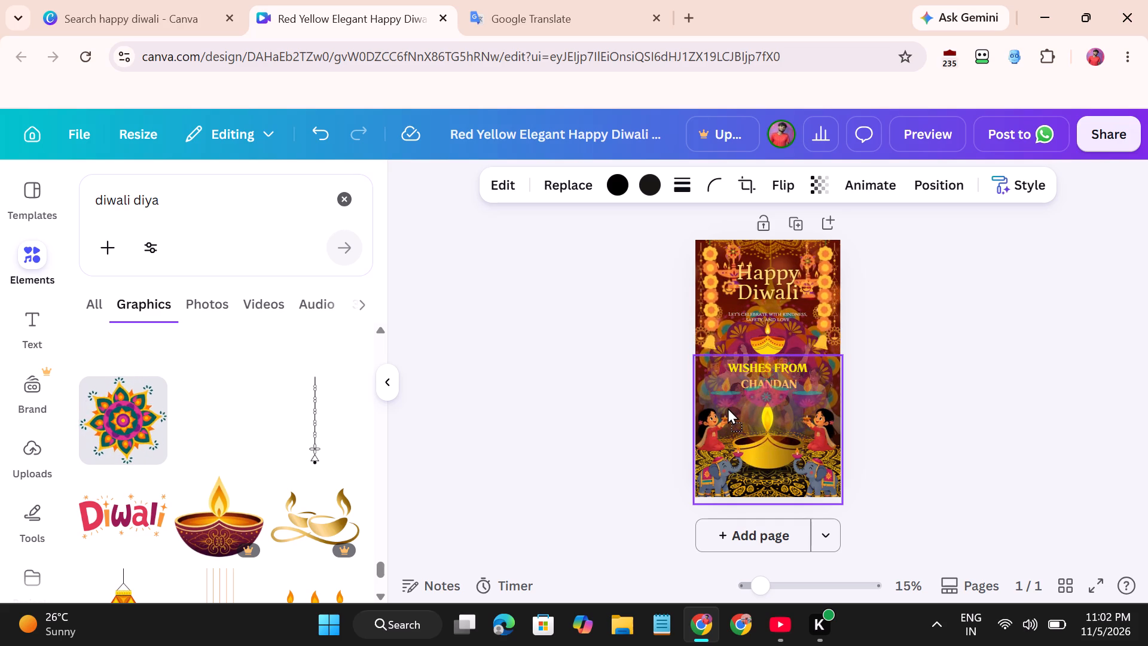
left_click_drag(728, 407, 728, 410)
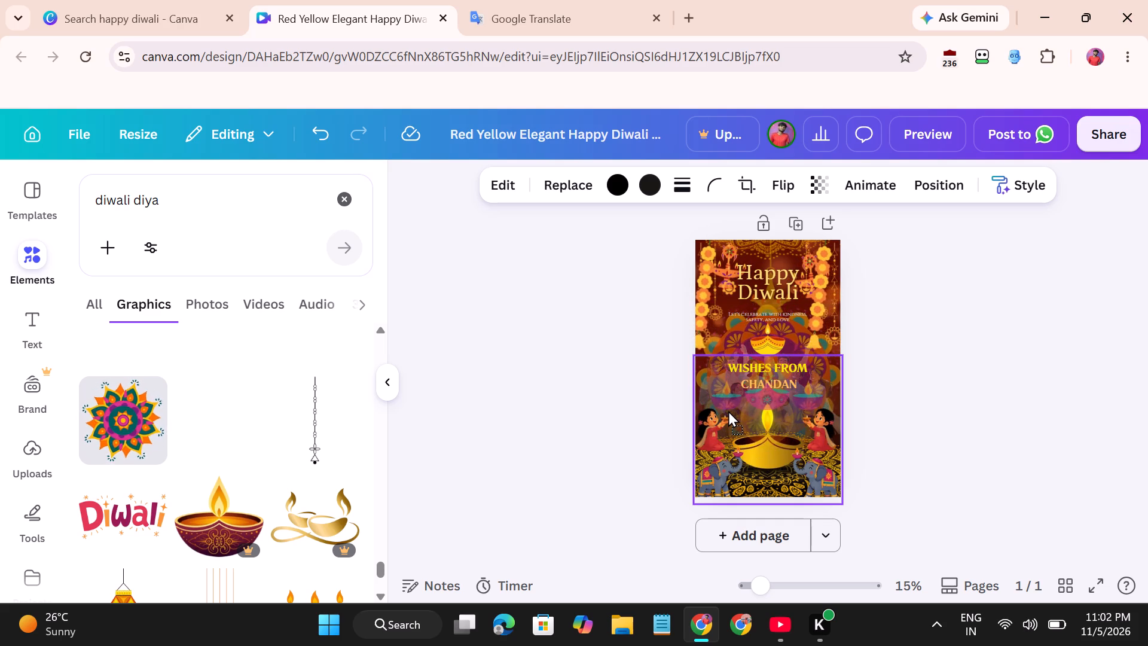
left_click_drag(728, 410, 728, 412)
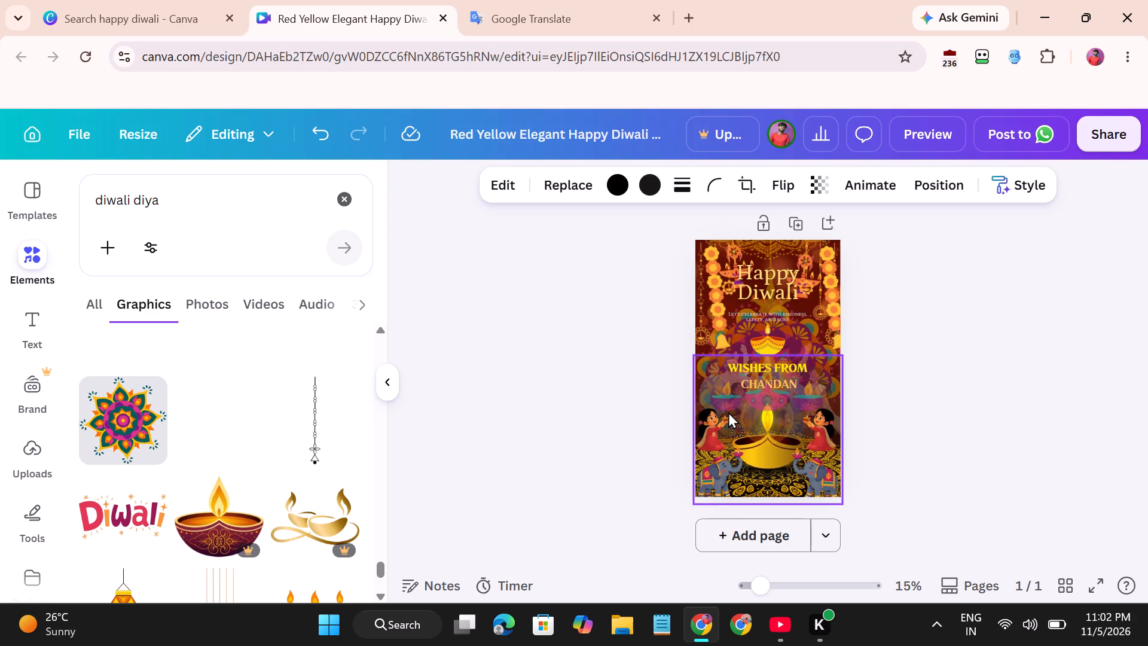
left_click_drag(728, 412, 729, 423)
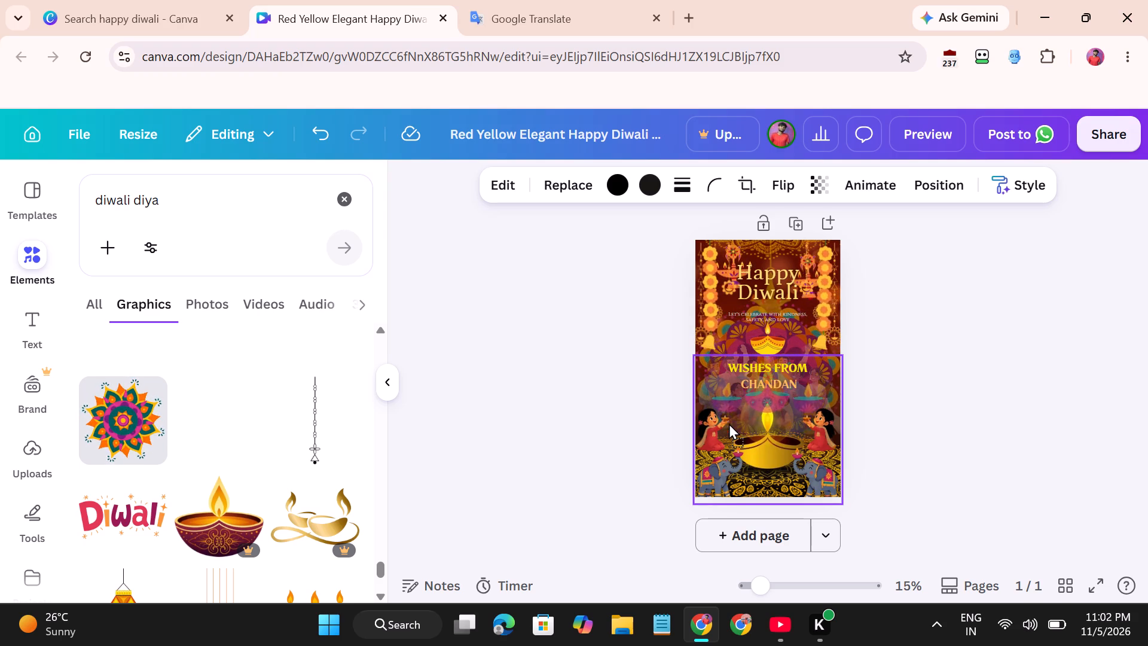
left_click_drag(729, 423, 728, 498)
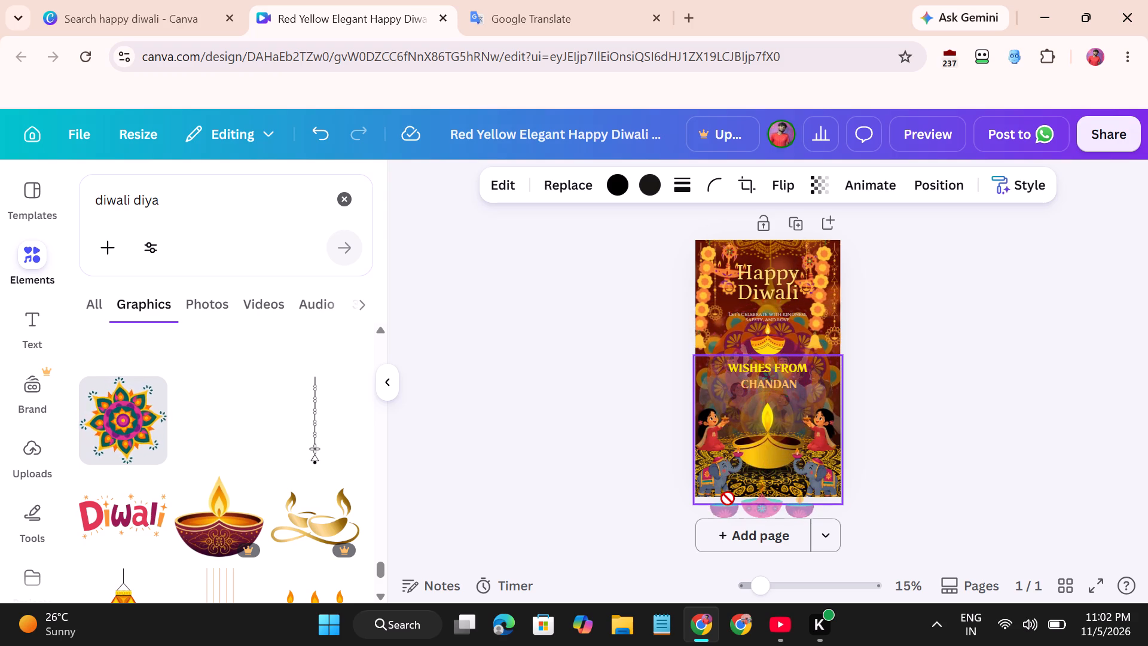
left_click_drag(728, 498, 729, 495)
Shrink the three-diya graphic and centre it at the bottom of the page between the two elephants.
left_click_drag(826, 444, 795, 471)
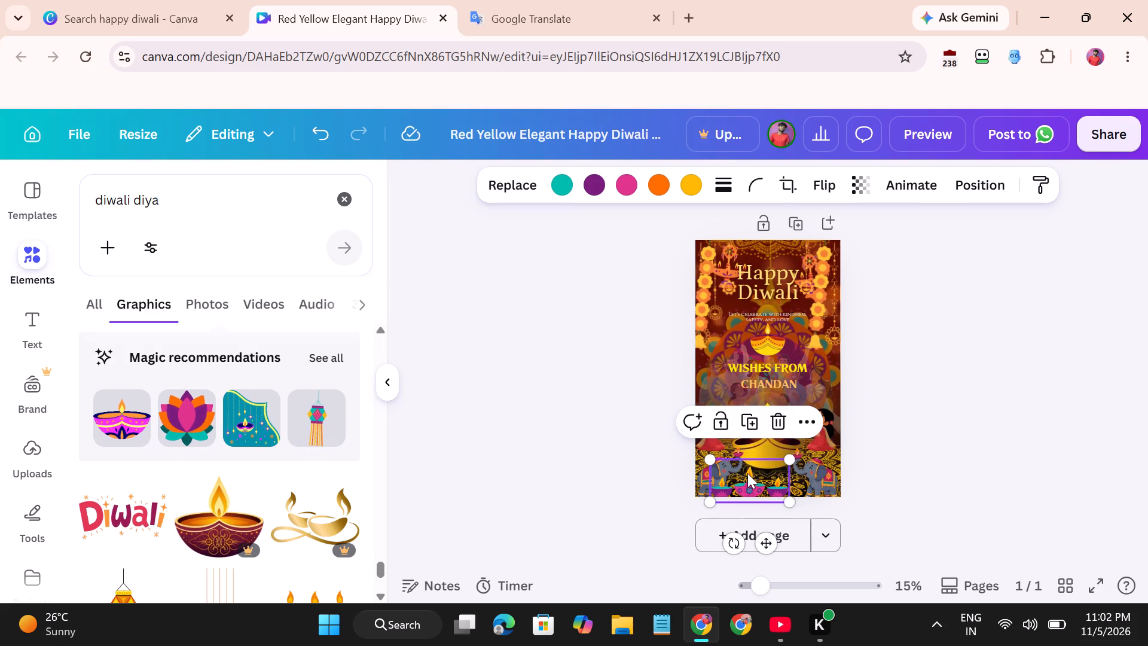
left_click_drag(747, 473, 768, 474)
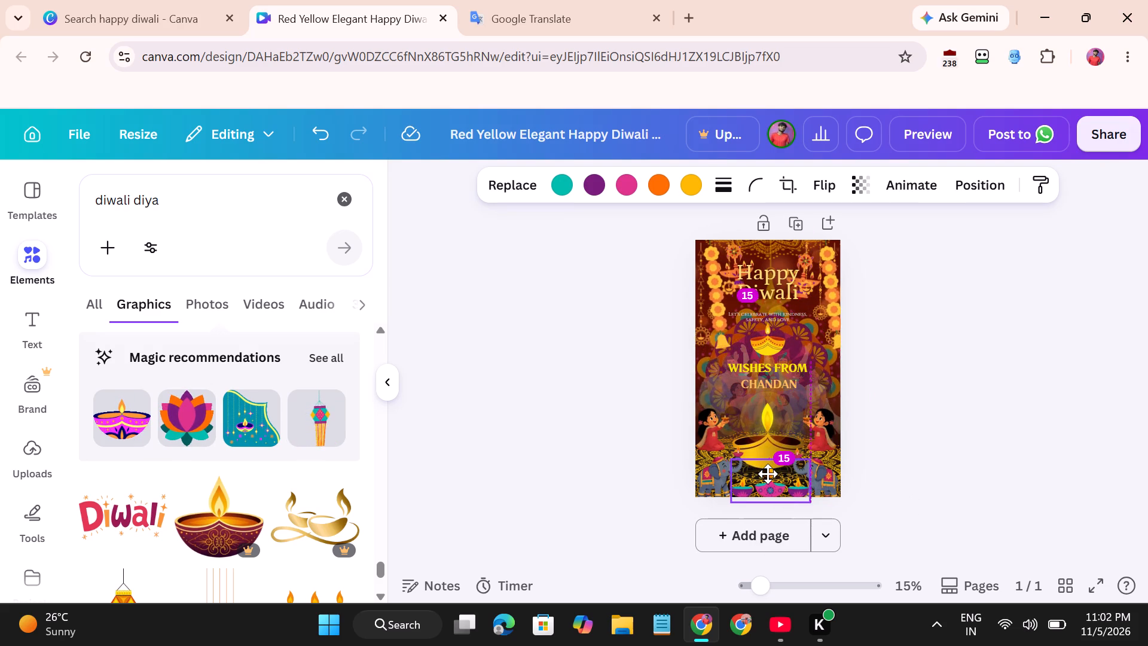
left_click_drag(768, 474, 766, 474)
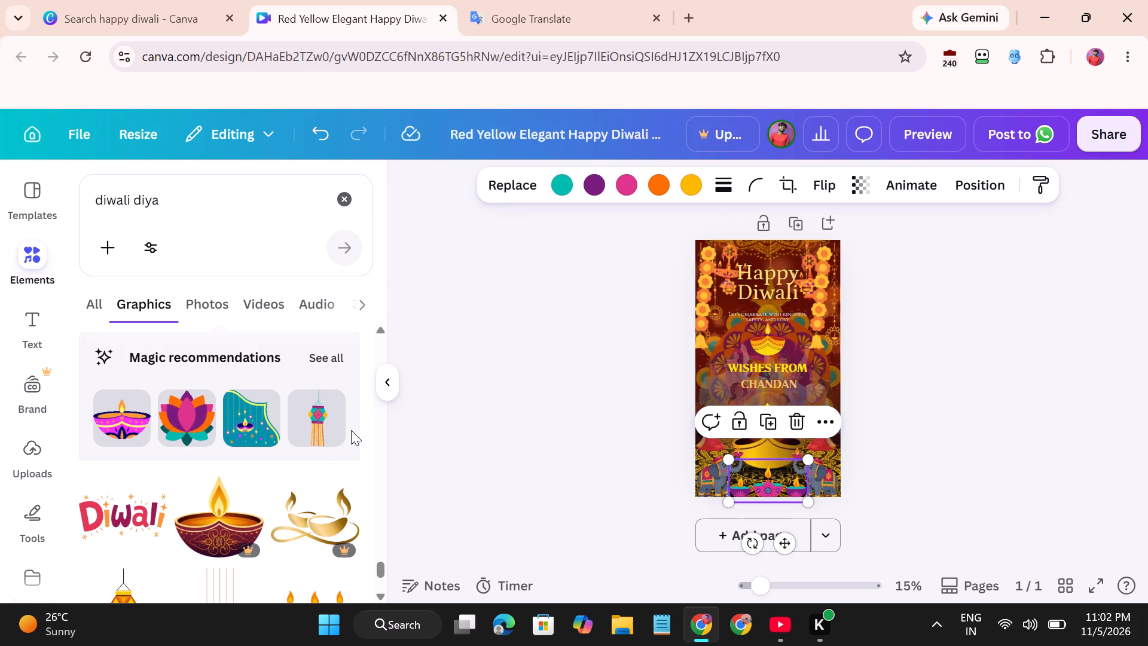
Look through more "diwali diya" graphics for another decoration that suits the design.
scroll(230, 414, "down", 2)
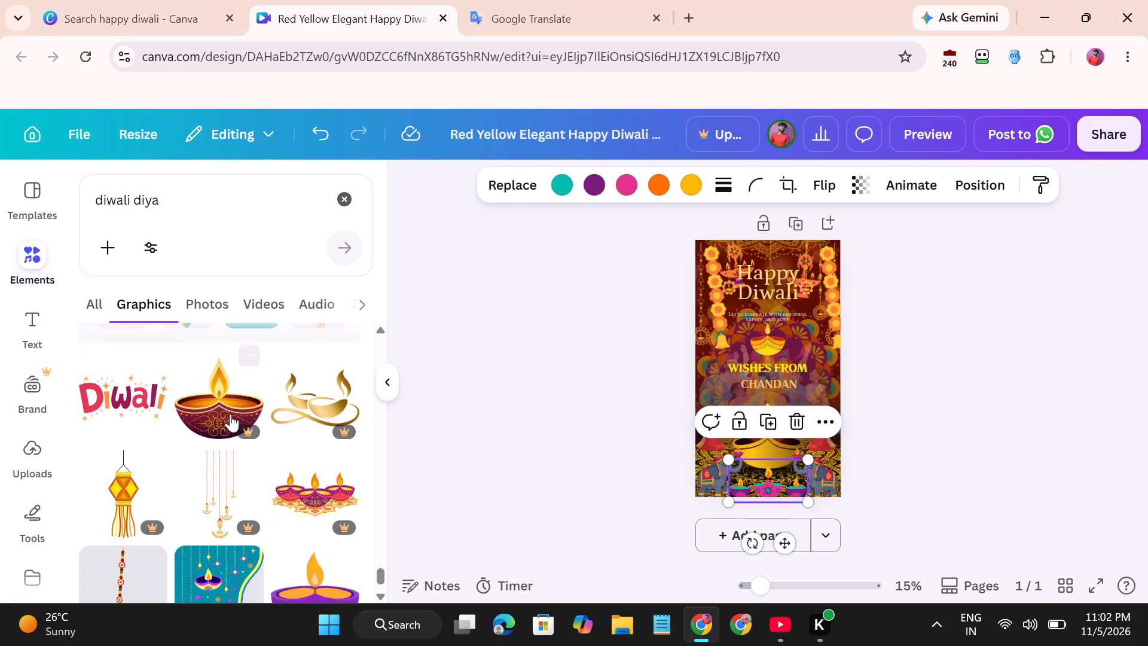
scroll(258, 470, "down", 2)
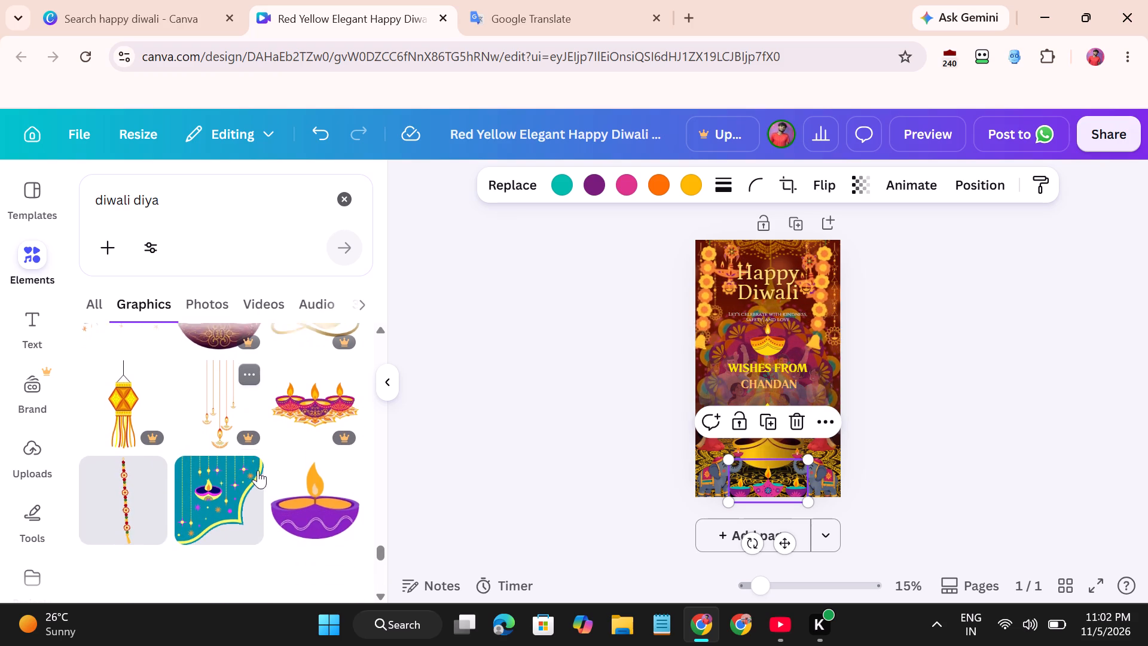
scroll(222, 519, "down", 2)
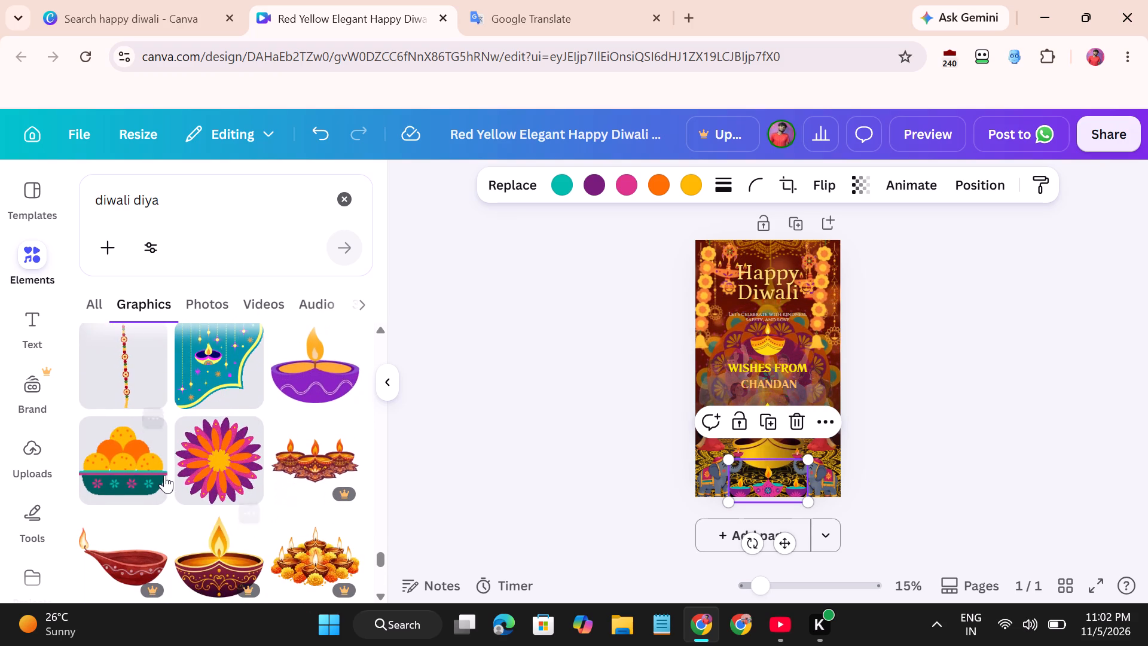
scroll(164, 475, "down", 2)
scroll(305, 492, "down", 2)
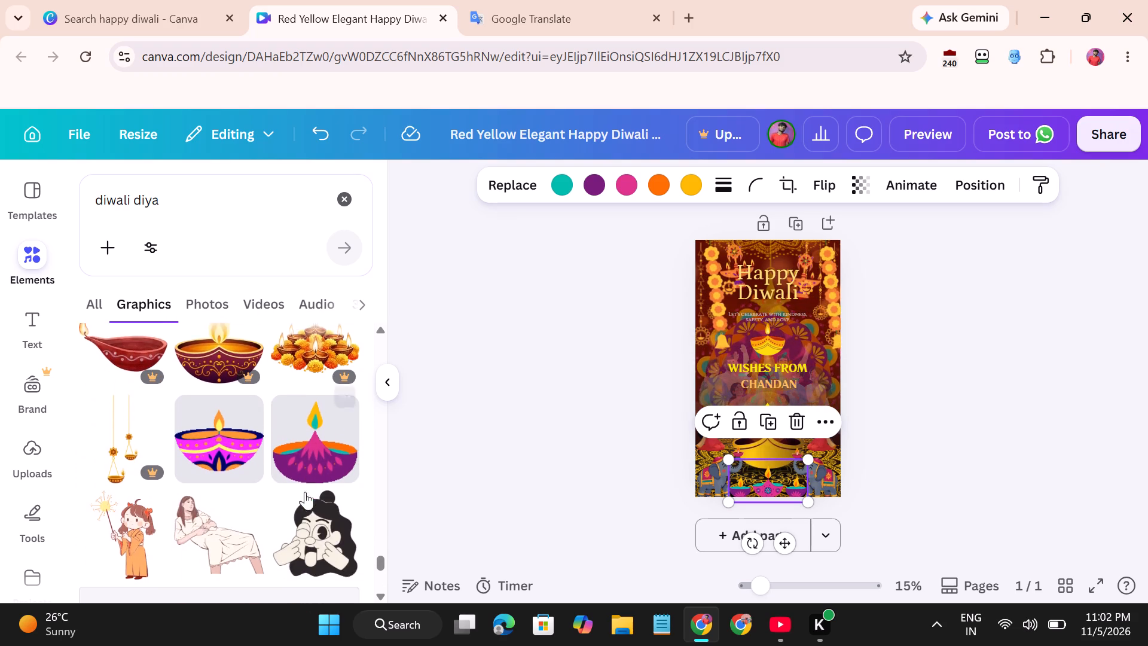
scroll(259, 447, "down", 2)
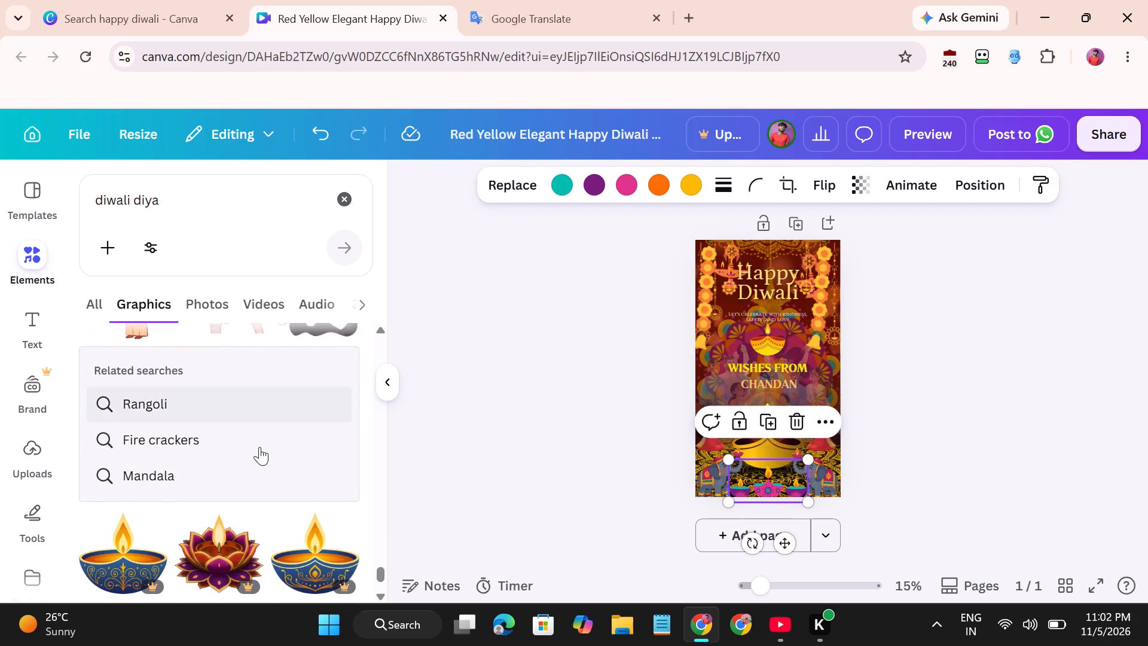
scroll(259, 447, "down", 2)
scroll(227, 510, "down", 1)
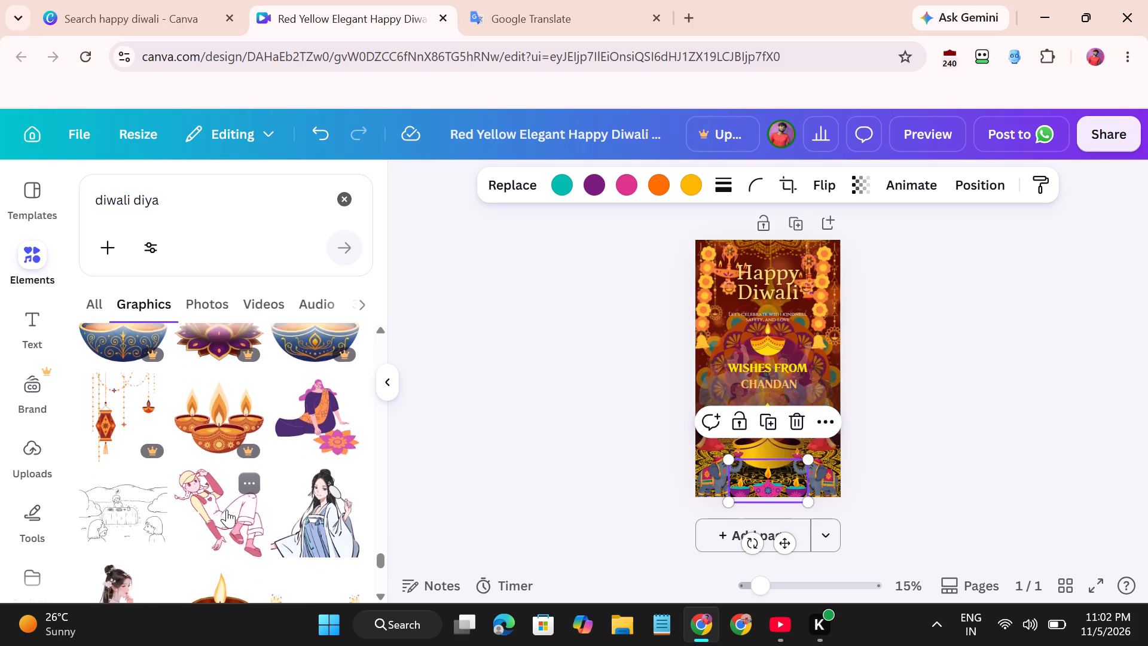
scroll(227, 510, "down", 1)
scroll(308, 538, "down", 2)
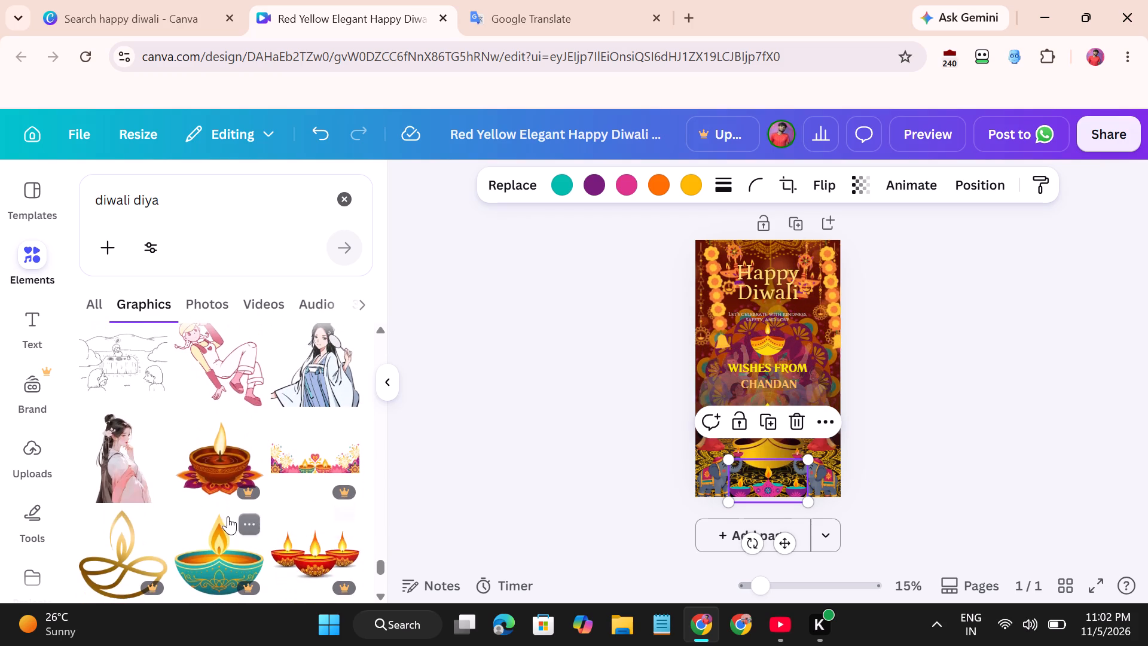
scroll(228, 516, "down", 5)
scroll(228, 516, "up", 1)
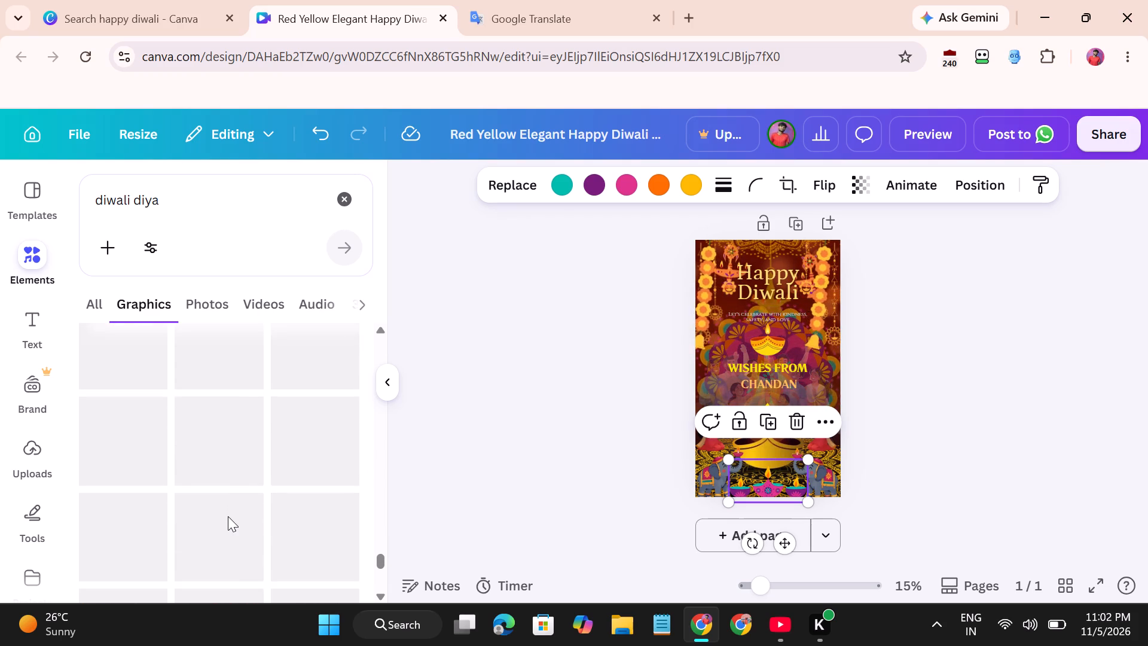
scroll(228, 516, "up", 1)
scroll(234, 494, "down", 2)
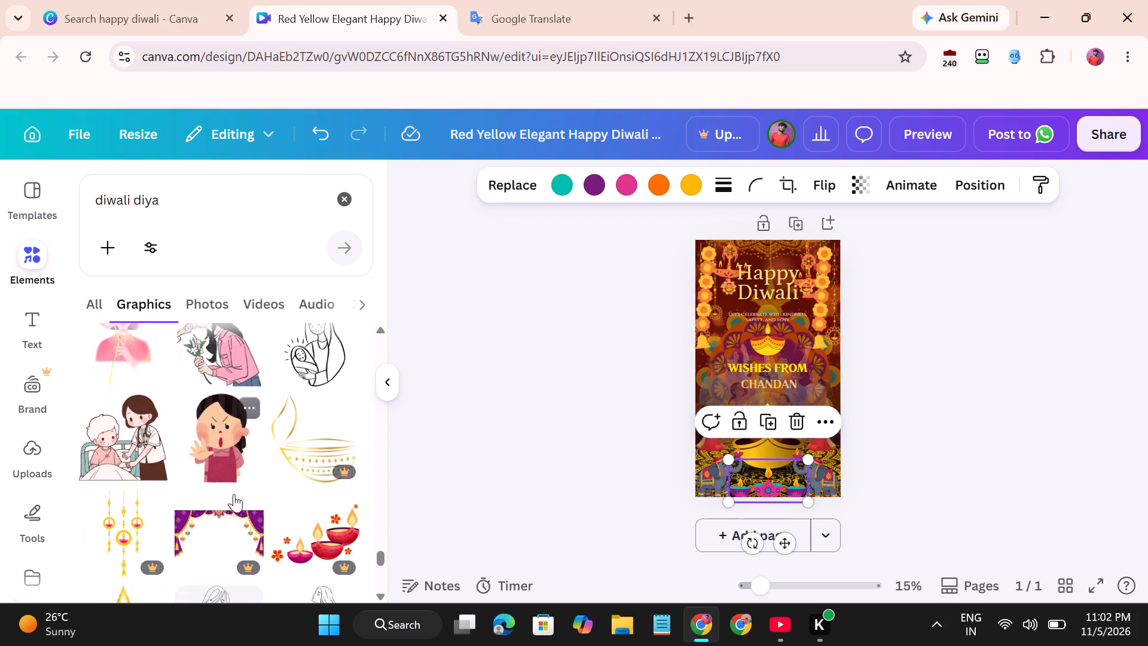
scroll(234, 494, "down", 1)
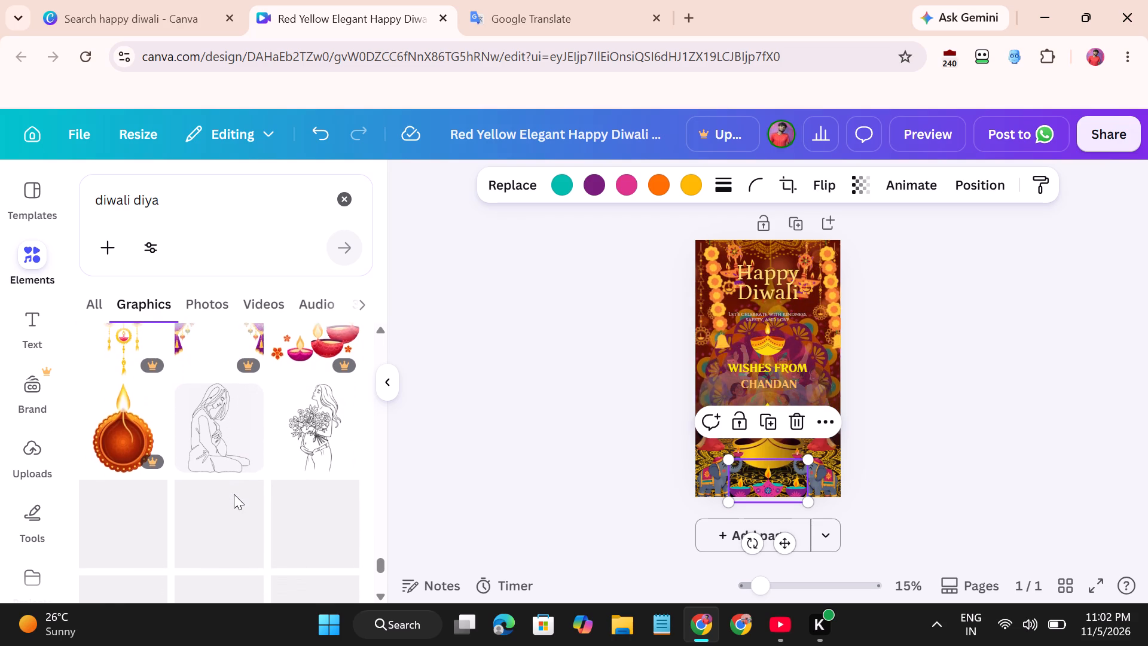
scroll(234, 494, "down", 3)
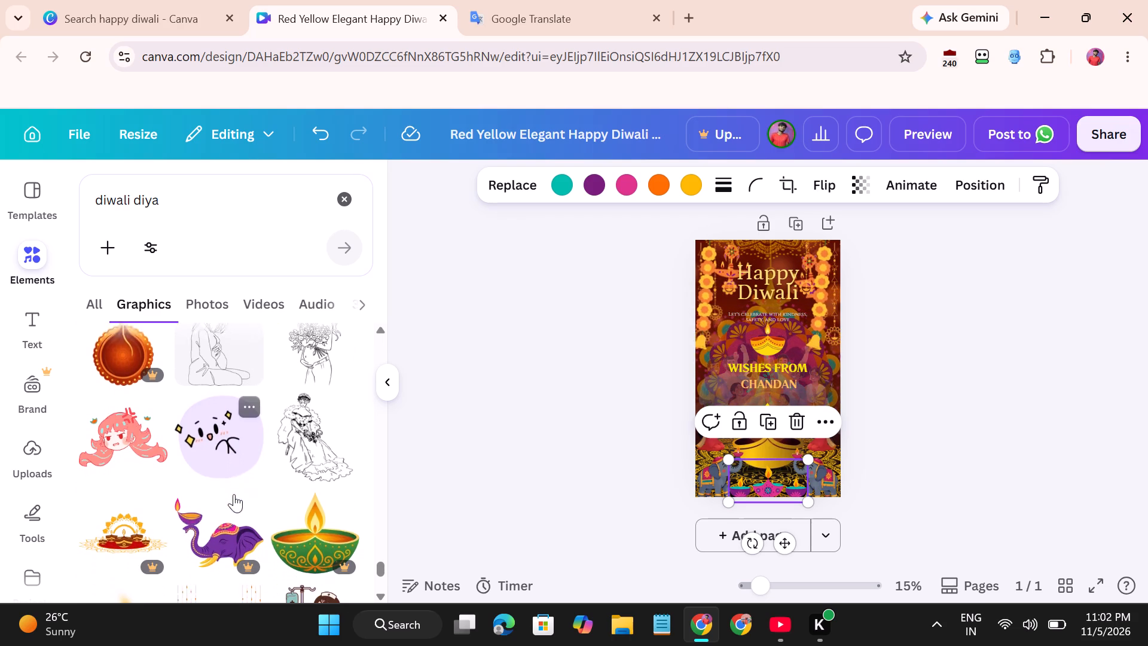
scroll(234, 494, "down", 2)
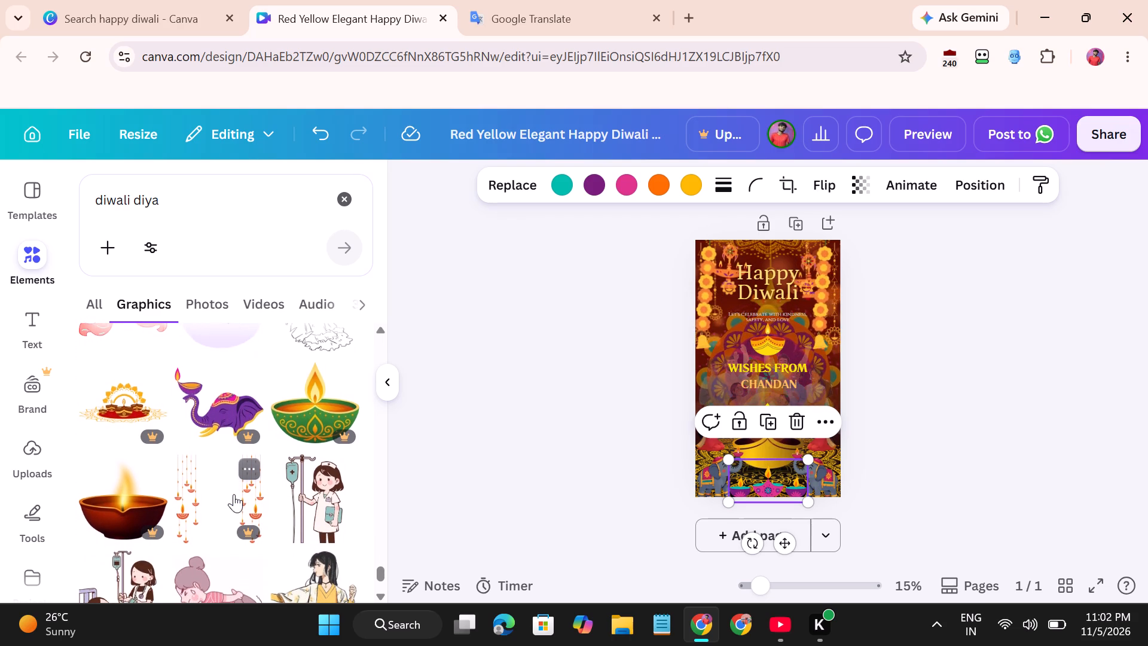
scroll(234, 494, "down", 2)
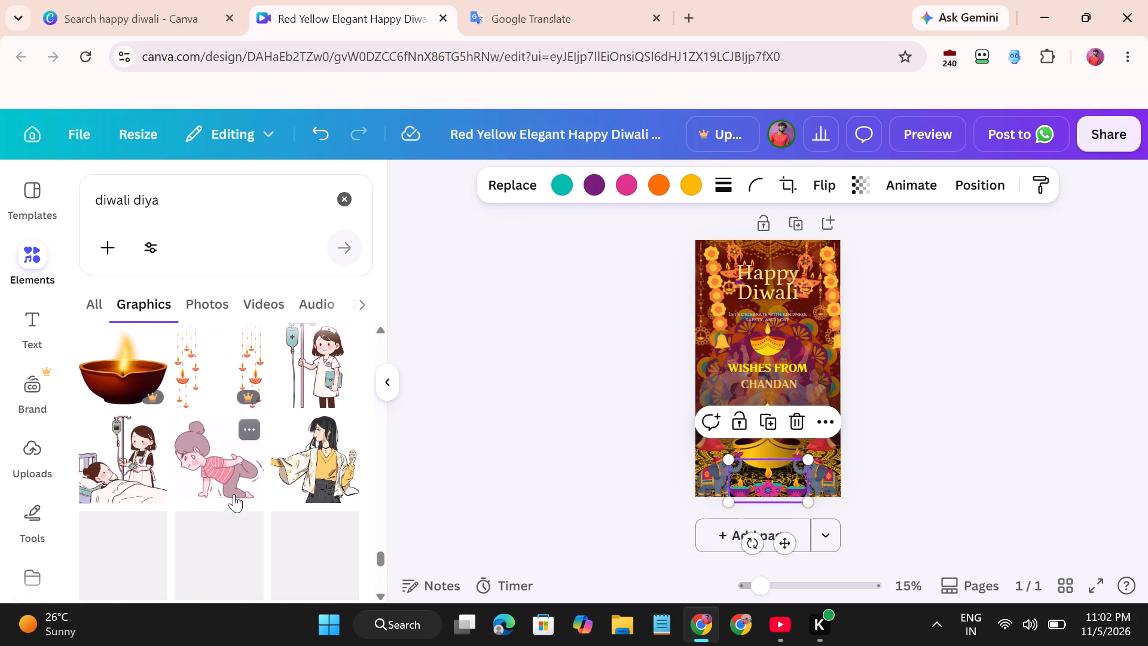
scroll(234, 494, "down", 3)
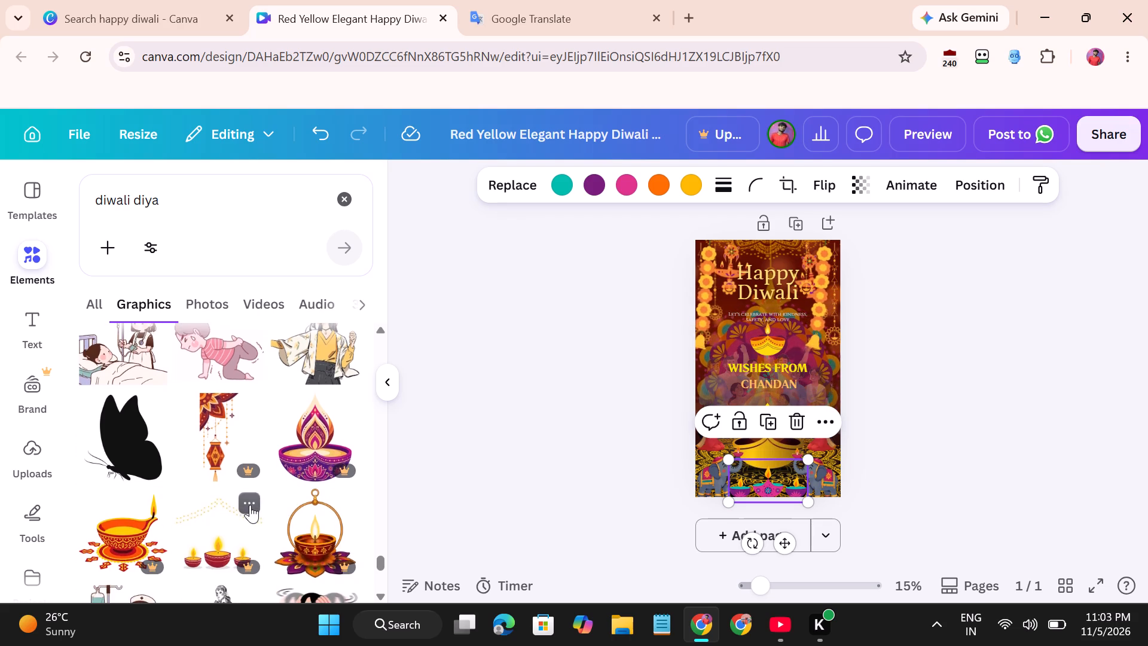
scroll(250, 505, "down", 4)
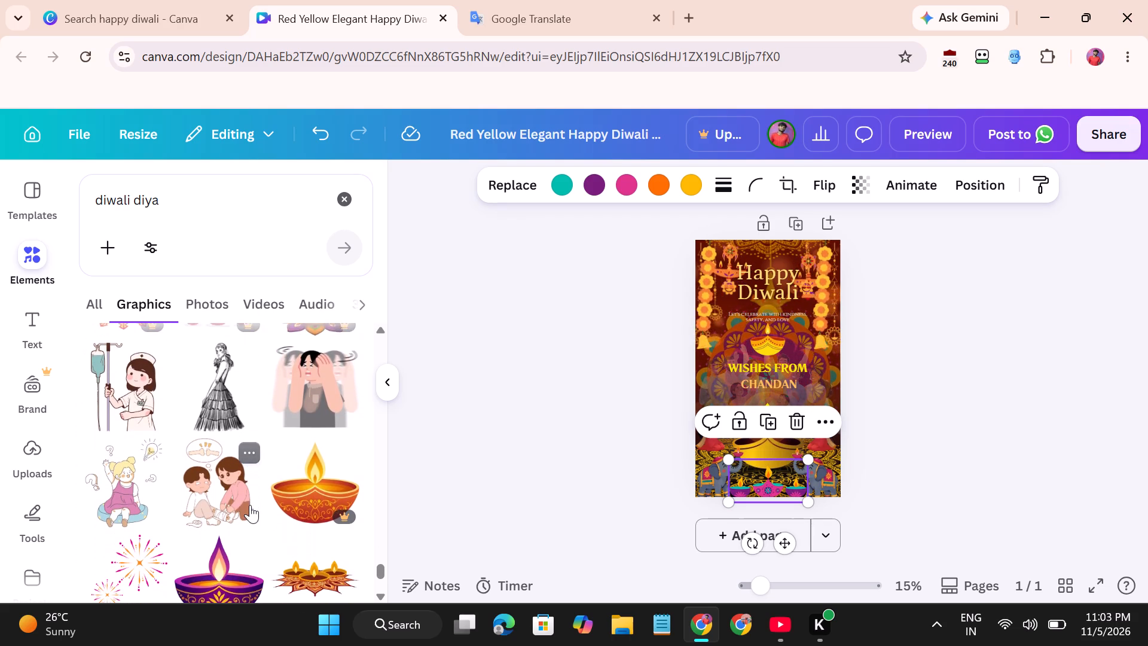
scroll(301, 525, "down", 3)
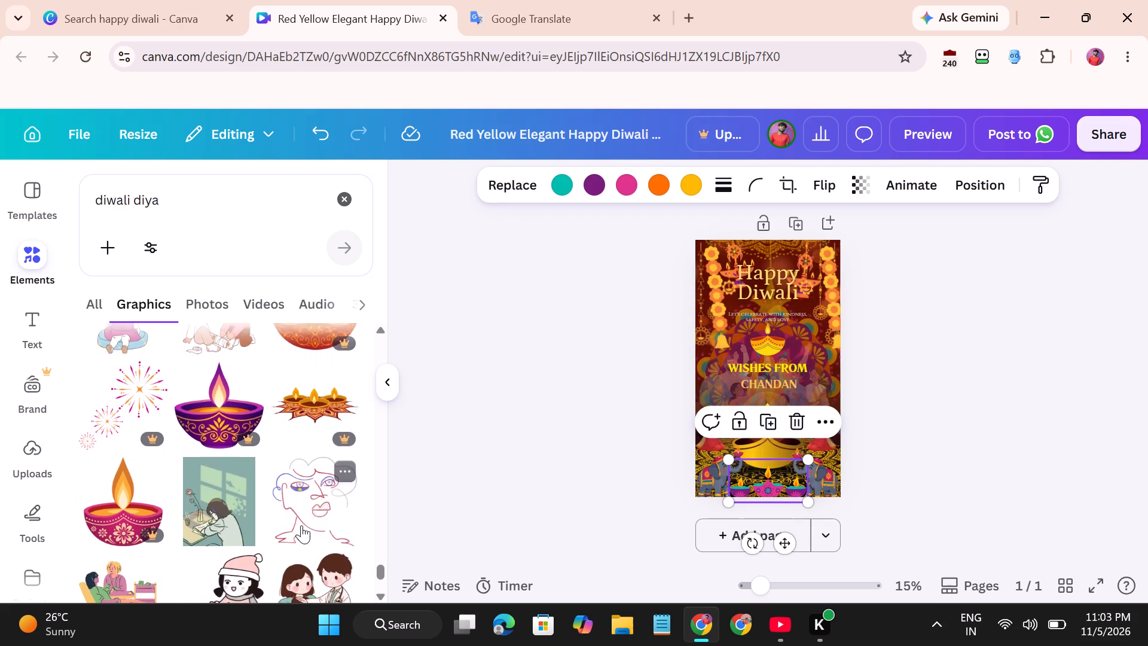
scroll(301, 525, "down", 4)
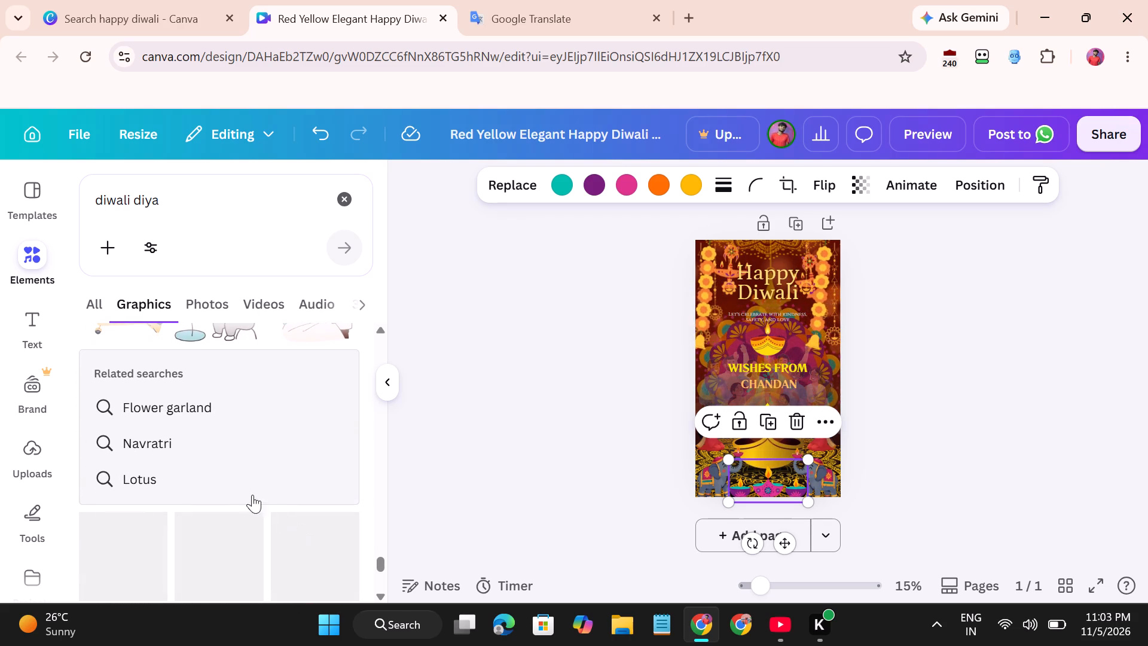
scroll(271, 518, "down", 3)
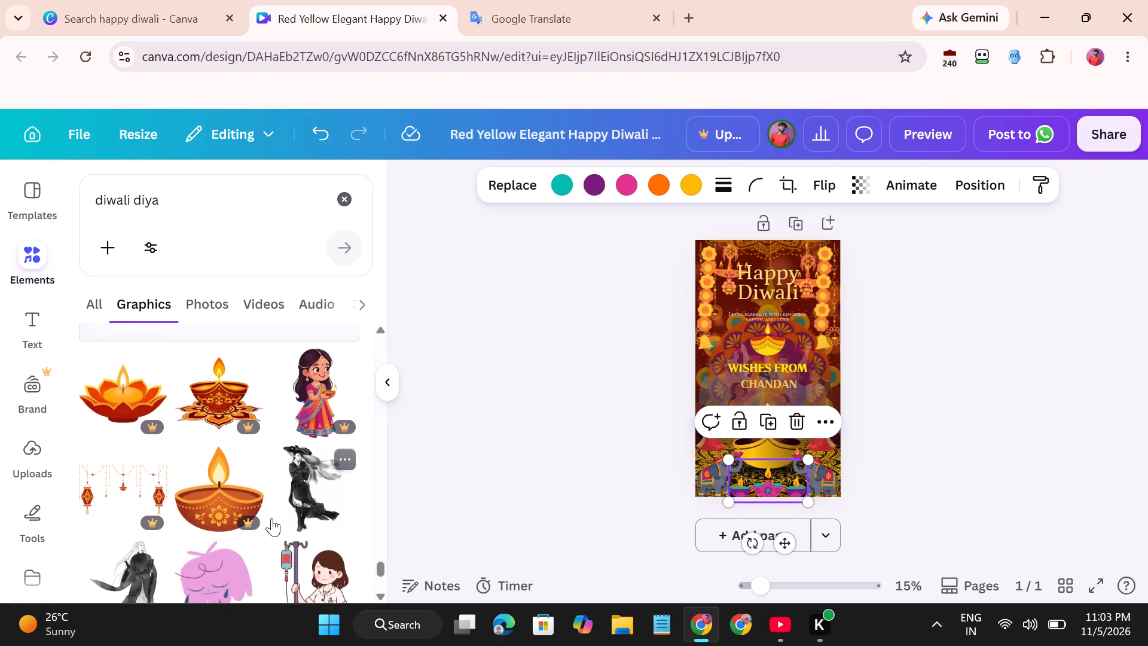
scroll(271, 518, "down", 1)
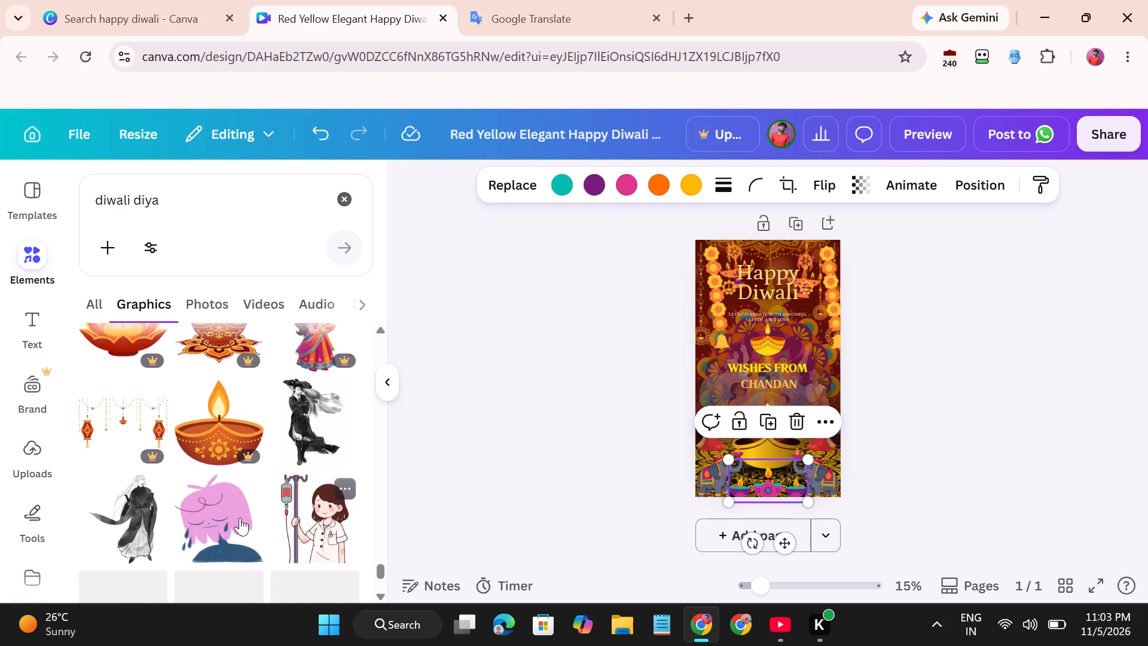
scroll(283, 487, "down", 4)
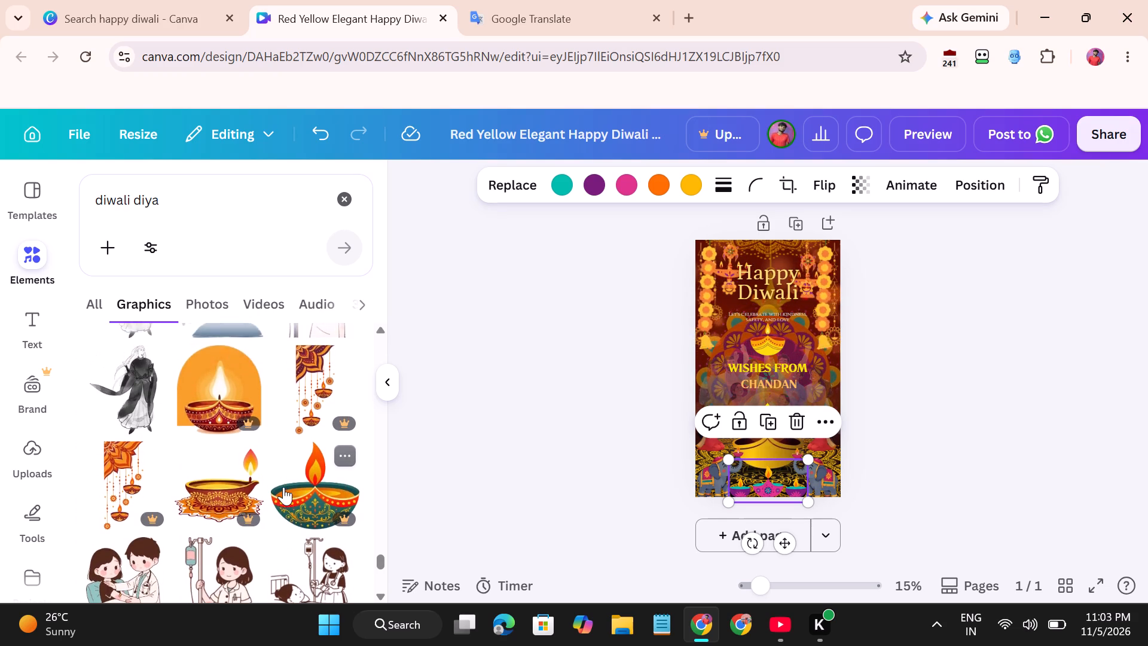
Look further through the "diwali diya" graphics for another lamp or garland decoration that suits the page.
scroll(283, 487, "down", 3)
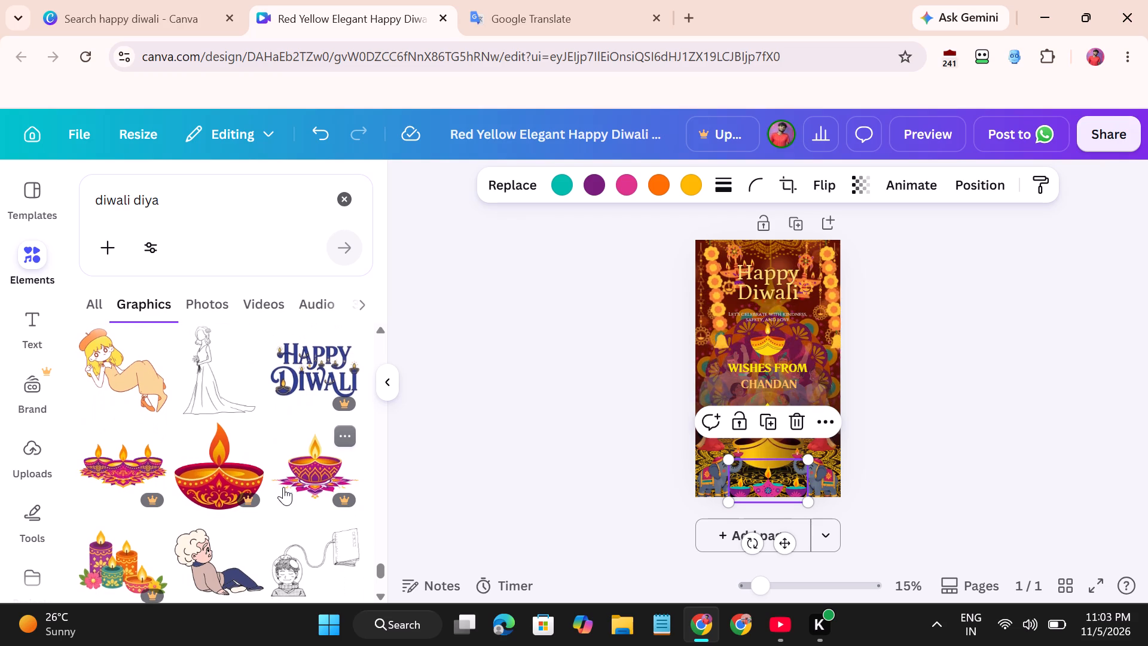
scroll(283, 487, "down", 1)
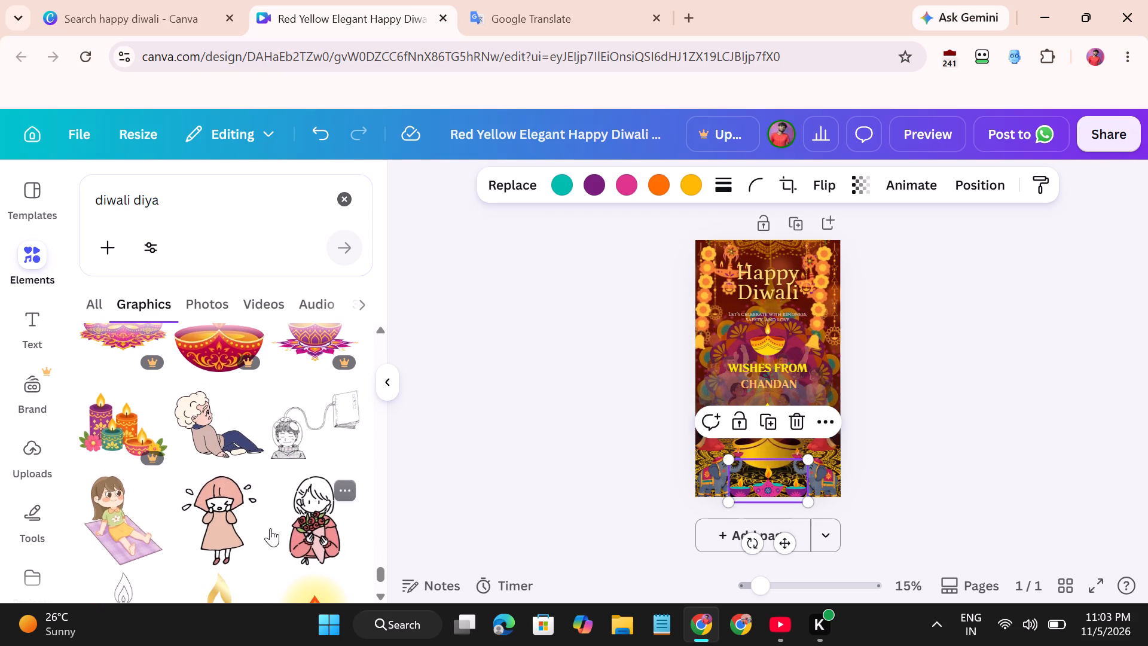
scroll(270, 528, "down", 4)
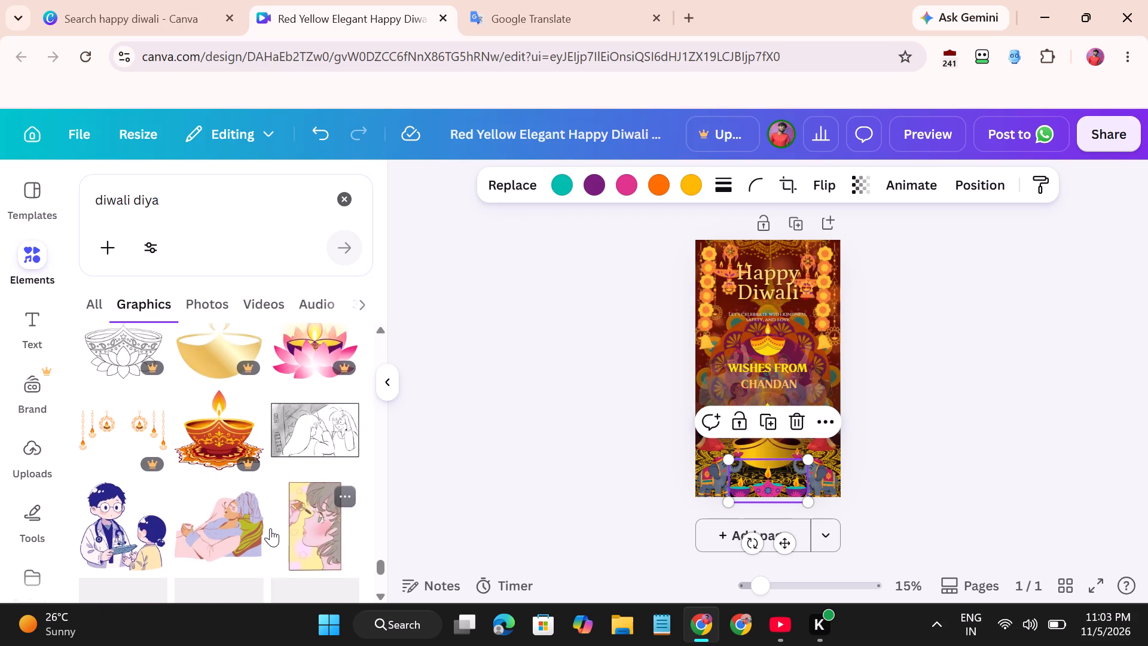
scroll(270, 528, "down", 1)
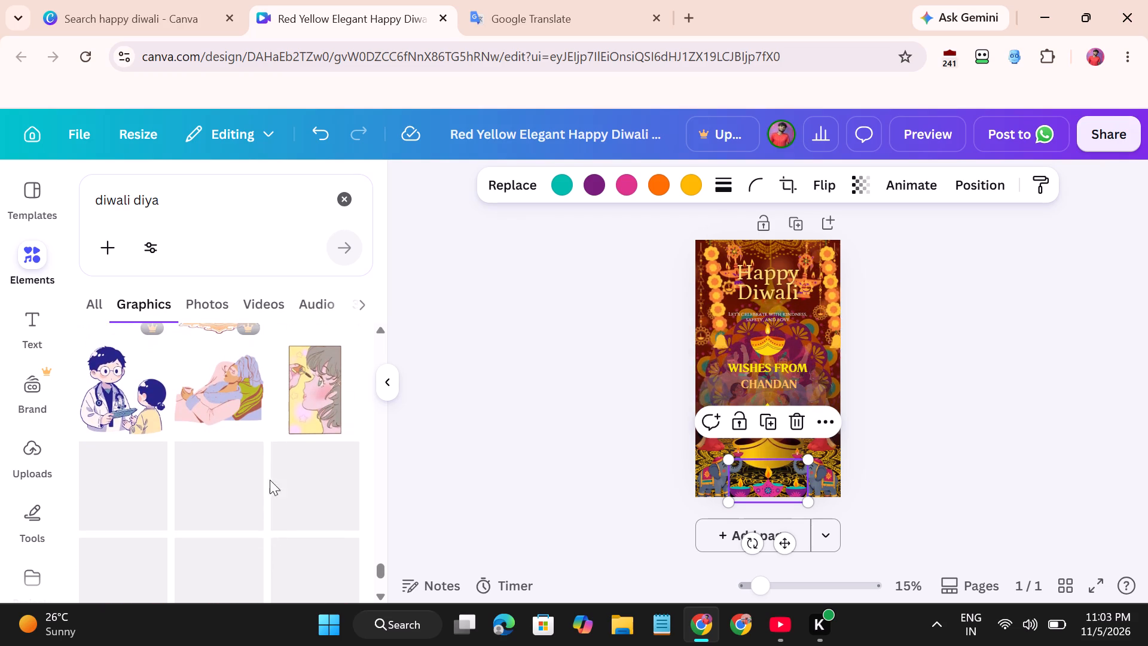
scroll(267, 444, "down", 3)
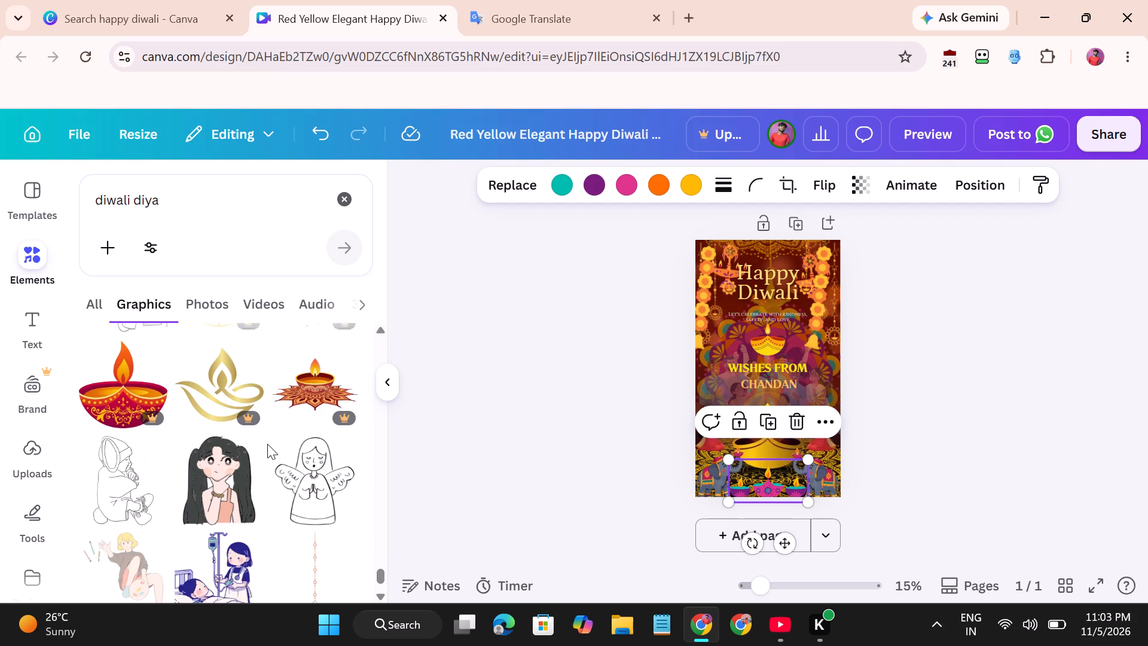
scroll(267, 444, "down", 2)
scroll(267, 444, "up", 5)
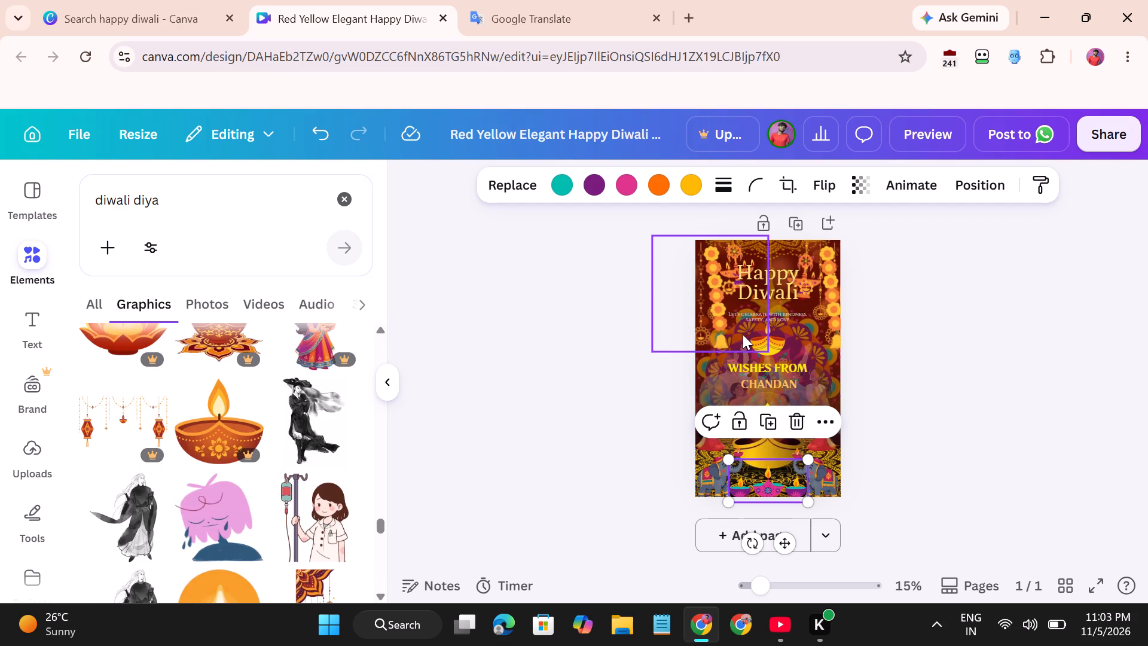
Open the video's timeline and examine the uppermost element tracks around the selected three-diya graphic.
left_click(967, 592)
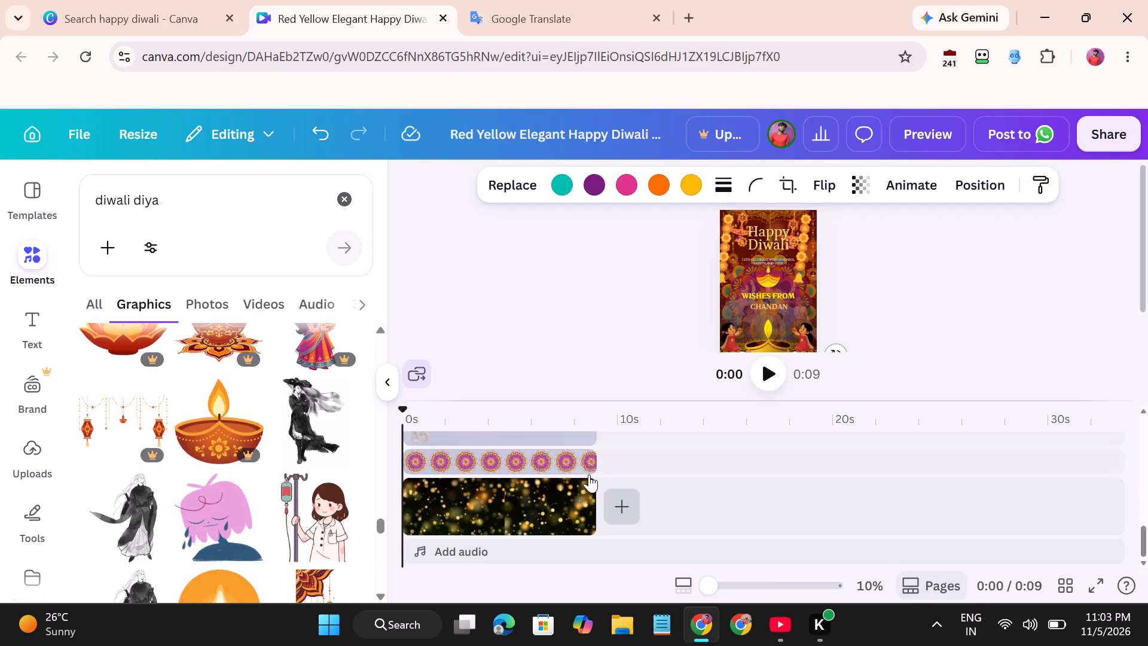
scroll(590, 490, "up", 5)
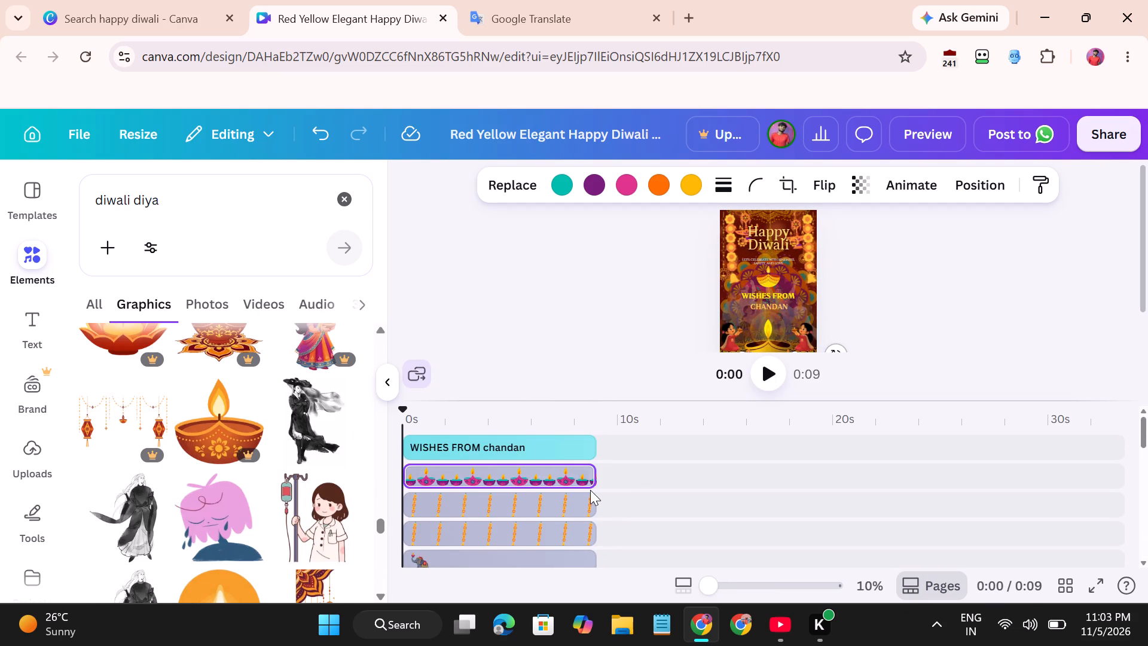
scroll(590, 490, "up", 3)
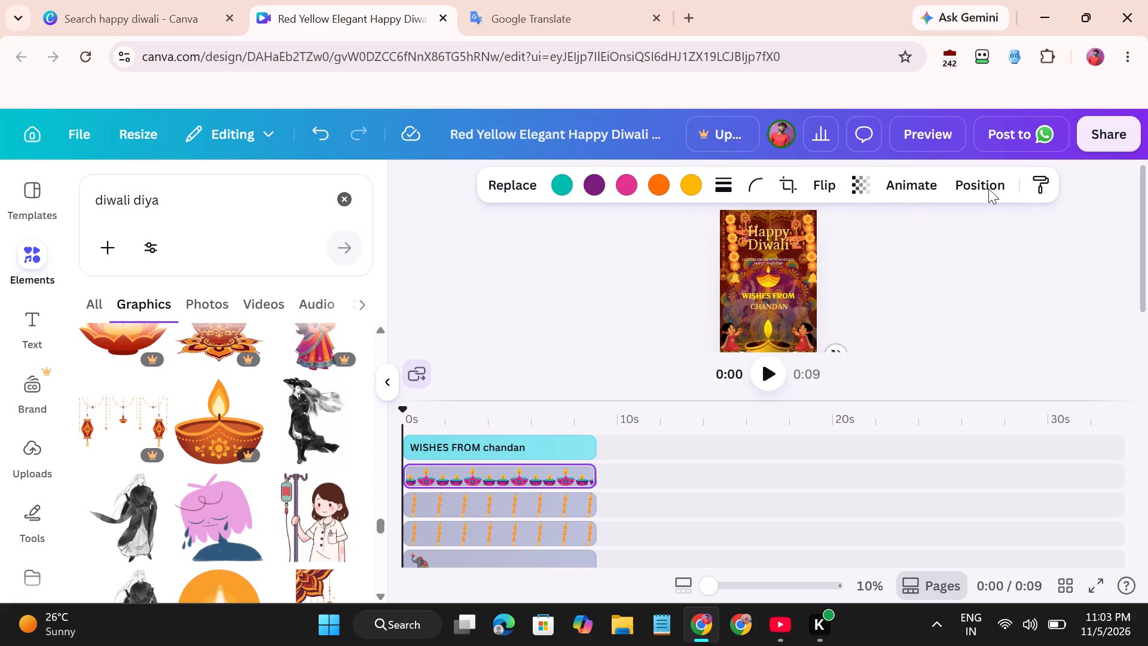
Download the Diwali greeting design as an MP4 video at 1080p quality.
left_click(1102, 131)
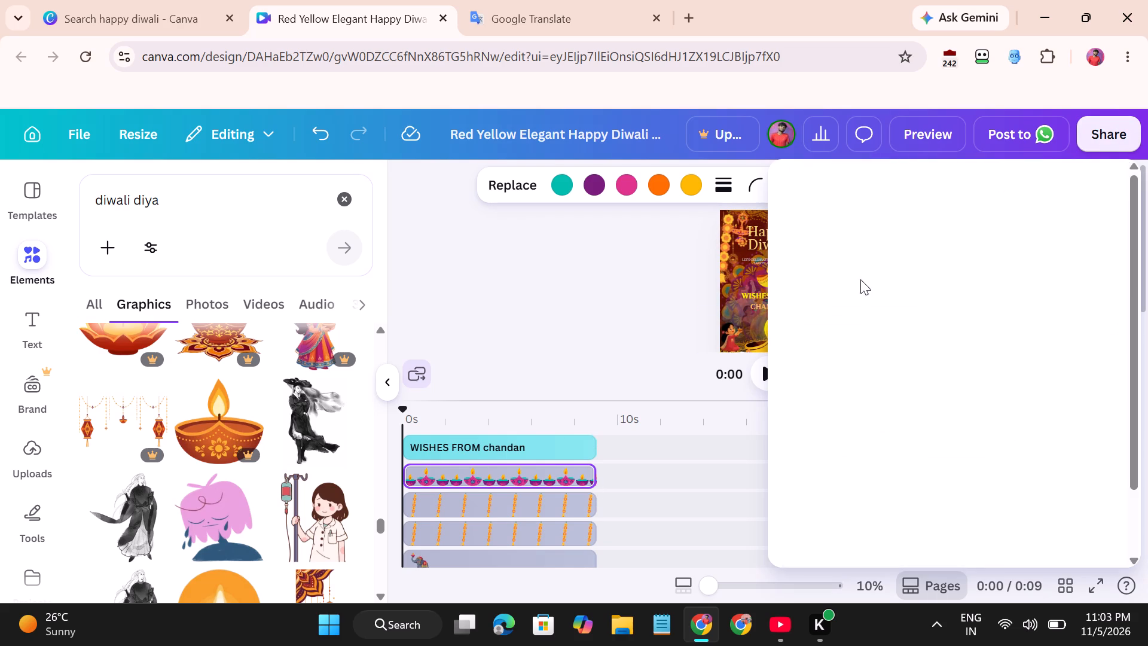
scroll(903, 404, "down", 2)
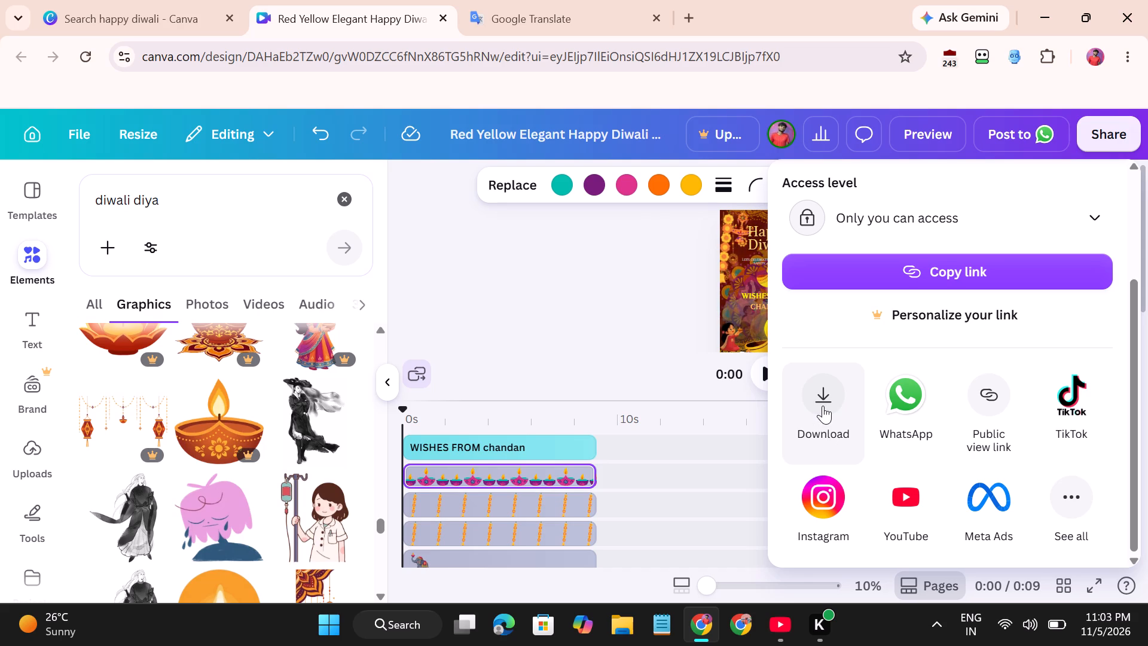
left_click(823, 406)
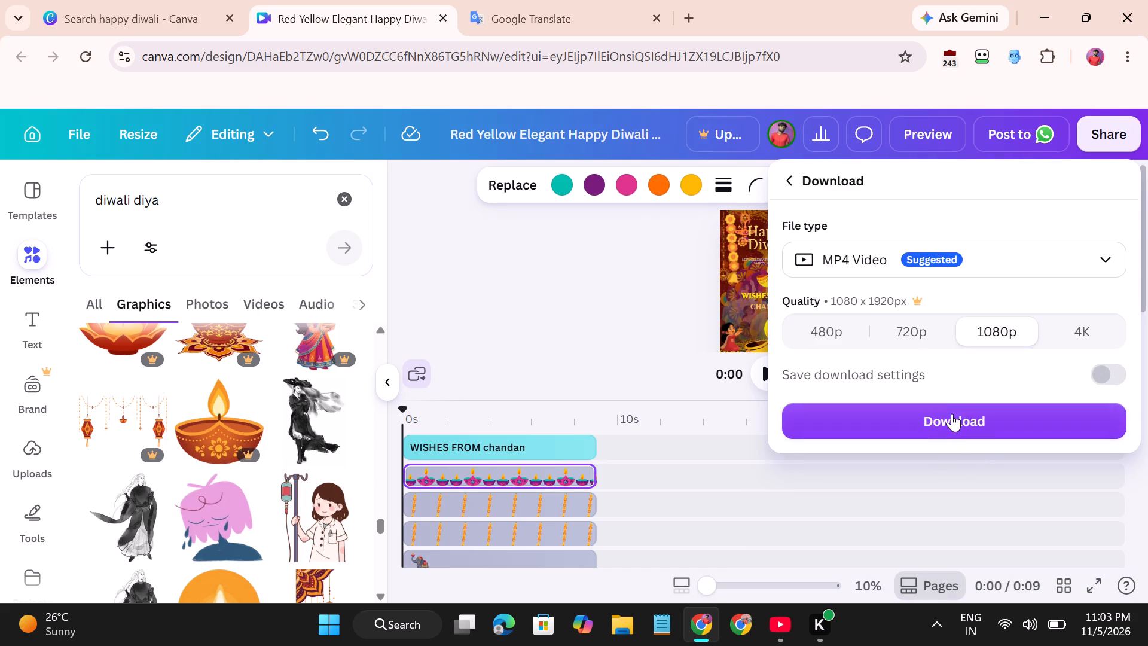
left_click(968, 415)
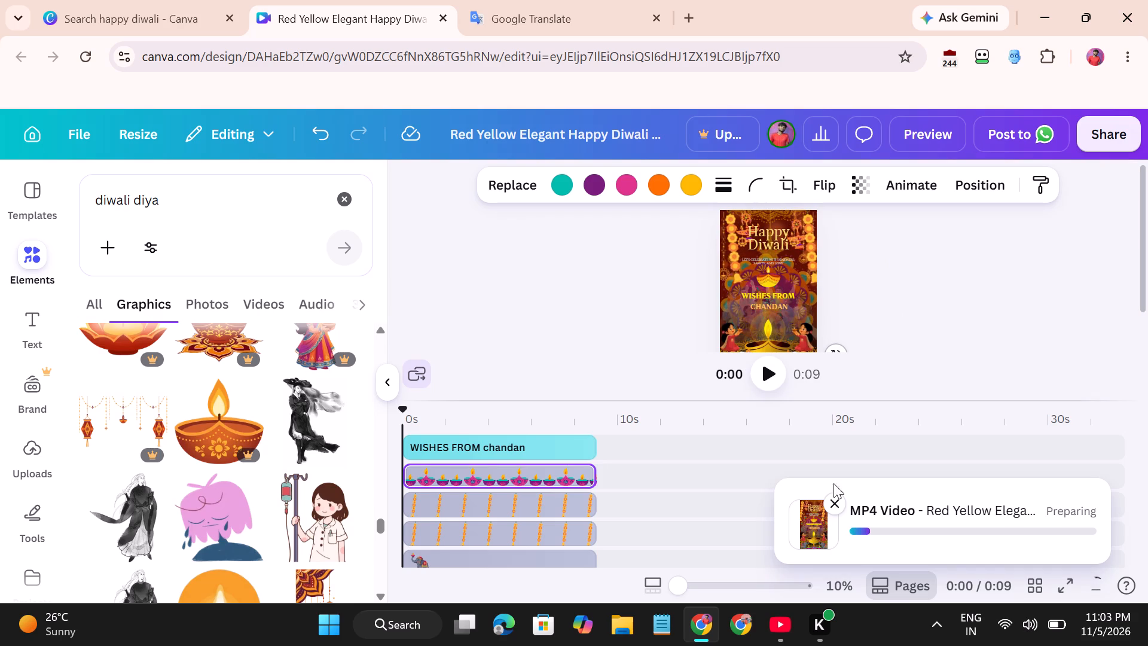
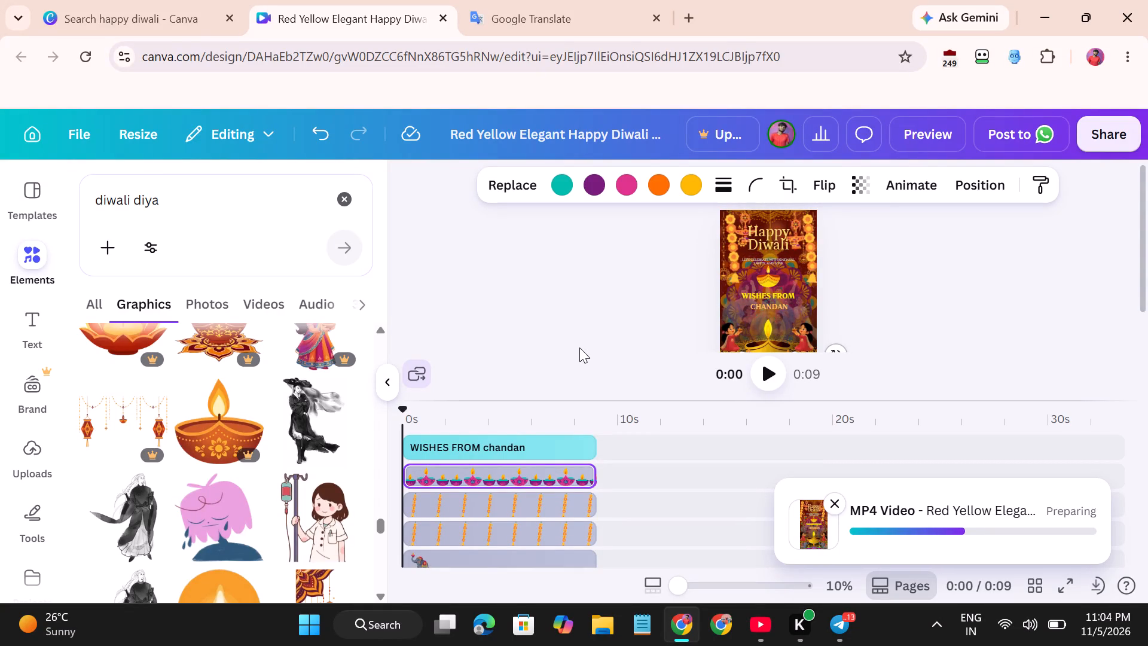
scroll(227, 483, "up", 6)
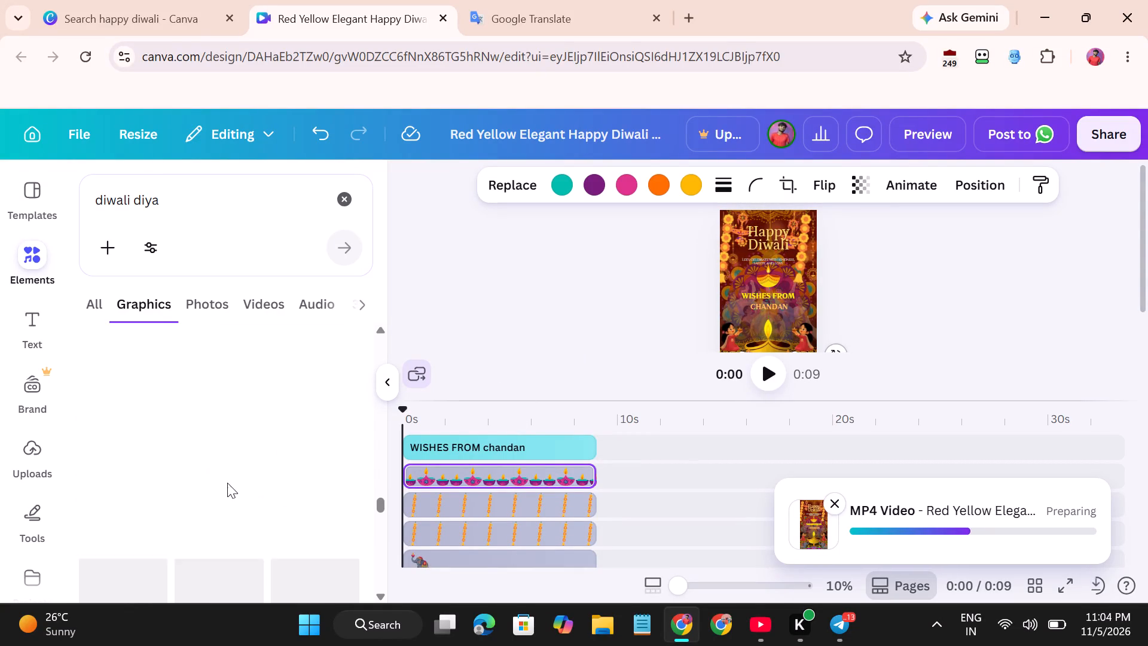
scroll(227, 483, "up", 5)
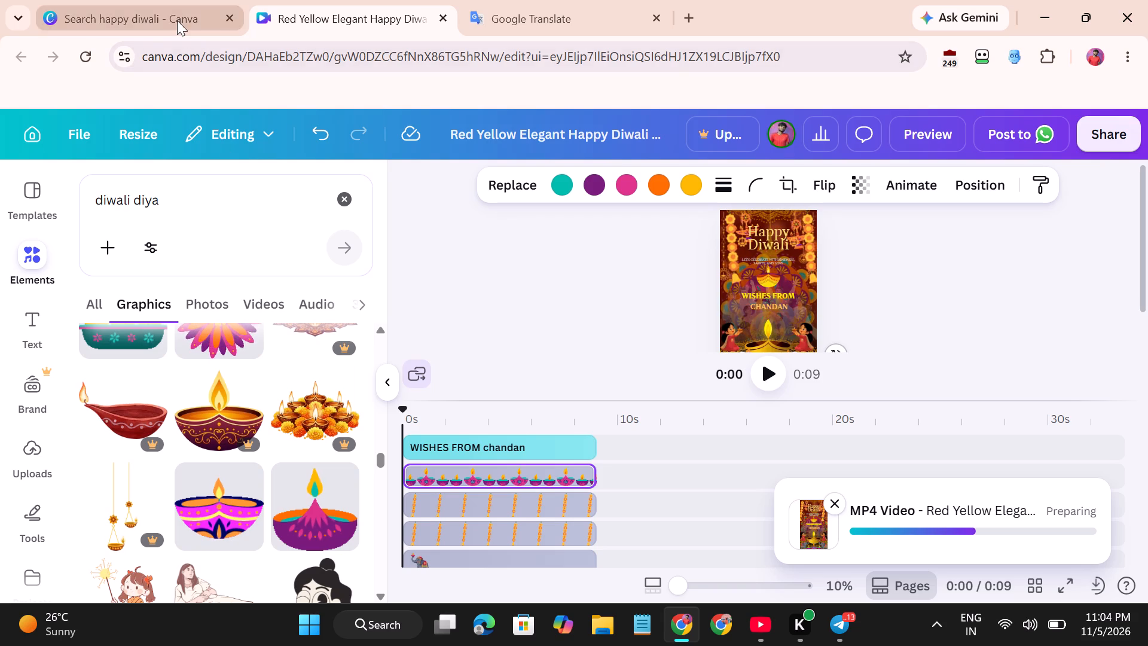
Switch to the template search page to view the original Red Yellow Elegant Happy Diwali Mobile Video template.
left_click(177, 20)
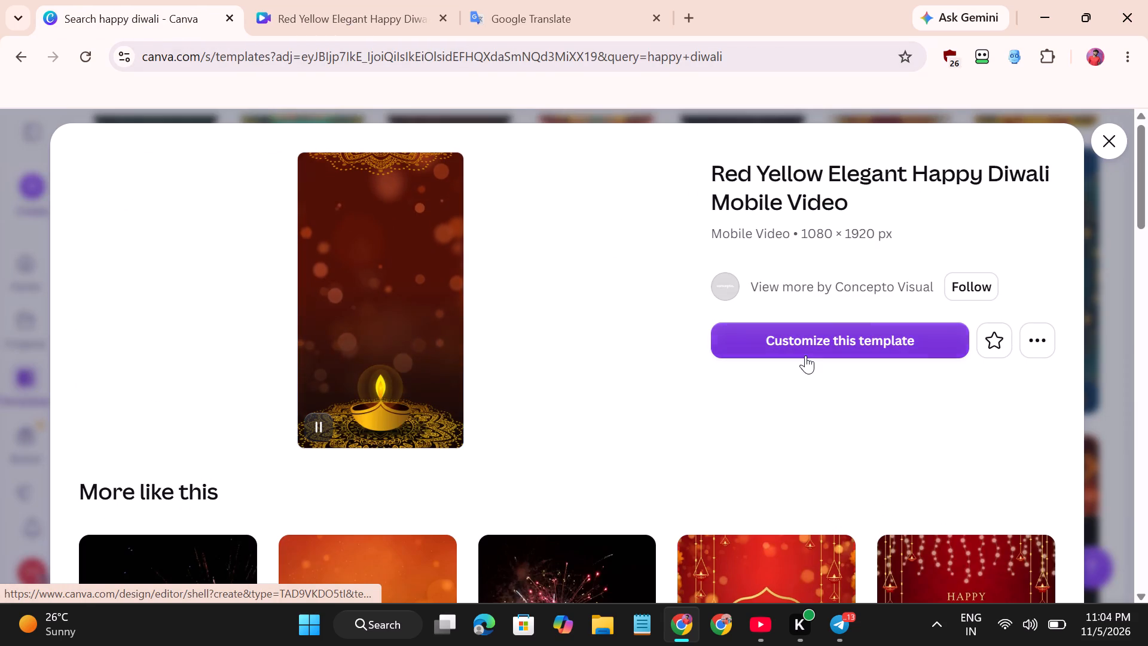
Look through the templates similar to the Red Yellow Elegant Happy Diwali Mobile Video, then close its preview.
scroll(802, 447, "down", 4)
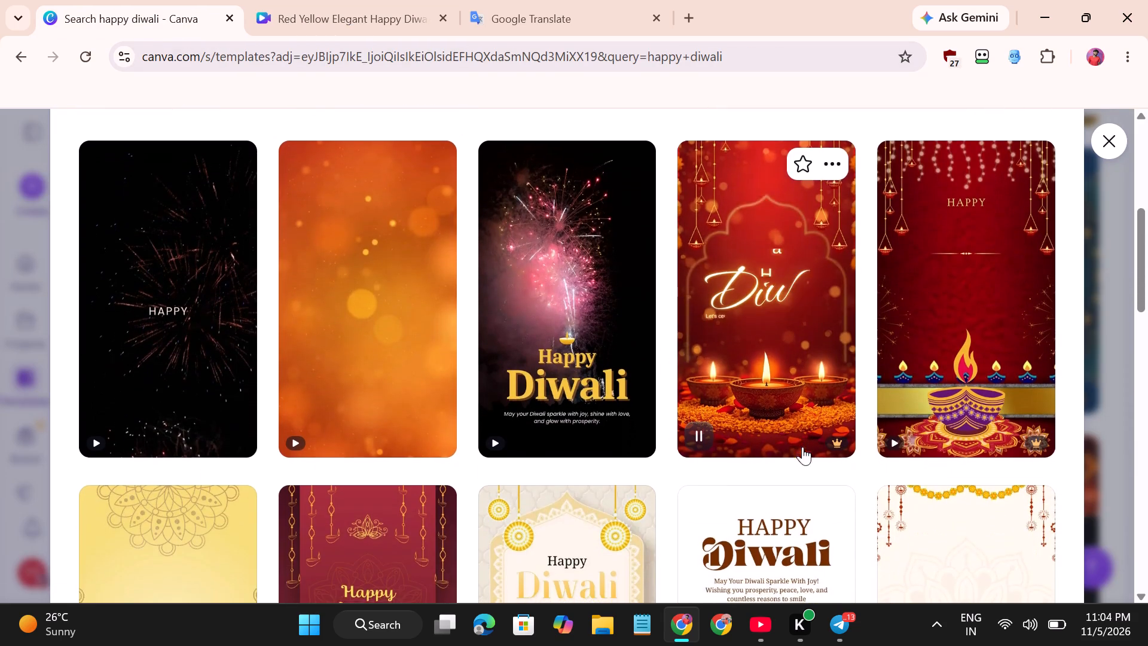
scroll(802, 447, "down", 1)
scroll(647, 455, "down", 1)
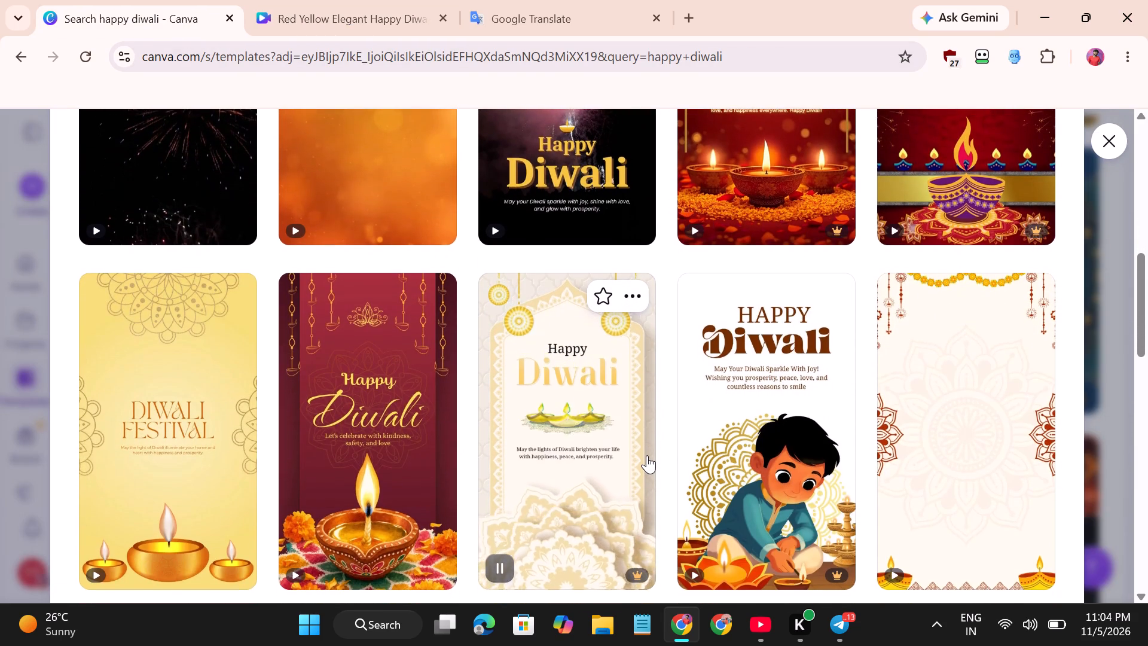
left_click(647, 455)
scroll(647, 455, "down", 5)
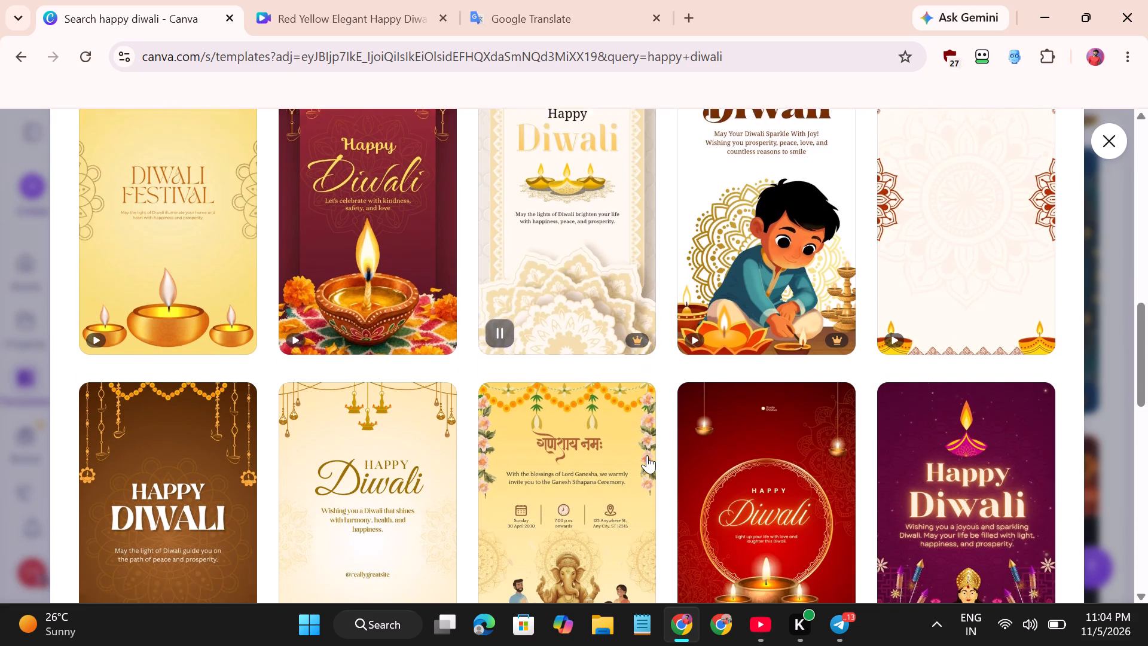
scroll(828, 482, "down", 3)
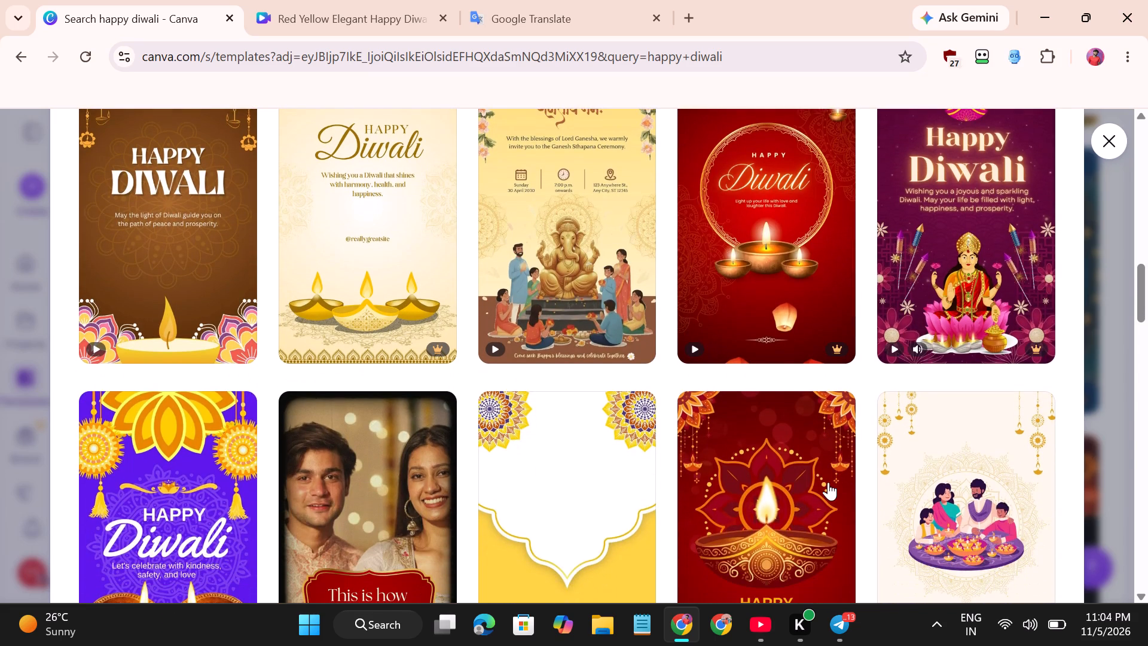
scroll(828, 482, "down", 2)
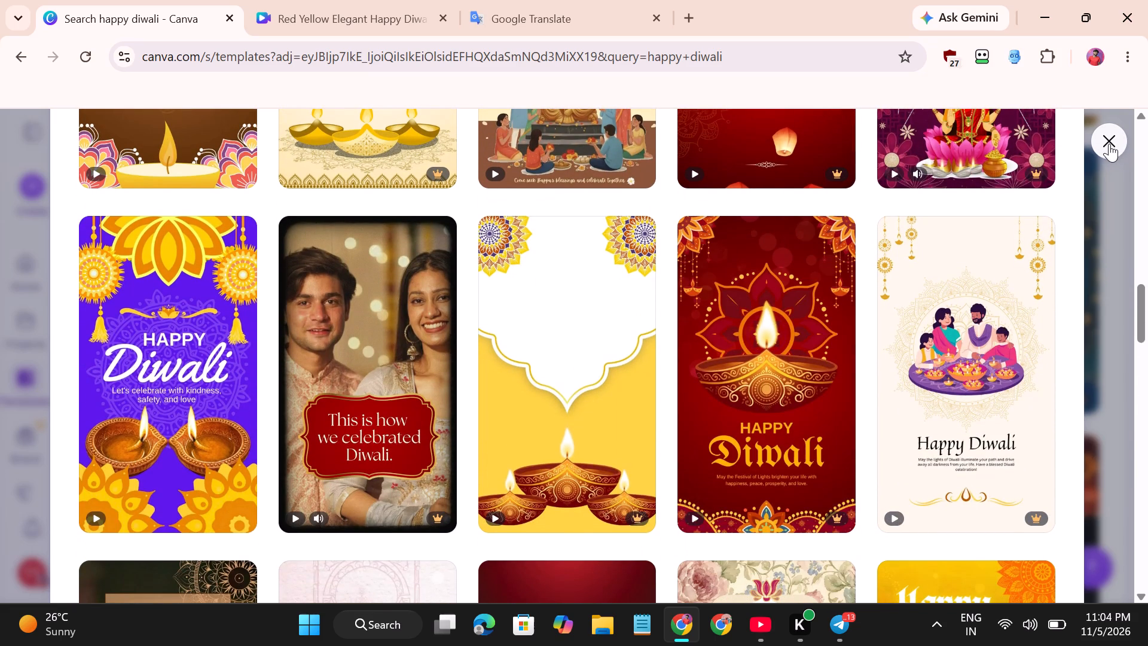
left_click(1109, 142)
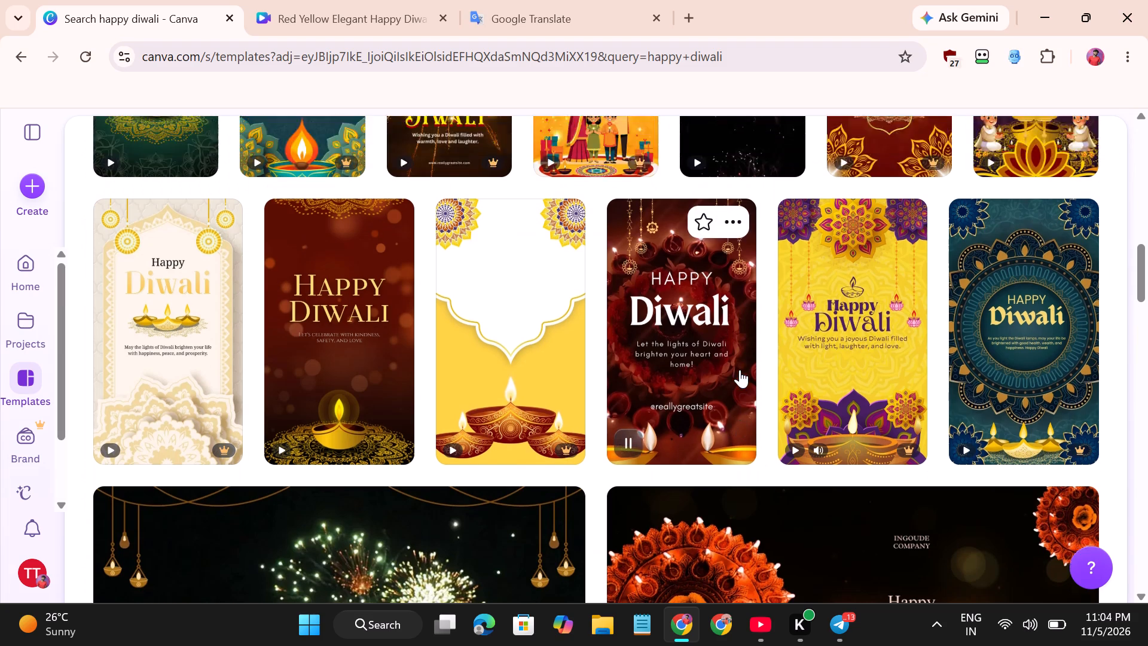
Open the landscape template "Orange And Pink Vibrant Diwali Greetings Video" from the "happy diwali" results for customising.
scroll(740, 370, "up", 1)
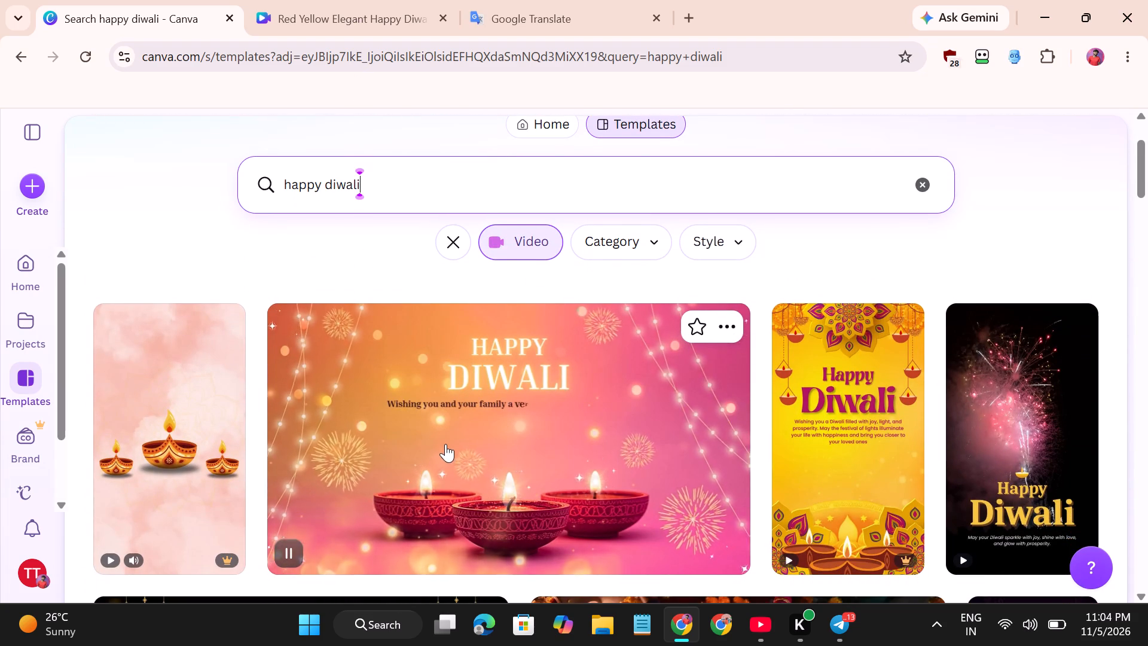
left_click(535, 446)
left_click(353, 0)
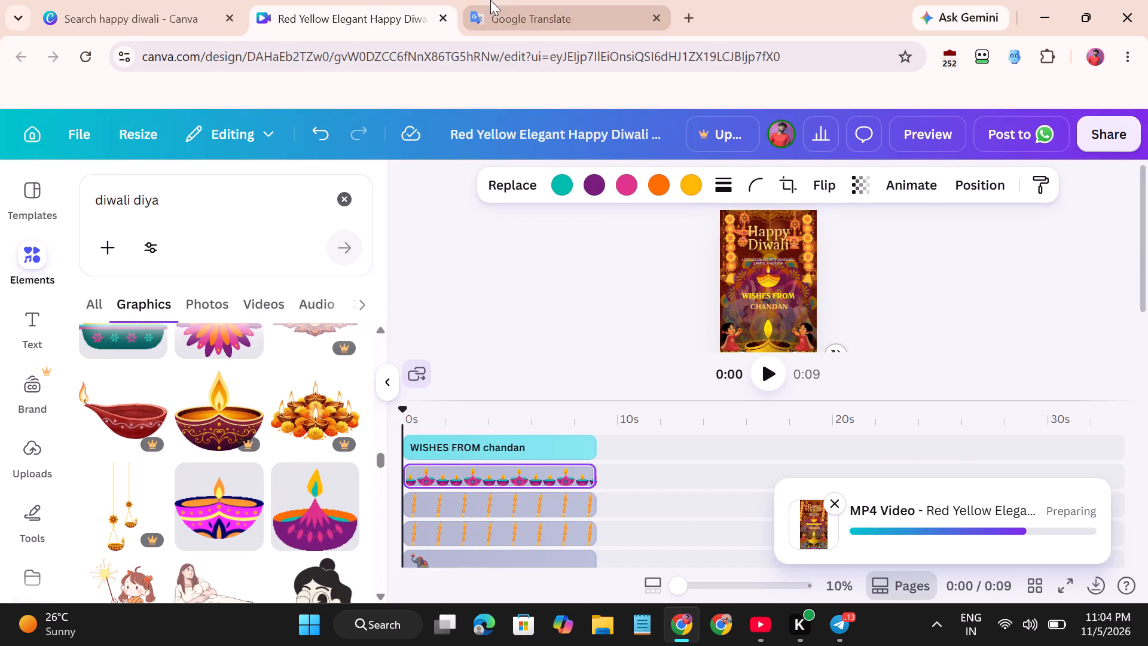
left_click(180, 13)
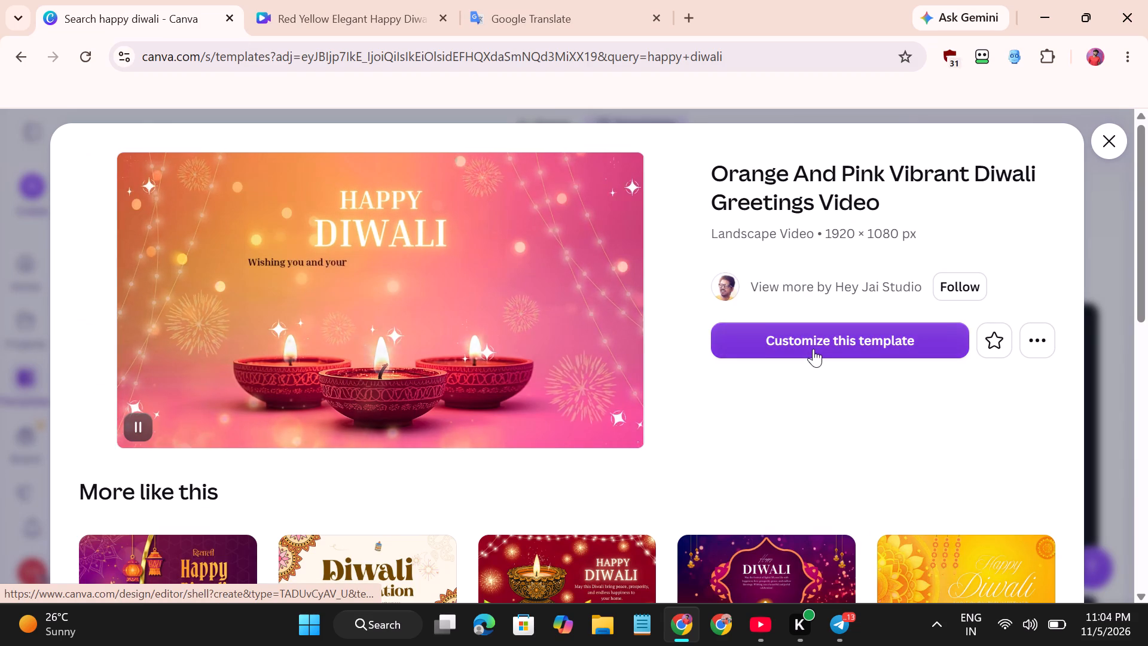
scroll(813, 349, "down", 3)
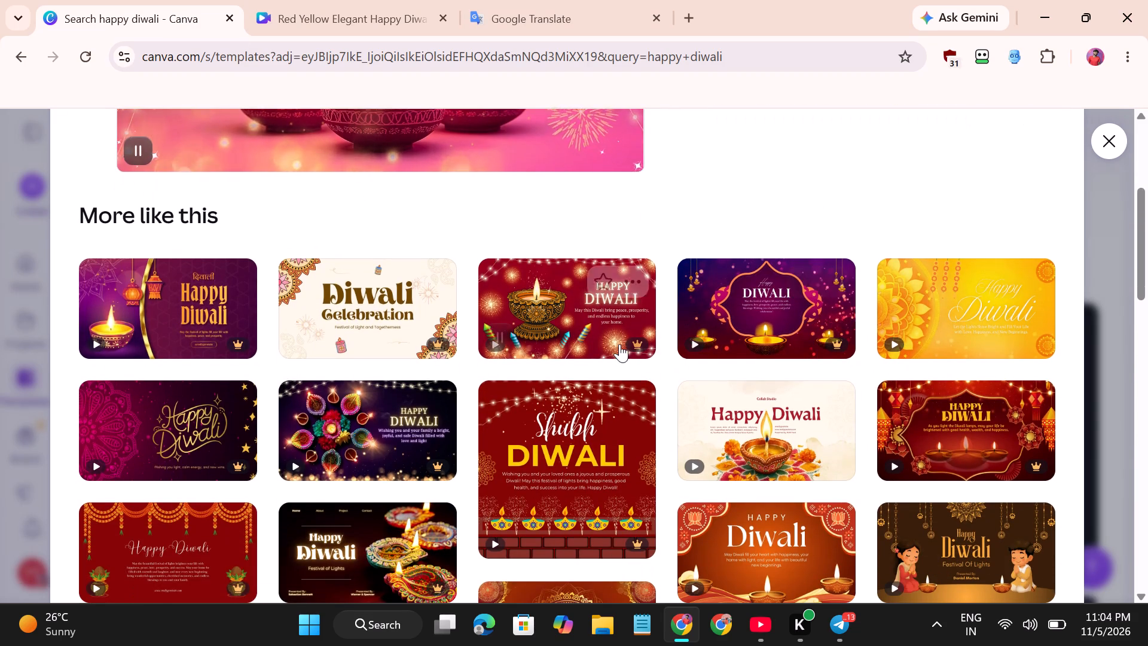
scroll(796, 322, "up", 3)
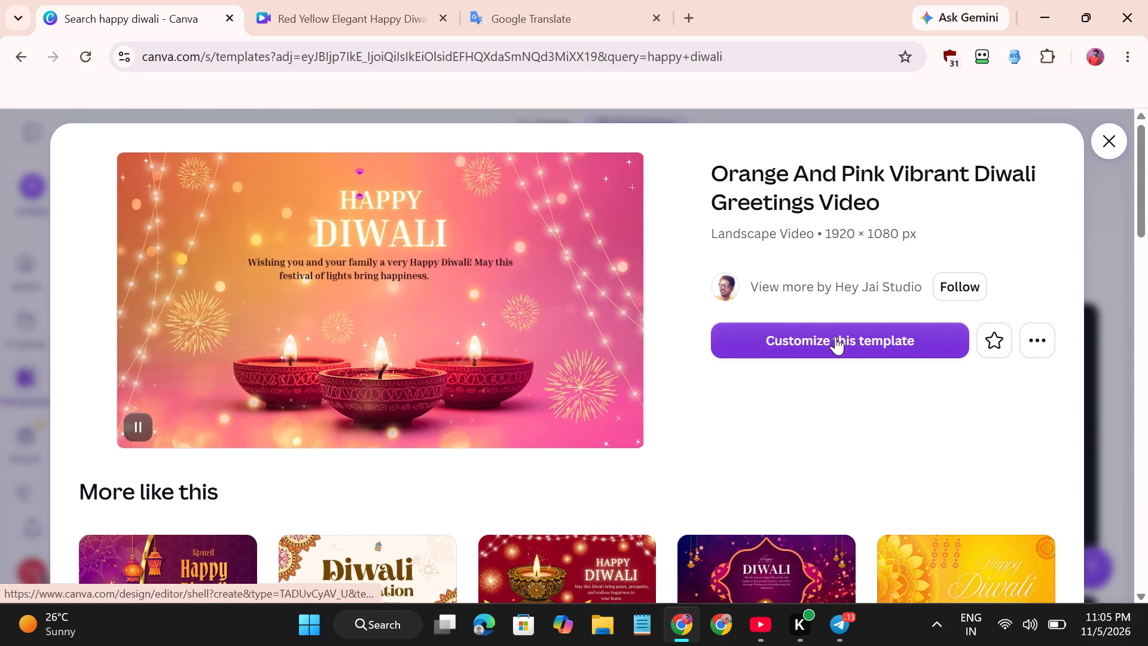
left_click(835, 337)
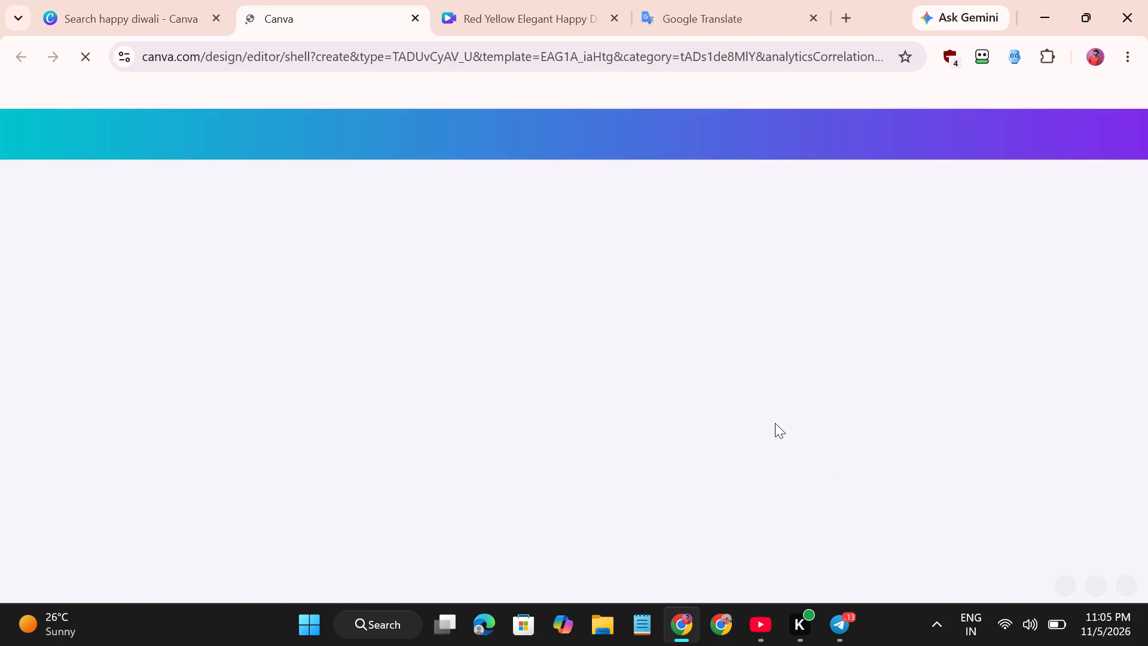
Return to the Red Yellow Elegant Happy Diwali design and check the progress of its MP4 export.
left_click(514, 0)
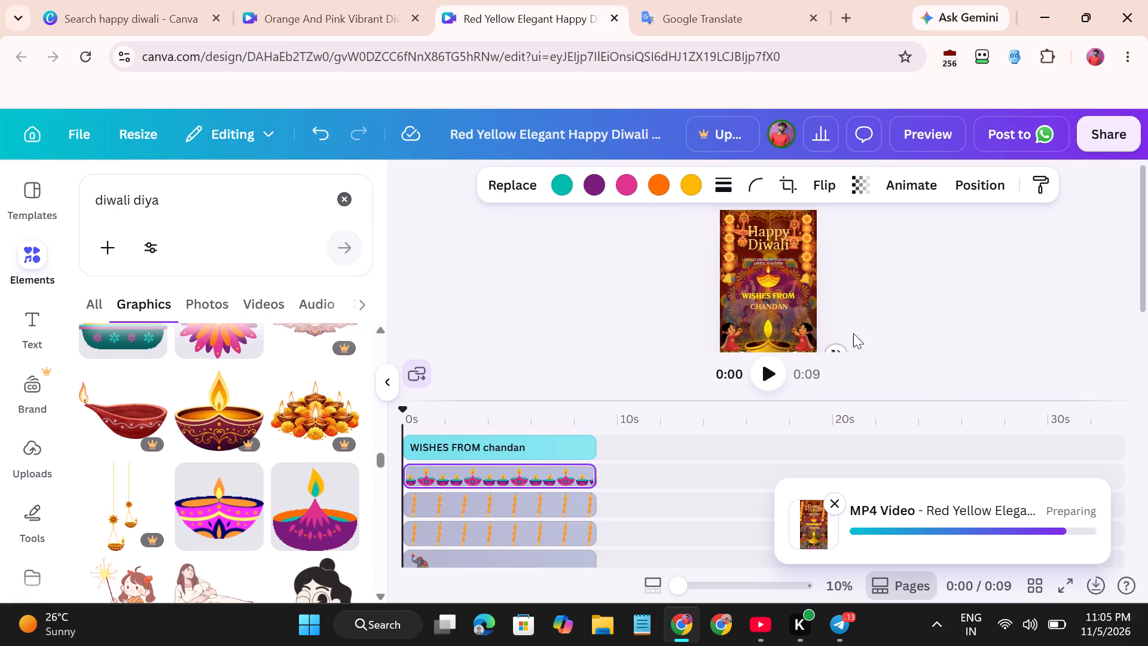
scroll(185, 471, "up", 5)
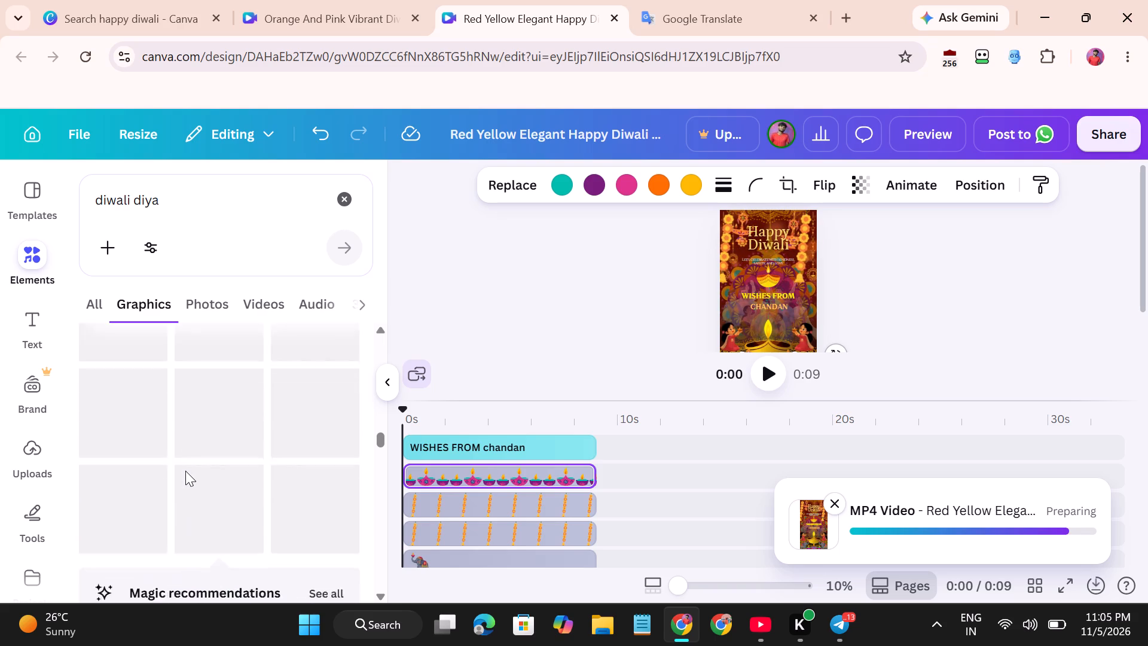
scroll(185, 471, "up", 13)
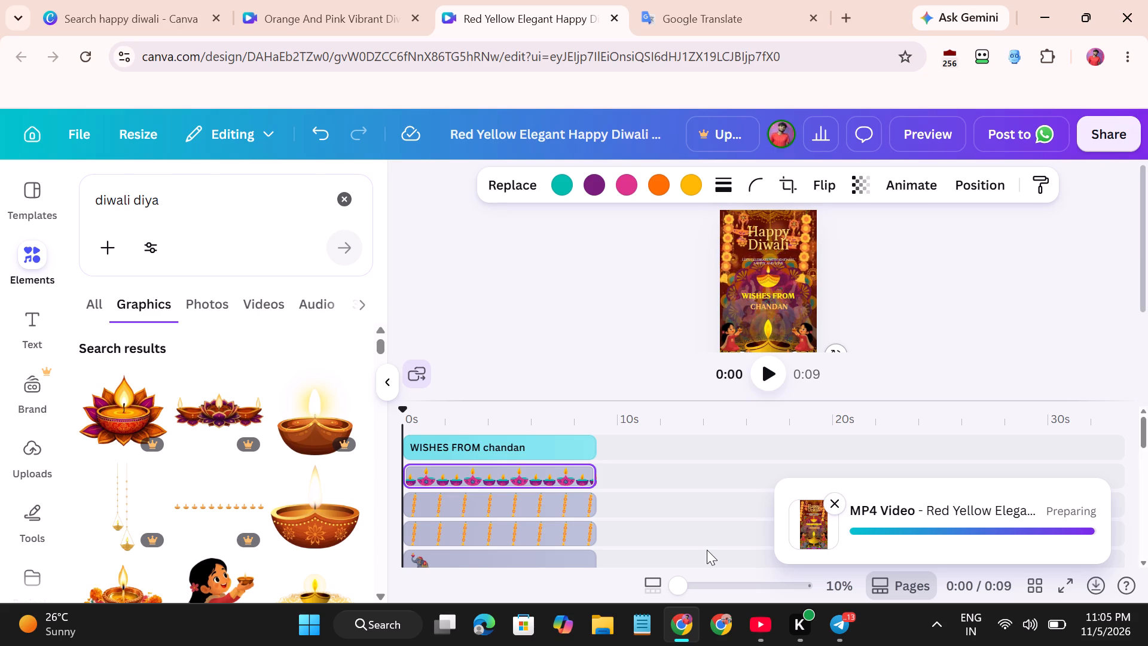
Switch to the other Chrome window and begin a web search or address entry in its empty new tab.
left_click(713, 627)
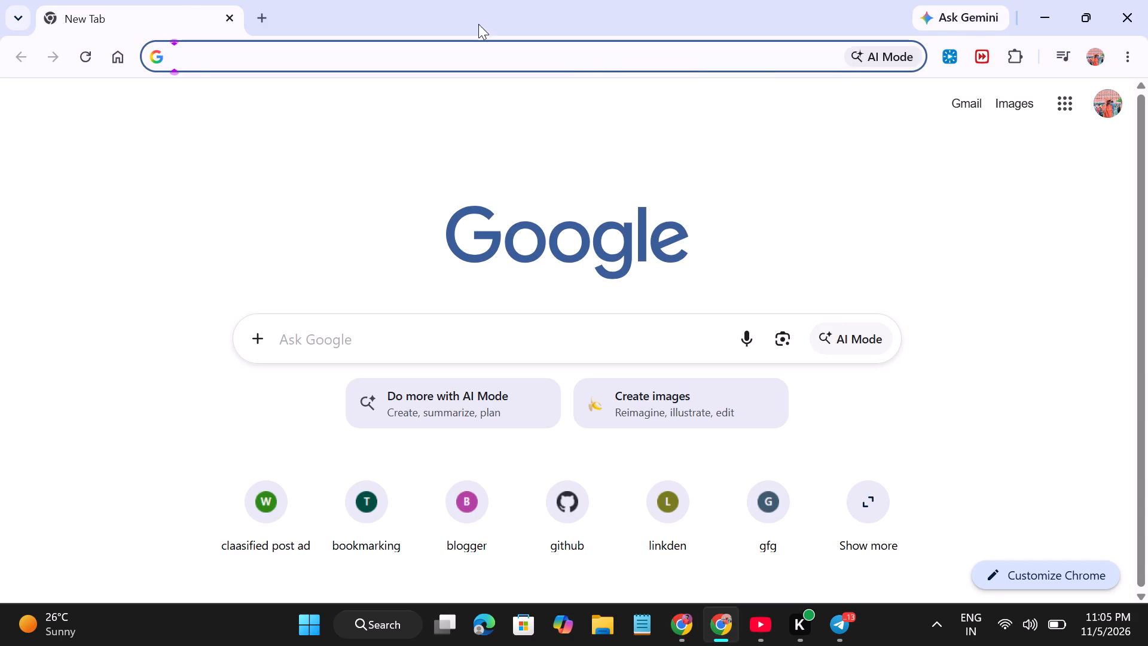
left_click(216, 59)
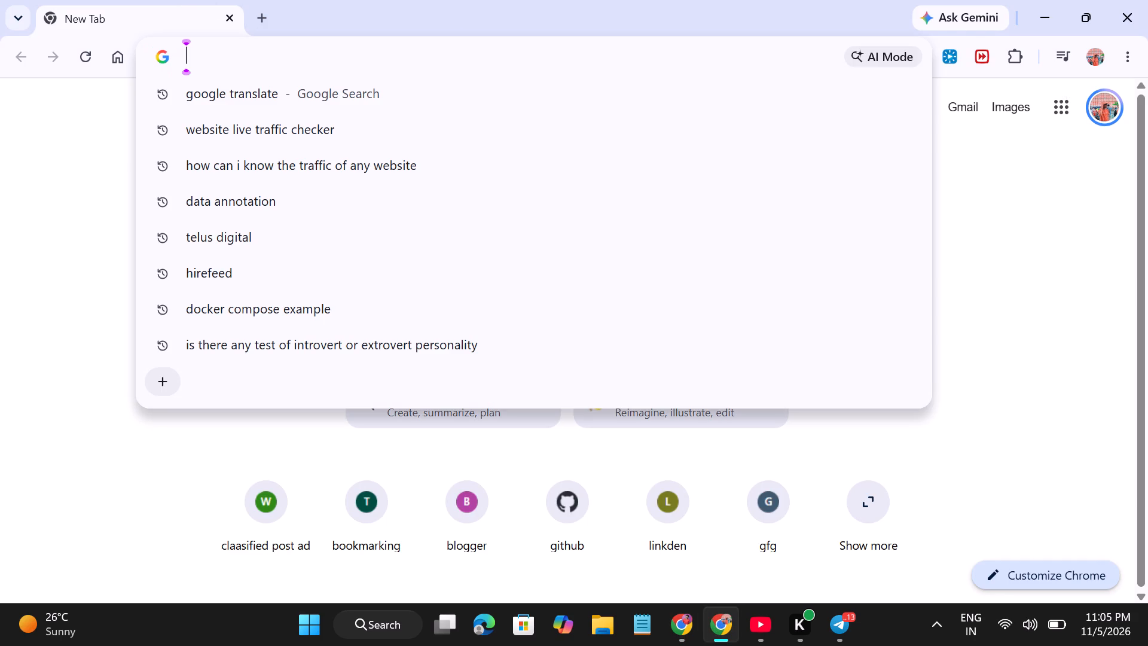
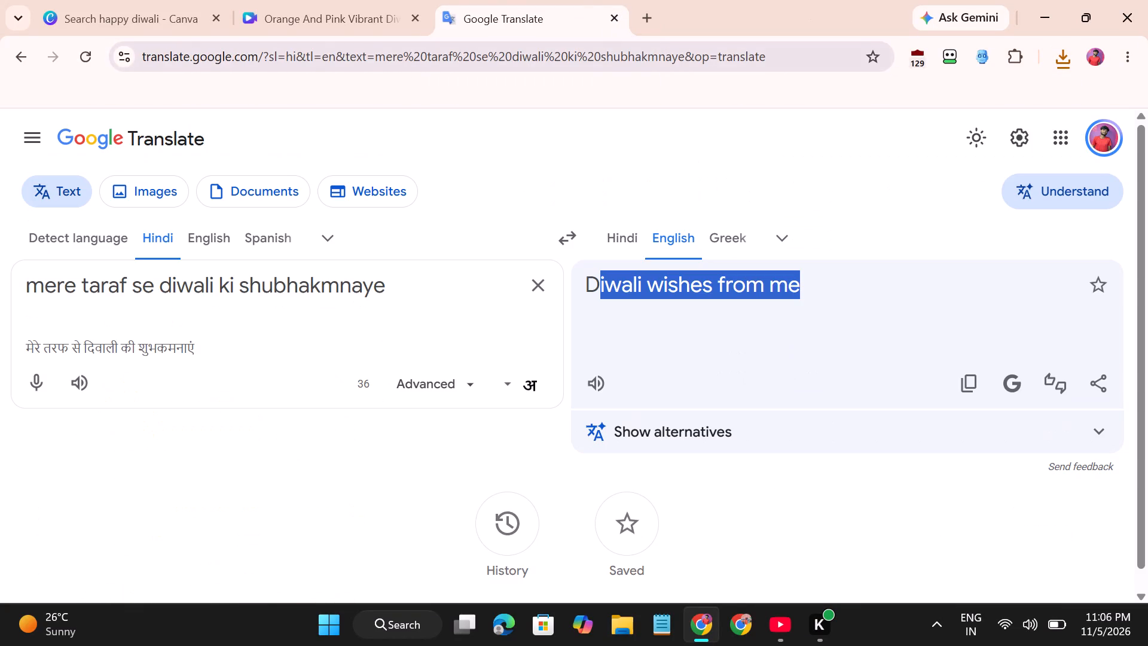
Close the Google Translate page and return to the timeline of the Orange And Pink Vibrant Diwali Greetings Video design.
left_click(617, 15)
scroll(383, 461, "up", 2)
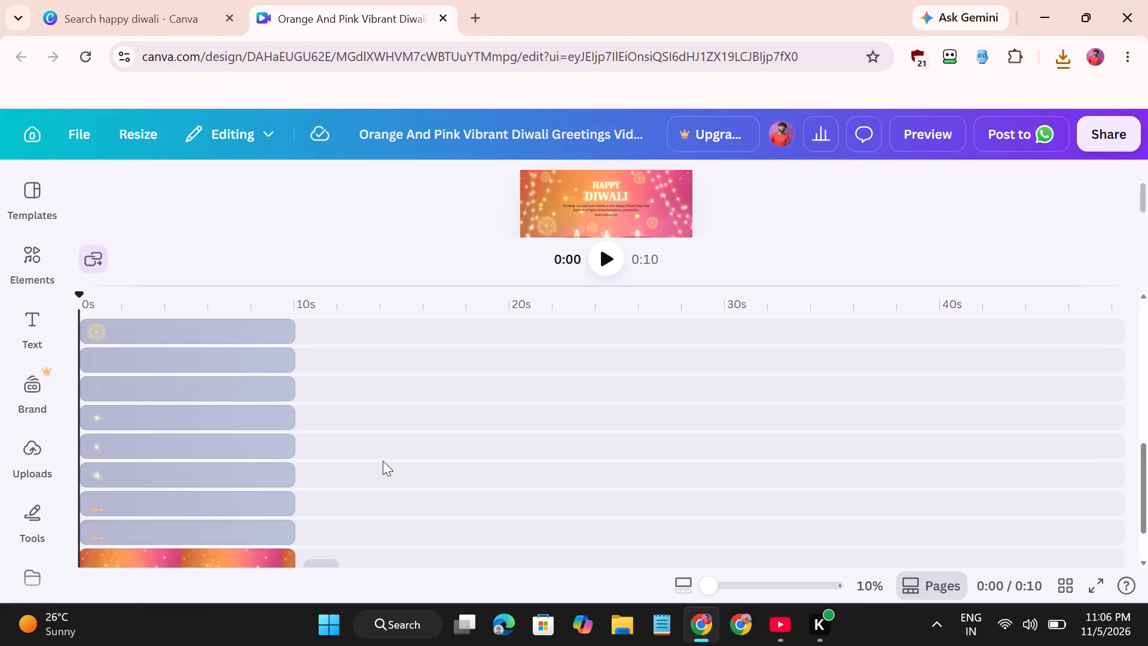
Switch the Orange And Pink Vibrant Diwali Greetings design from the layered timeline to the full page view.
scroll(383, 461, "up", 3)
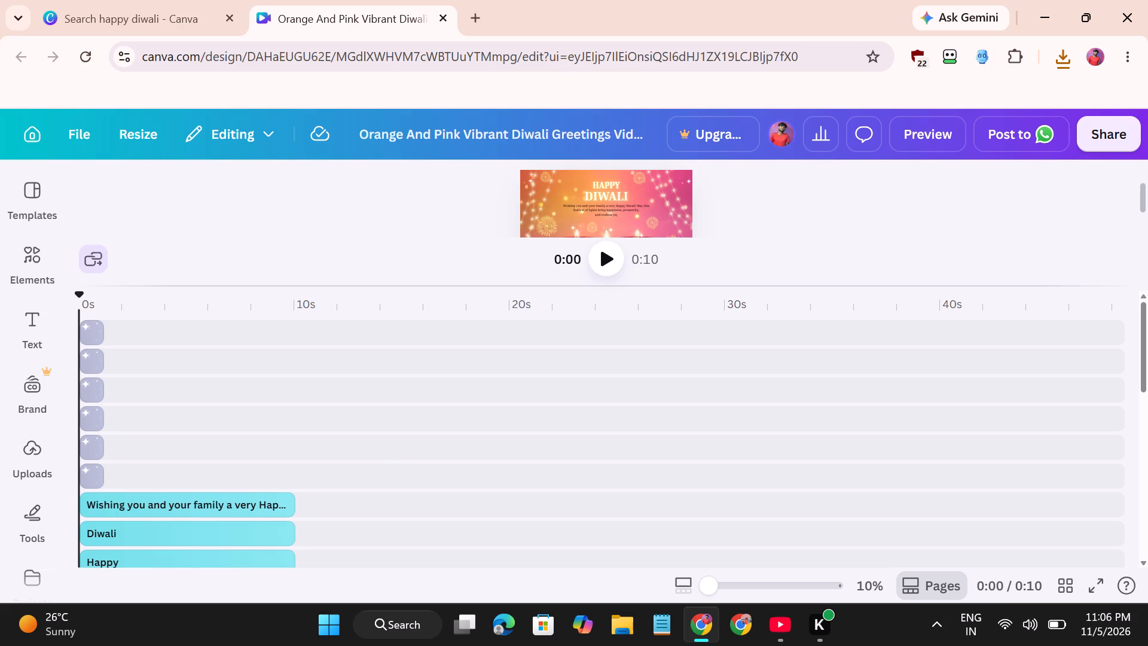
left_click(921, 579)
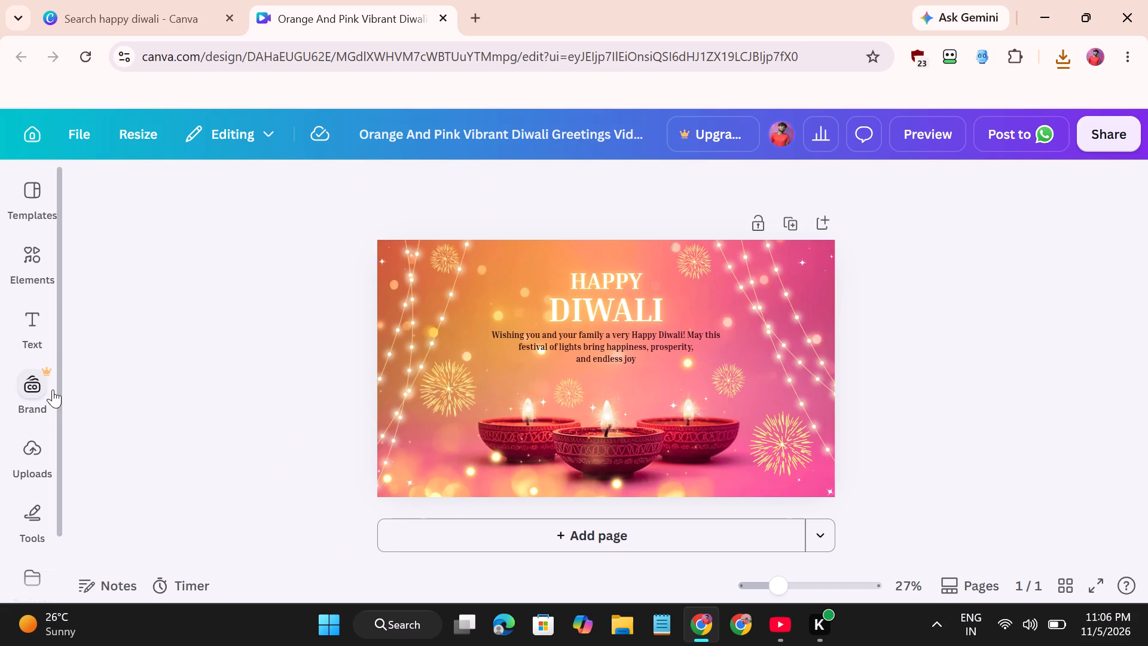
Add the golden dotted firework from the recommended elements, enlarging it and placing it around the HAPPY DIWALI greeting text.
left_click(36, 268)
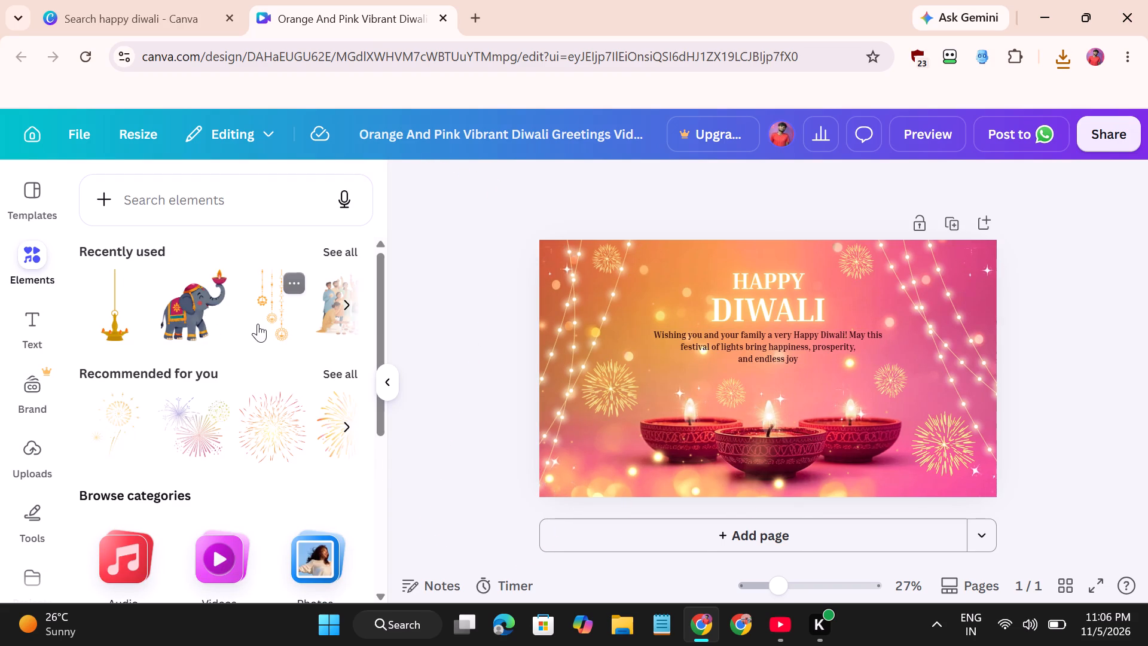
scroll(258, 324, "left", 8)
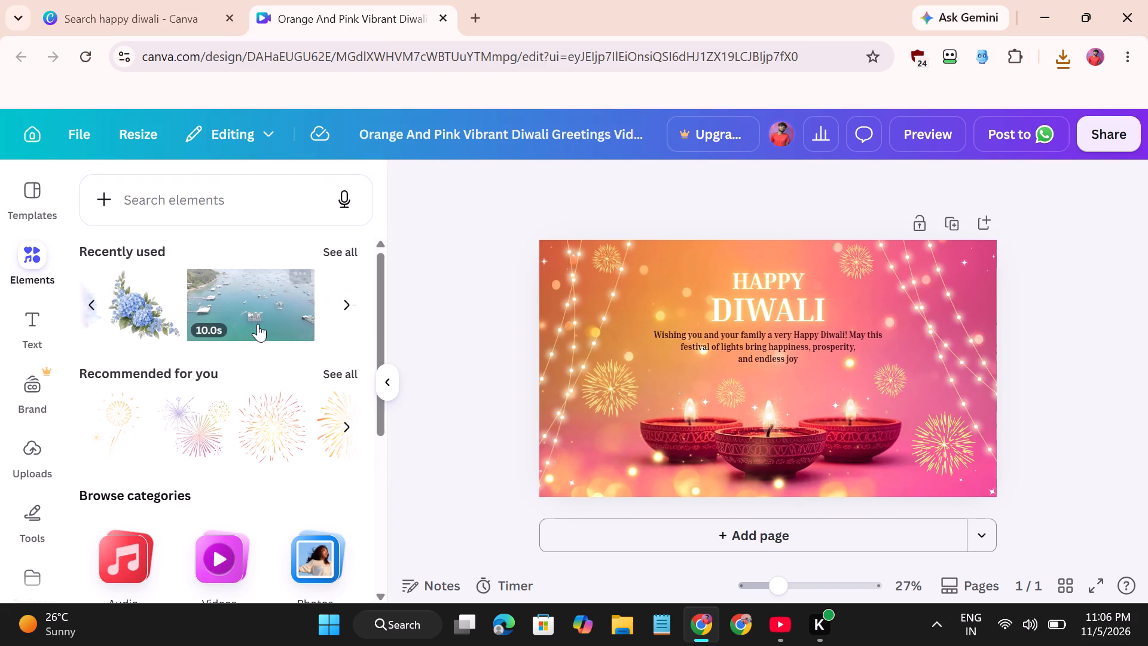
scroll(258, 324, "right", 7)
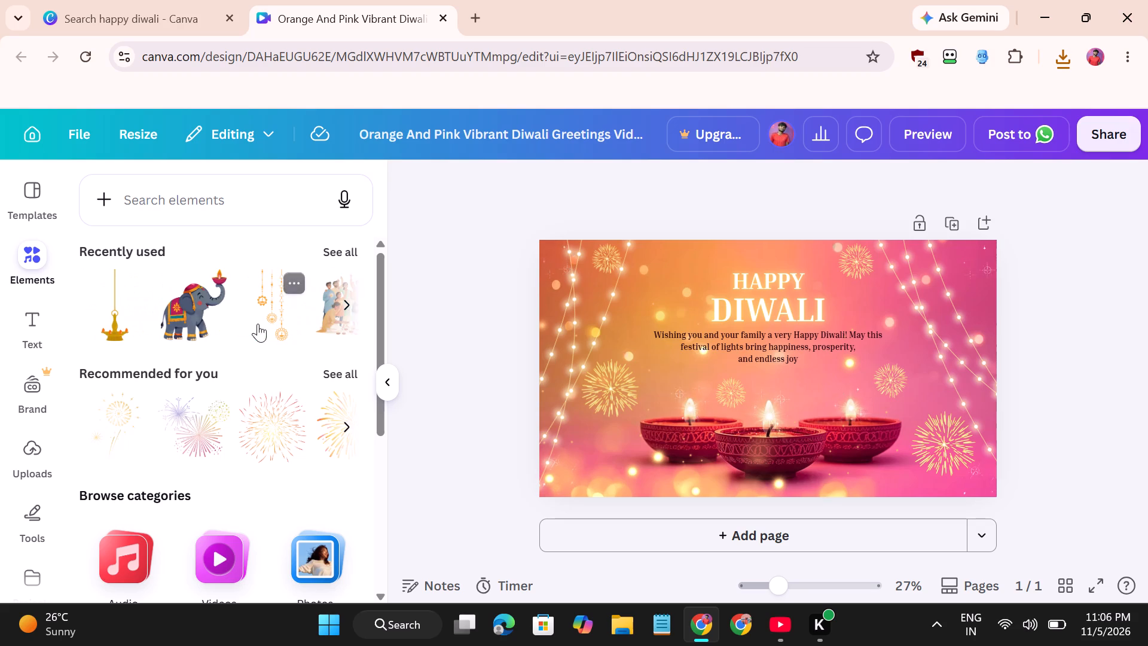
scroll(283, 429, "left", 4)
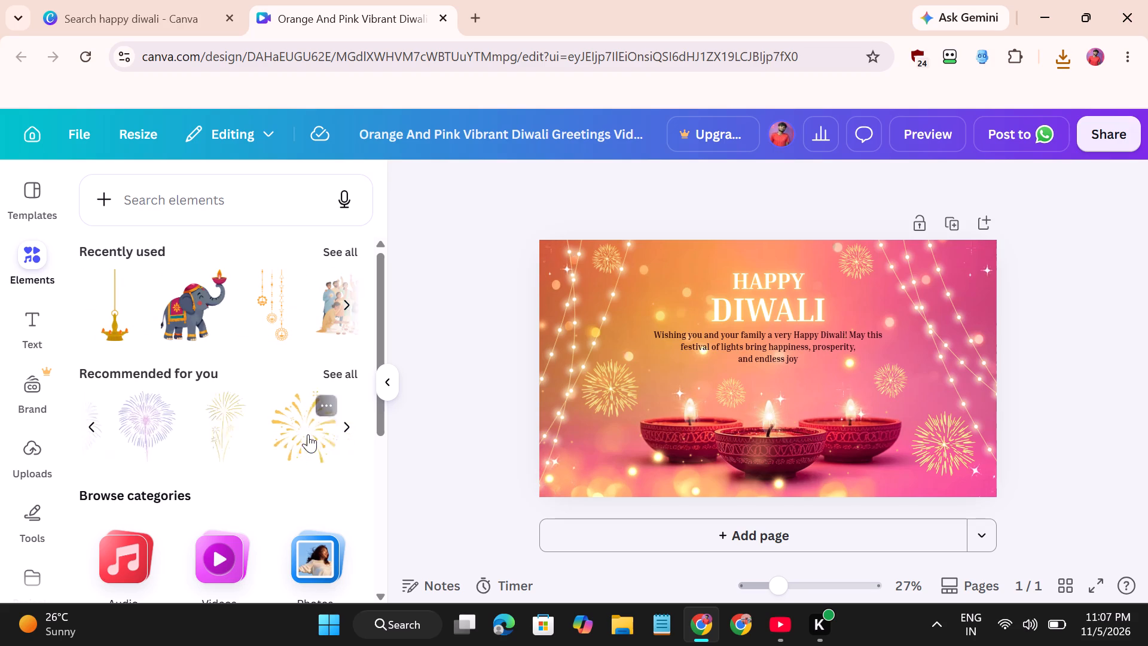
scroll(308, 434, "left", 1)
scroll(308, 434, "right", 3)
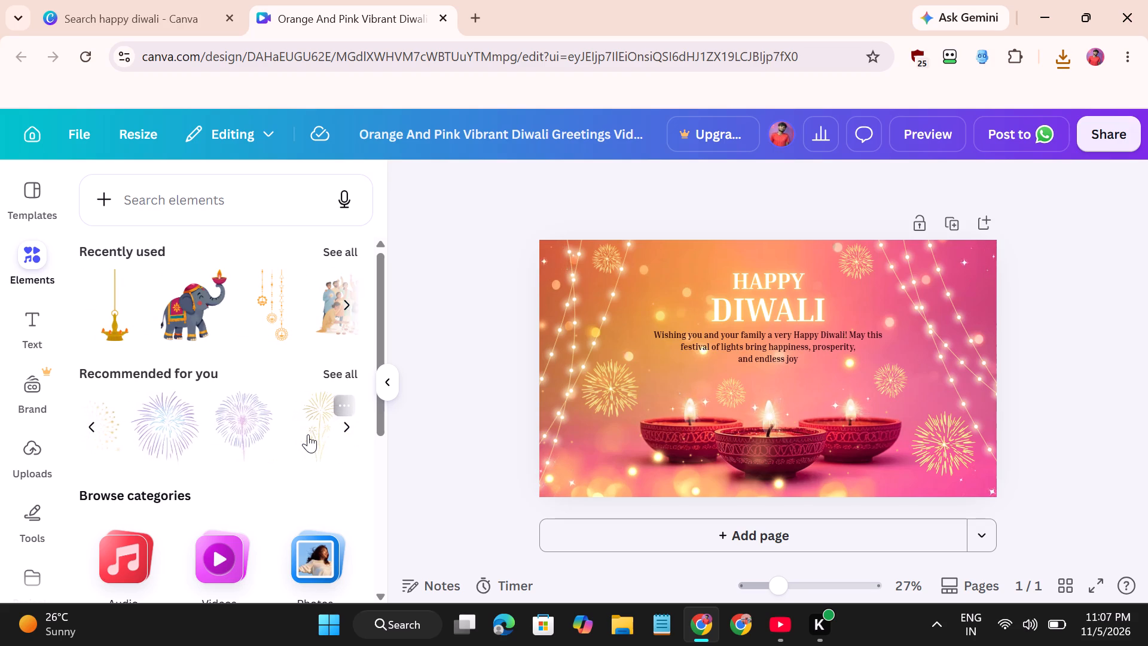
scroll(308, 434, "right", 2)
scroll(308, 434, "up", 1)
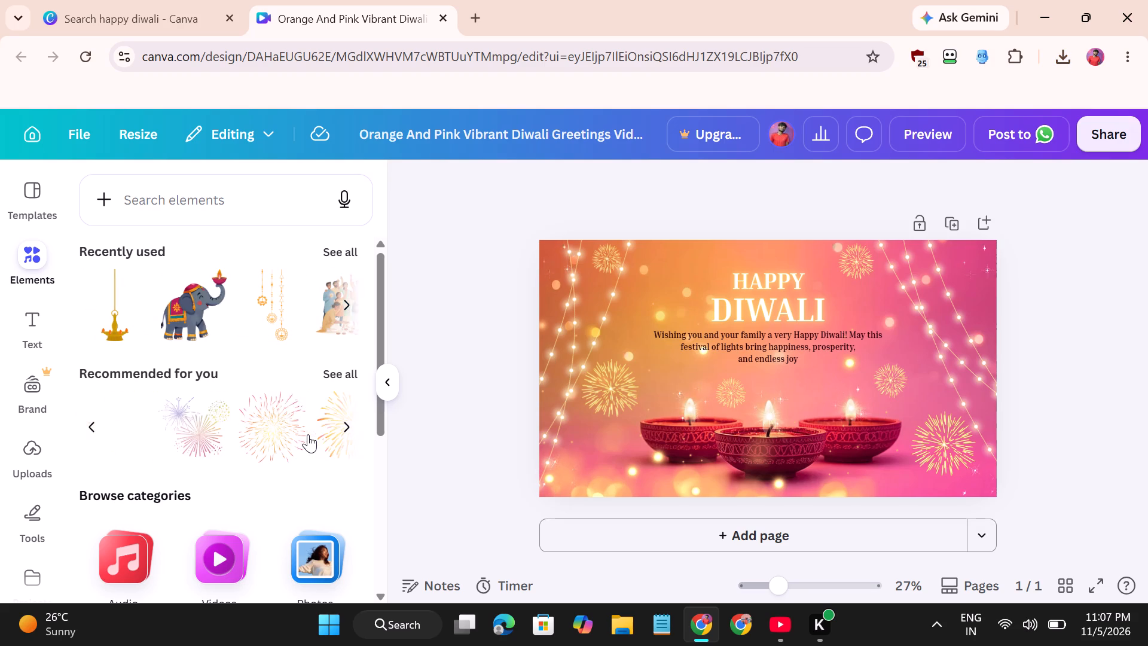
scroll(308, 434, "up", 3)
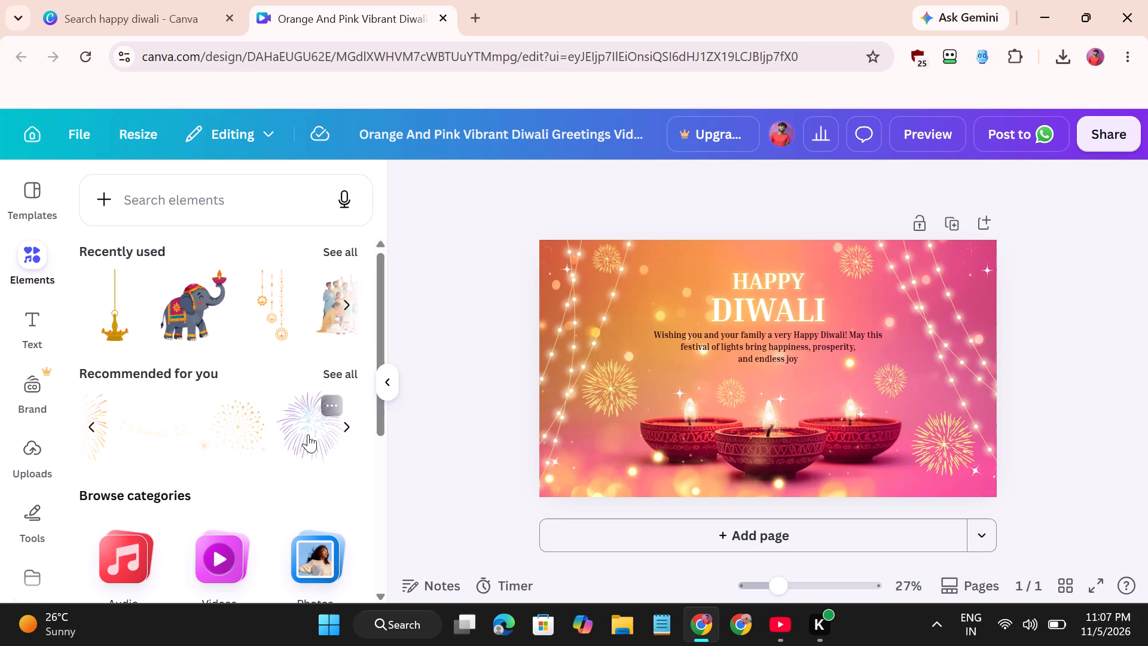
scroll(308, 434, "up", 1)
left_click_drag(229, 438, 713, 340)
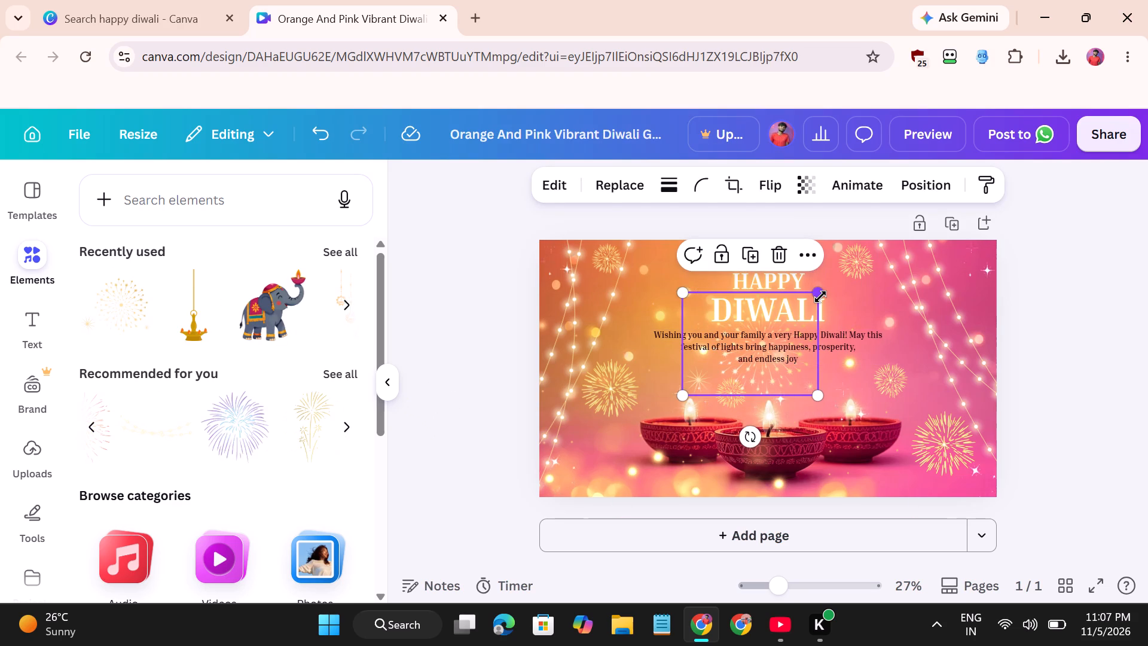
left_click_drag(820, 297, 962, 251)
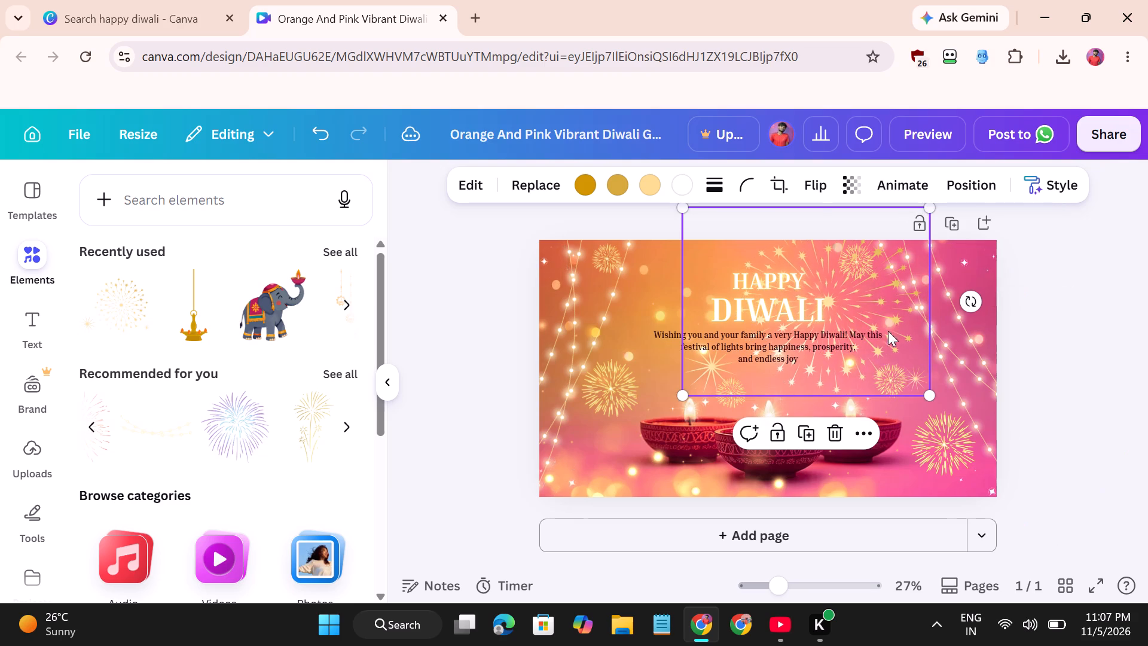
left_click_drag(867, 301, 810, 327)
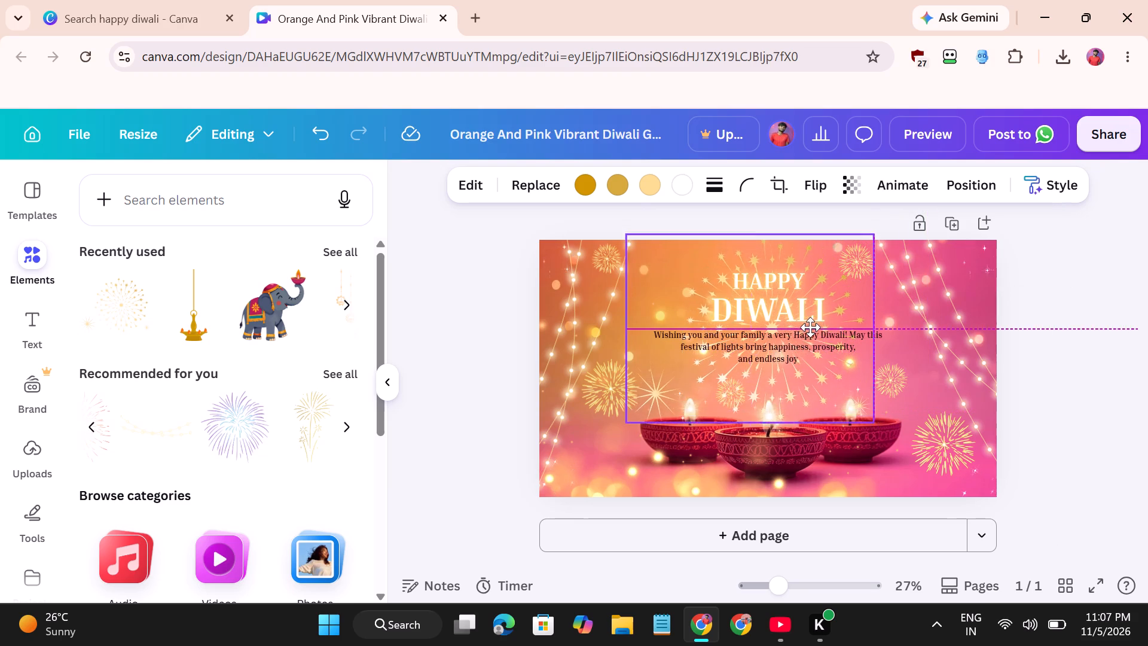
left_click_drag(810, 327, 800, 338)
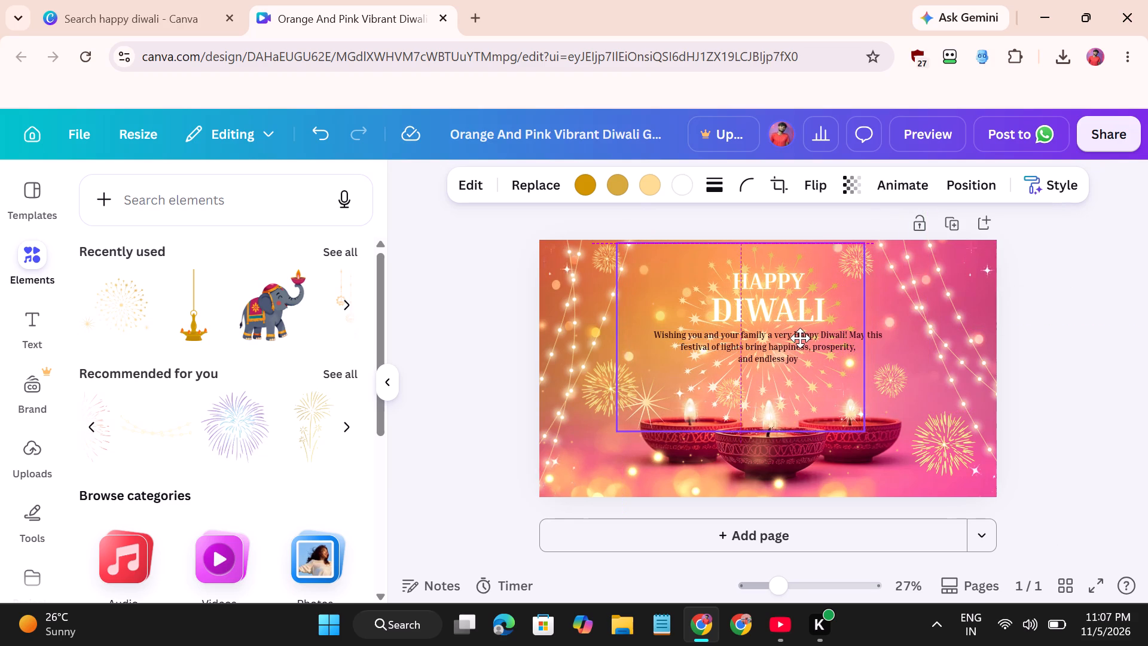
left_click_drag(800, 338, 797, 337)
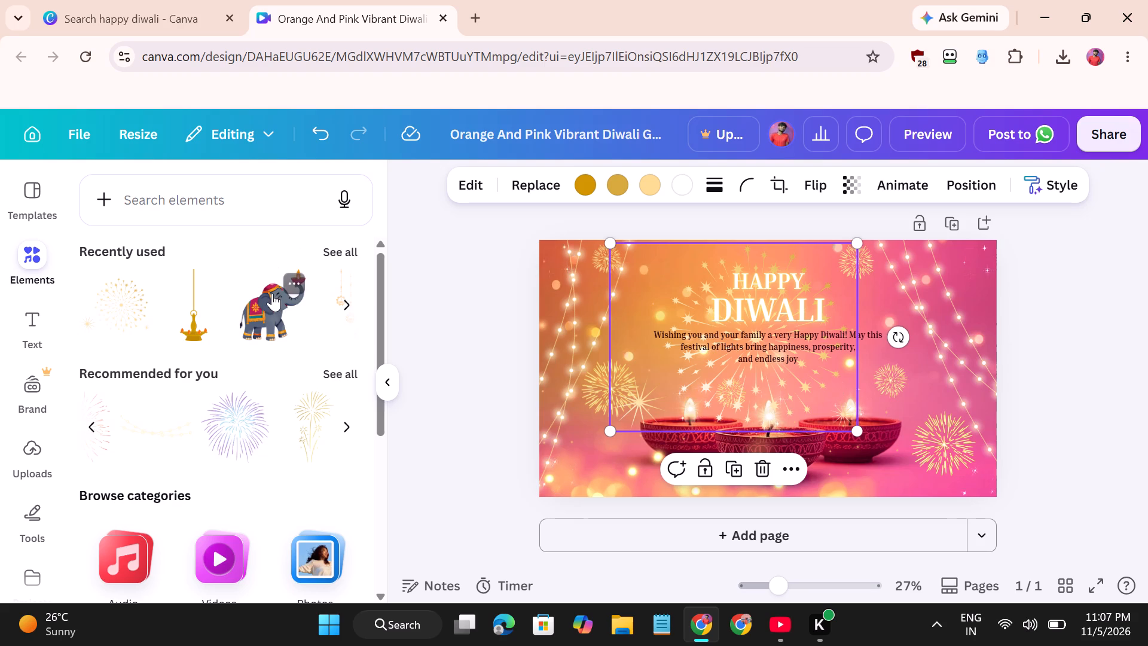
Add the recently used elephant holding a diya, scaled down to fit the page's lower-left corner beside the lamps.
left_click_drag(255, 307, 576, 381)
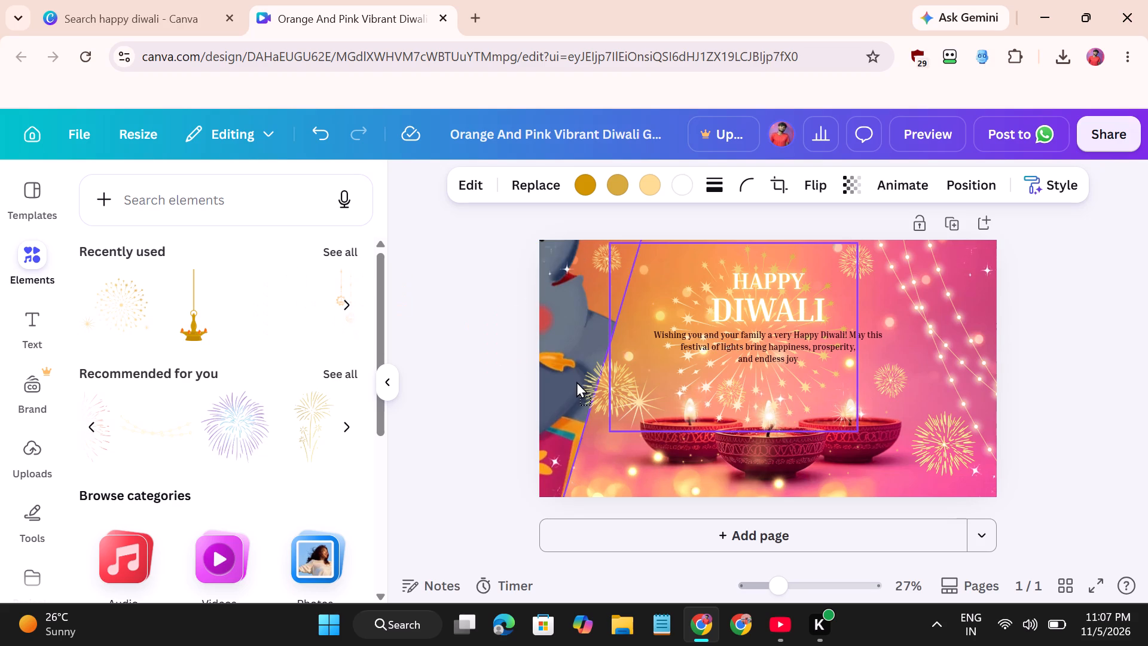
left_click_drag(576, 381, 634, 366)
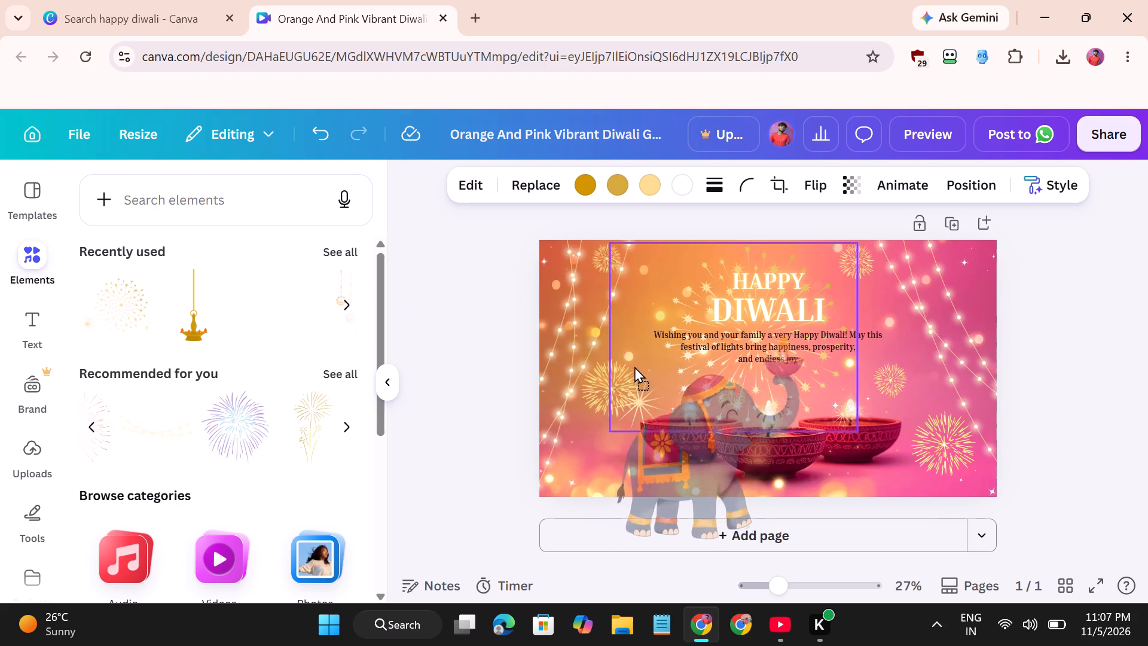
left_click_drag(634, 366, 618, 342)
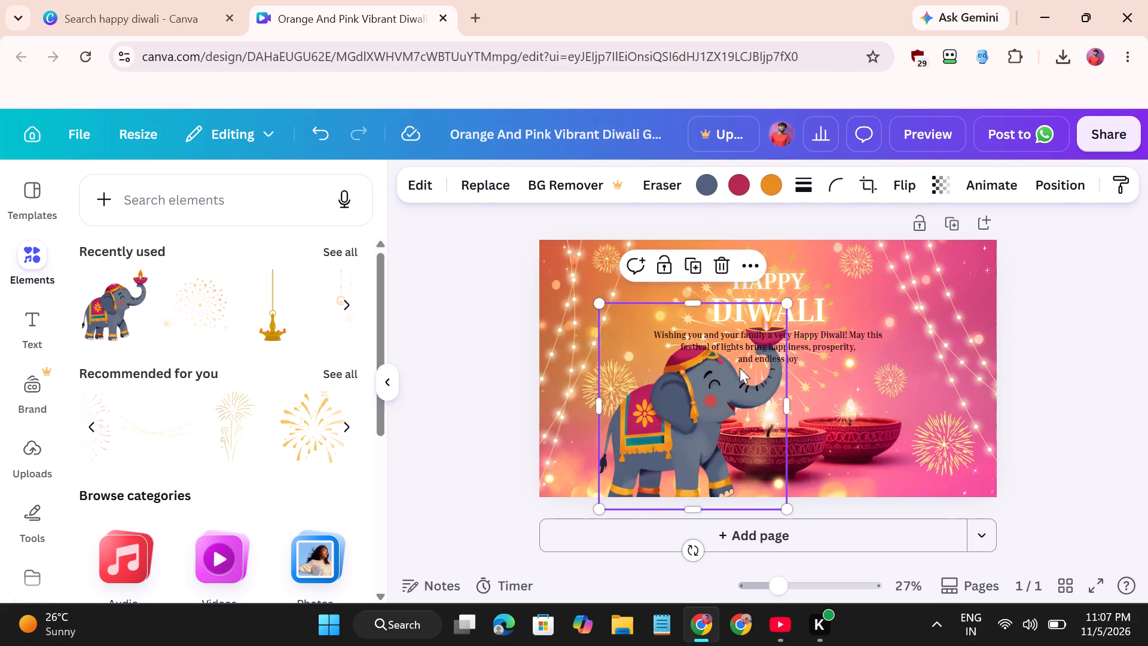
left_click_drag(790, 306, 747, 328)
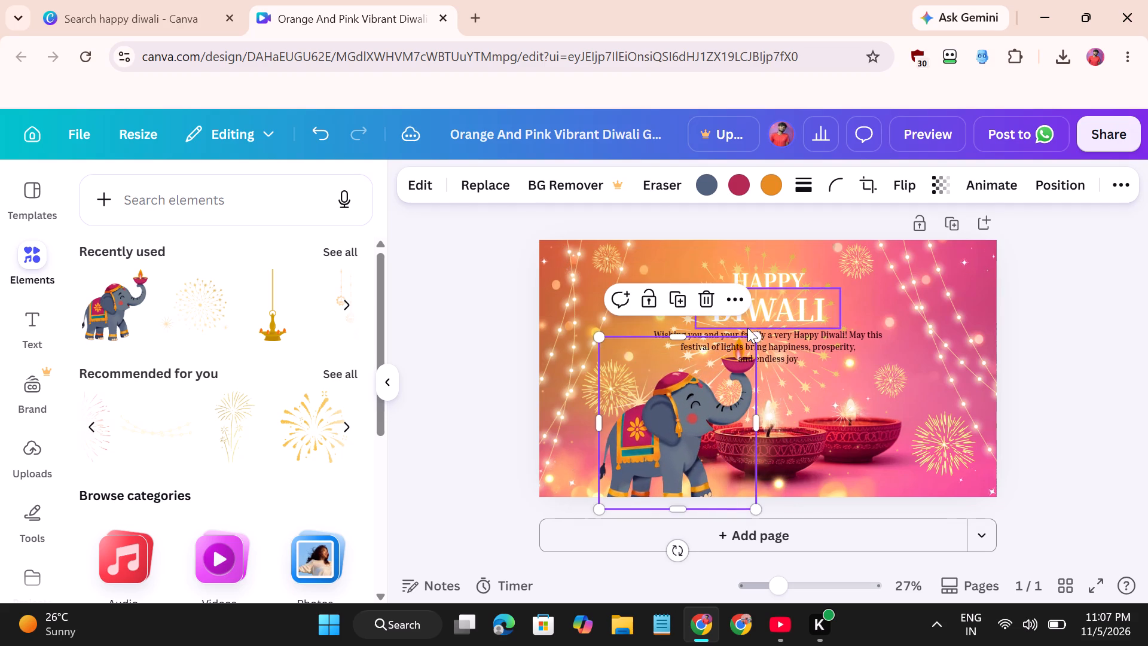
left_click_drag(695, 436, 627, 434)
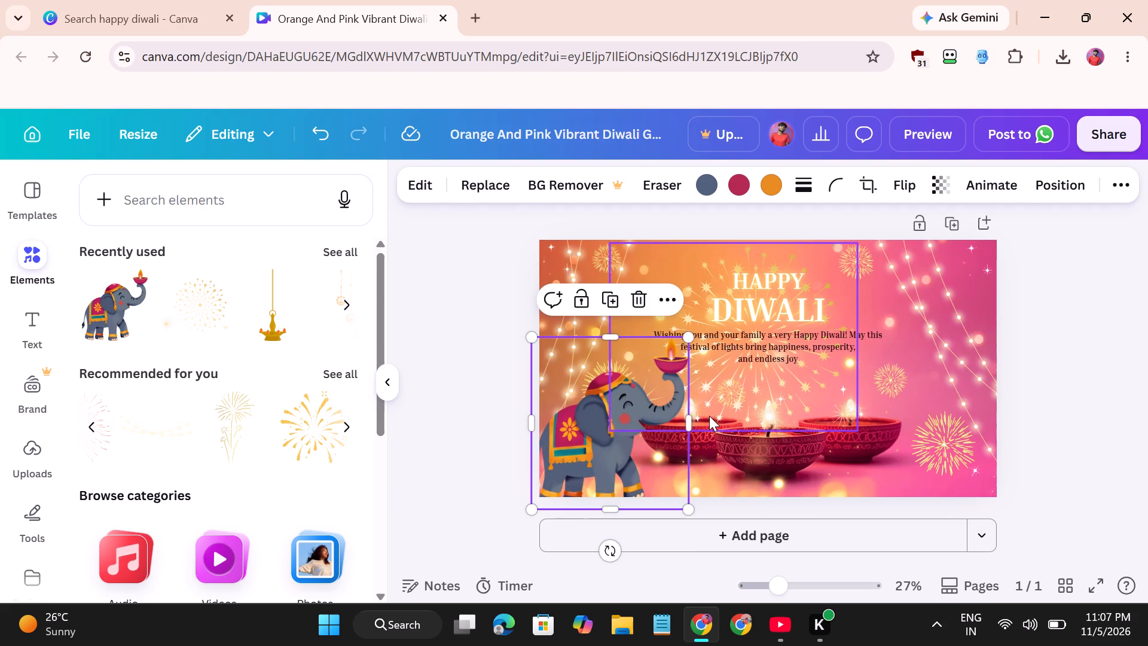
left_click(694, 426)
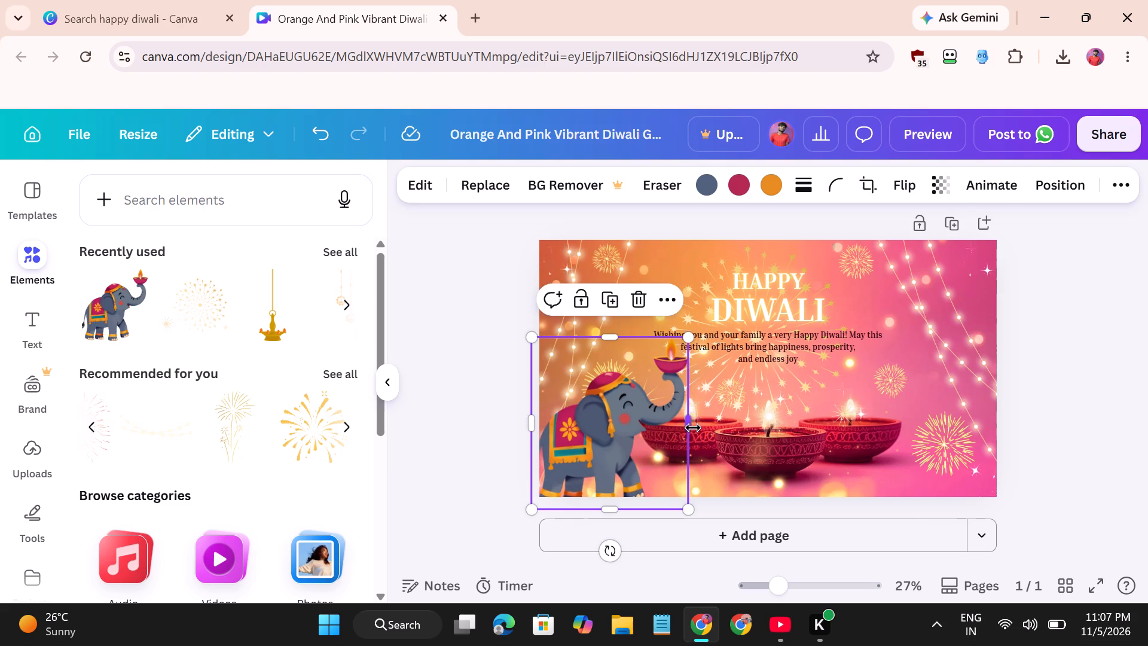
left_click_drag(689, 342, 708, 332)
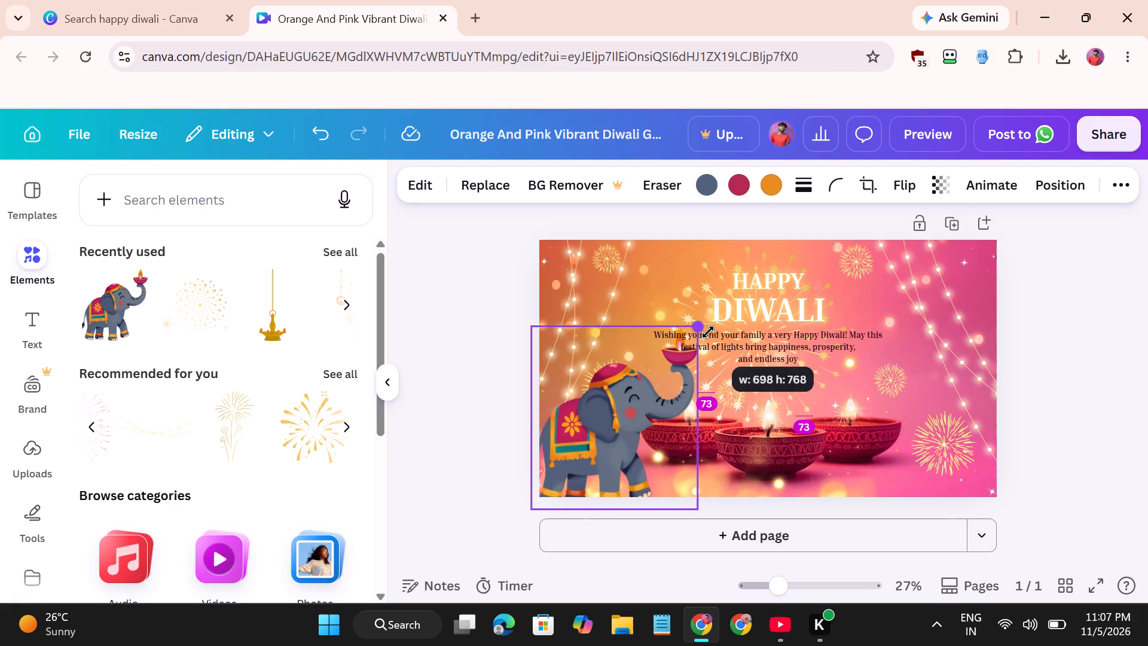
left_click_drag(708, 332, 646, 355)
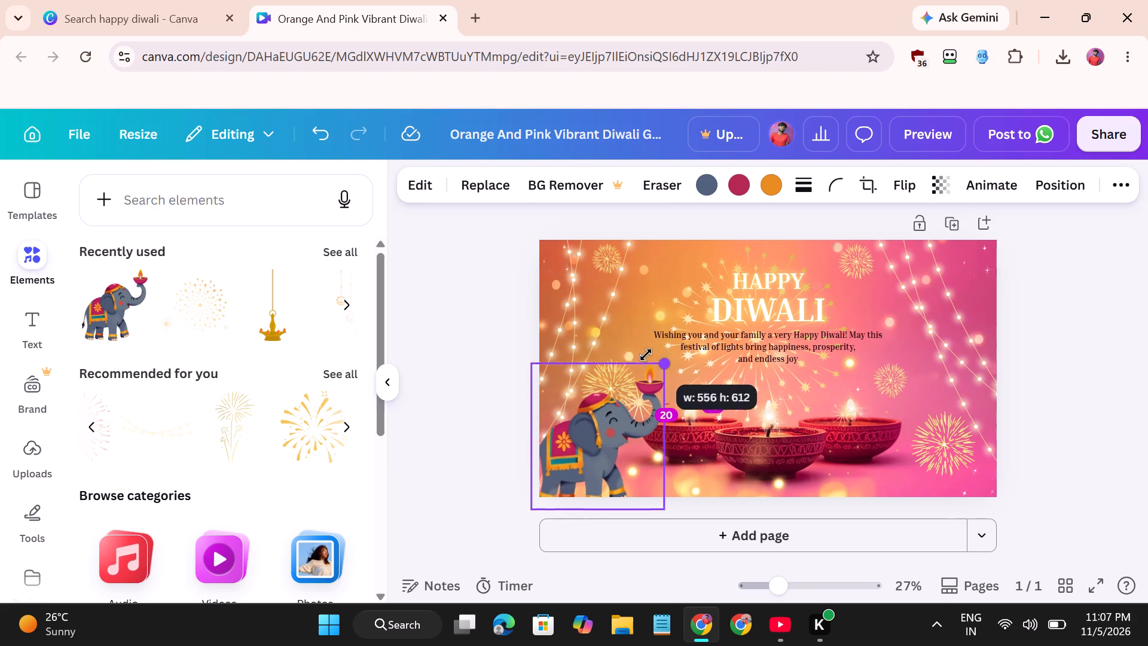
left_click_drag(646, 355, 638, 368)
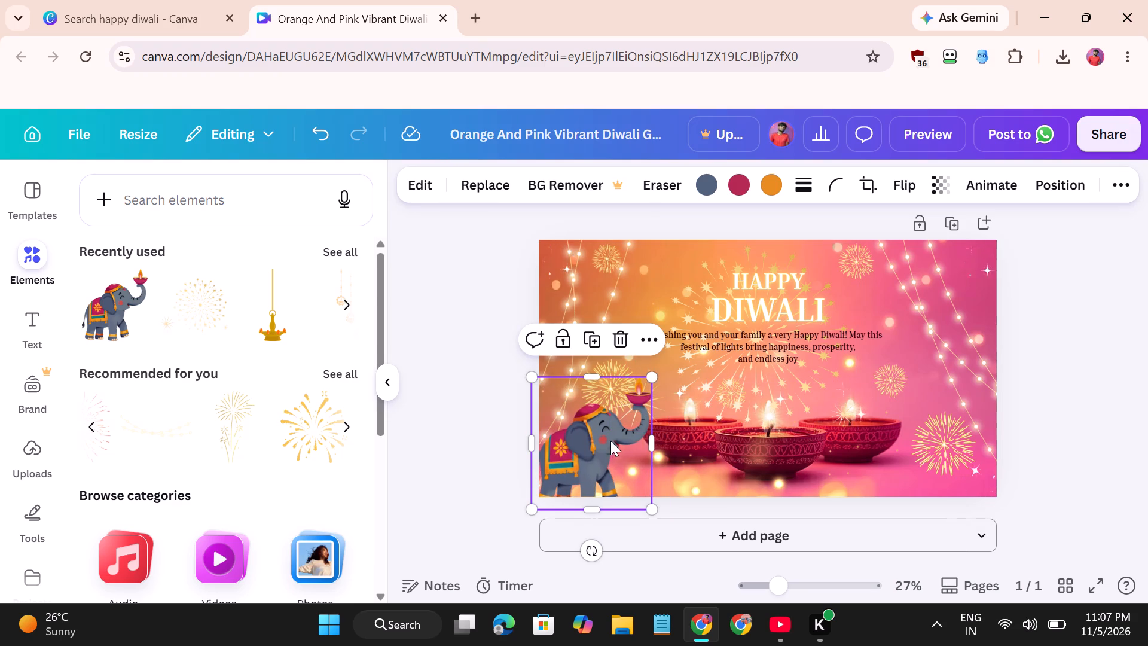
left_click_drag(603, 444, 610, 435)
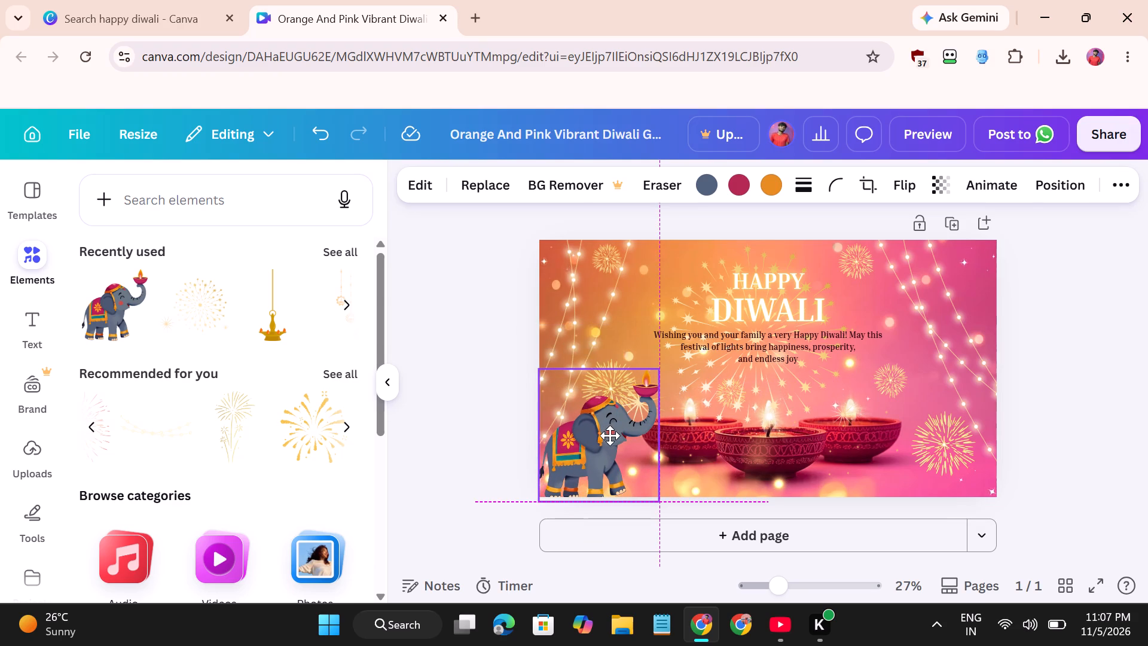
left_click_drag(610, 435, 609, 435)
Place a horizontally flipped, slightly smaller duplicate of the elephant in the page's lower-right corner.
right_click(609, 435)
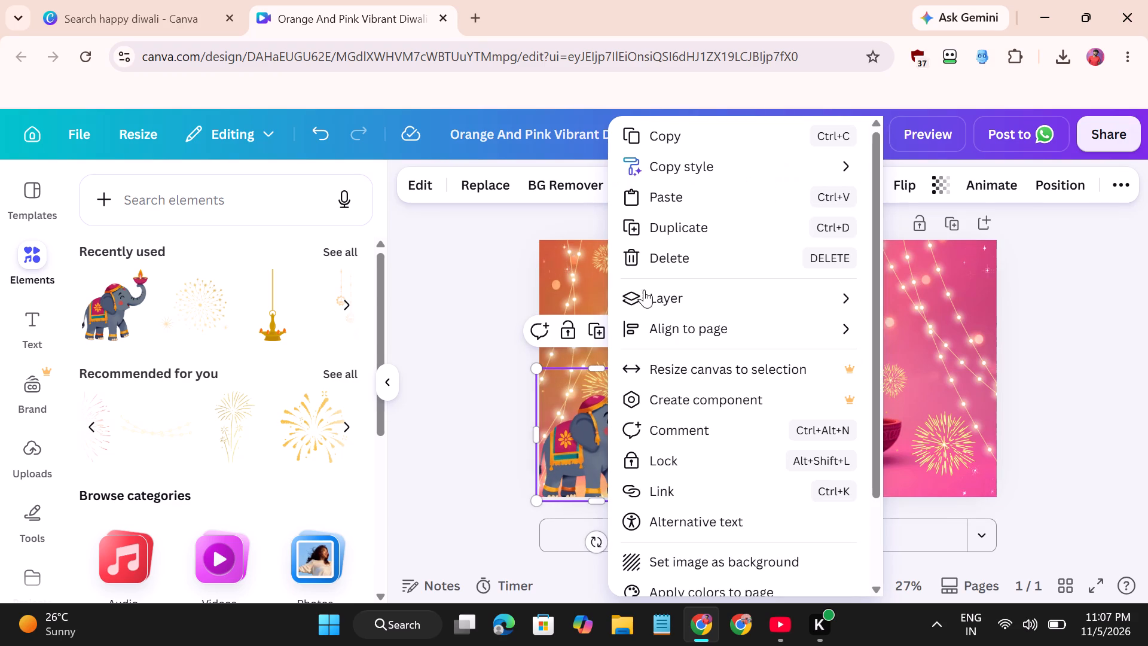
left_click(670, 225)
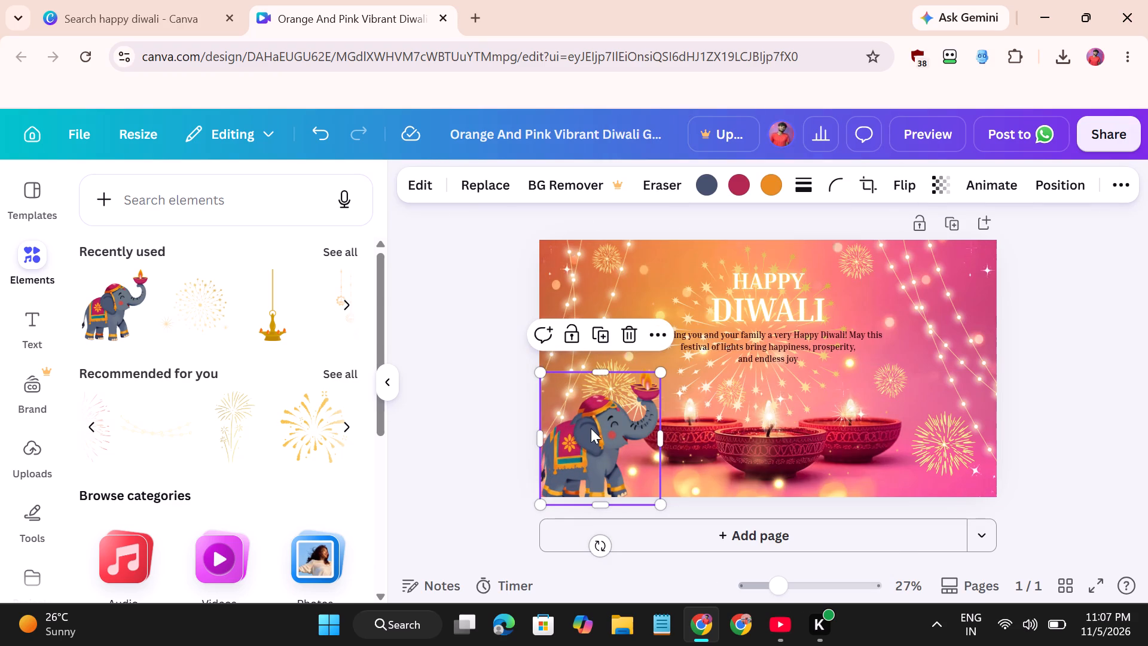
left_click(900, 185)
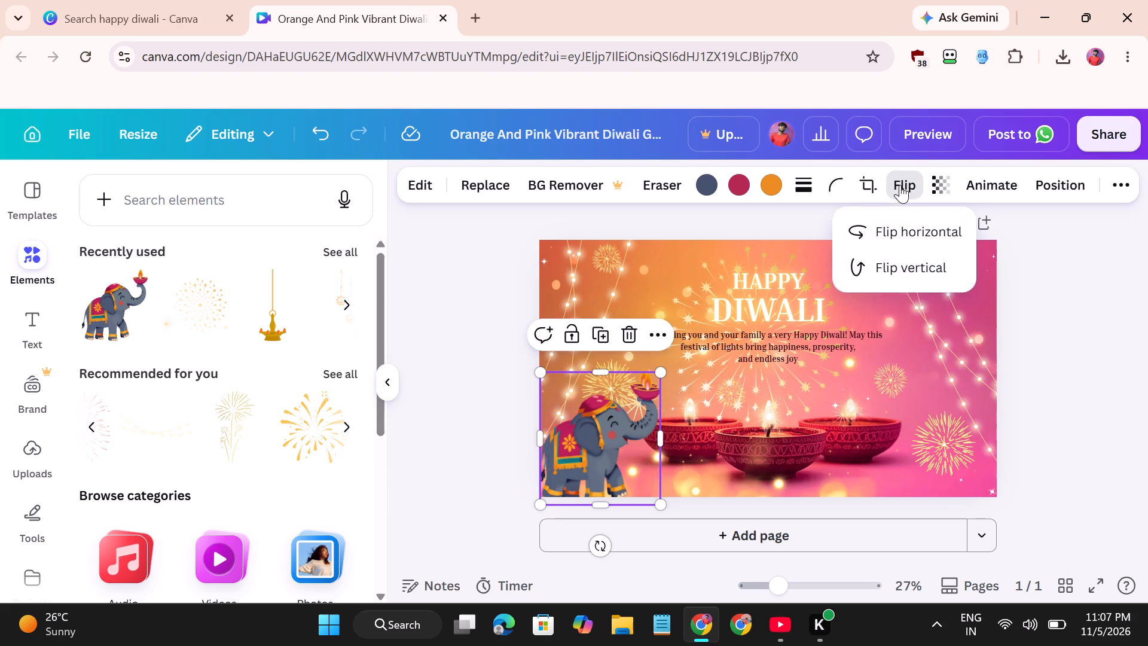
left_click(894, 221)
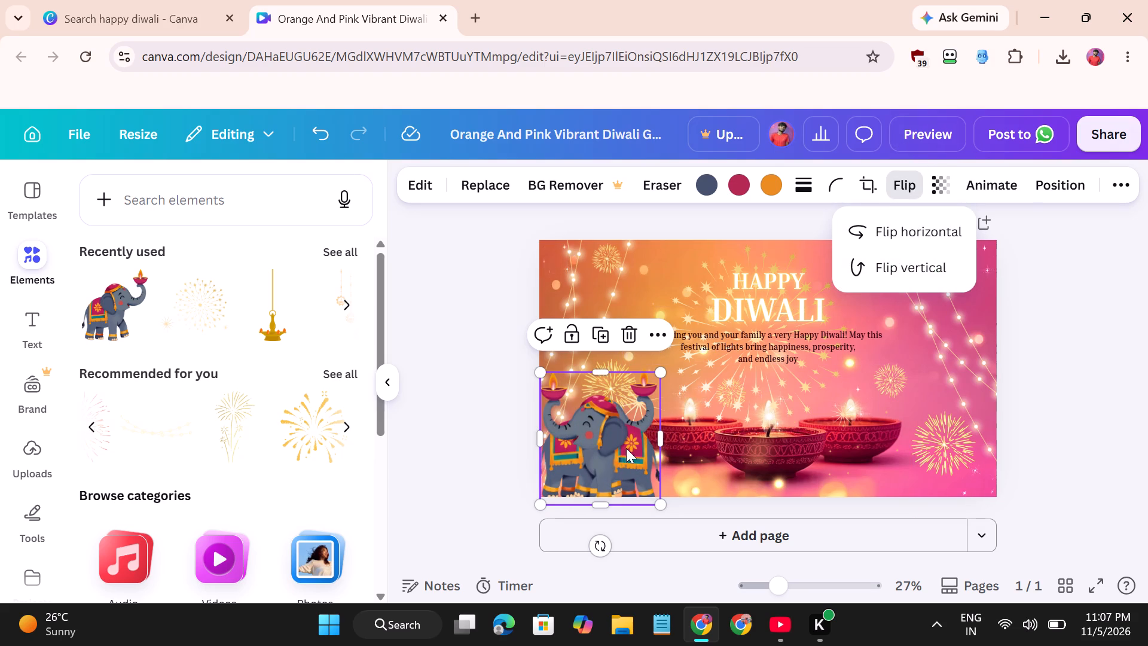
left_click_drag(604, 447, 918, 435)
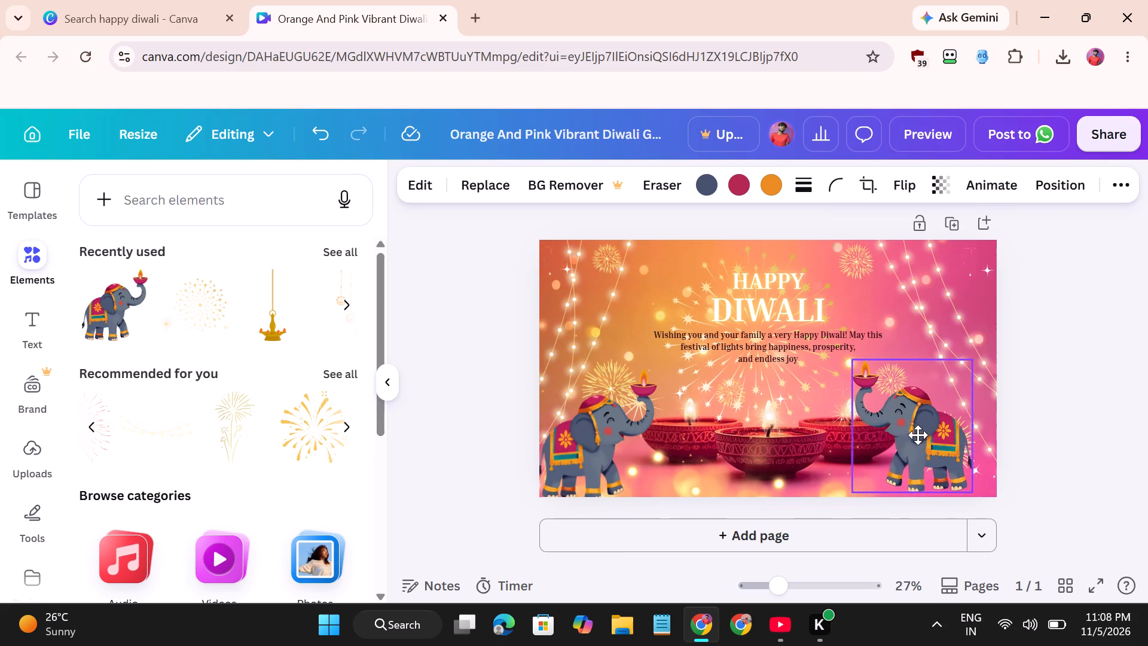
left_click_drag(918, 435, 942, 437)
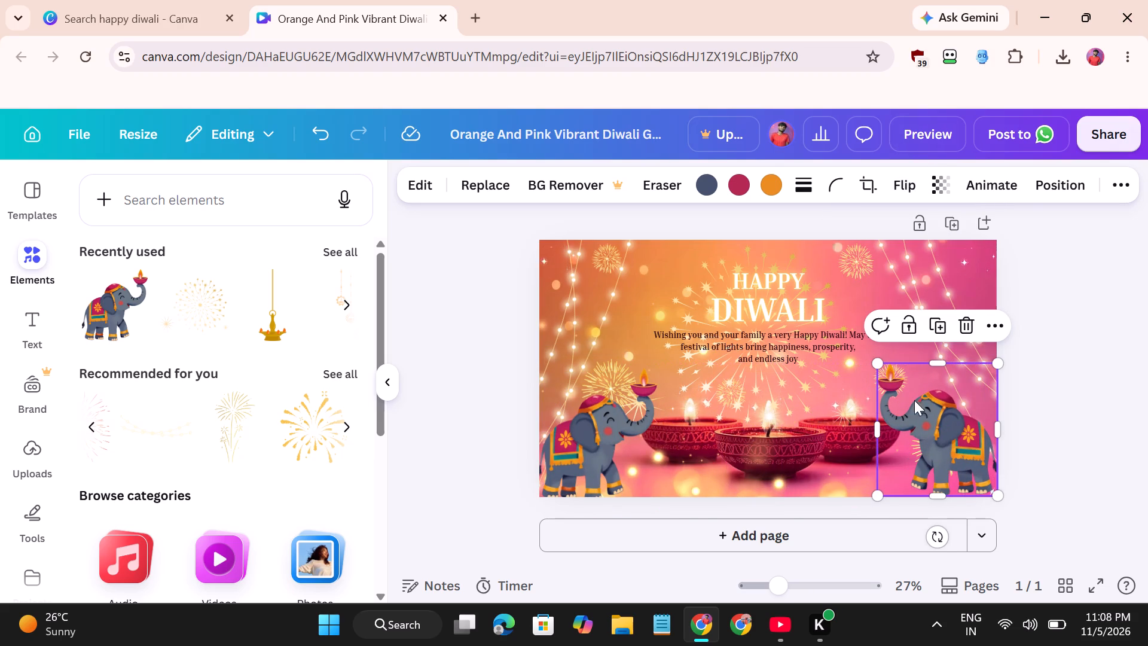
left_click_drag(883, 358, 899, 359)
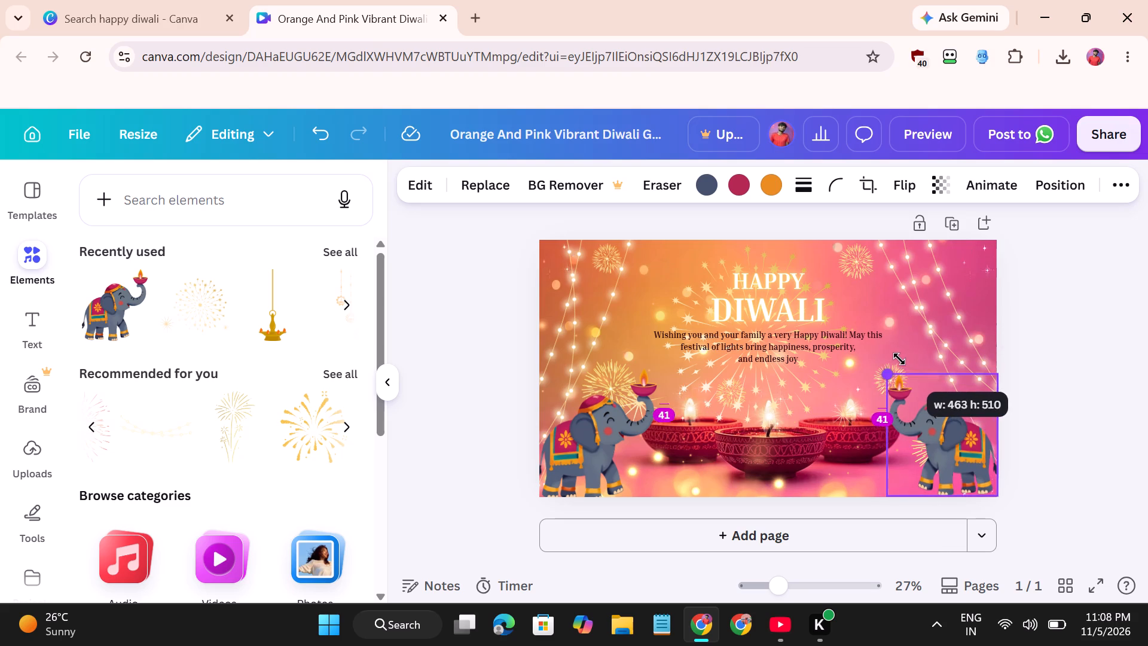
left_click_drag(899, 359, 908, 361)
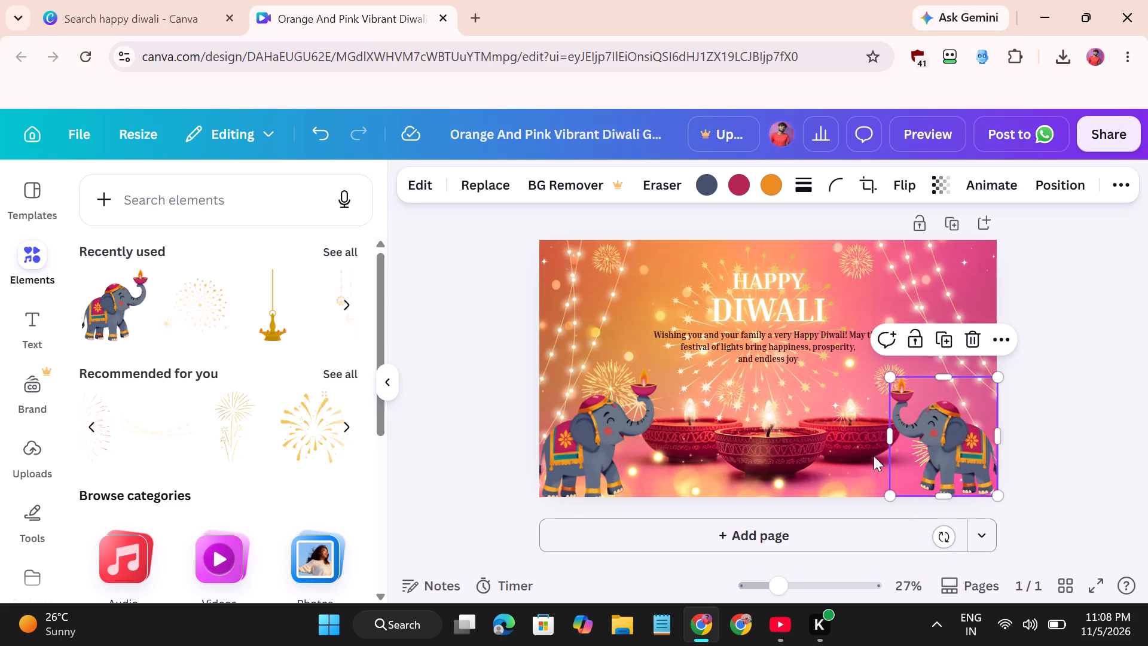
Apply the Pan animation to the elephant in the page's lower-left corner.
left_click(600, 423)
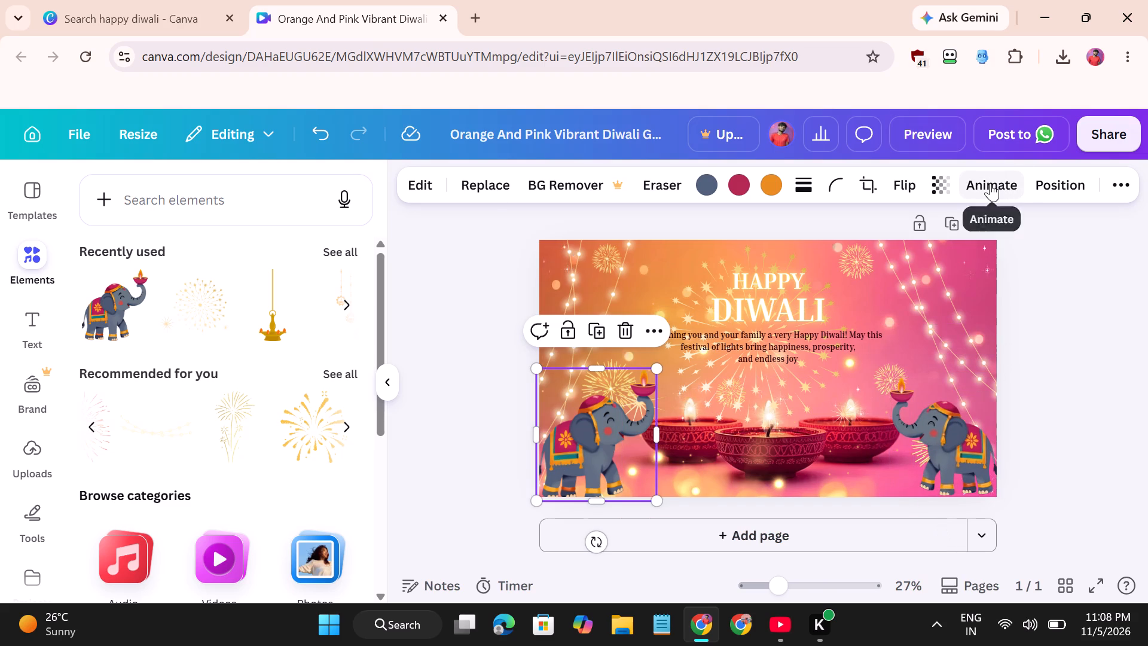
left_click(990, 183)
scroll(259, 452, "down", 3)
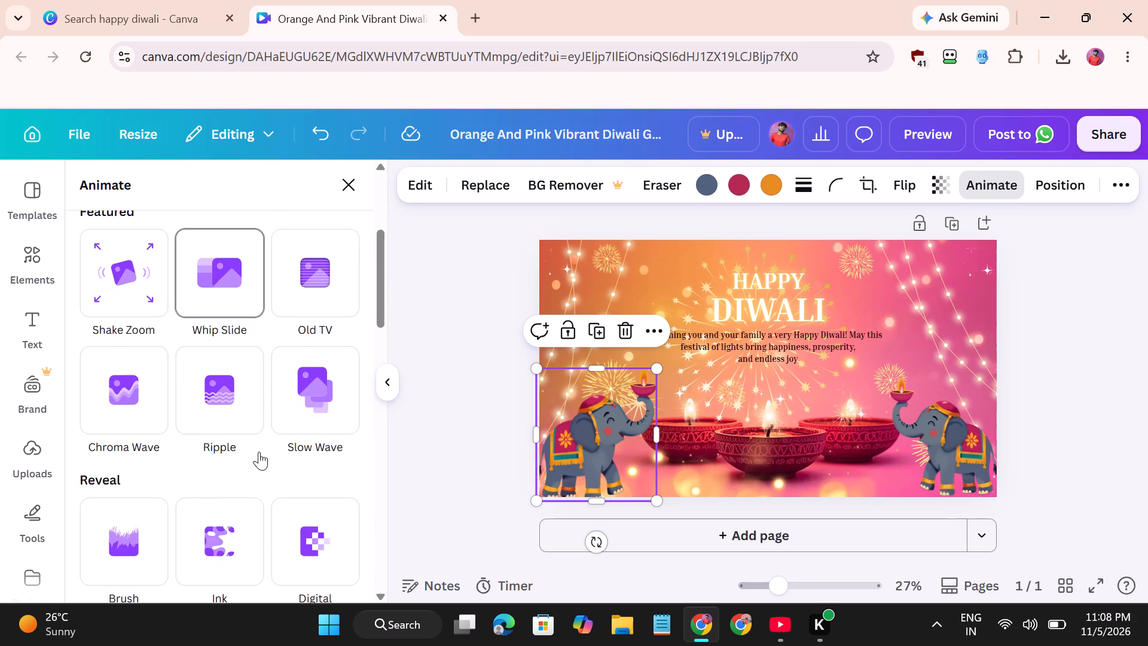
scroll(259, 452, "down", 4)
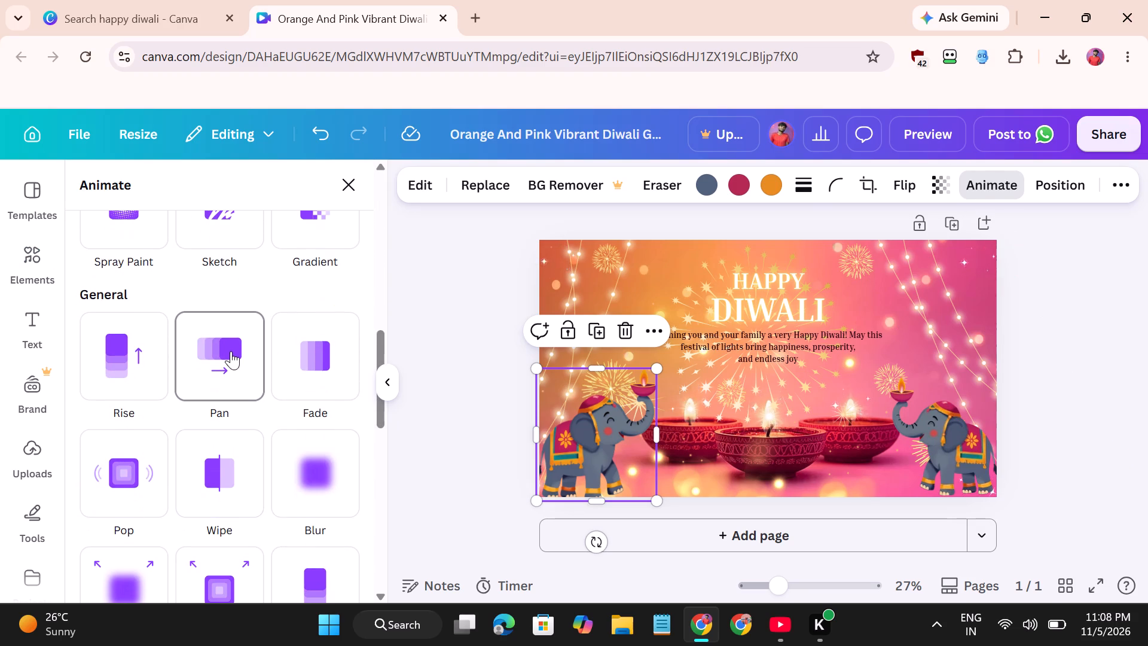
left_click(231, 351)
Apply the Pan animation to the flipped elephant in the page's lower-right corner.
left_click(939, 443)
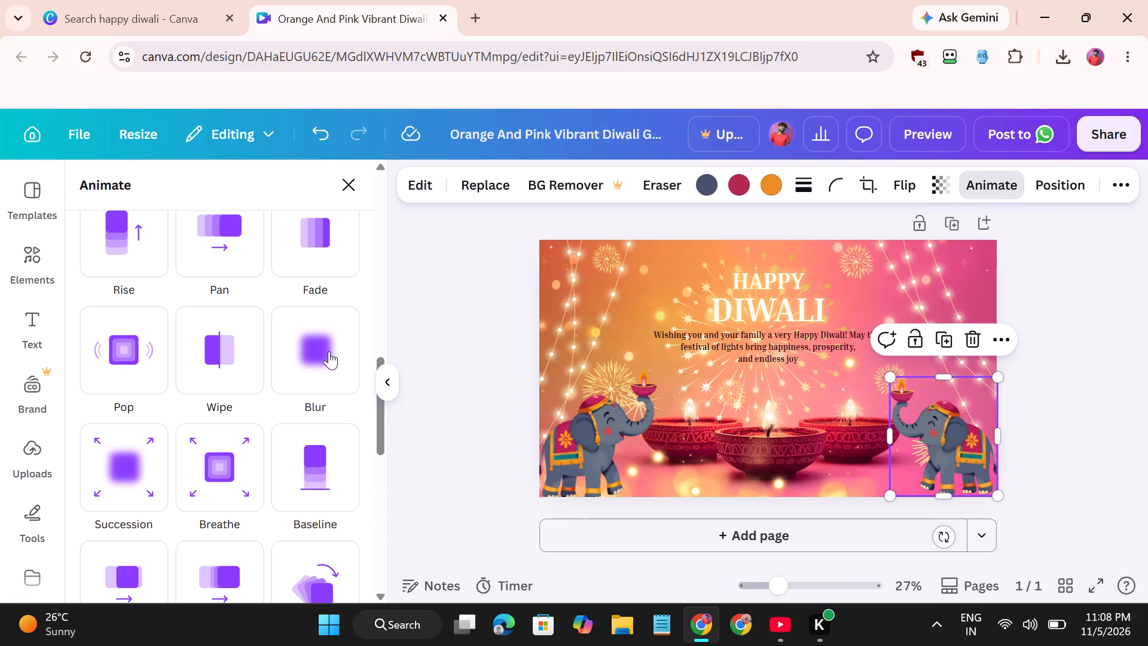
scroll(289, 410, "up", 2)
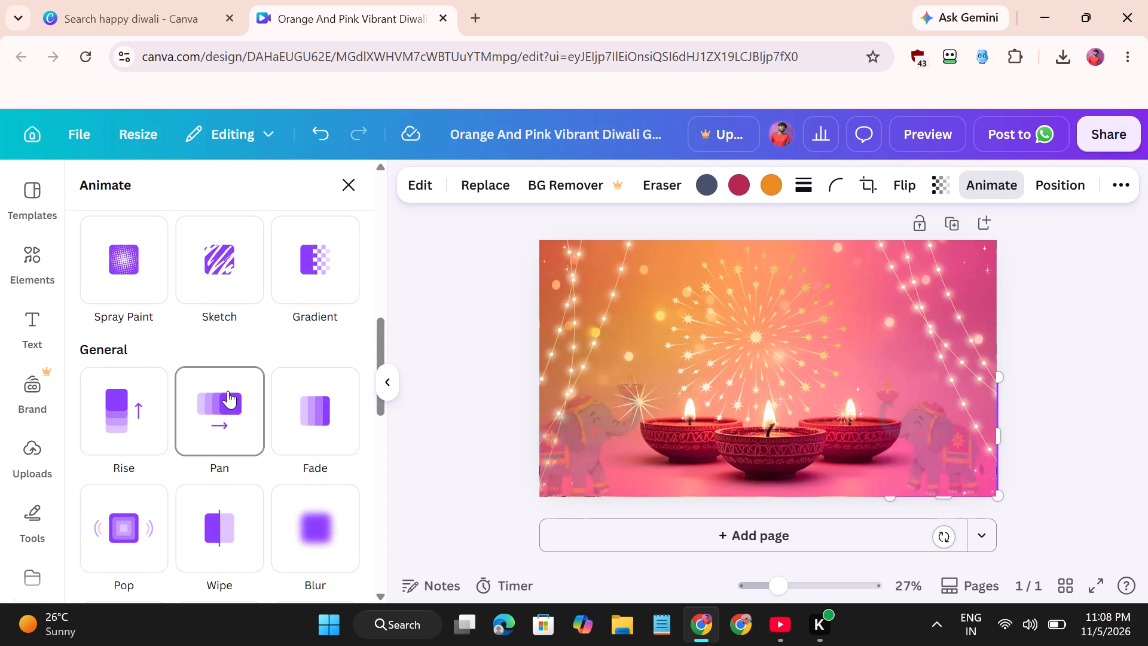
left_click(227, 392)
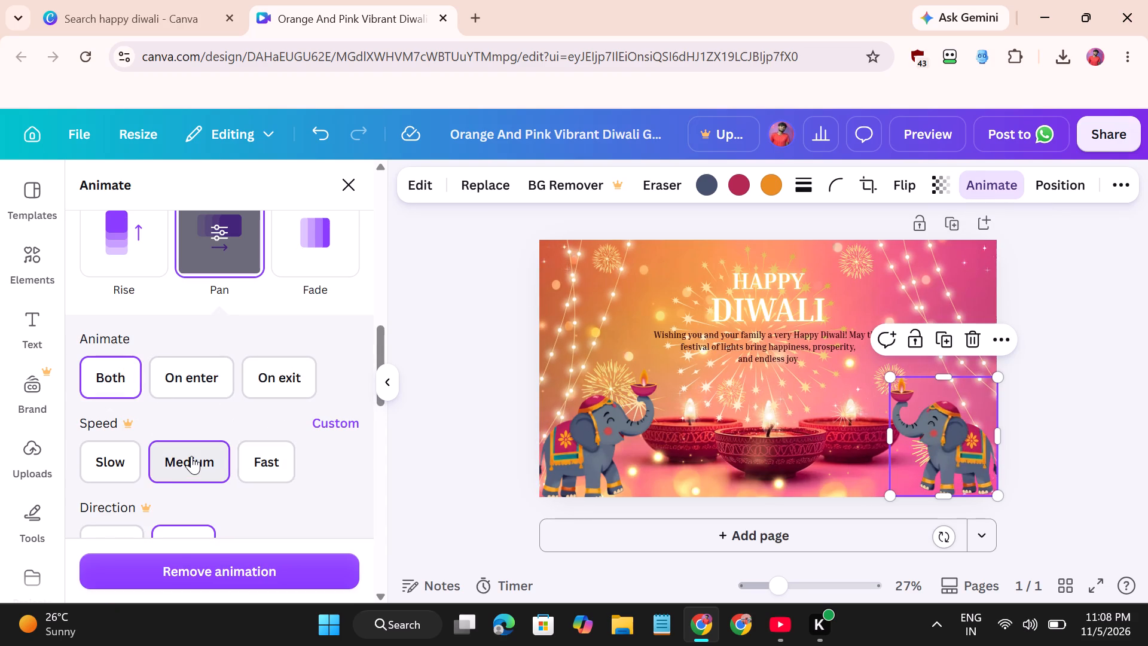
Change the lower-right elephant's animation to Tectonic.
scroll(191, 456, "down", 3)
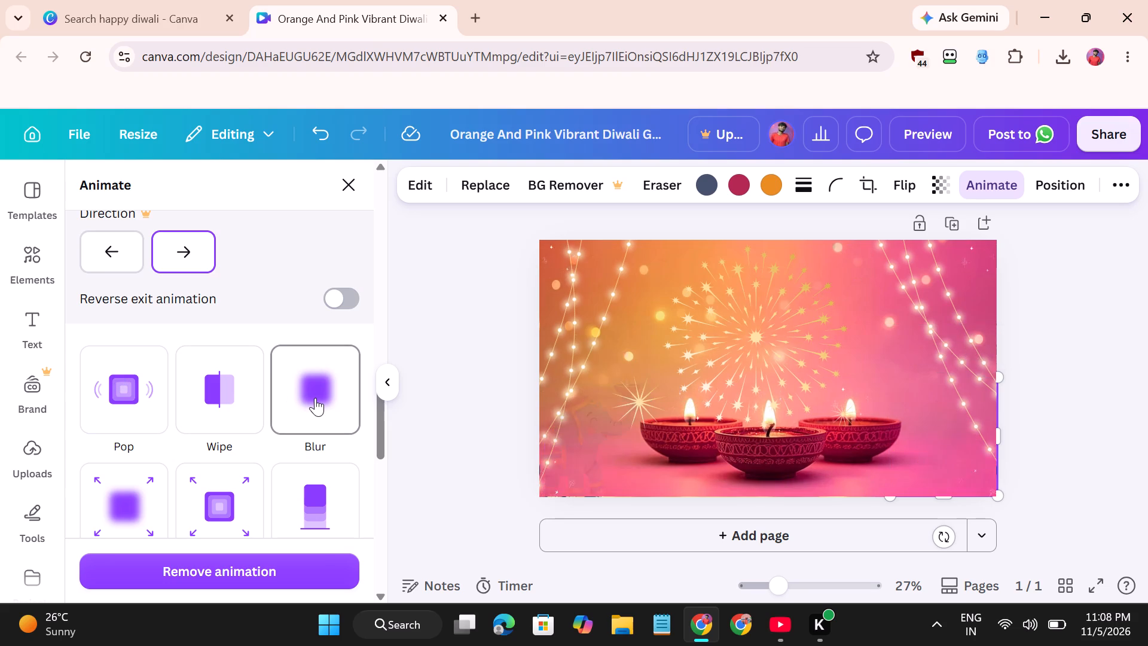
scroll(268, 443, "down", 1)
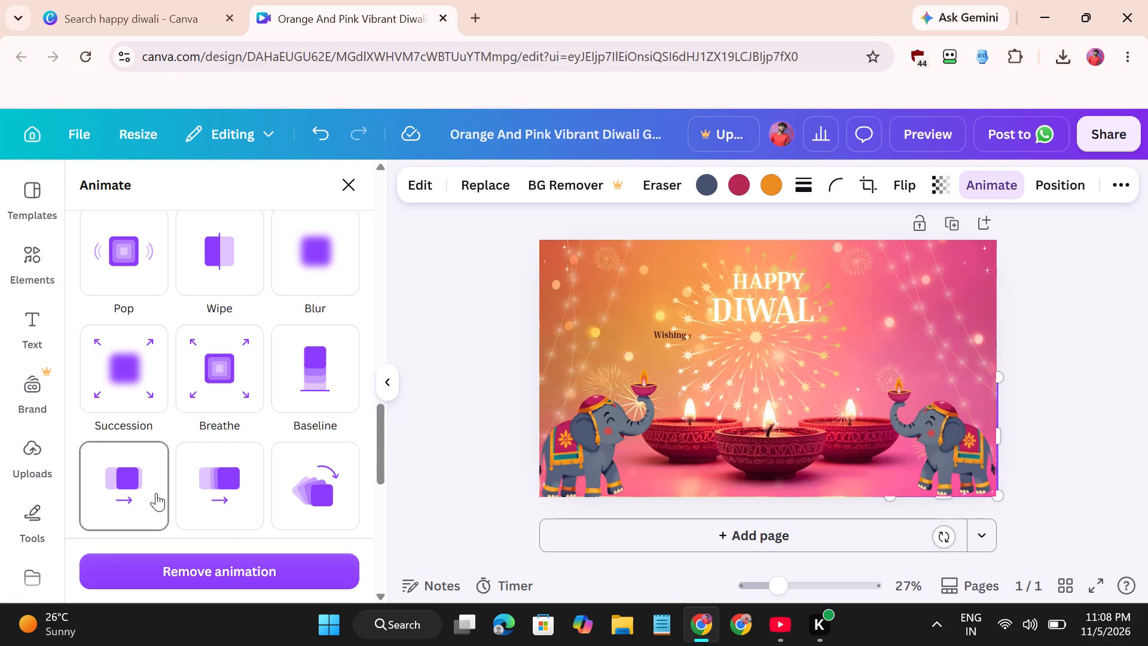
left_click(227, 484)
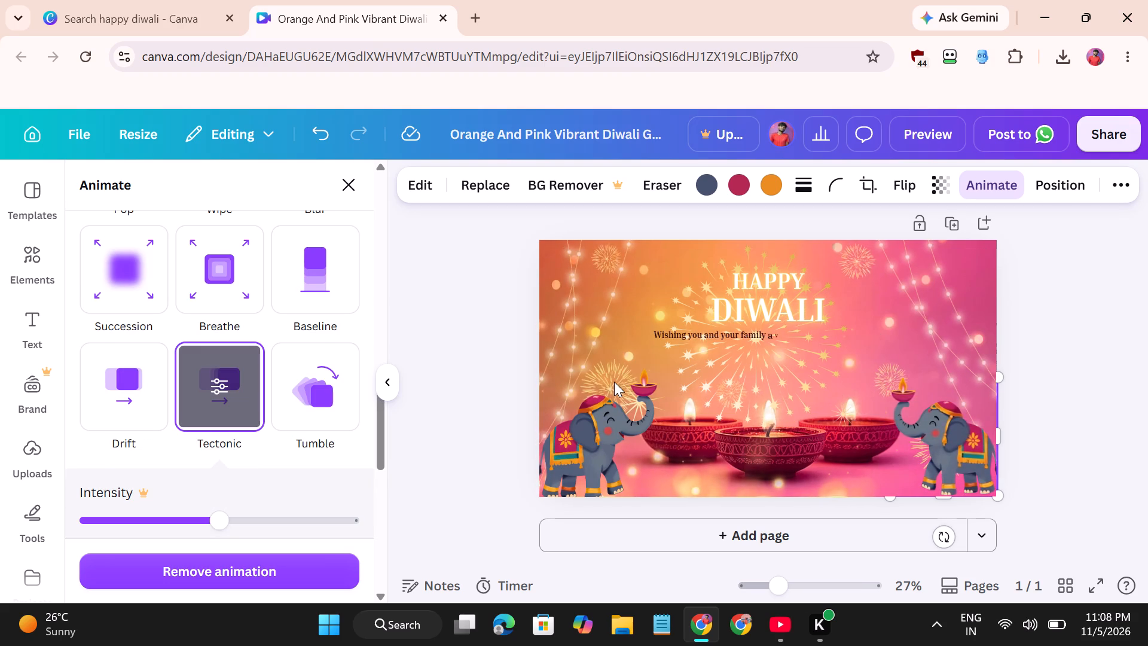
Duplicate the golden firework above the lower-left elephant and place the copy over the lower-right elephant's head.
left_click(614, 382)
left_click(603, 364)
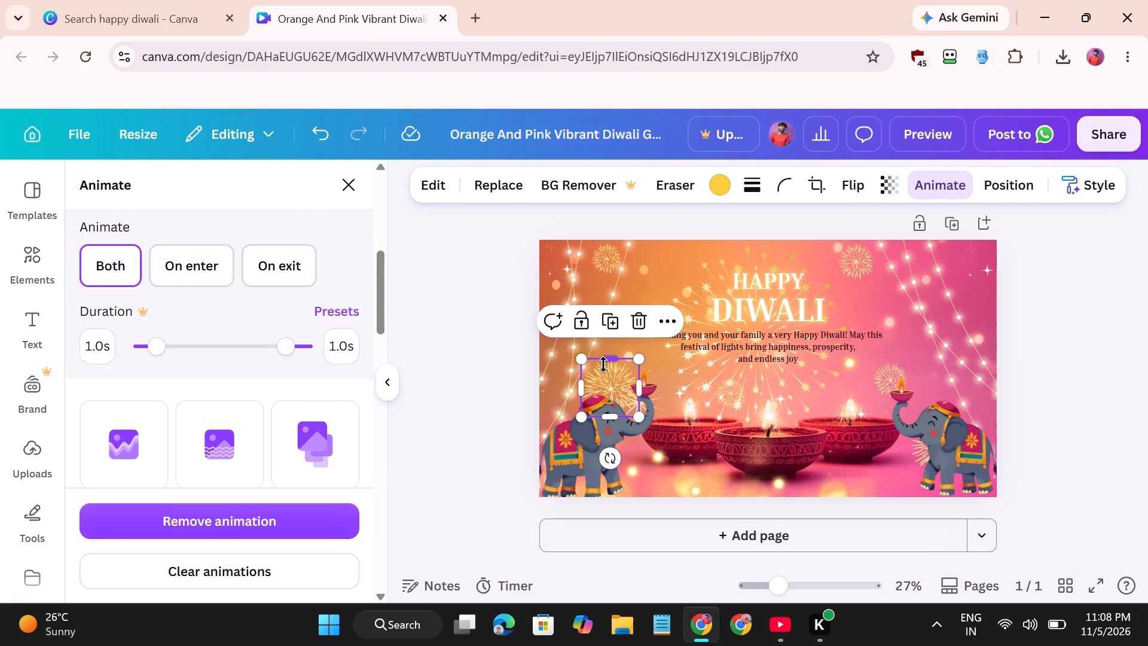
right_click(615, 378)
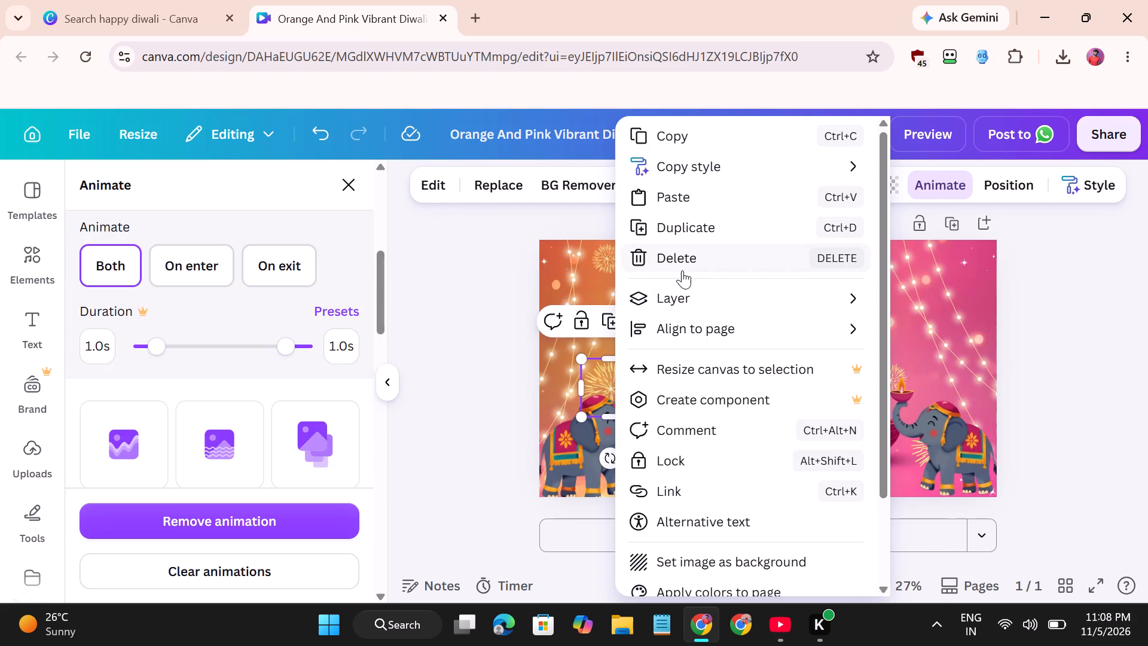
left_click(597, 356)
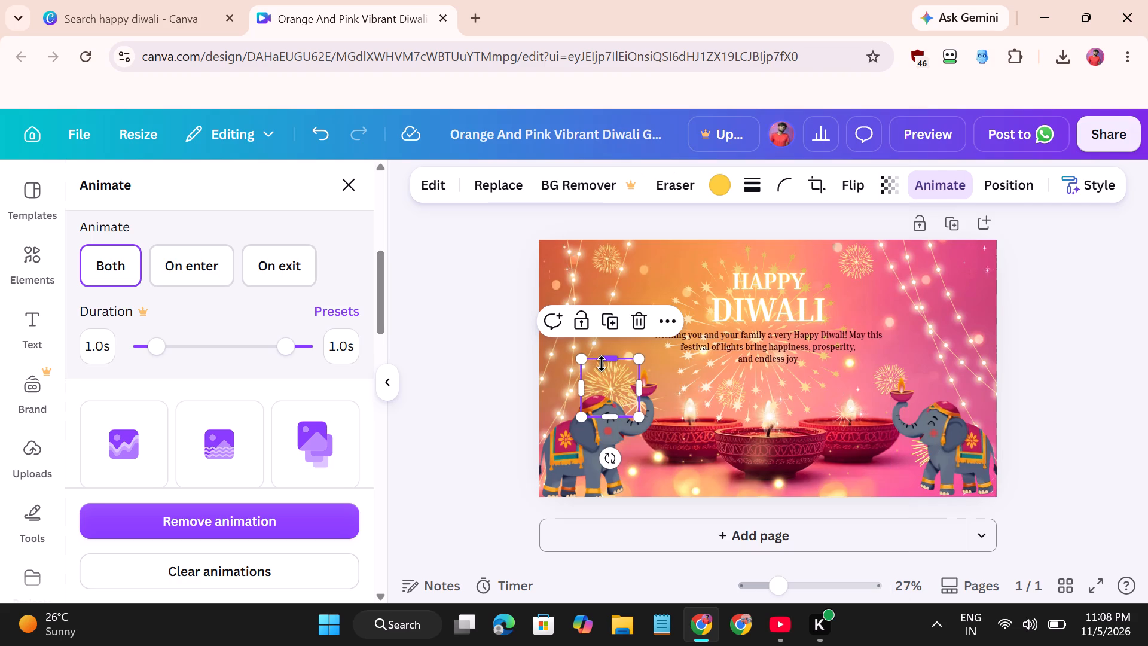
right_click(602, 364)
left_click(694, 224)
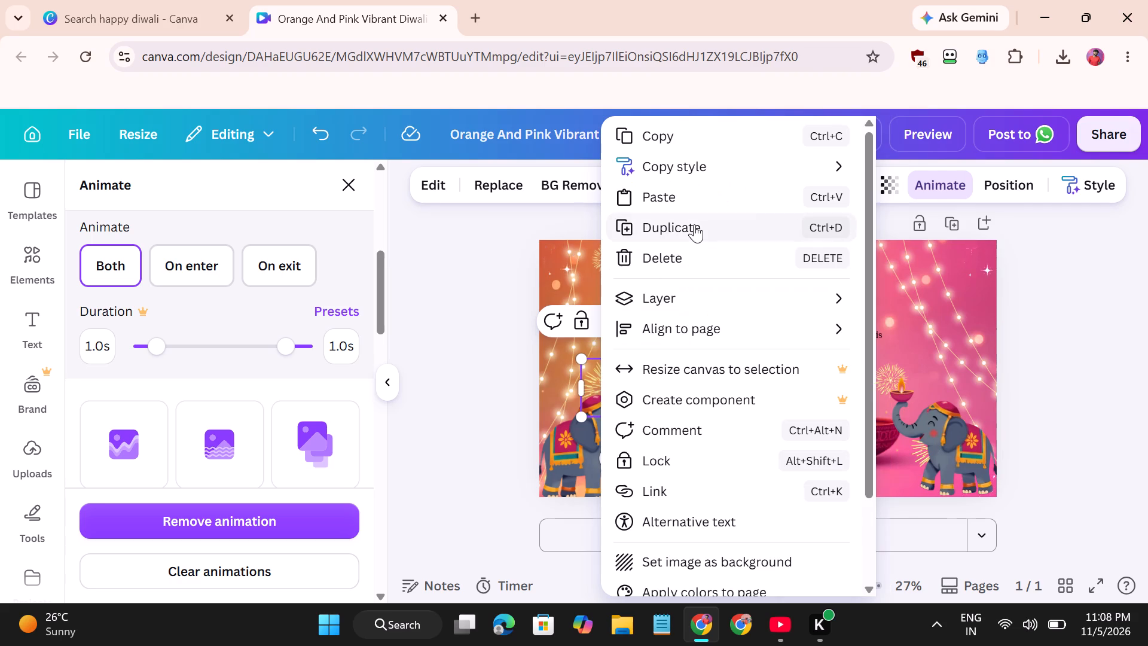
left_click_drag(600, 388, 736, 378)
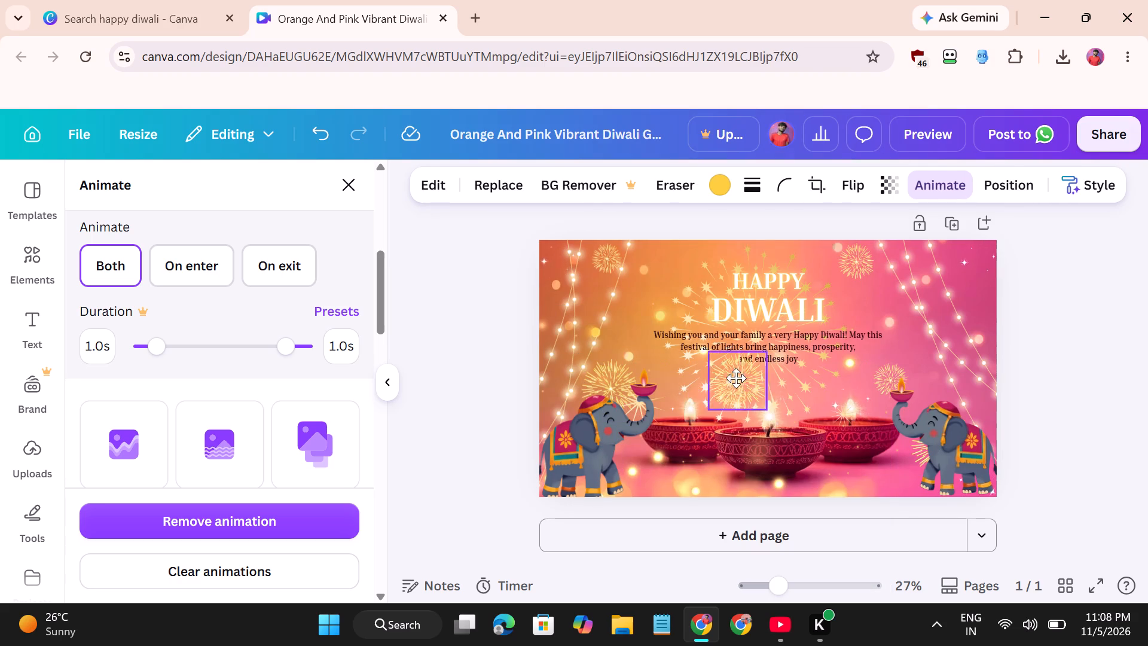
left_click_drag(736, 378, 922, 380)
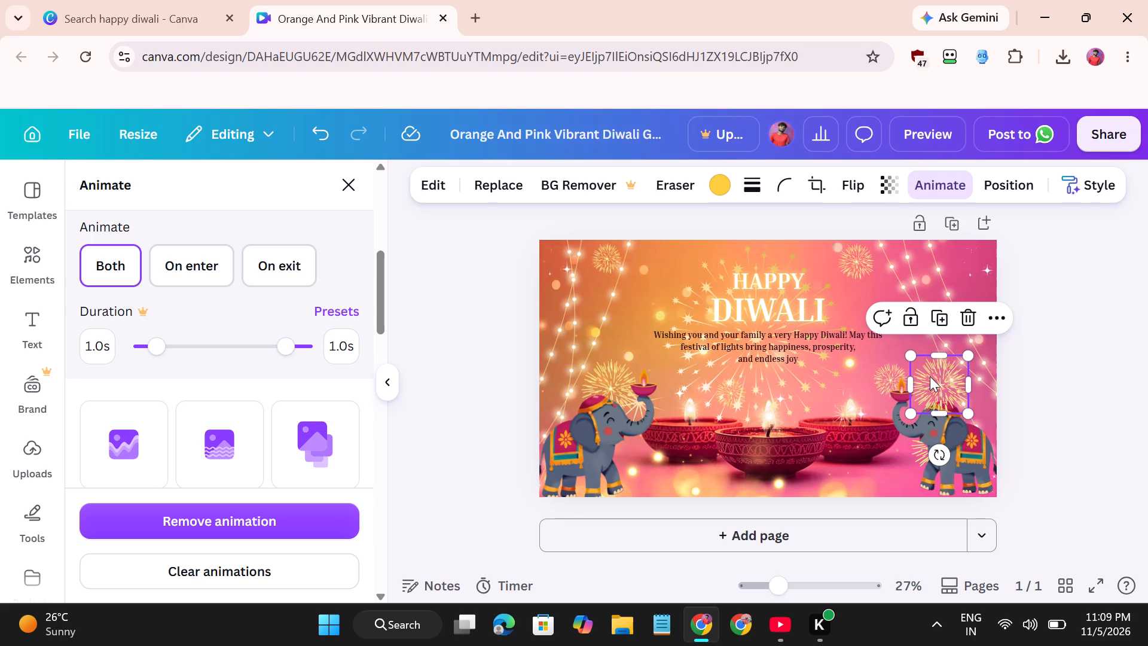
Send the copied firework to the back so it sits behind the lower-right elephant.
right_click(933, 373)
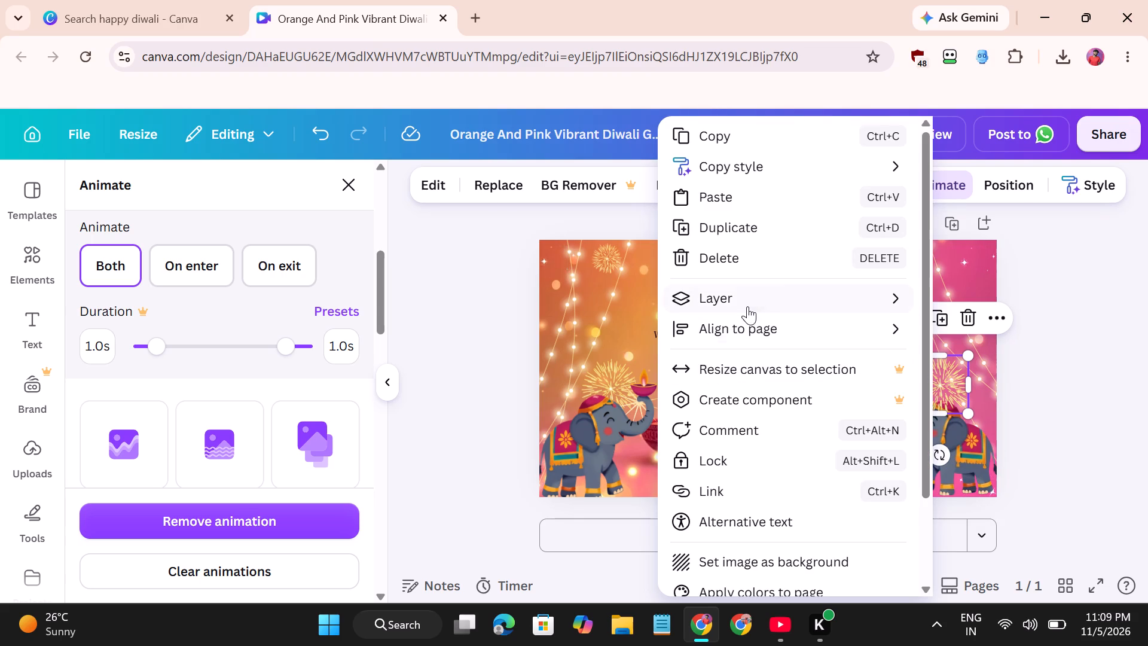
left_click(503, 393)
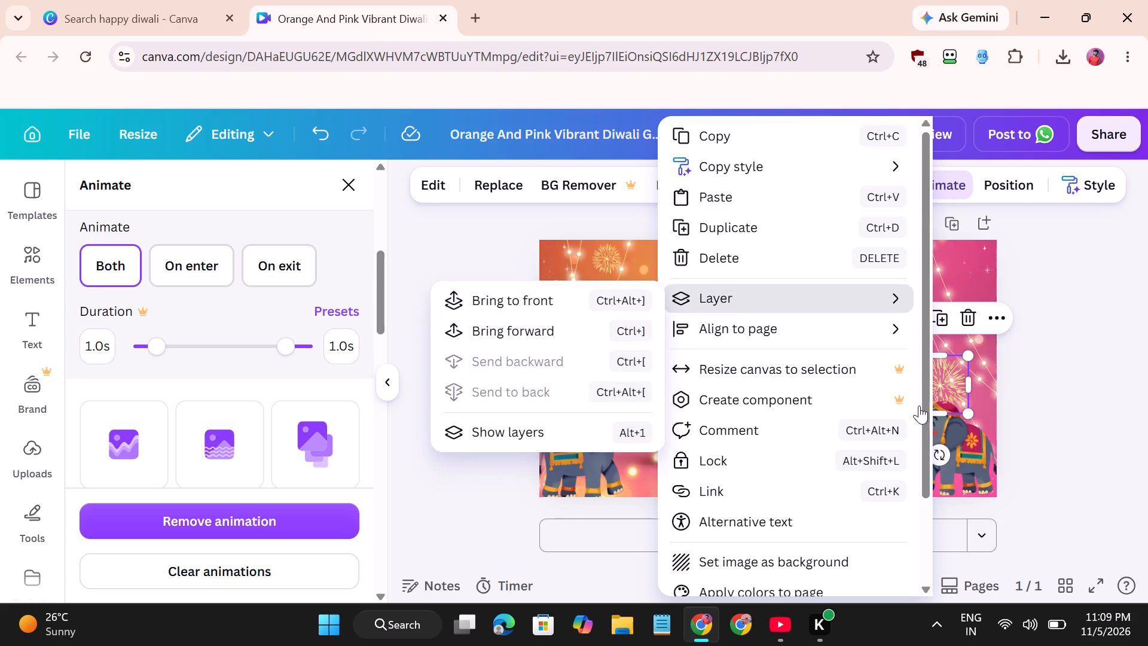
left_click(947, 391)
left_click(947, 391)
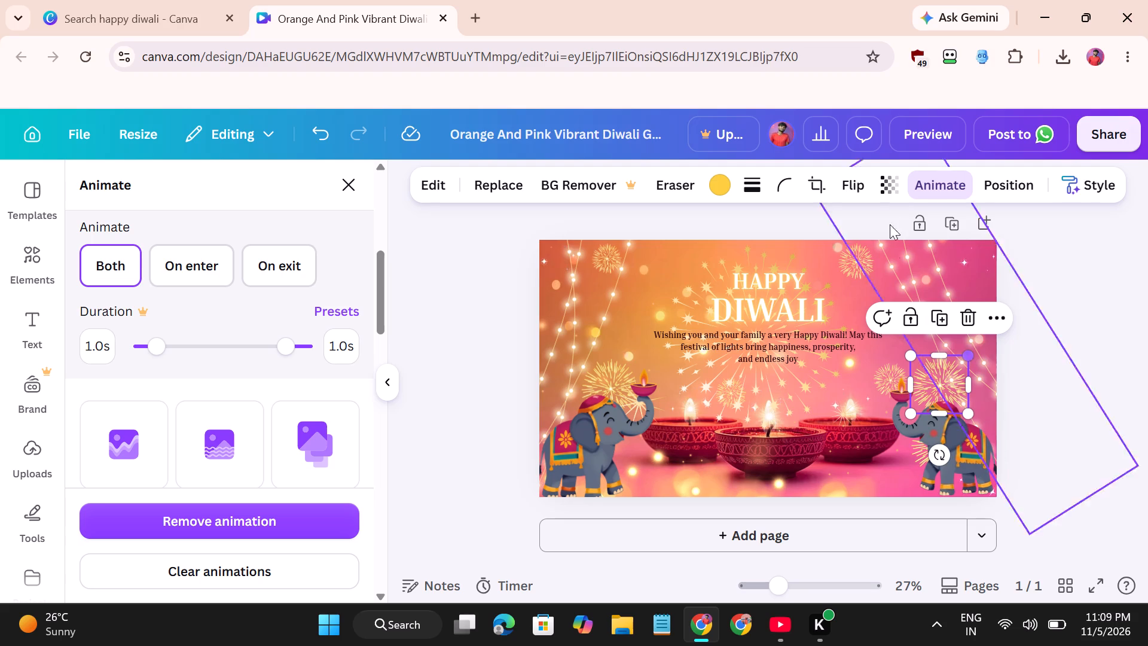
Set the copied firework's transparency to 62.
left_click(895, 184)
left_click_drag(909, 255, 886, 258)
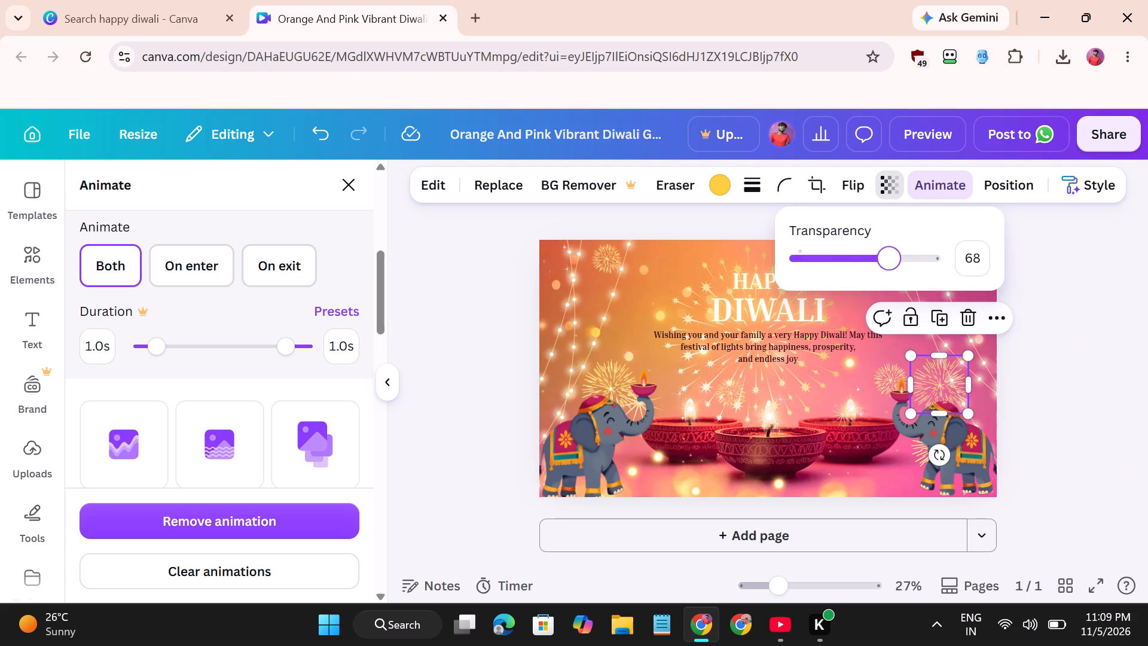
left_click_drag(886, 258, 881, 259)
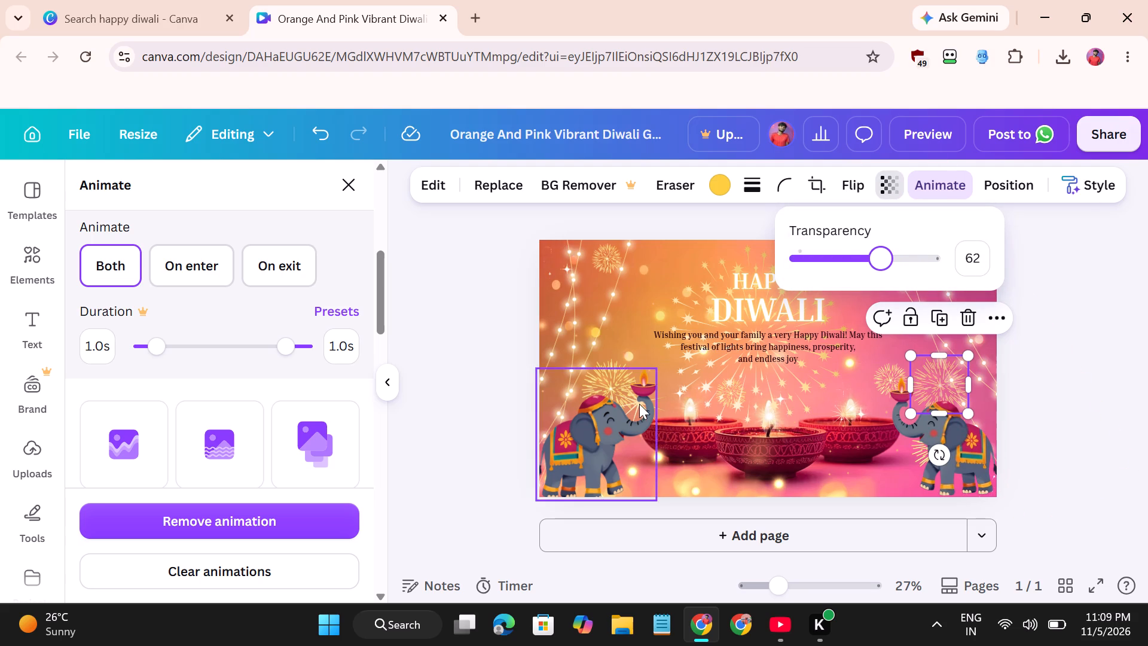
Look through the element categories and recommended fireworks for another decoration.
left_click(39, 258)
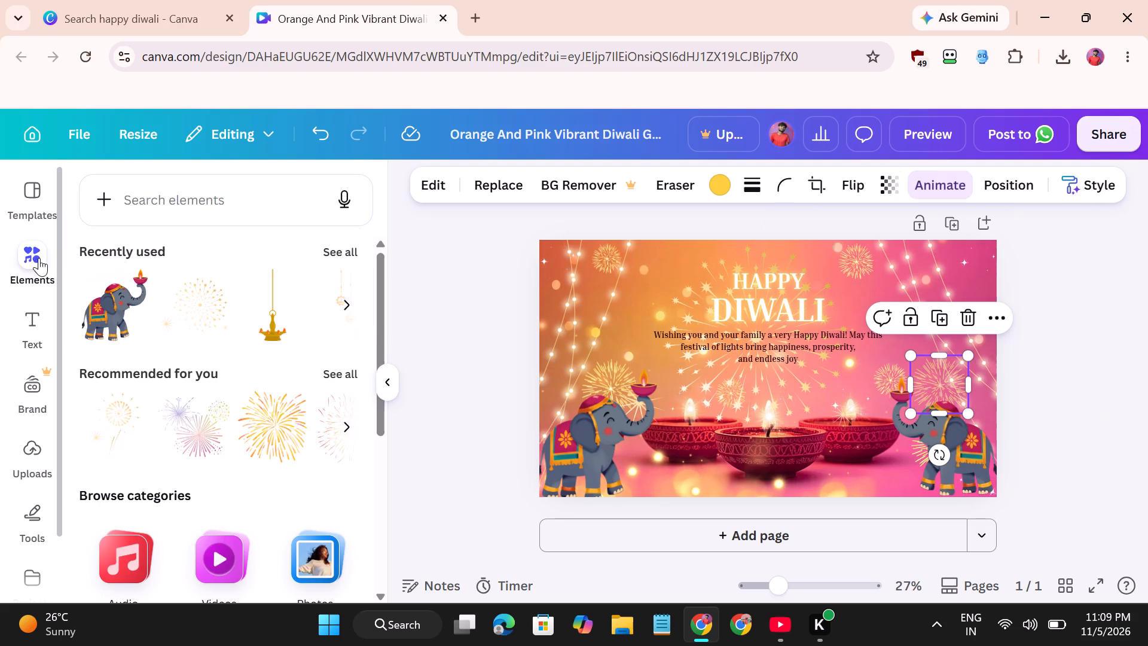
scroll(211, 409, "down", 2)
scroll(211, 409, "up", 1)
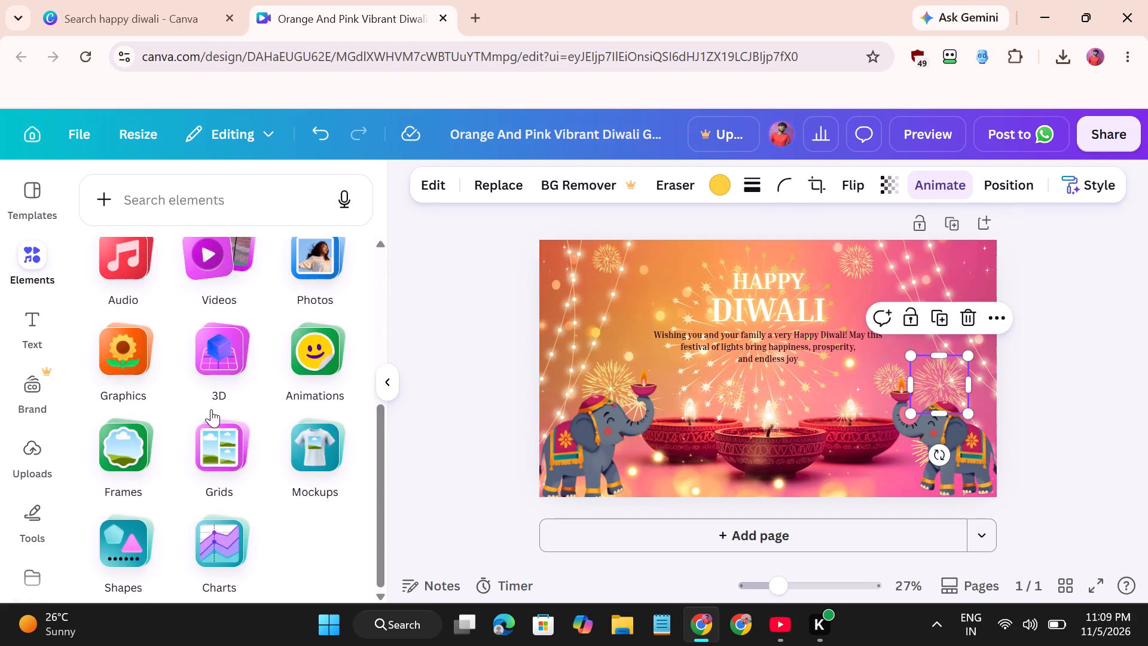
scroll(211, 409, "up", 1)
scroll(271, 426, "left", 4)
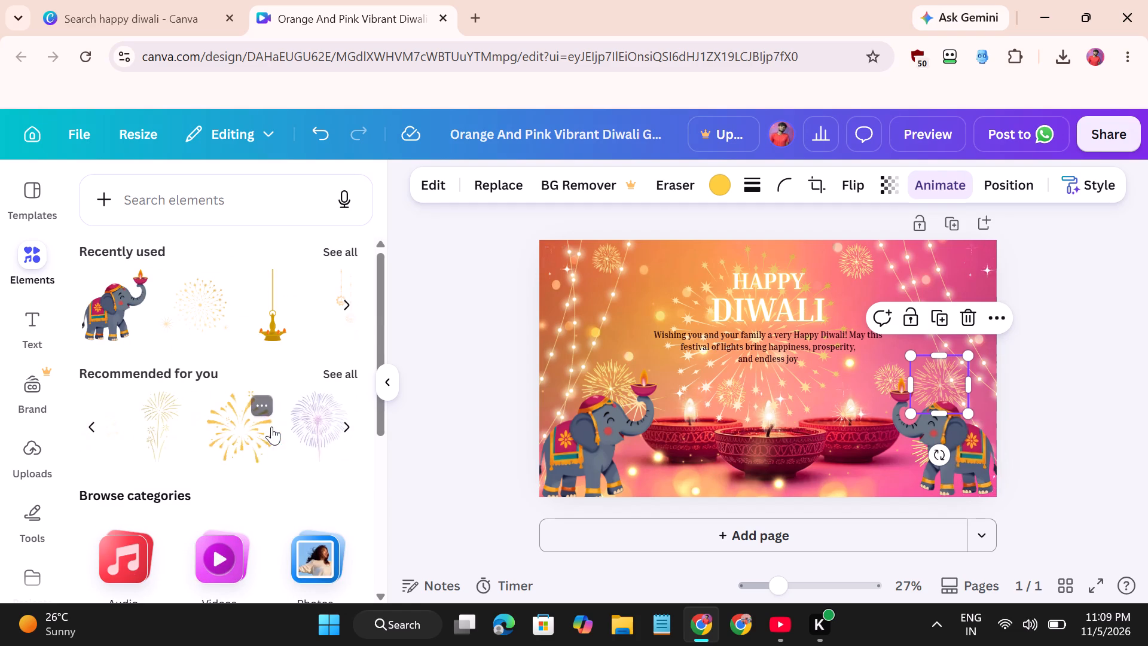
scroll(271, 426, "left", 6)
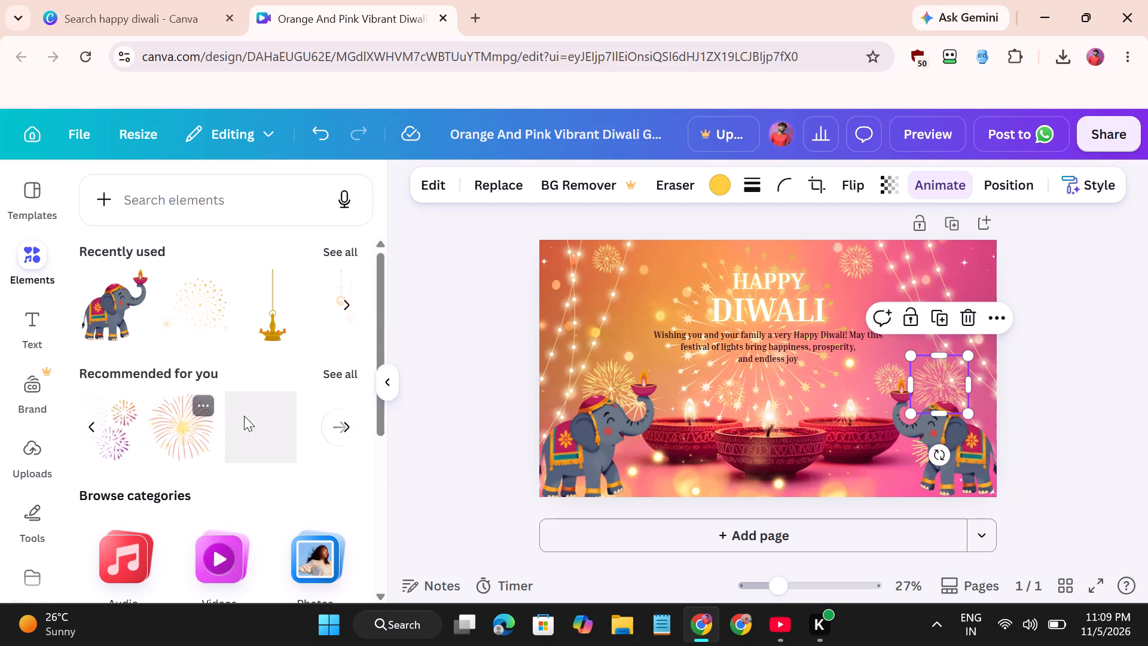
scroll(290, 434, "left", 3)
Look through the recently used elements for another decoration to add to the greeting.
scroll(292, 318, "left", 2)
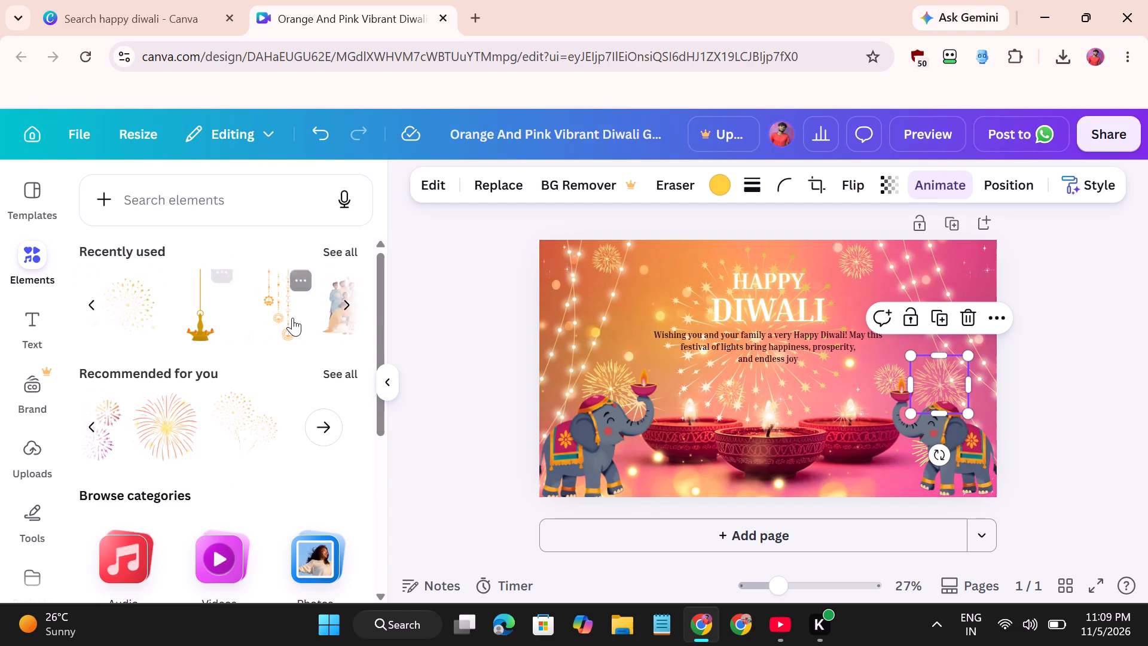
scroll(292, 318, "left", 5)
scroll(292, 318, "right", 4)
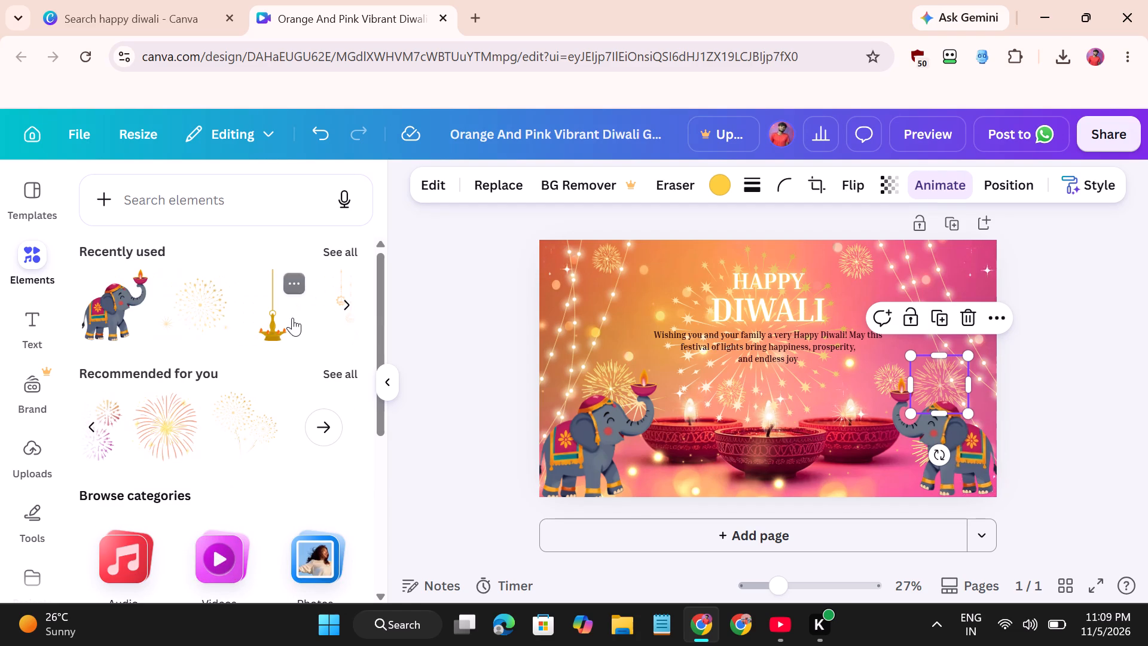
scroll(201, 301, "left", 3)
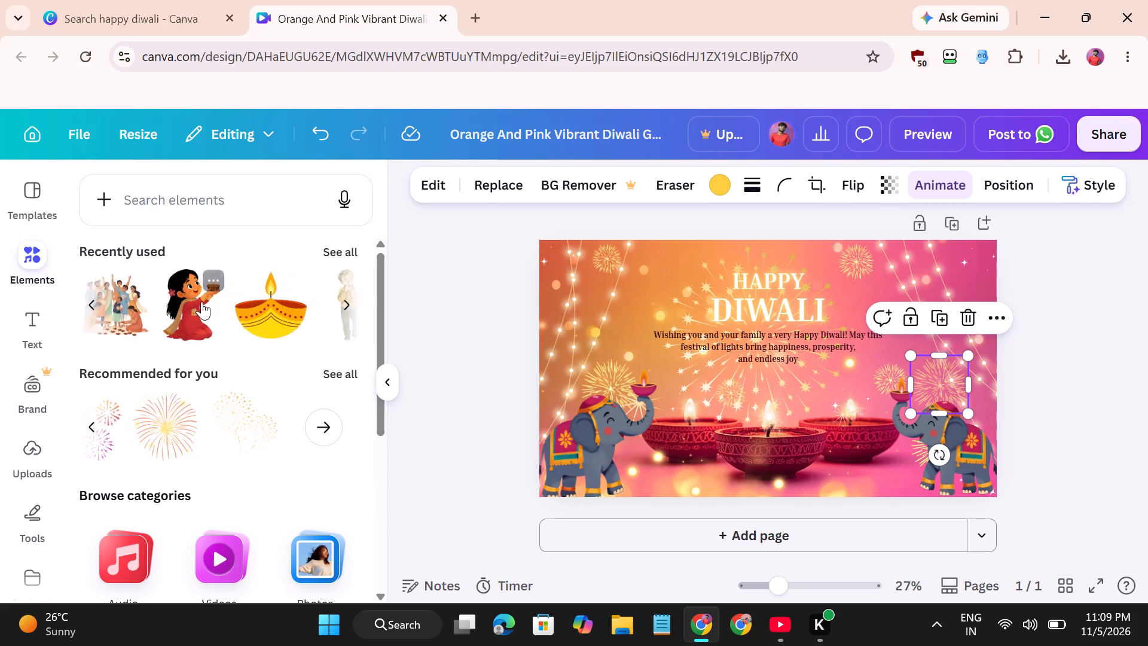
scroll(201, 301, "left", 6)
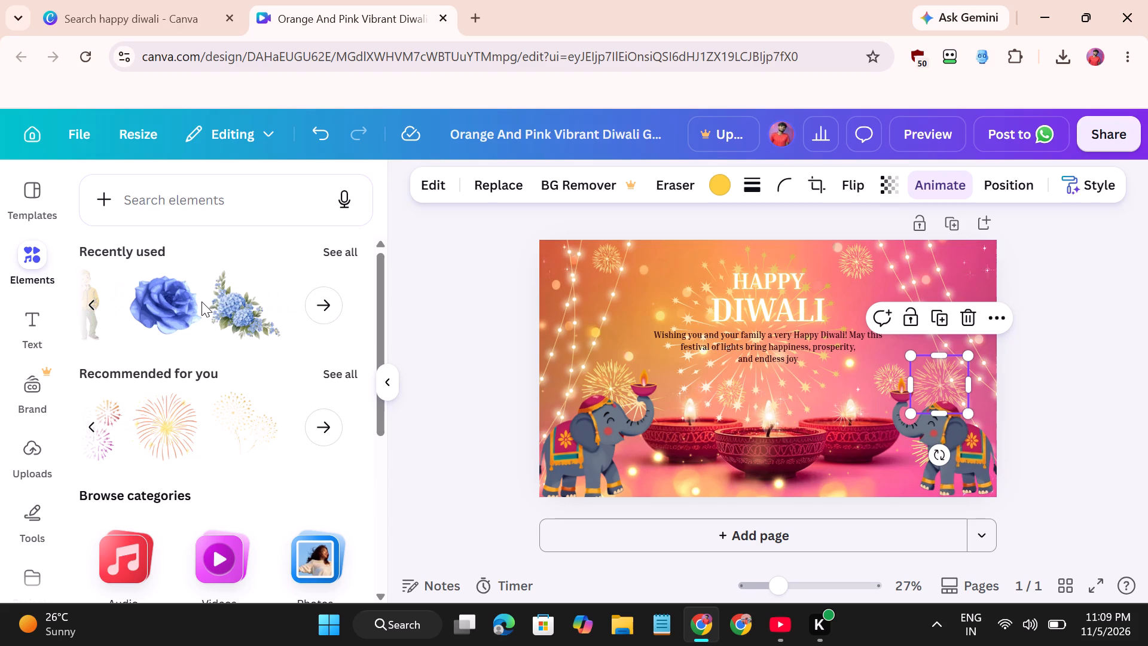
scroll(223, 318, "right", 5)
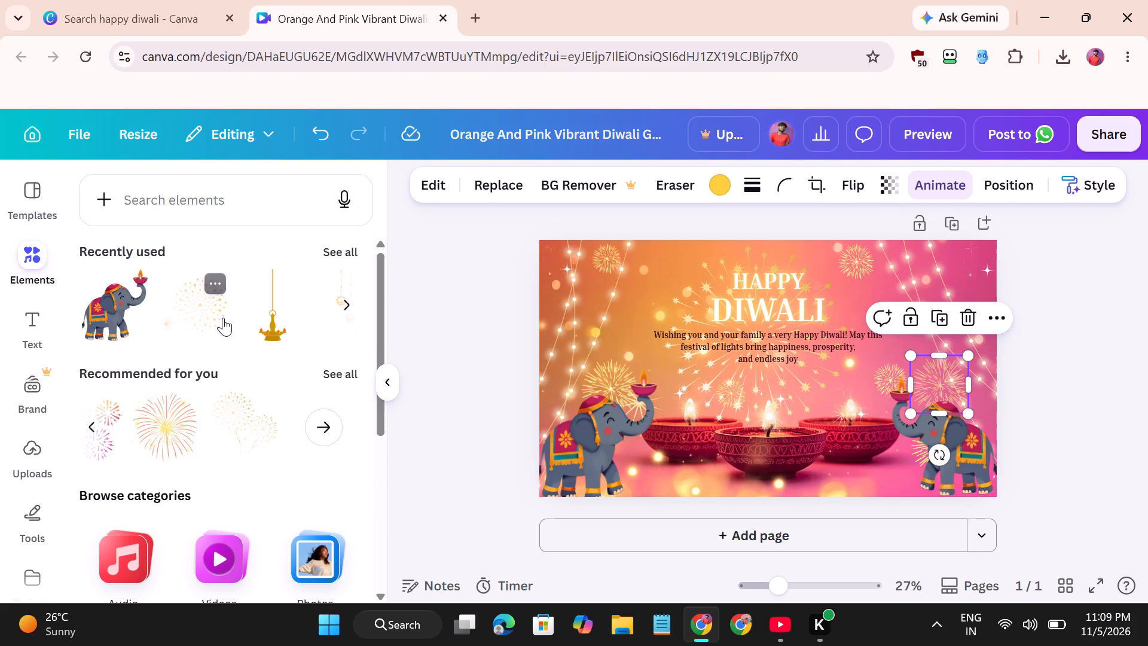
scroll(223, 318, "left", 3)
scroll(223, 318, "right", 5)
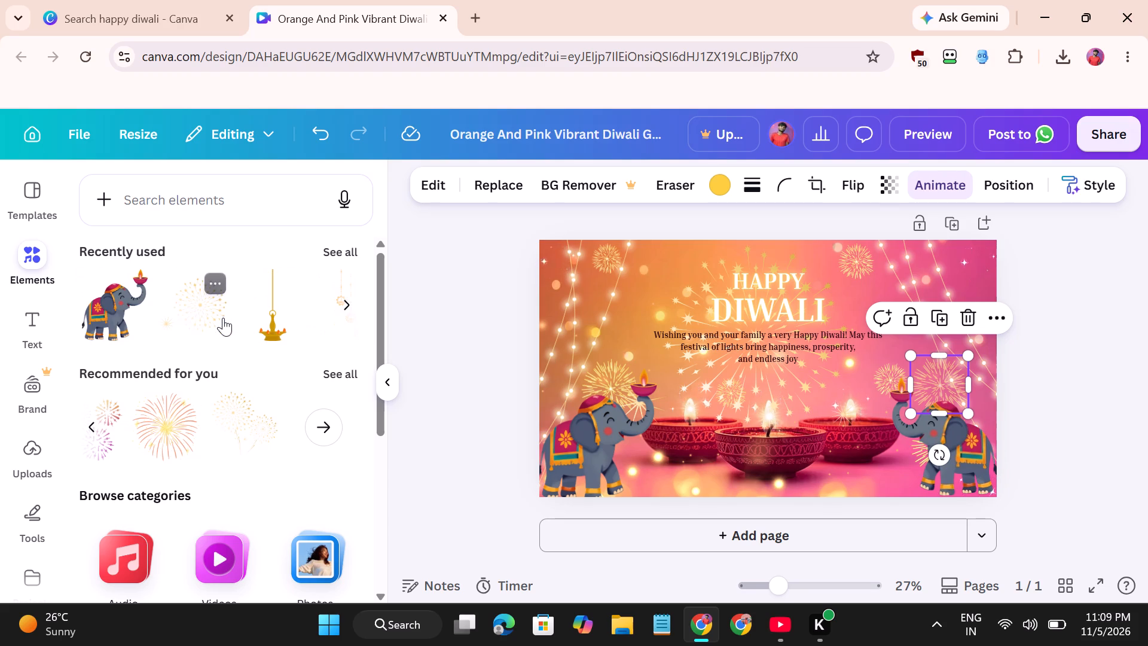
scroll(253, 327, "left", 2)
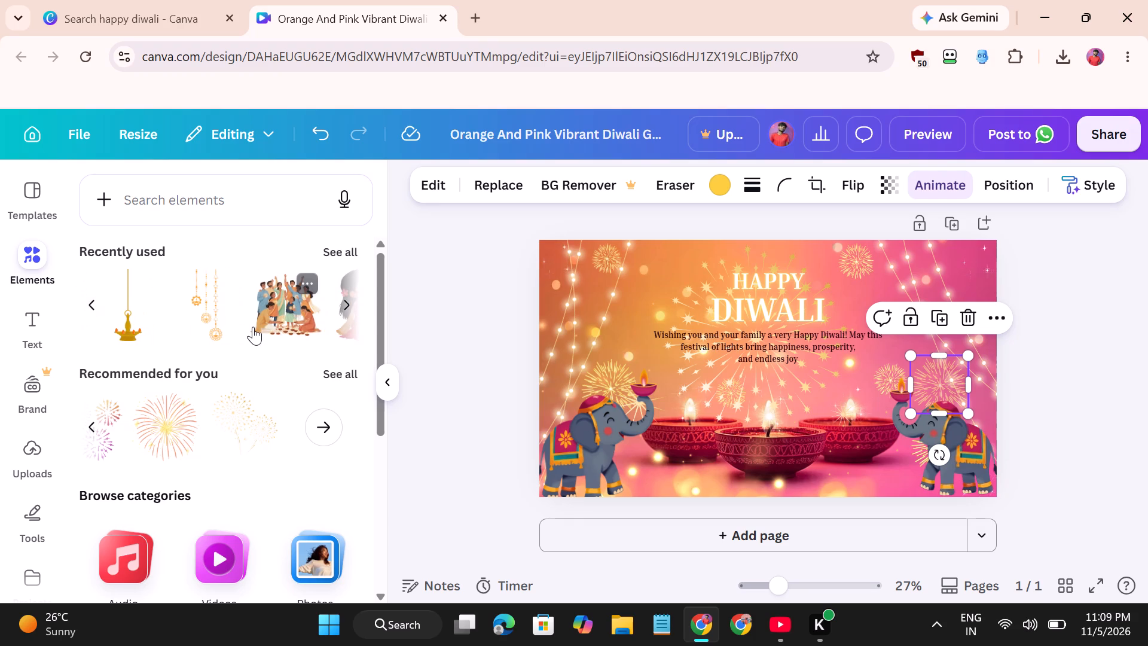
scroll(253, 327, "right", 2)
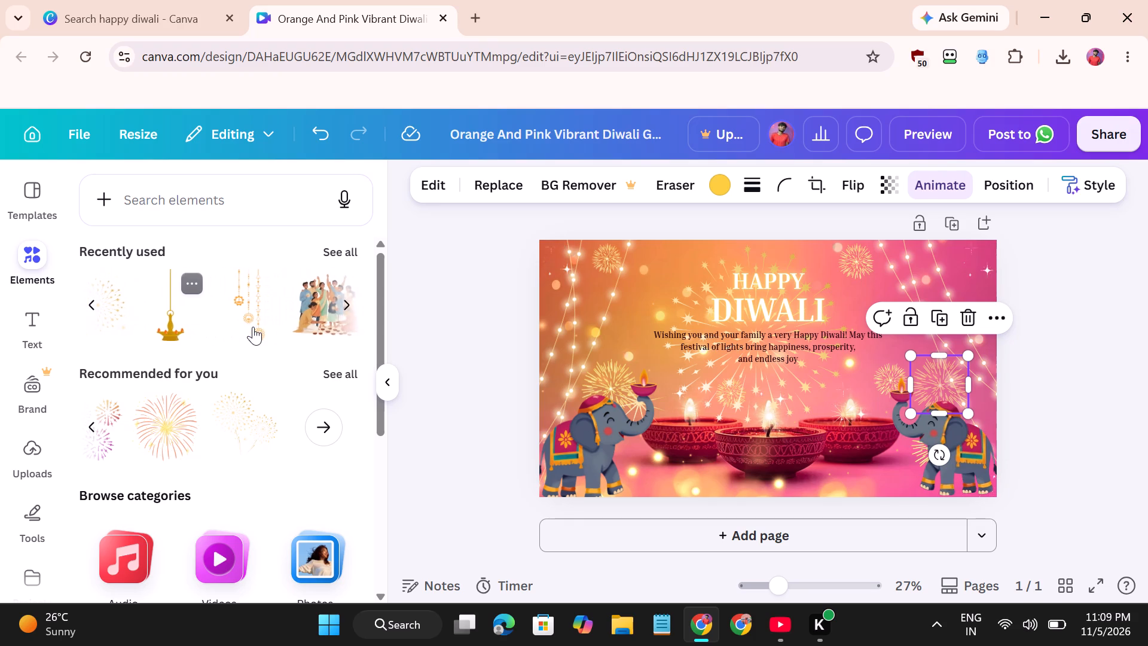
scroll(253, 327, "right", 2)
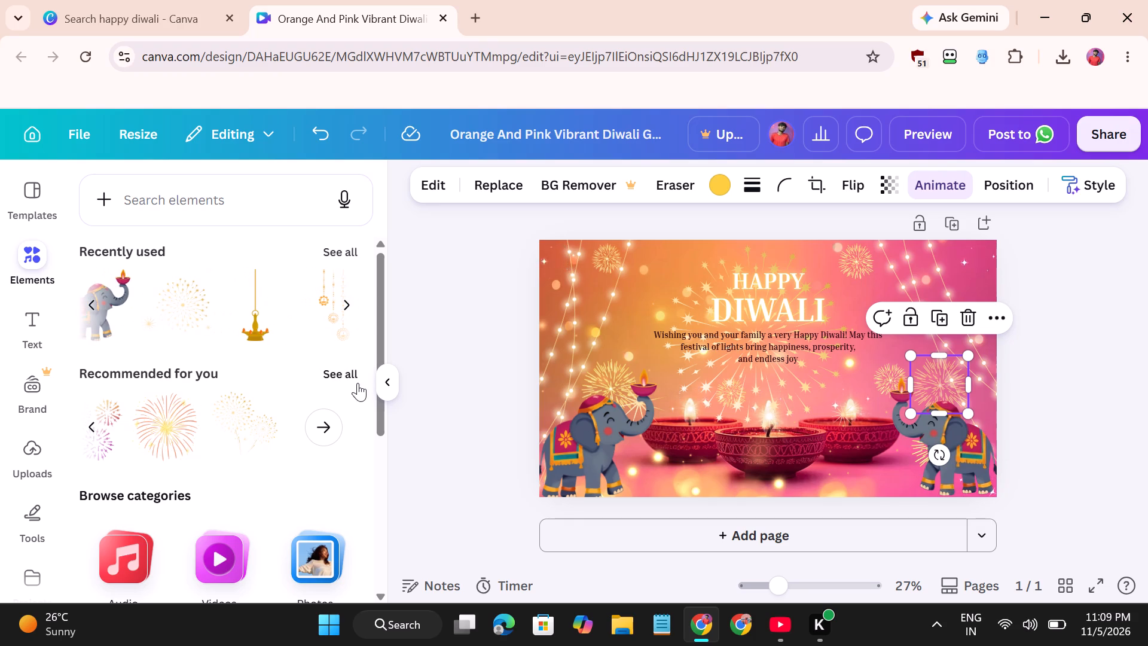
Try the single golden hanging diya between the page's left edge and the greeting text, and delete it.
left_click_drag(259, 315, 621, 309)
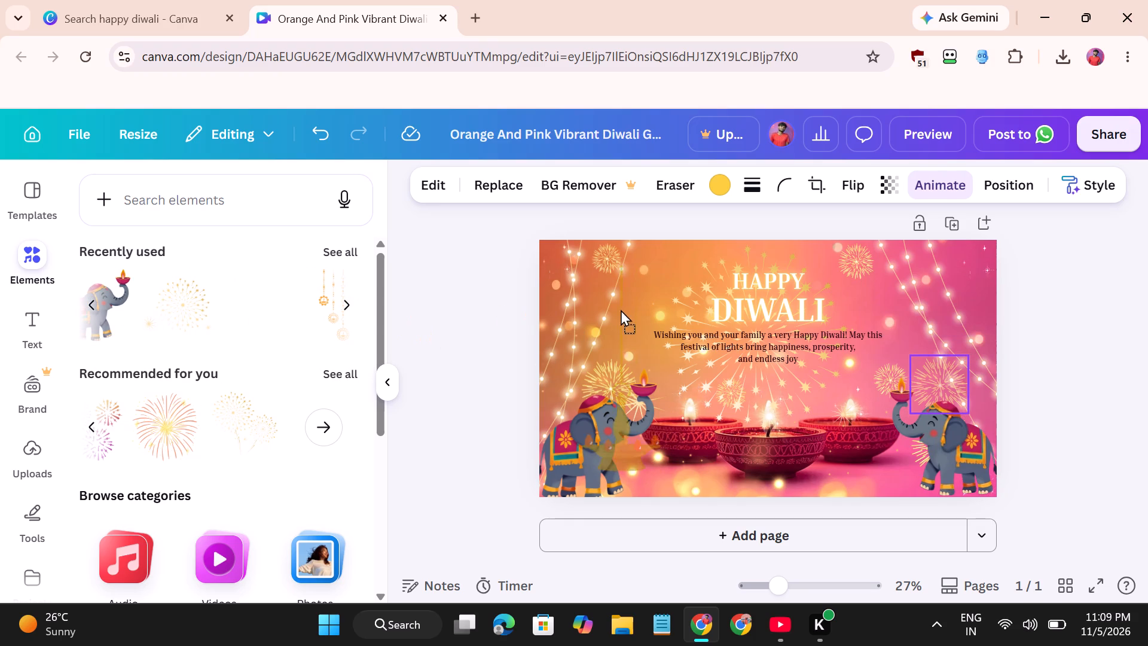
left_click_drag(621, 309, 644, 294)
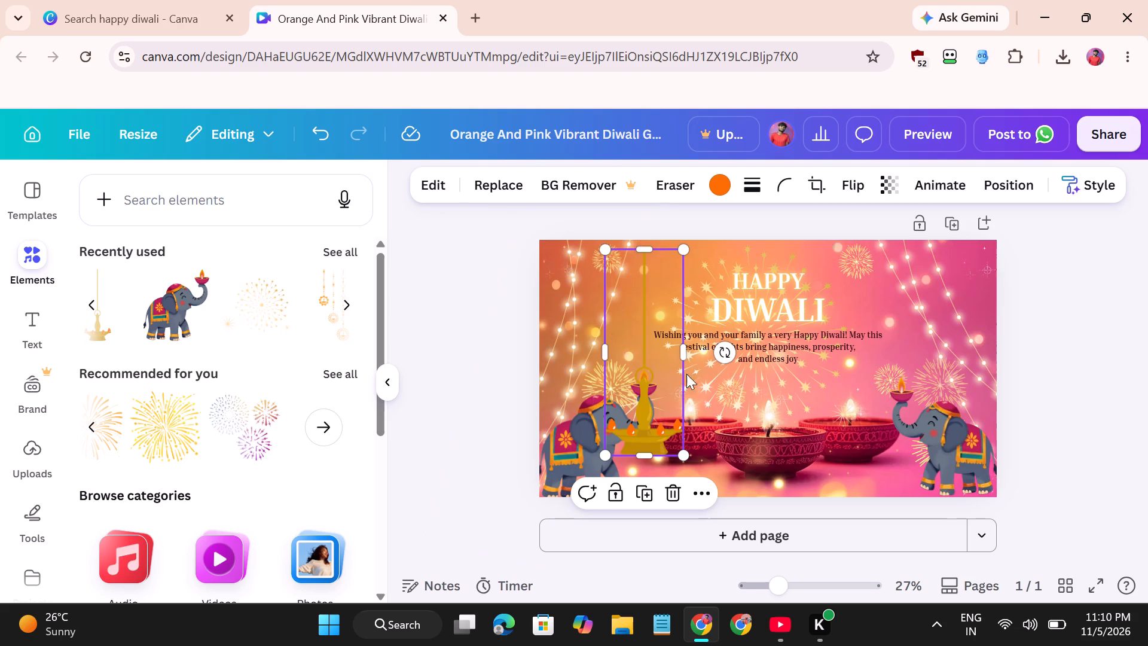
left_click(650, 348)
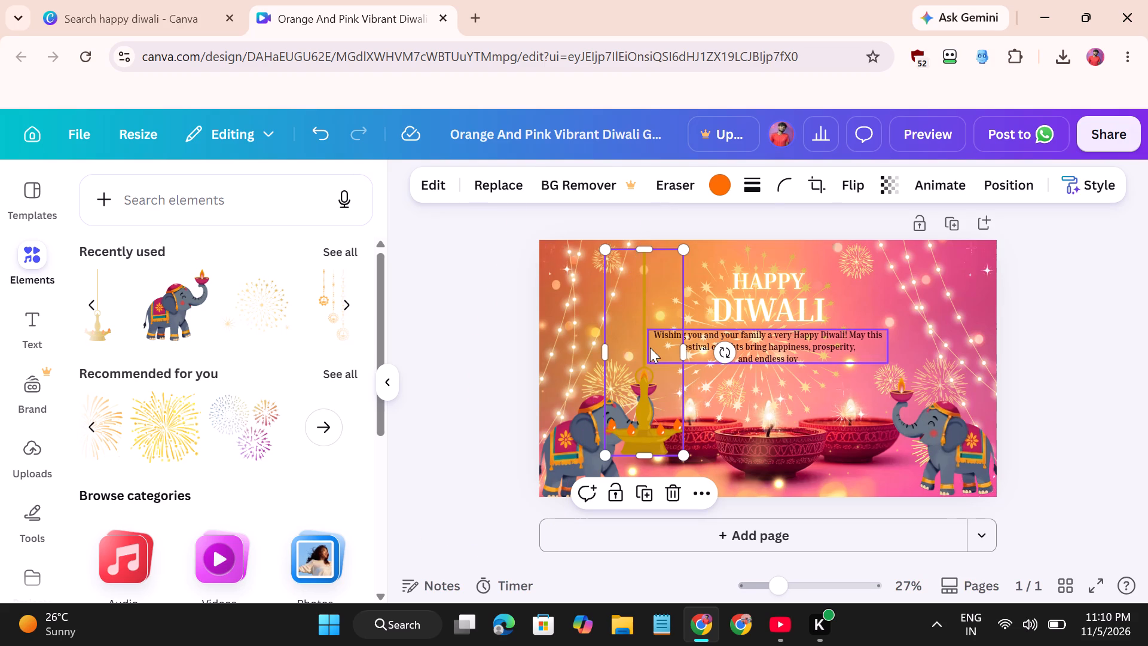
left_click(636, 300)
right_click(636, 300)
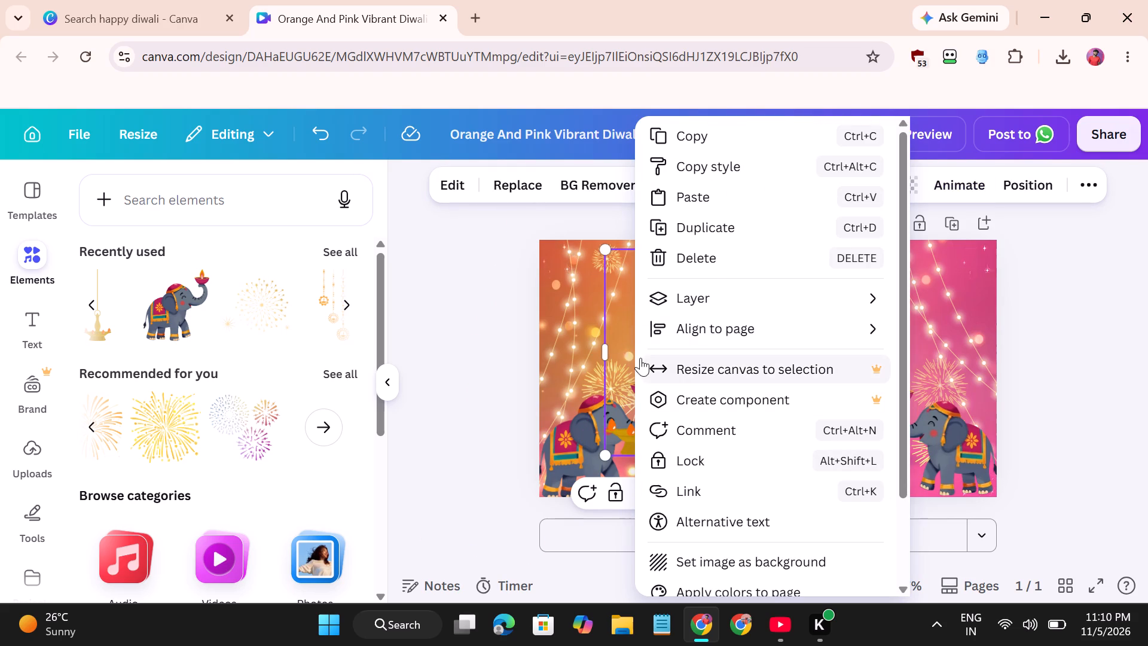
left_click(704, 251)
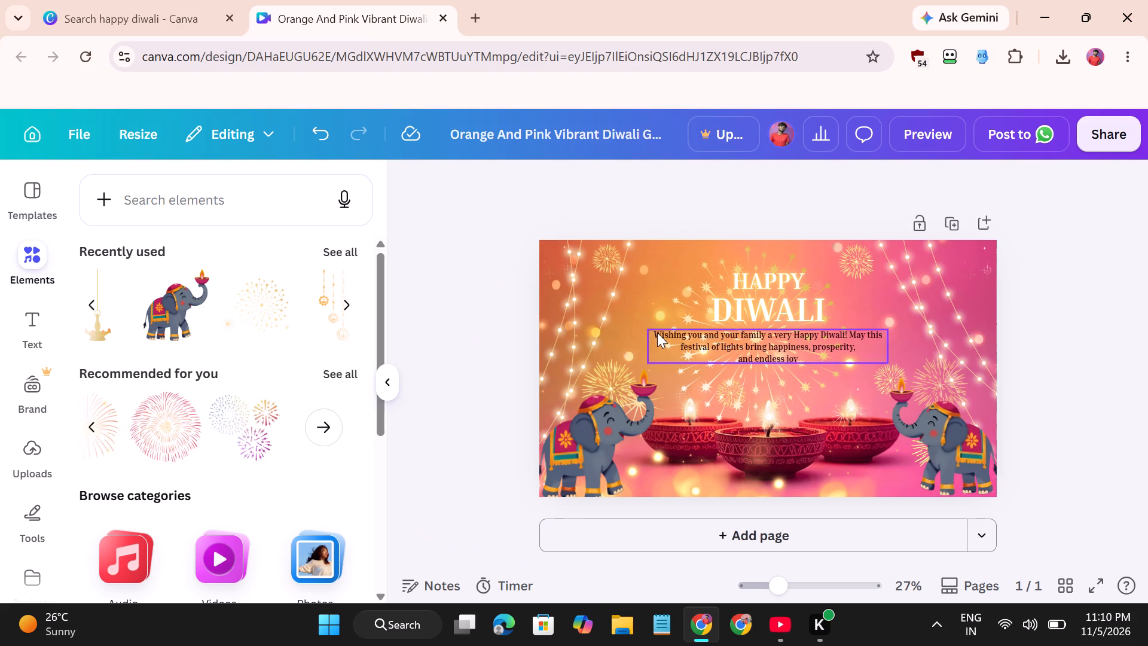
Add the recently used golden strings of hanging ornaments and place them in the page's upper-right corner.
scroll(205, 326, "right", 4)
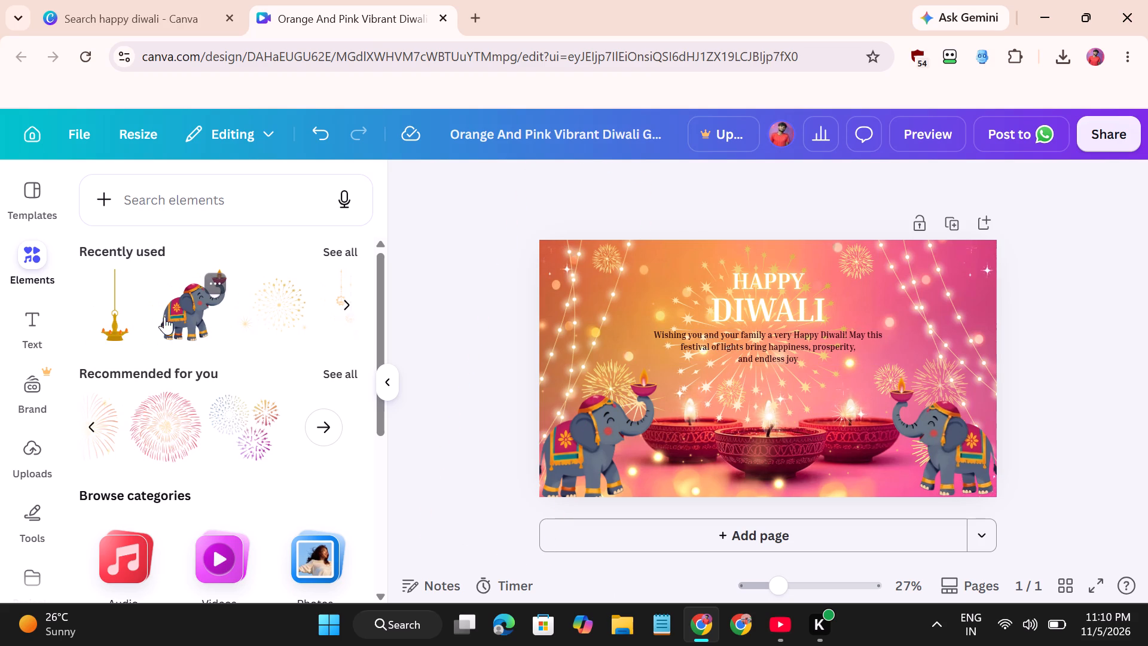
scroll(249, 324, "left", 2)
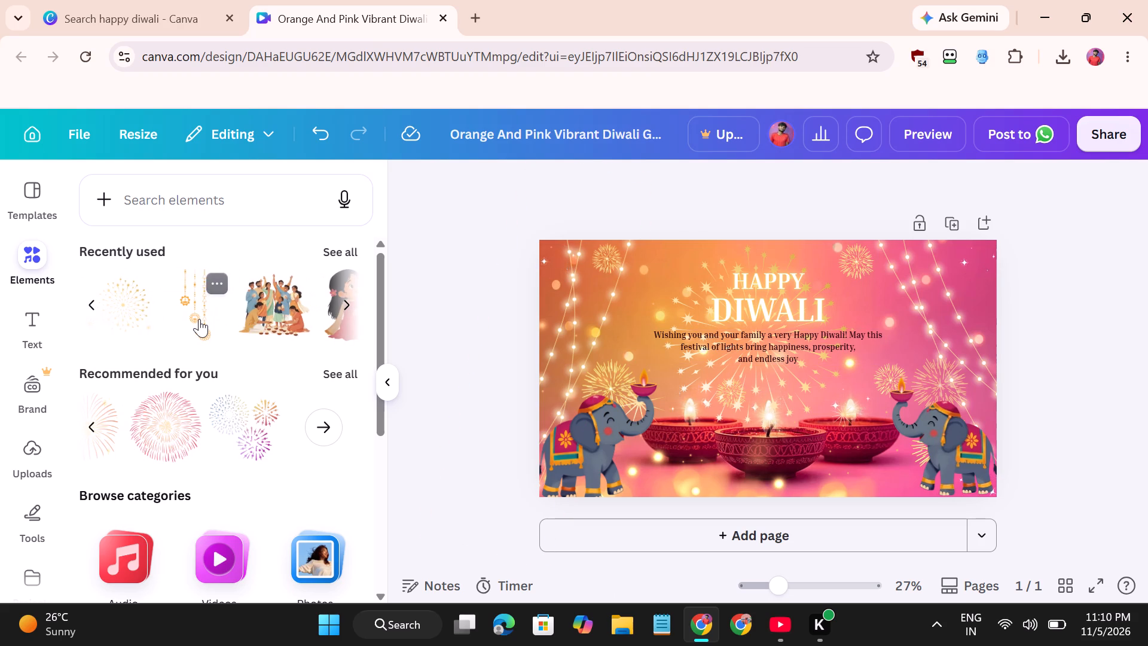
left_click_drag(199, 319, 590, 294)
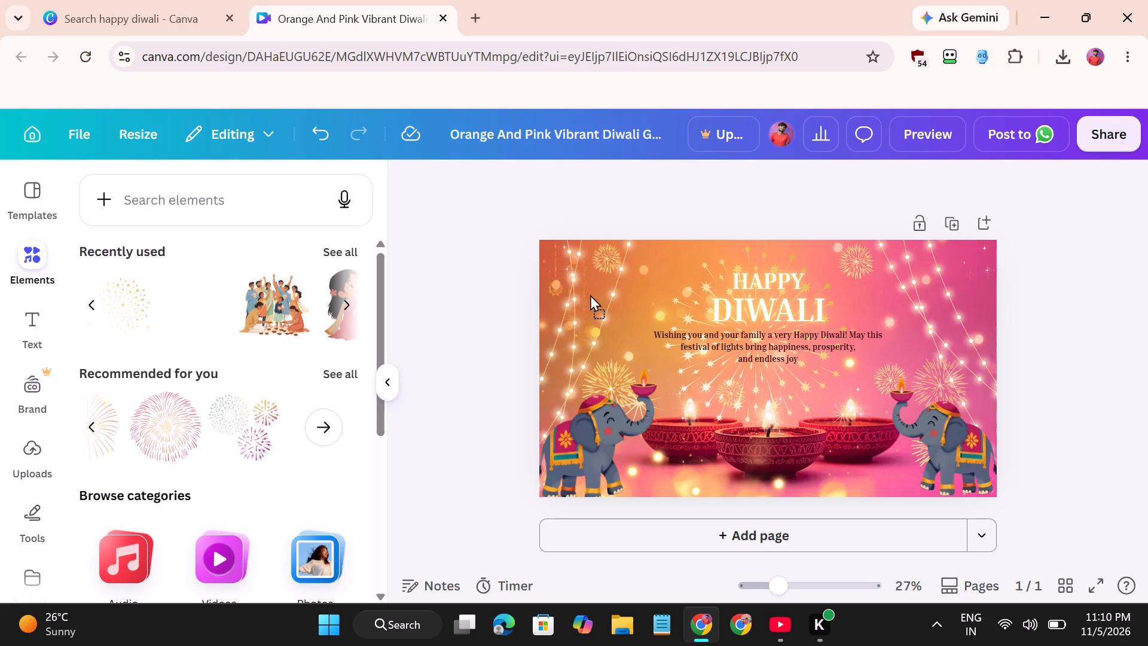
left_click_drag(590, 294, 591, 294)
left_click_drag(570, 295, 864, 298)
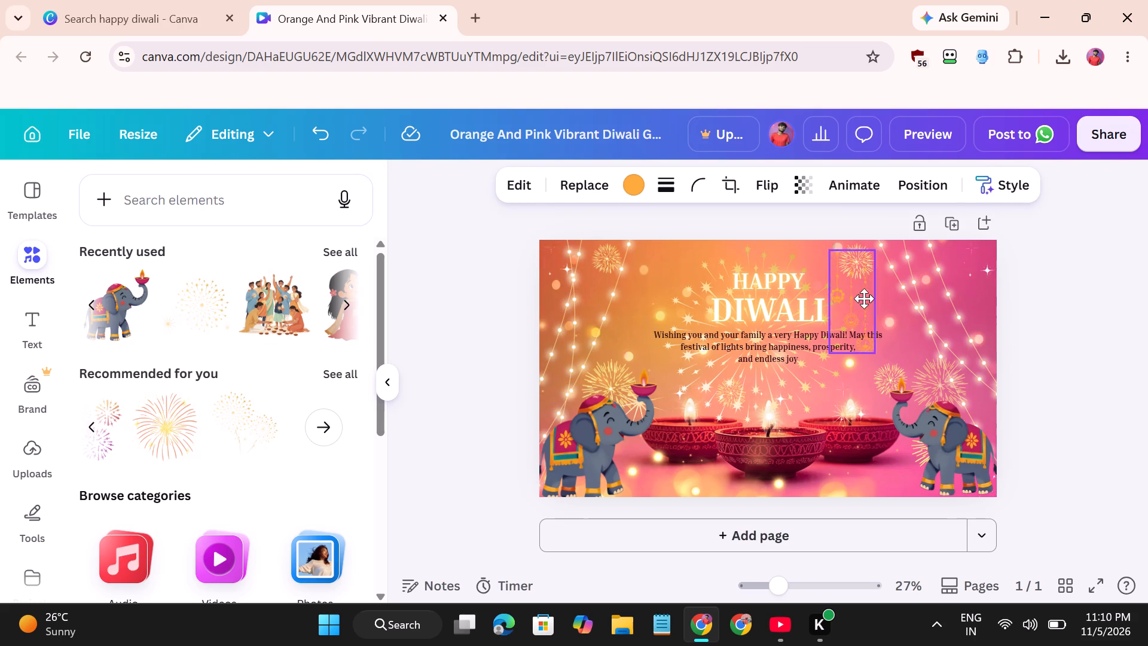
left_click_drag(864, 298, 969, 292)
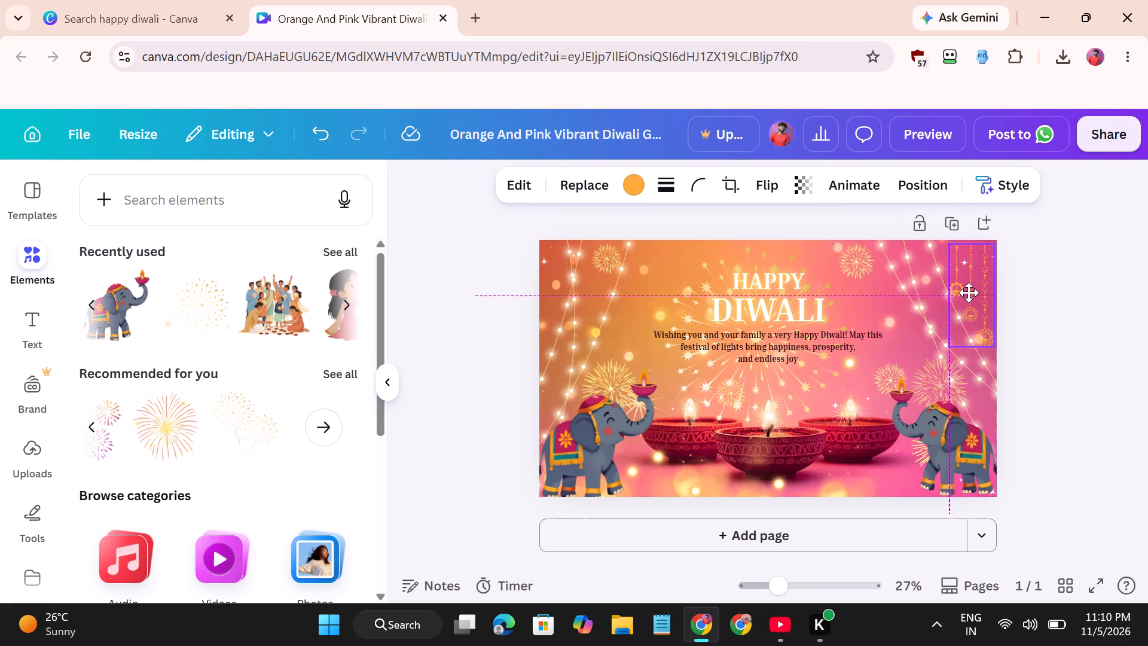
left_click_drag(969, 292, 969, 286)
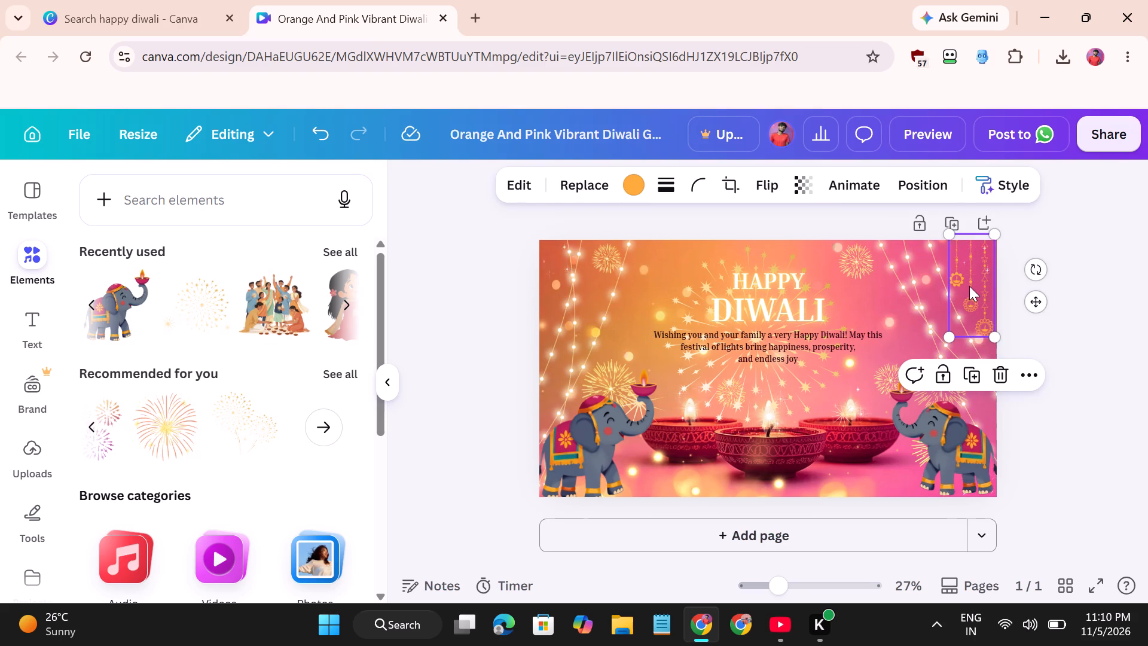
Duplicate the hanging ornaments, flip the copy horizontally and place it in the page's upper-left corner.
right_click(969, 286)
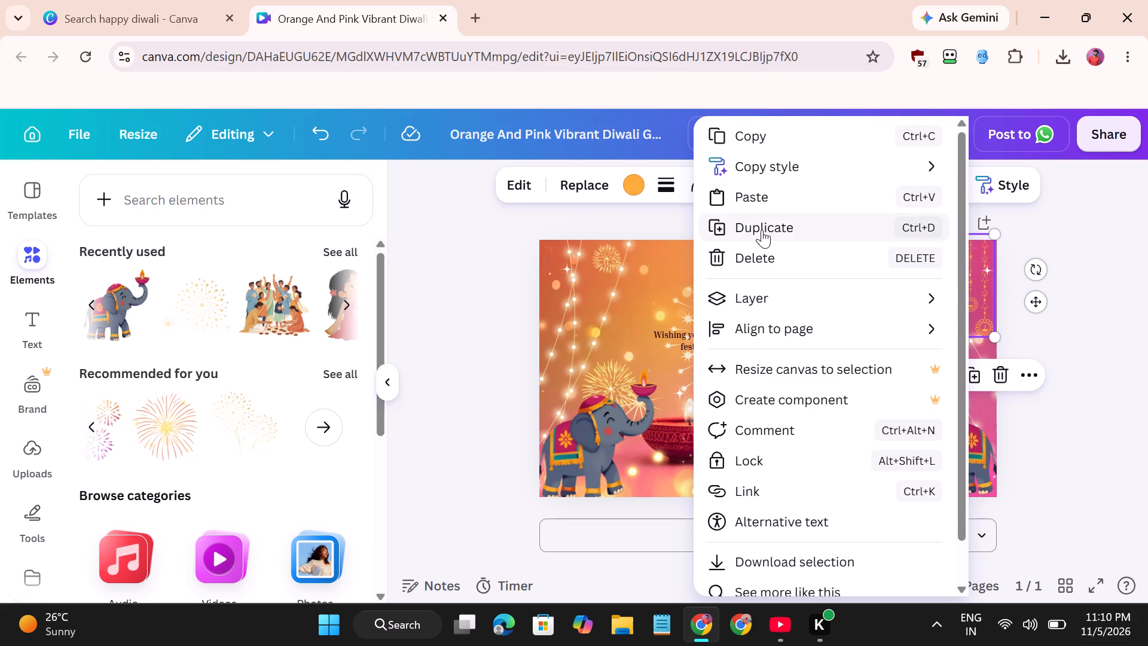
left_click(762, 230)
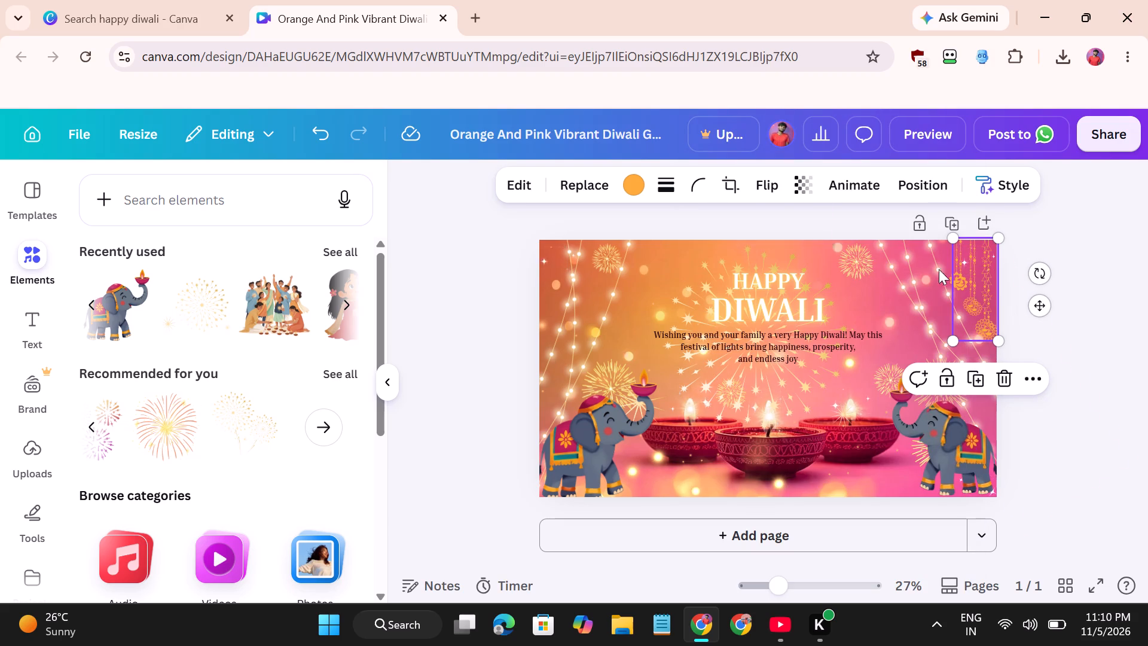
left_click(769, 189)
left_click(778, 225)
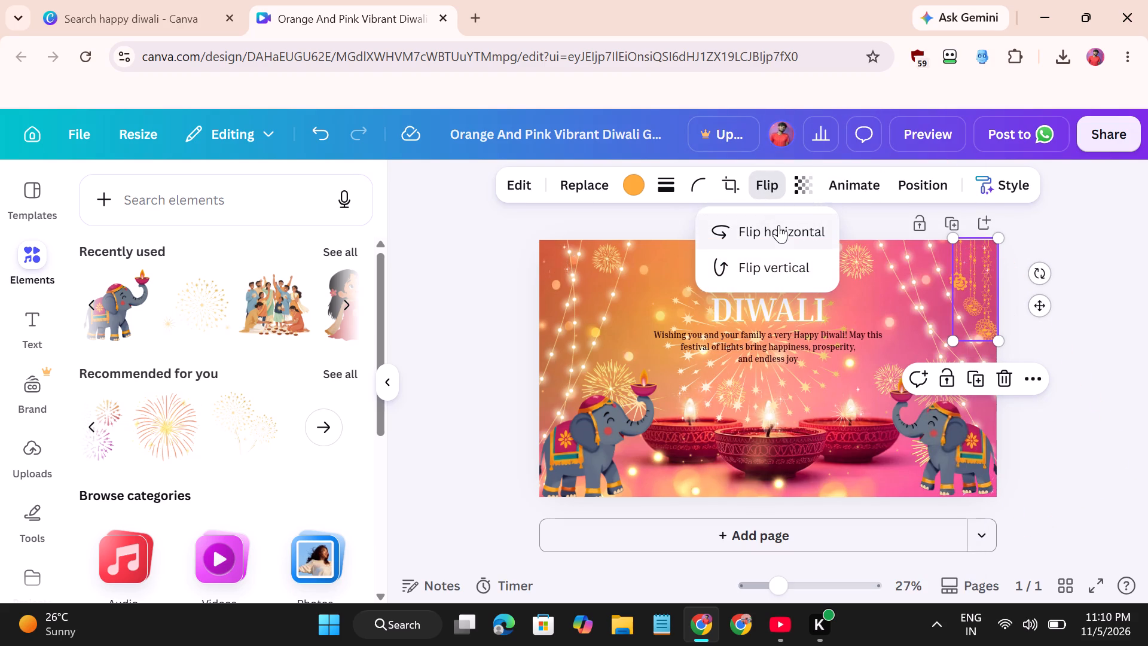
left_click_drag(980, 284, 825, 291)
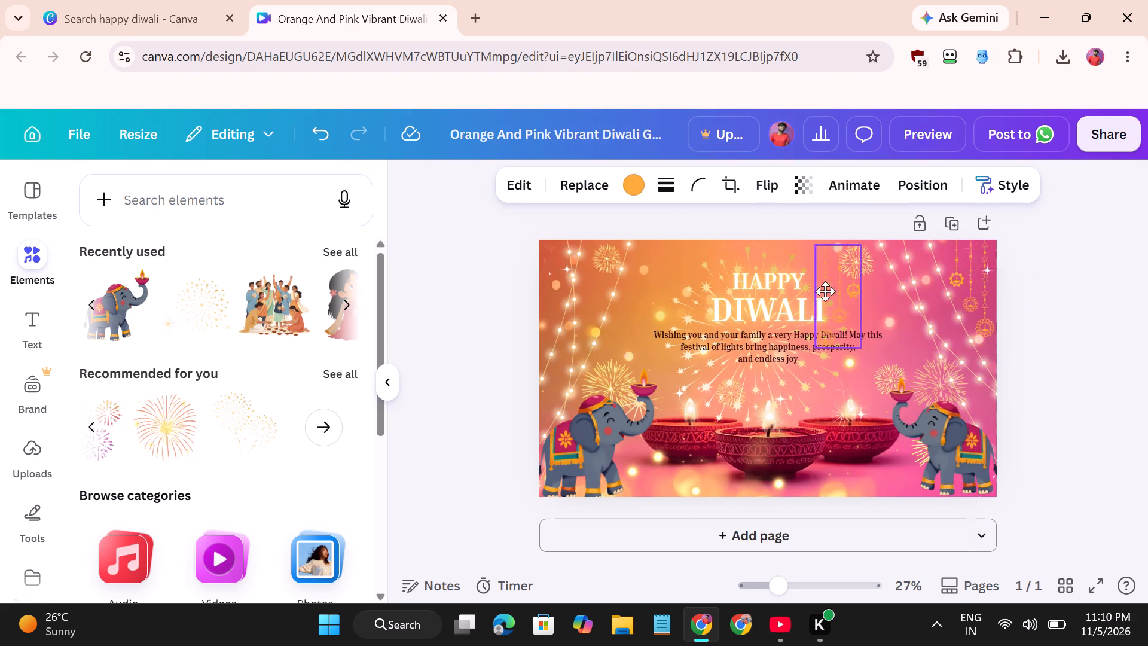
left_click_drag(825, 291, 567, 284)
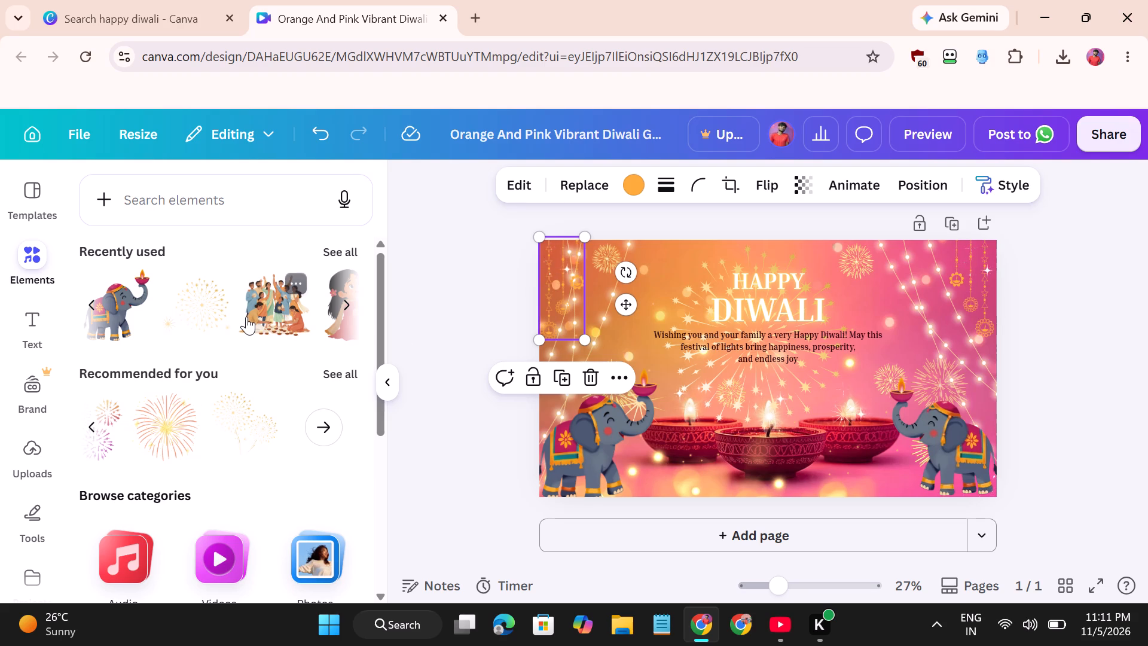
Find the kneeling girl in red holding a diya among the recently used elements and add her to the page's lower part.
scroll(218, 319, "right", 2)
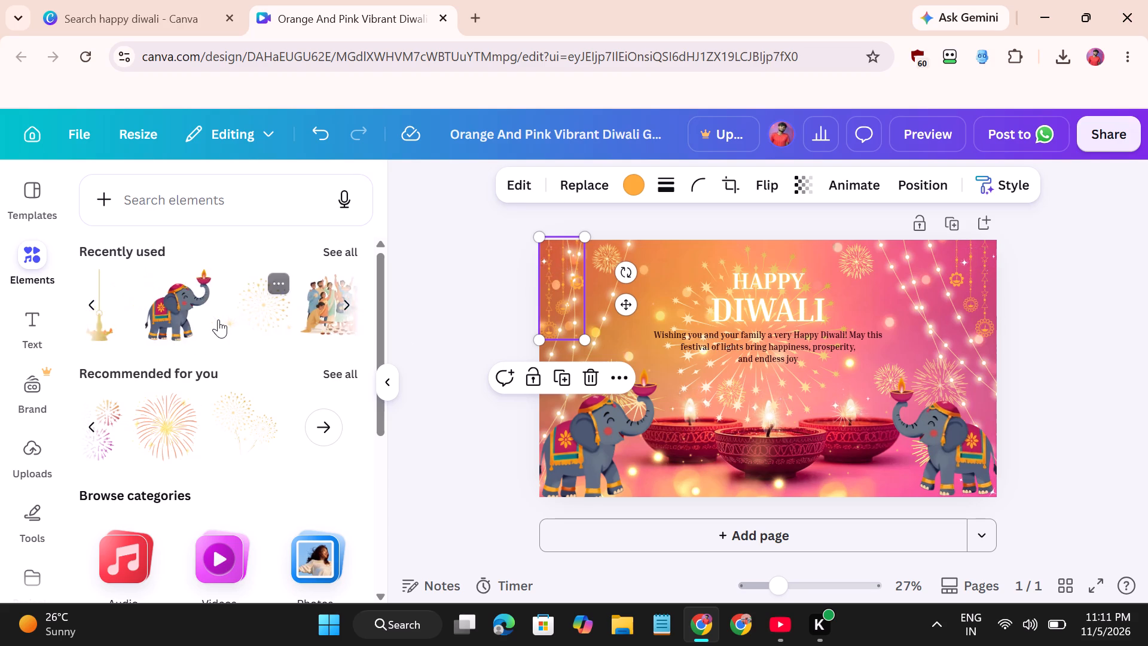
scroll(218, 319, "right", 2)
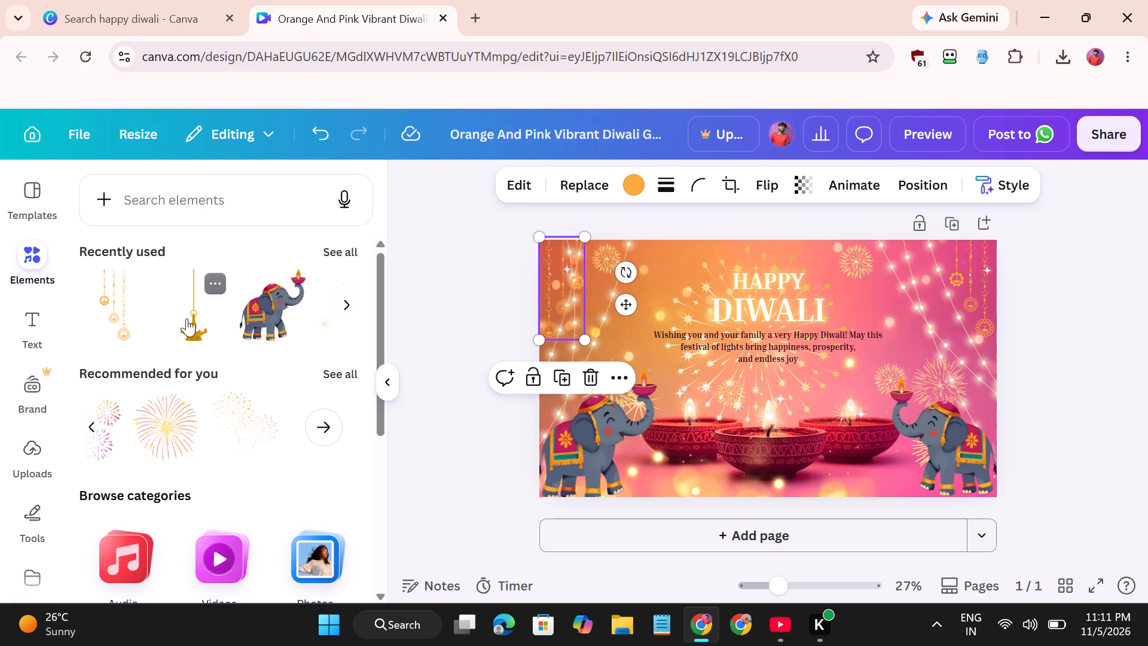
scroll(233, 312, "left", 4)
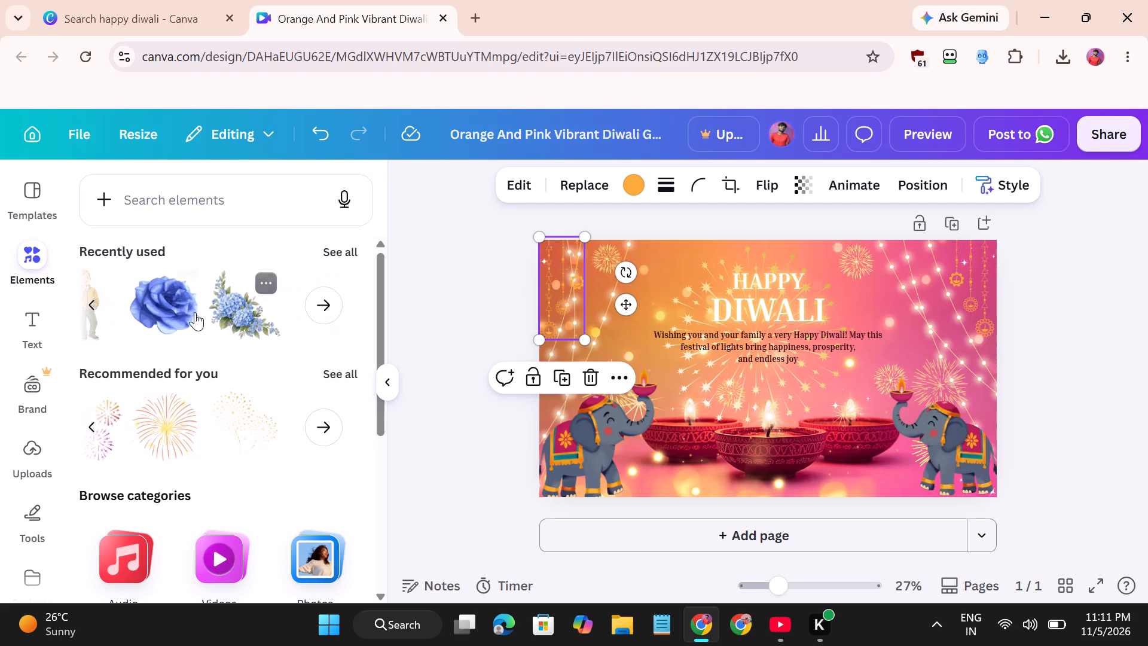
scroll(195, 312, "right", 6)
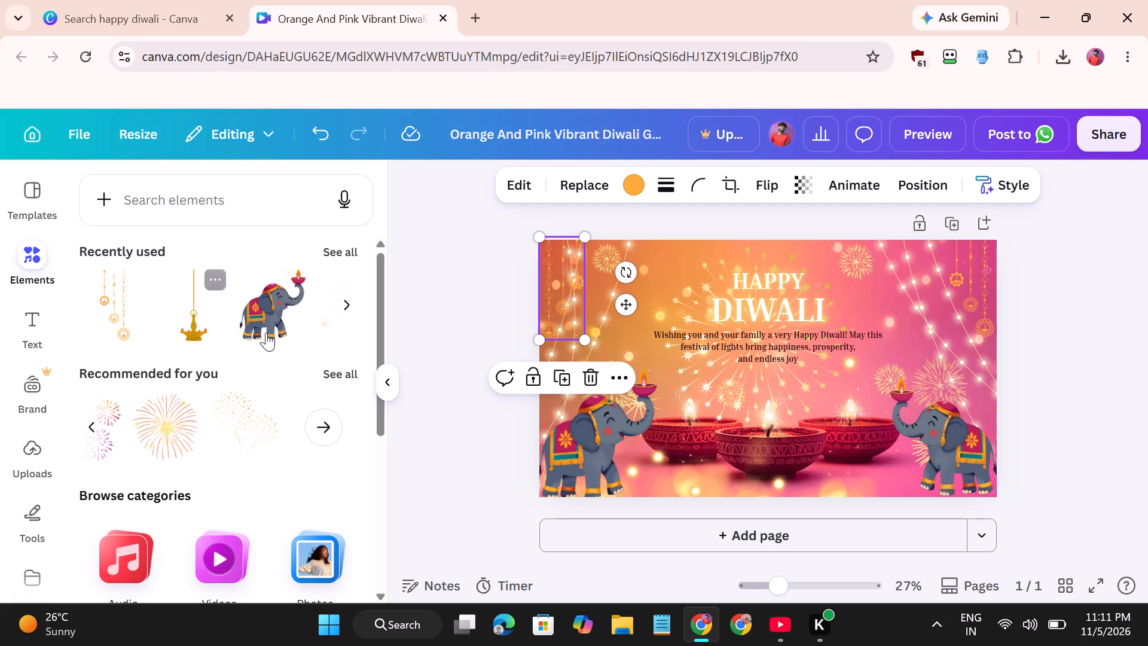
scroll(266, 333, "left", 4)
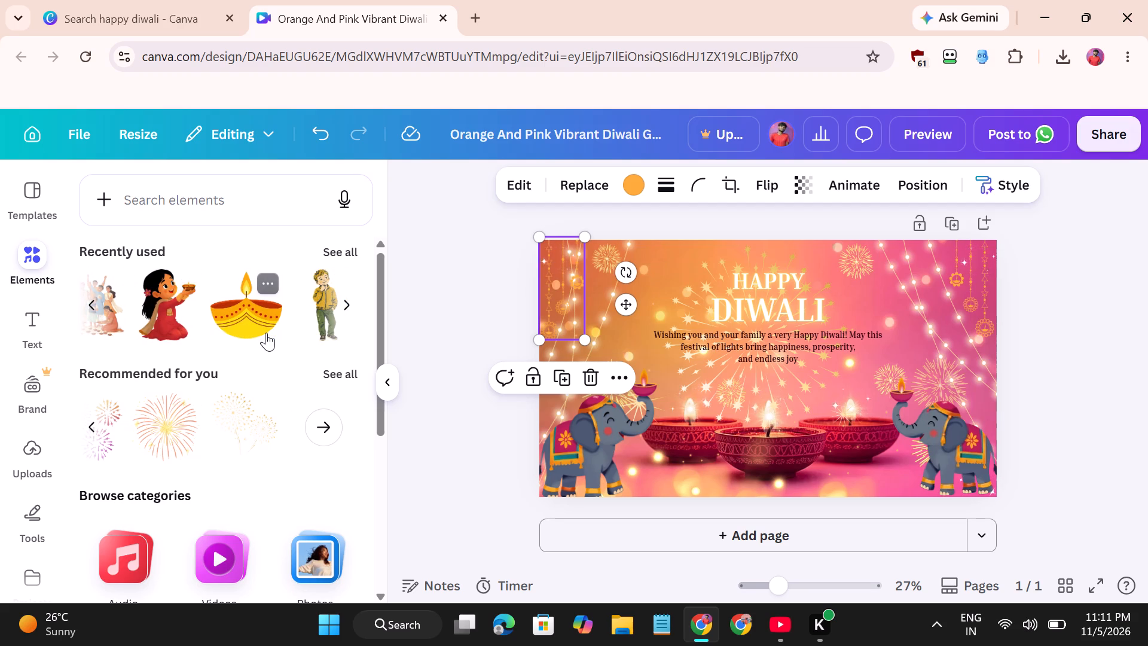
scroll(266, 333, "left", 1)
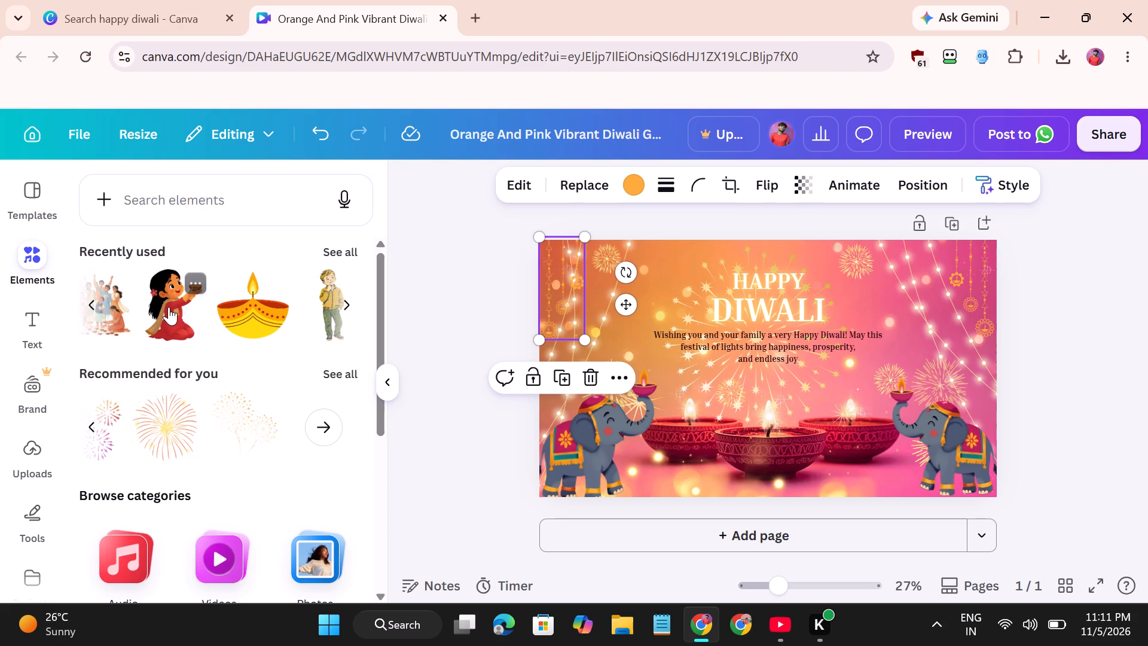
left_click_drag(169, 307, 668, 428)
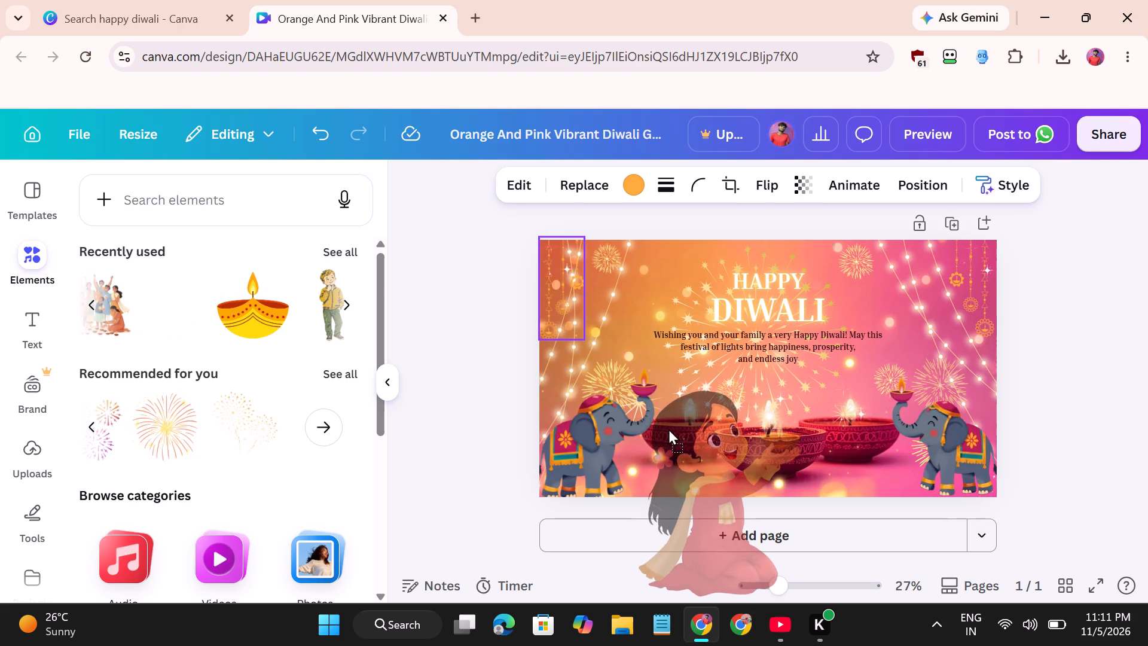
left_click_drag(668, 428, 671, 418)
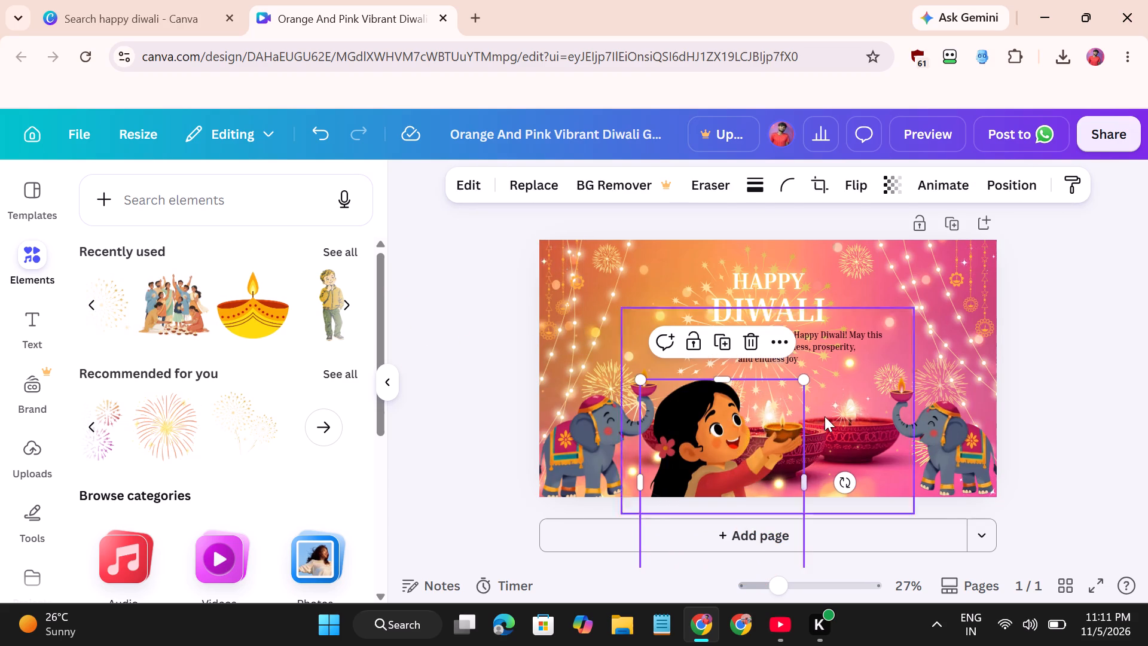
Shrink the girl to about 200 by 250 and place her at the page's bottom edge beside the left elephant.
left_click_drag(802, 378, 735, 464)
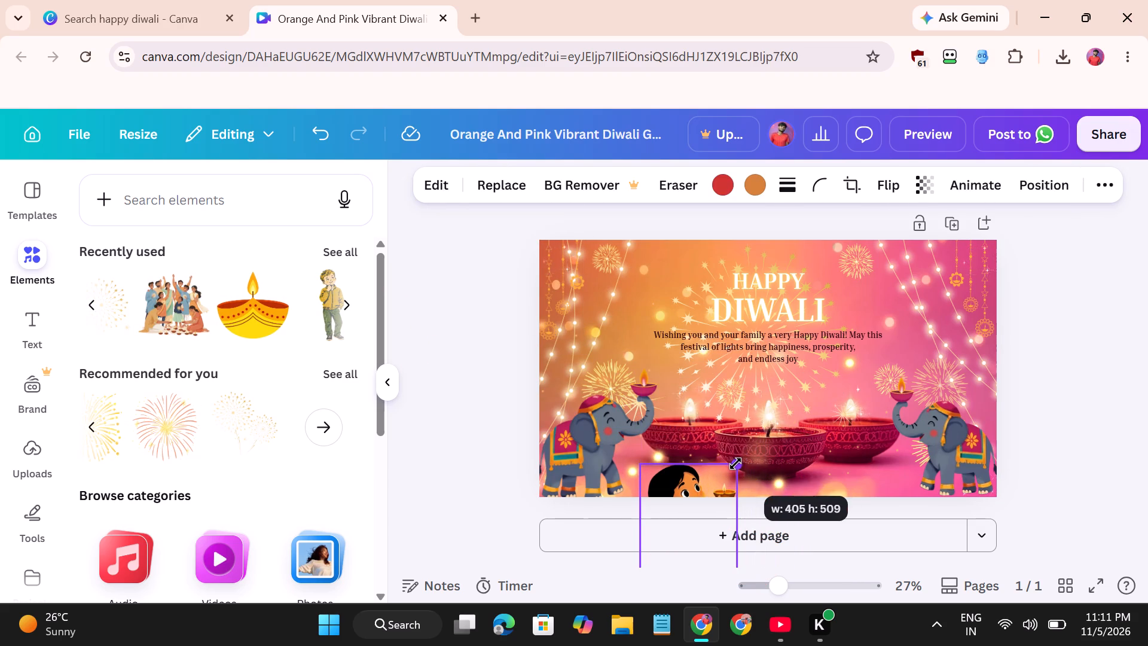
left_click_drag(692, 479, 701, 385)
left_click_drag(746, 371, 729, 388)
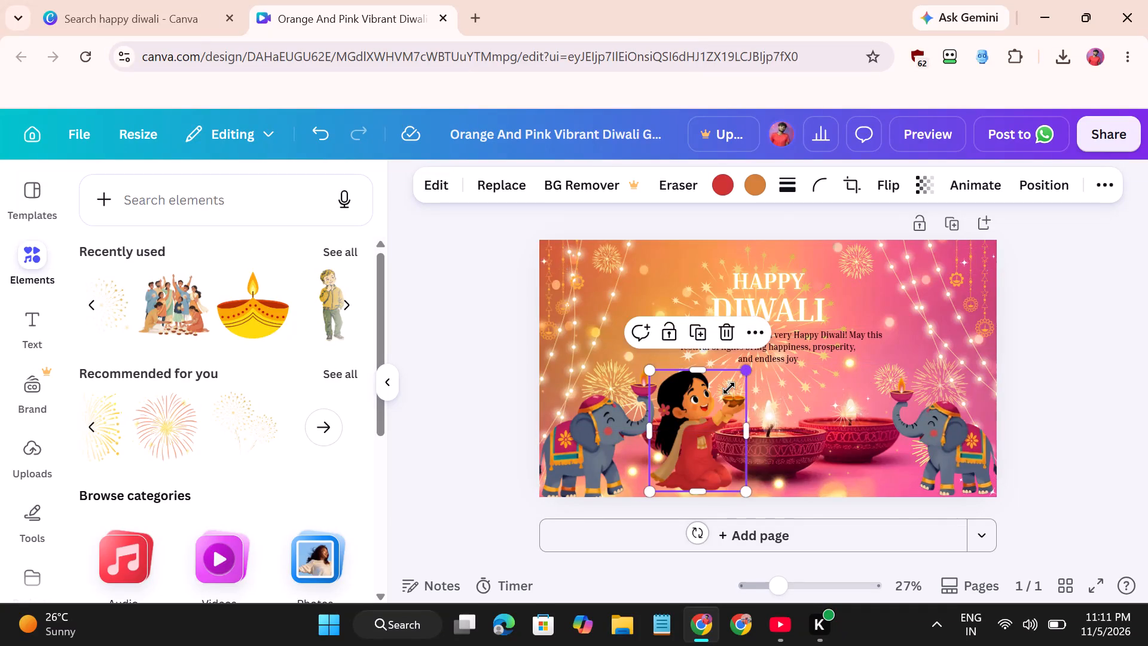
left_click_drag(729, 388, 695, 430)
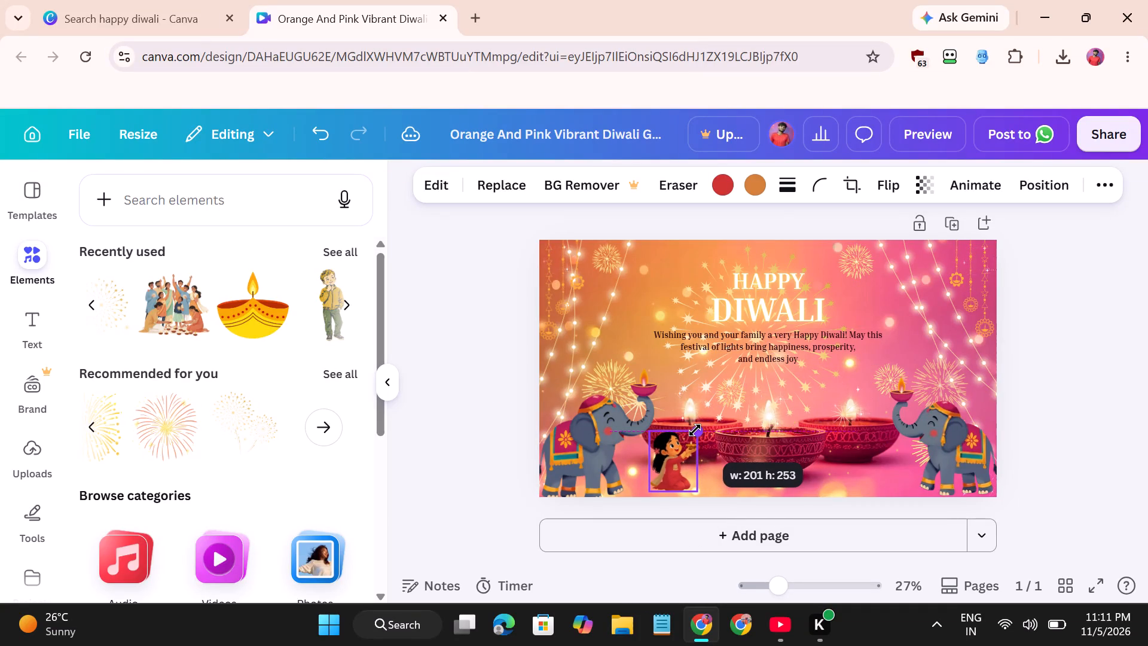
left_click_drag(695, 430, 697, 432)
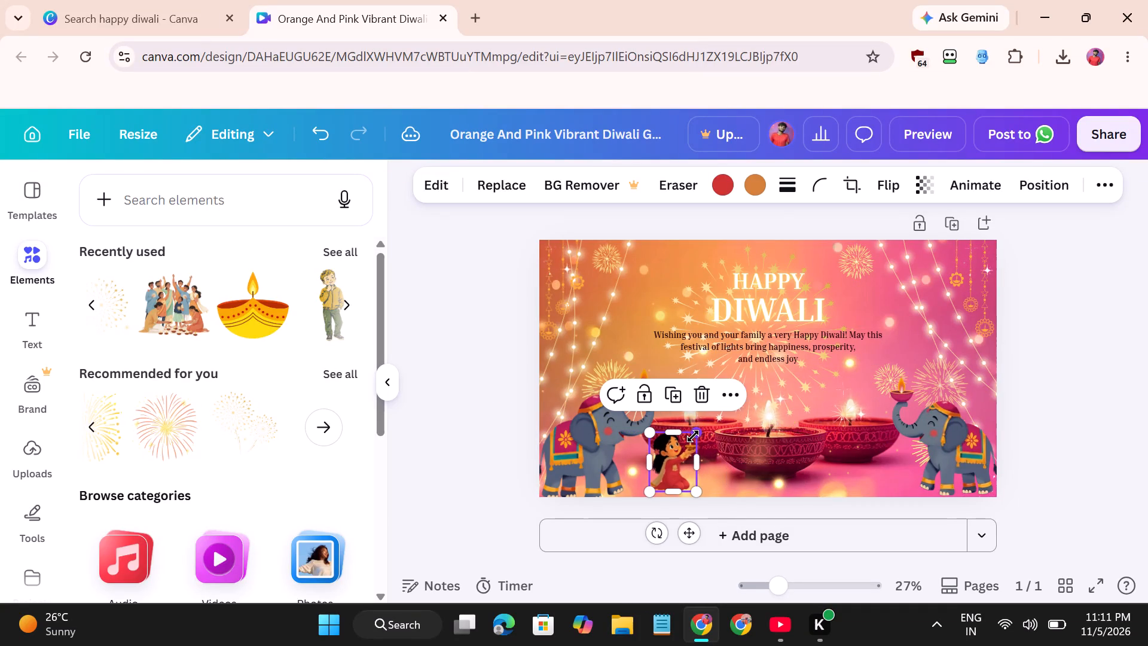
left_click_drag(672, 458, 646, 466)
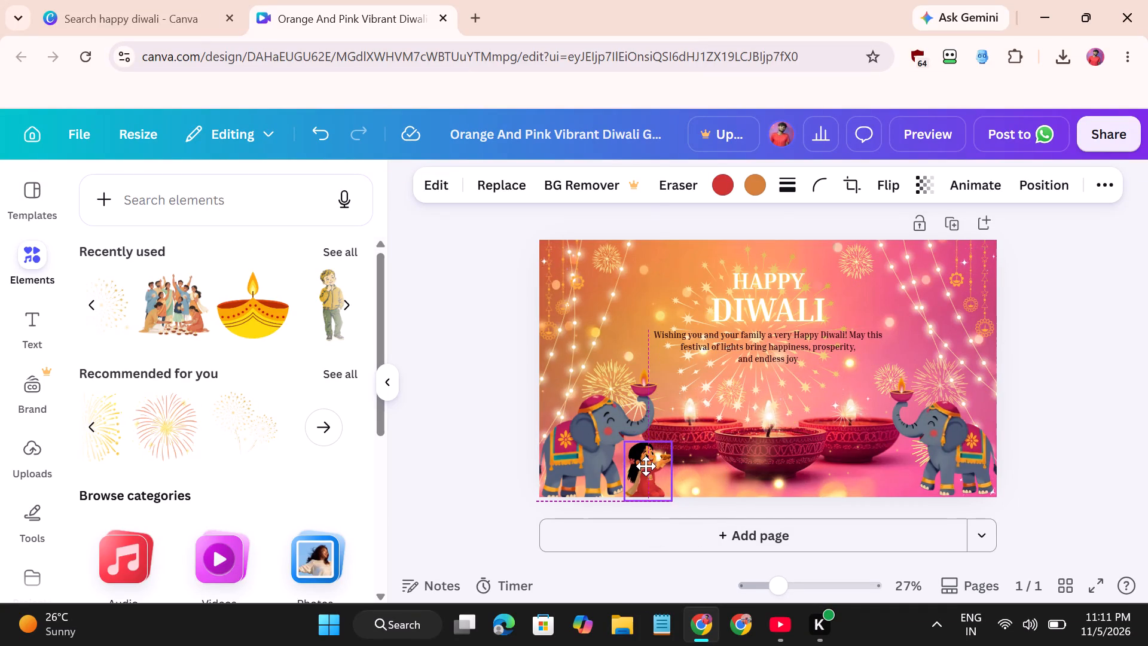
left_click_drag(646, 466, 644, 465)
Duplicate the girl, flip the copy horizontally and place it at the page's bottom edge beside the right elephant.
right_click(644, 465)
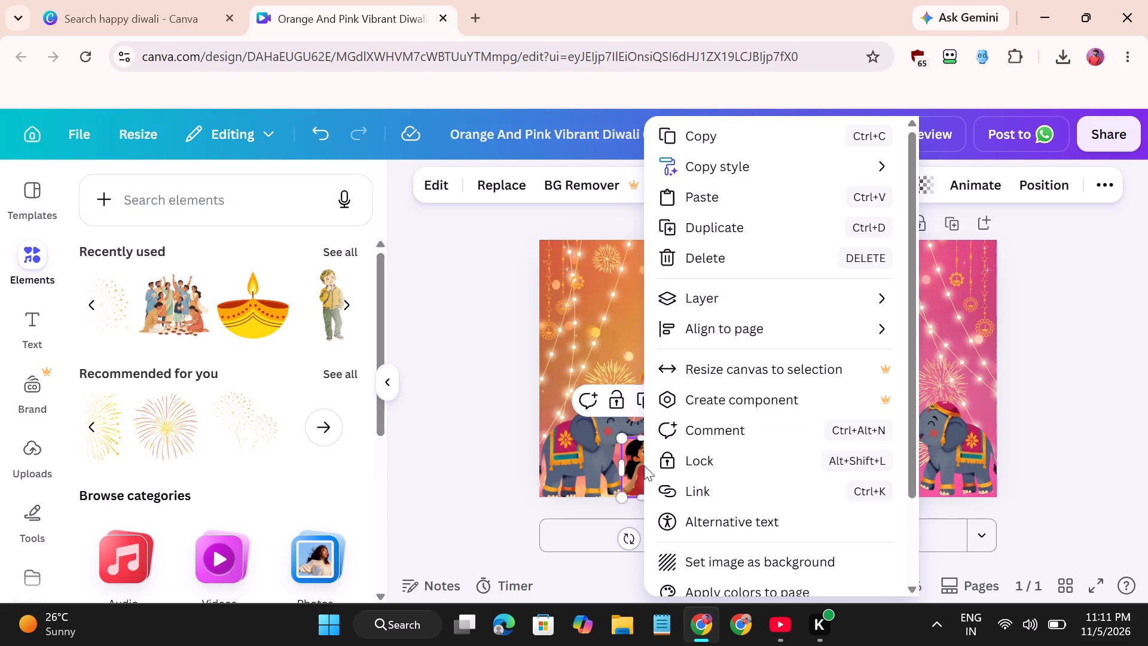
left_click(732, 227)
right_click(647, 459)
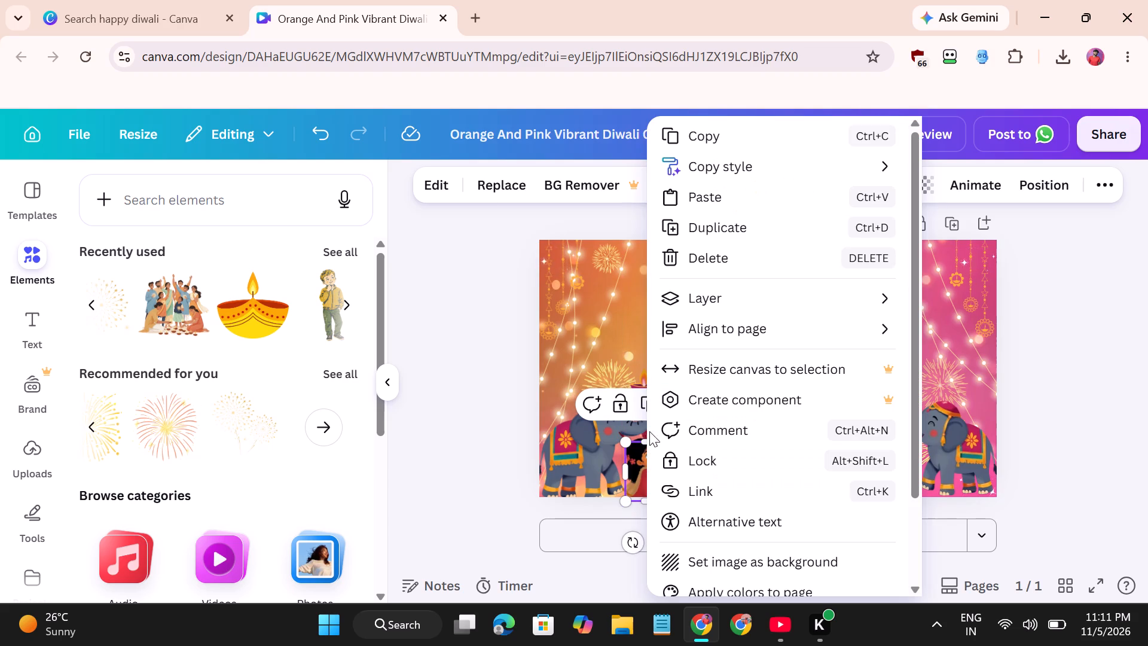
left_click(503, 254)
left_click(891, 196)
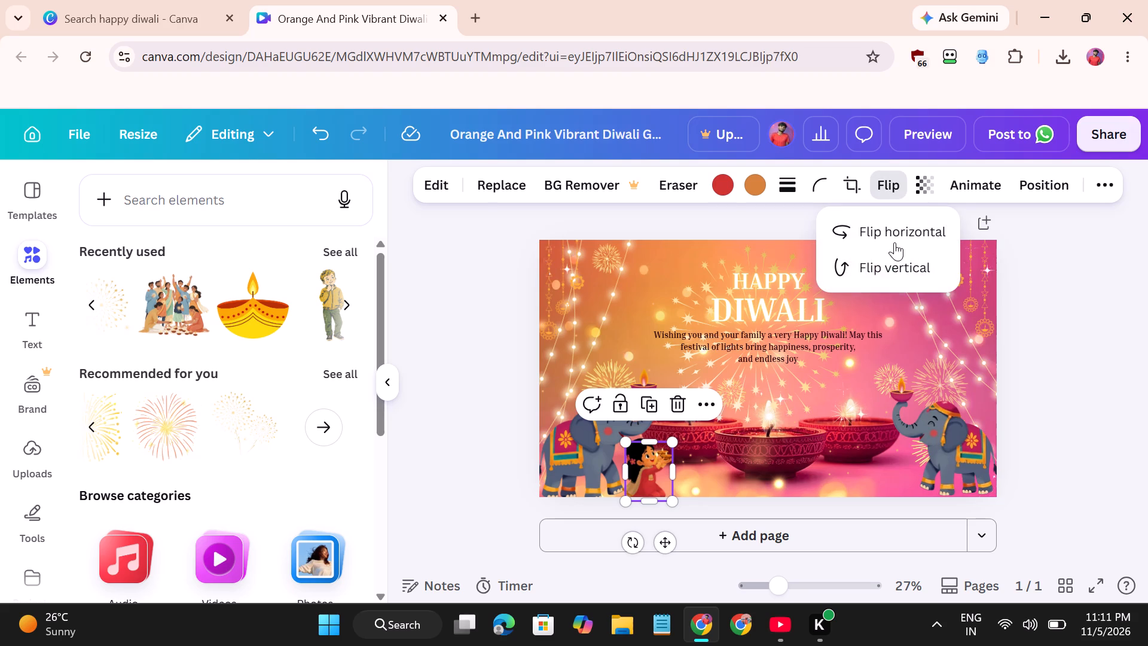
left_click(886, 226)
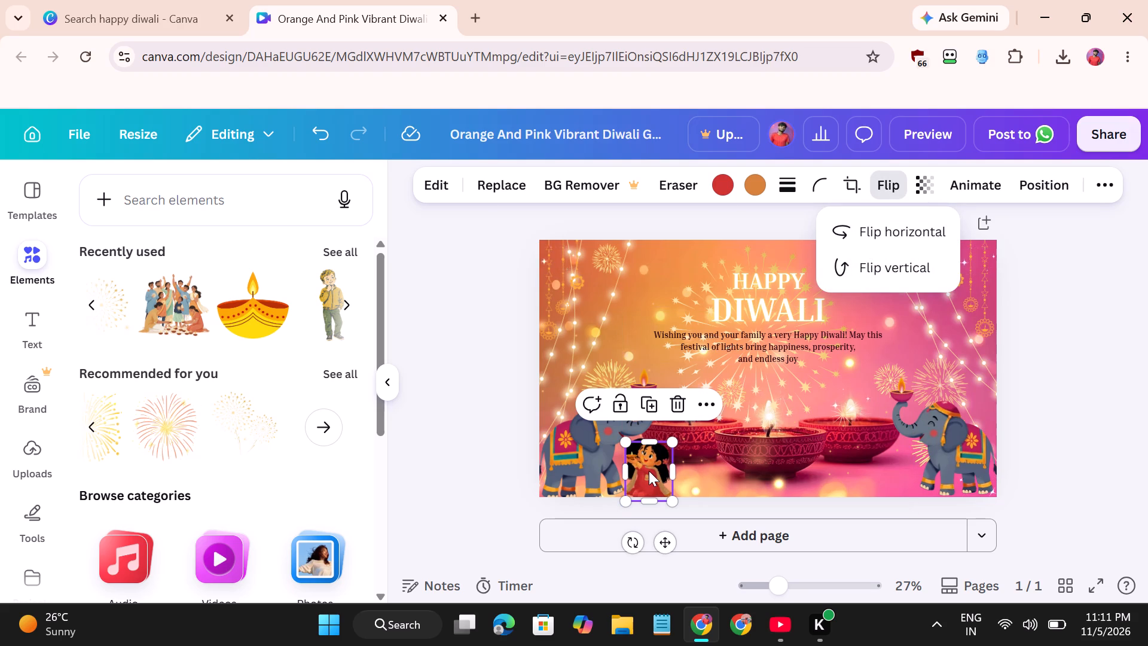
left_click_drag(649, 471, 911, 471)
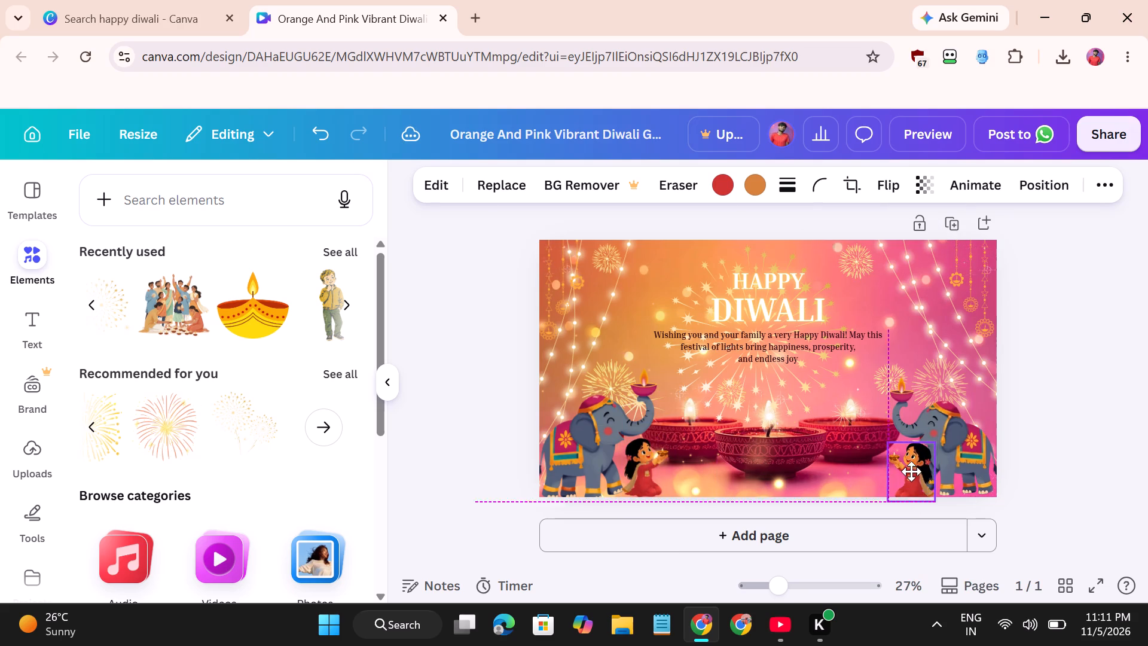
left_click_drag(911, 471, 903, 470)
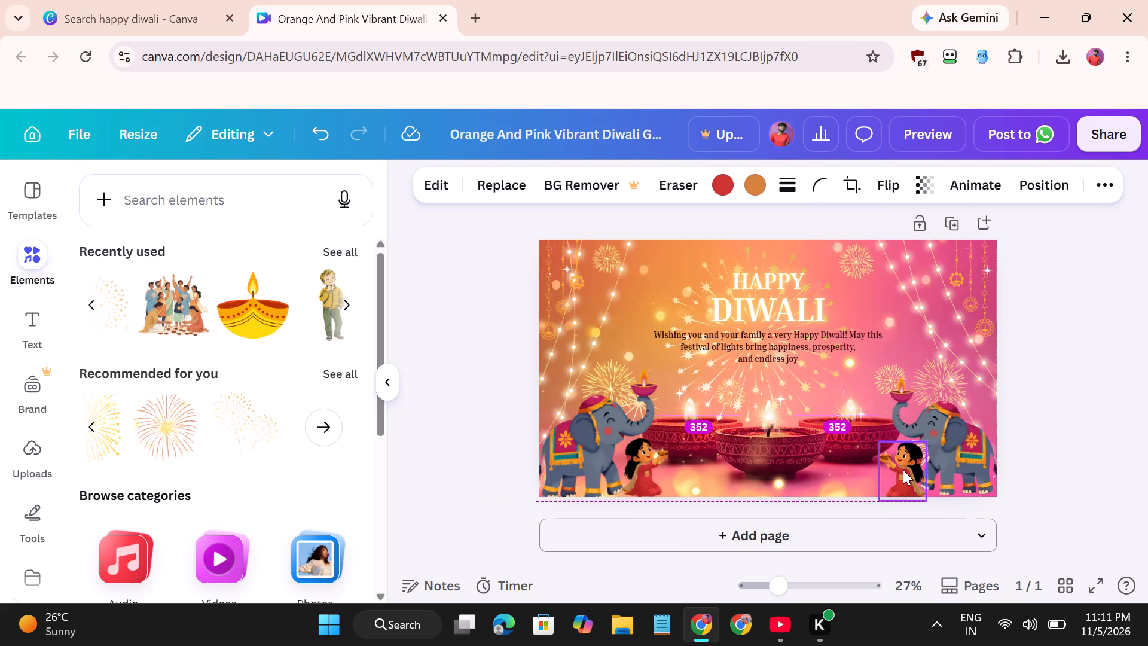
Search the elements for "diwali diya" and limit the results to graphics.
scroll(246, 401, "up", 1)
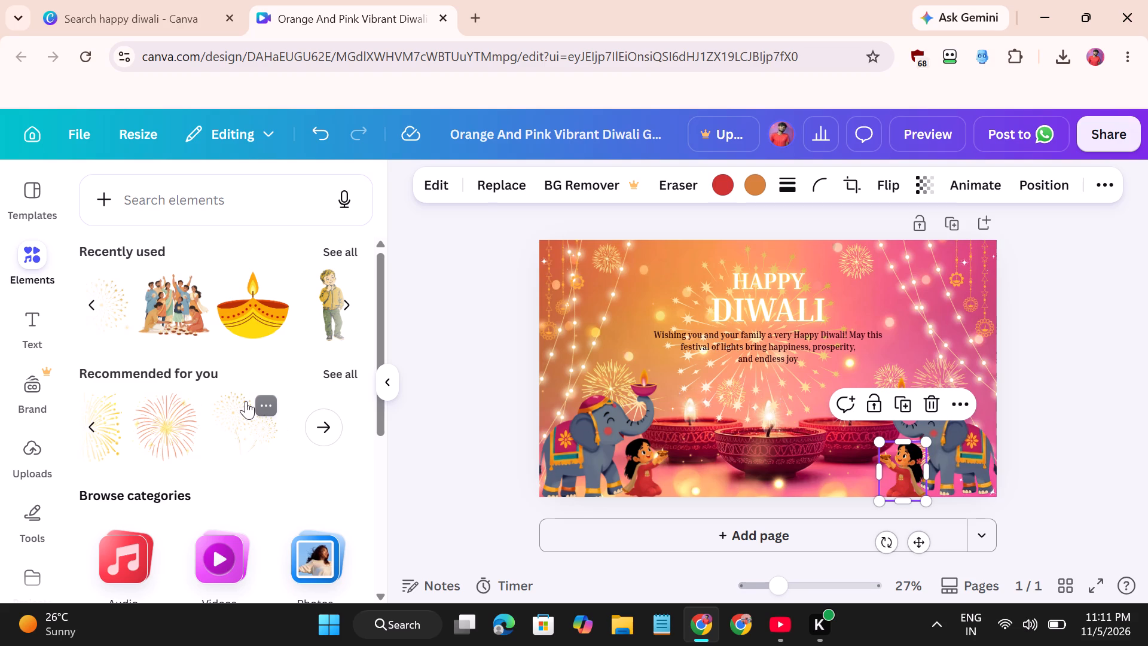
scroll(246, 401, "up", 1)
scroll(280, 288, "right", 1)
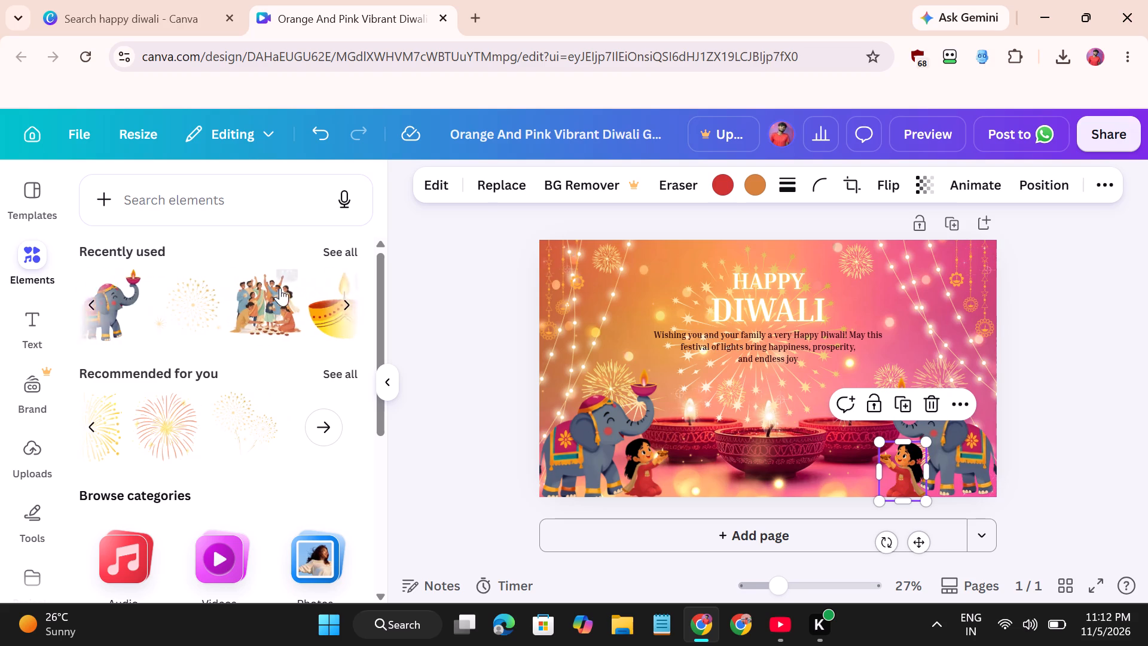
scroll(280, 288, "right", 3)
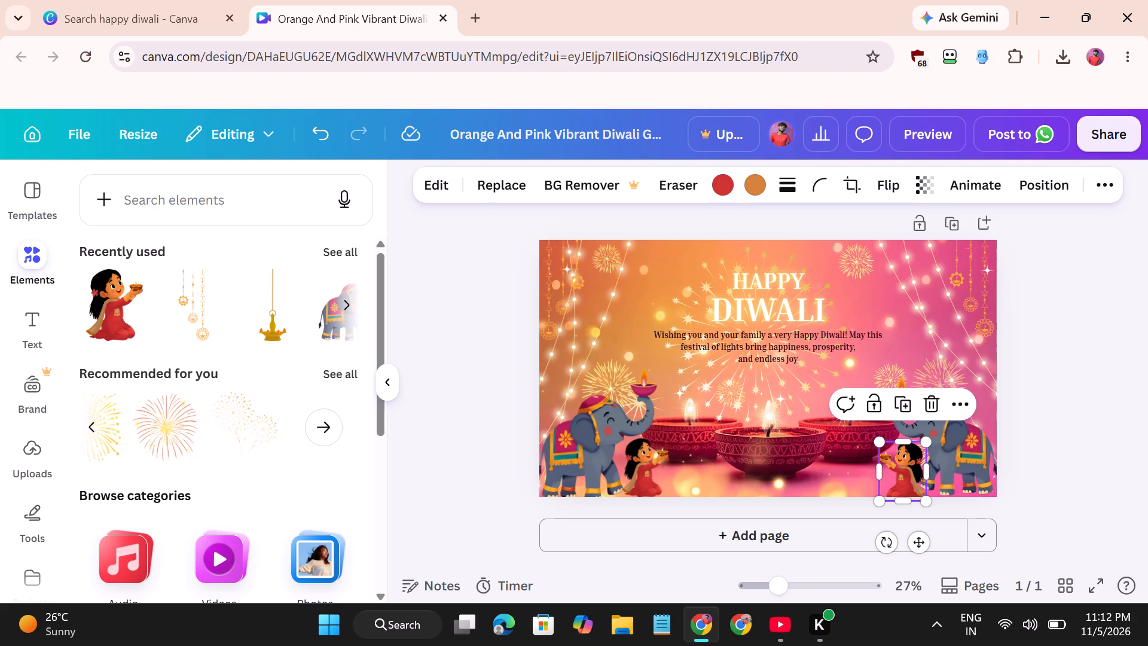
left_click(169, 203)
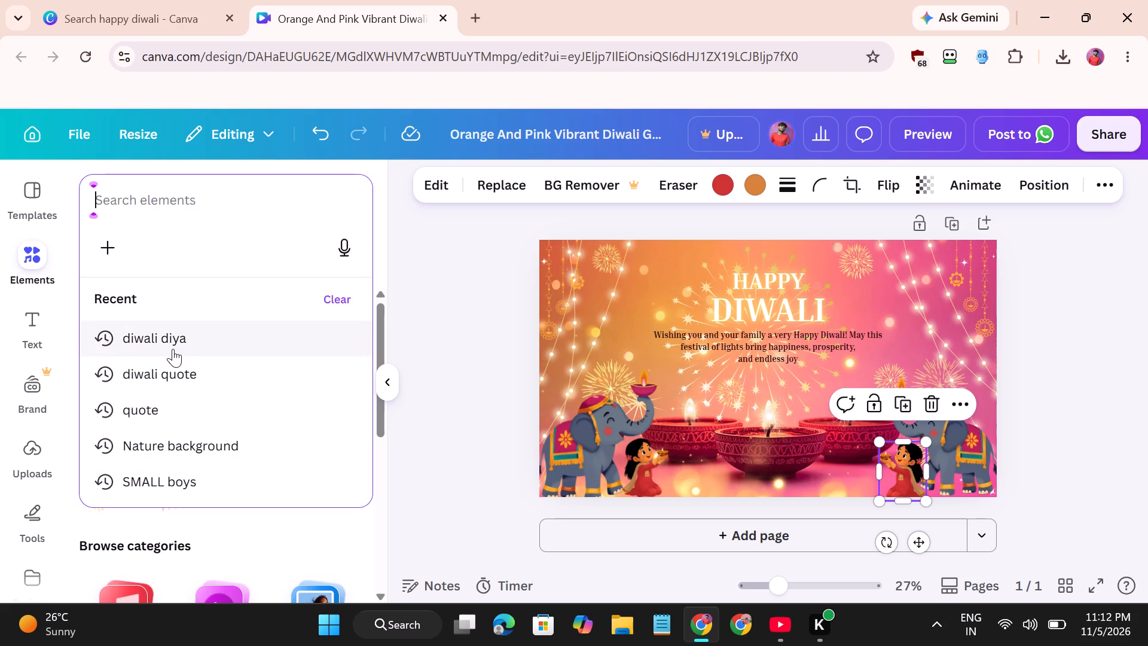
left_click(173, 349)
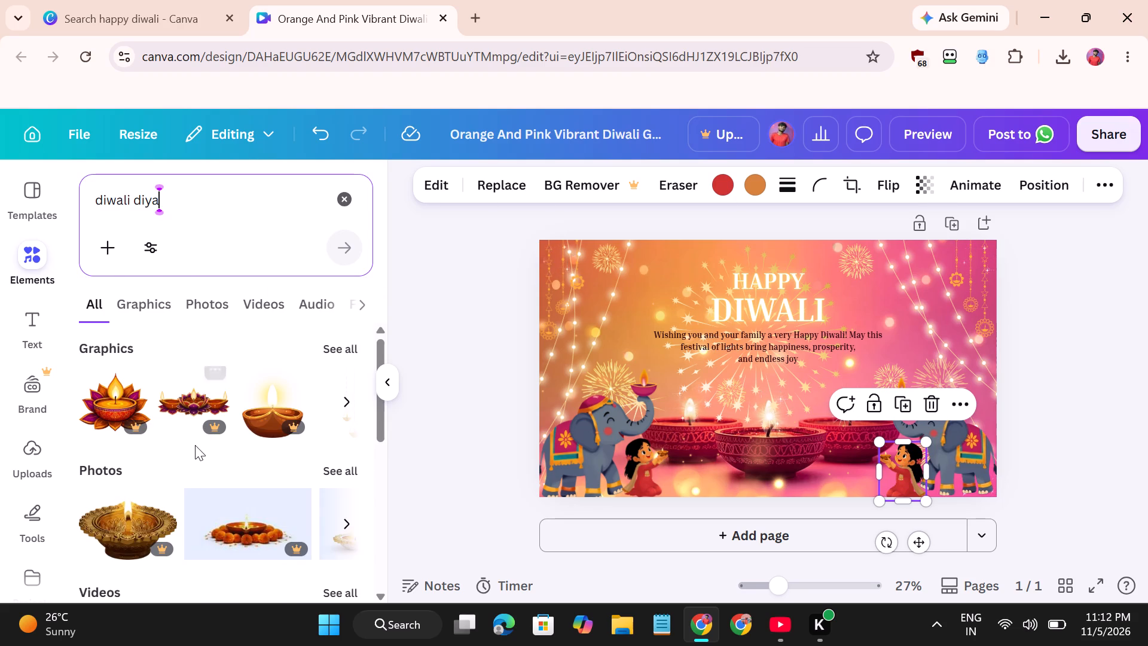
scroll(195, 445, "down", 6)
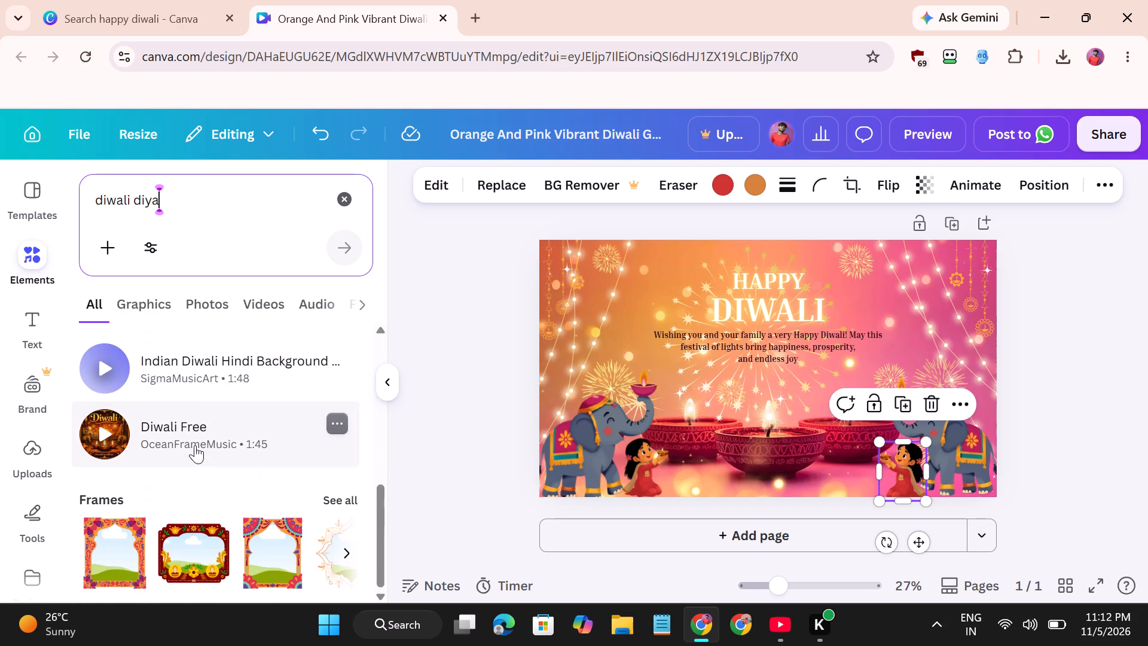
scroll(195, 445, "down", 1)
scroll(170, 418, "up", 3)
left_click(141, 298)
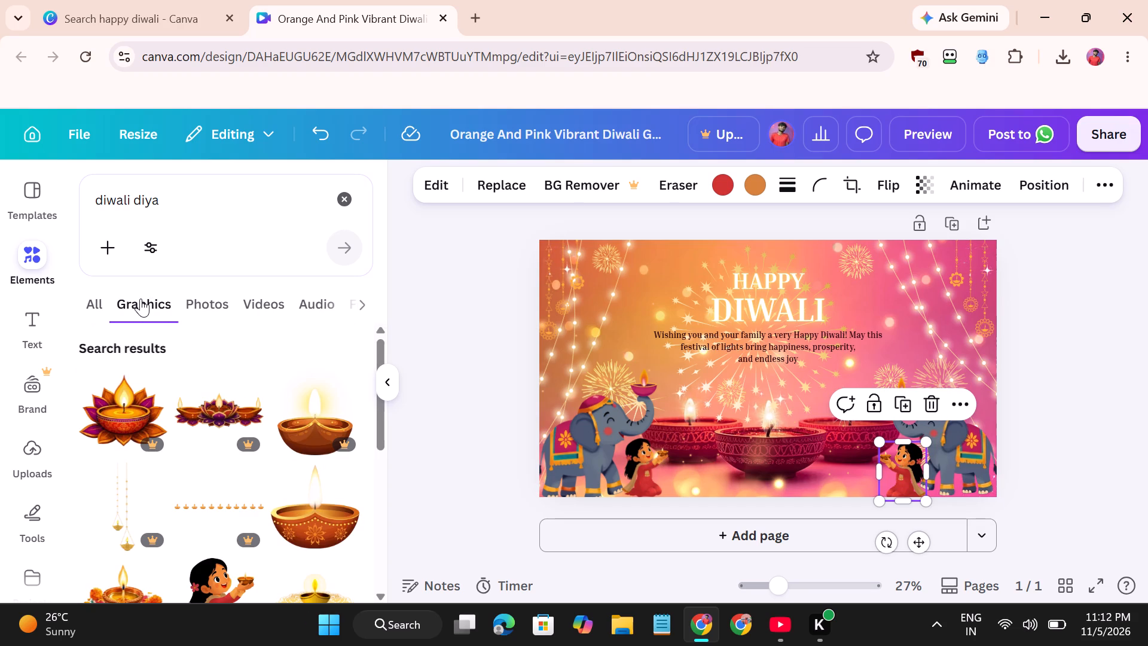
Find the small purple diya with orange scroll flourishes among the graphics and add it to the page's lower centre between the girls.
scroll(196, 446, "down", 2)
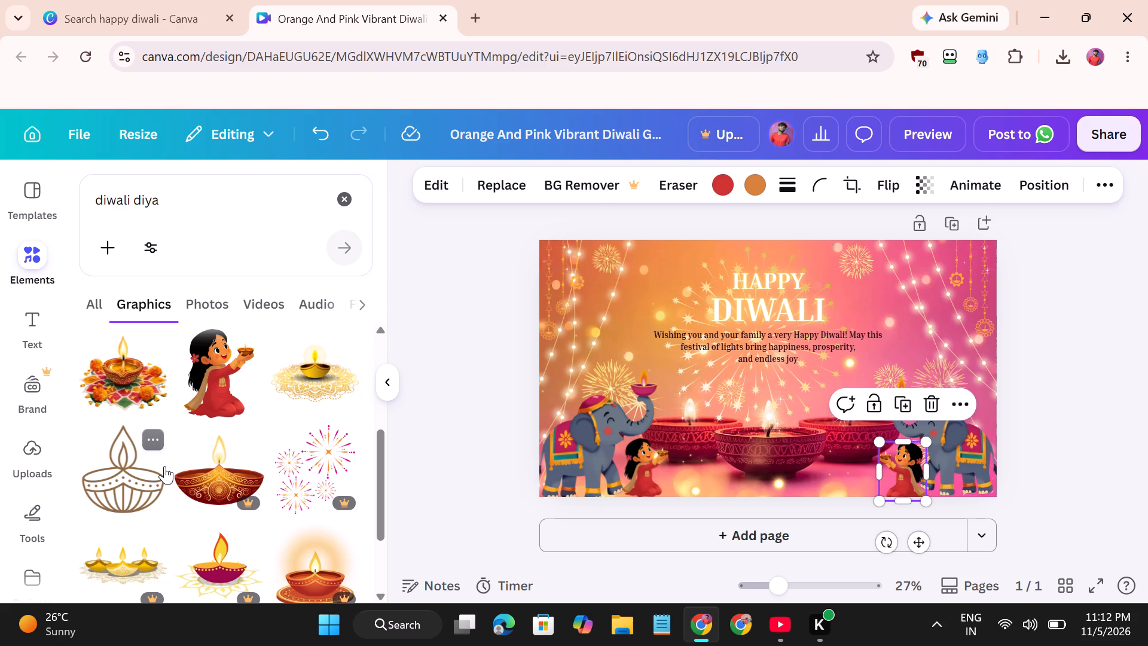
scroll(236, 447, "down", 1)
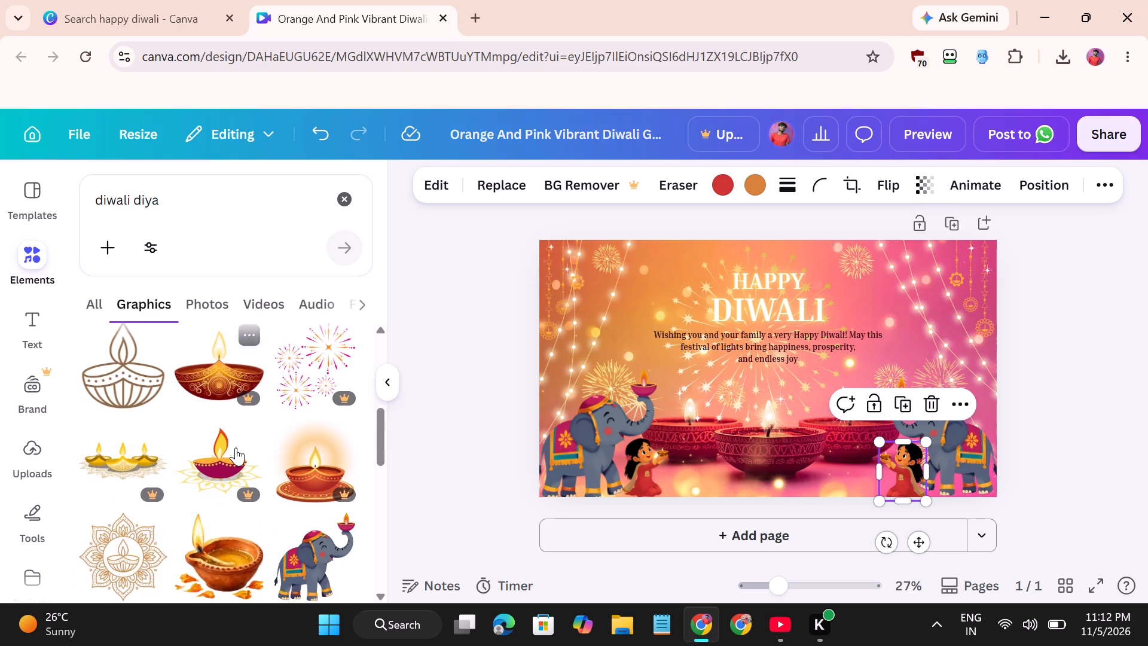
scroll(236, 447, "down", 3)
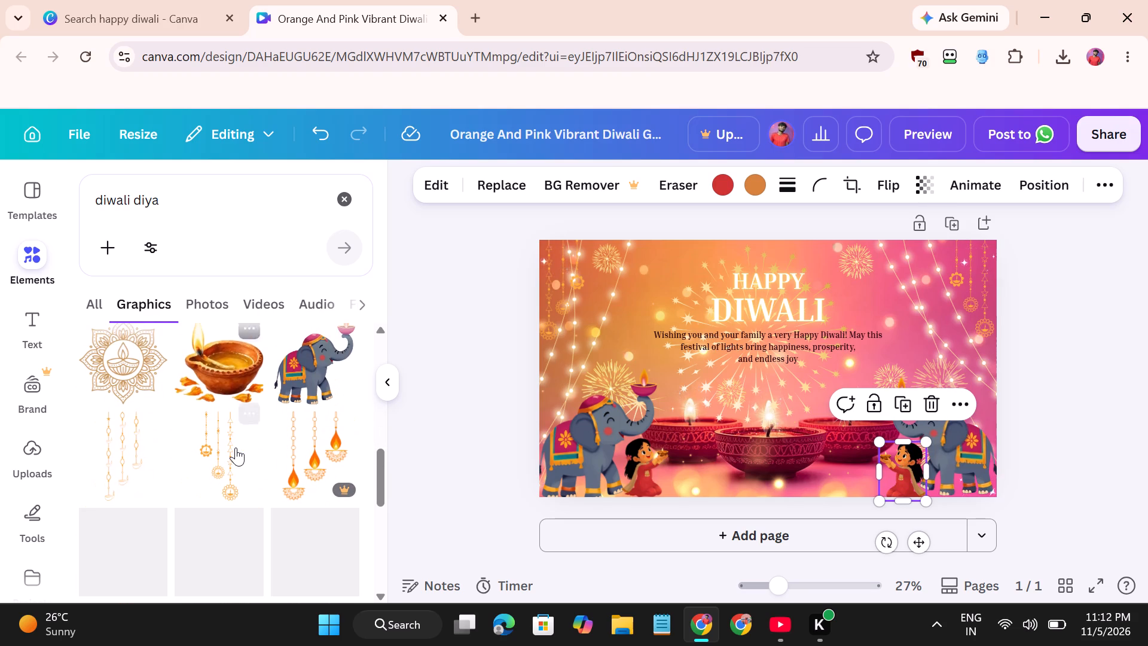
scroll(236, 447, "down", 1)
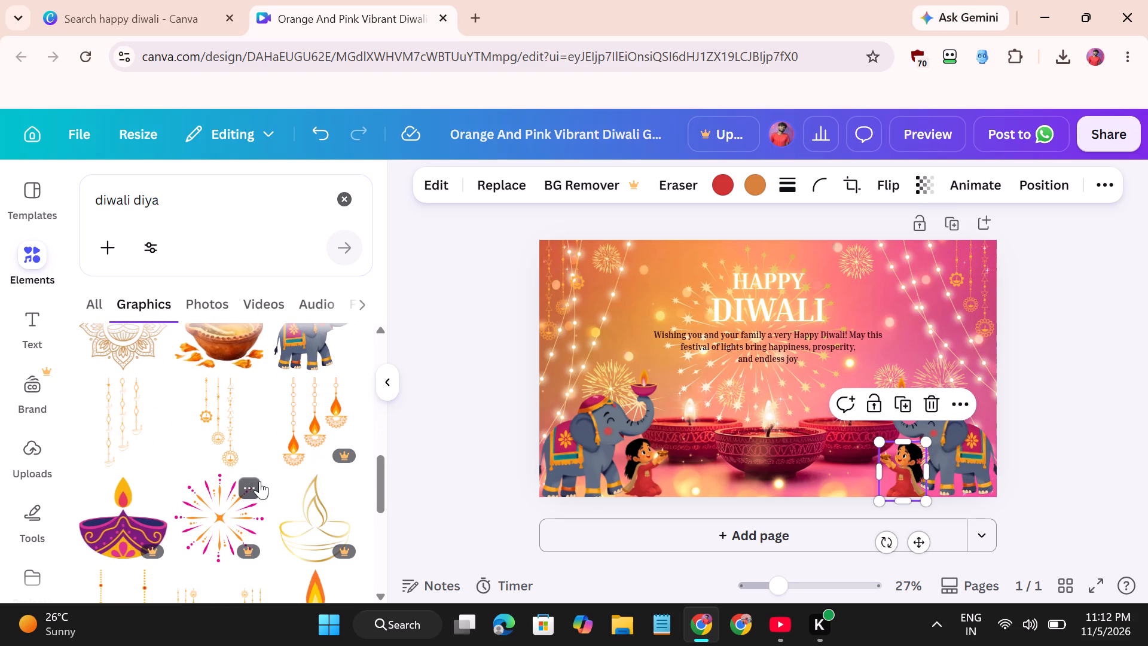
scroll(243, 480, "down", 2)
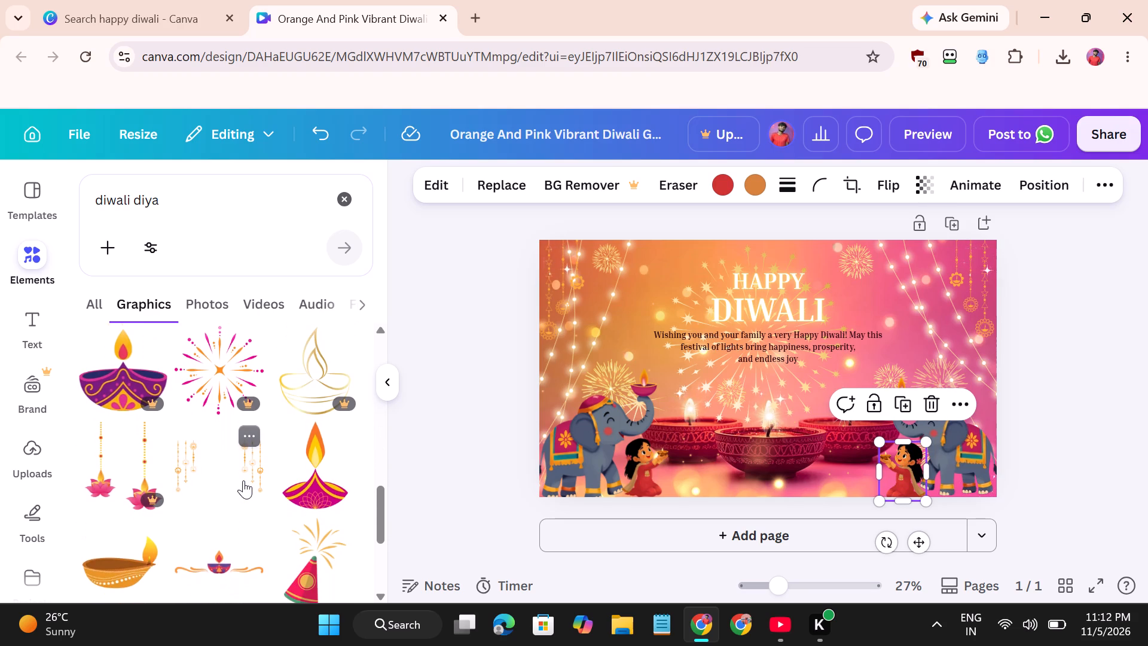
scroll(243, 480, "down", 3)
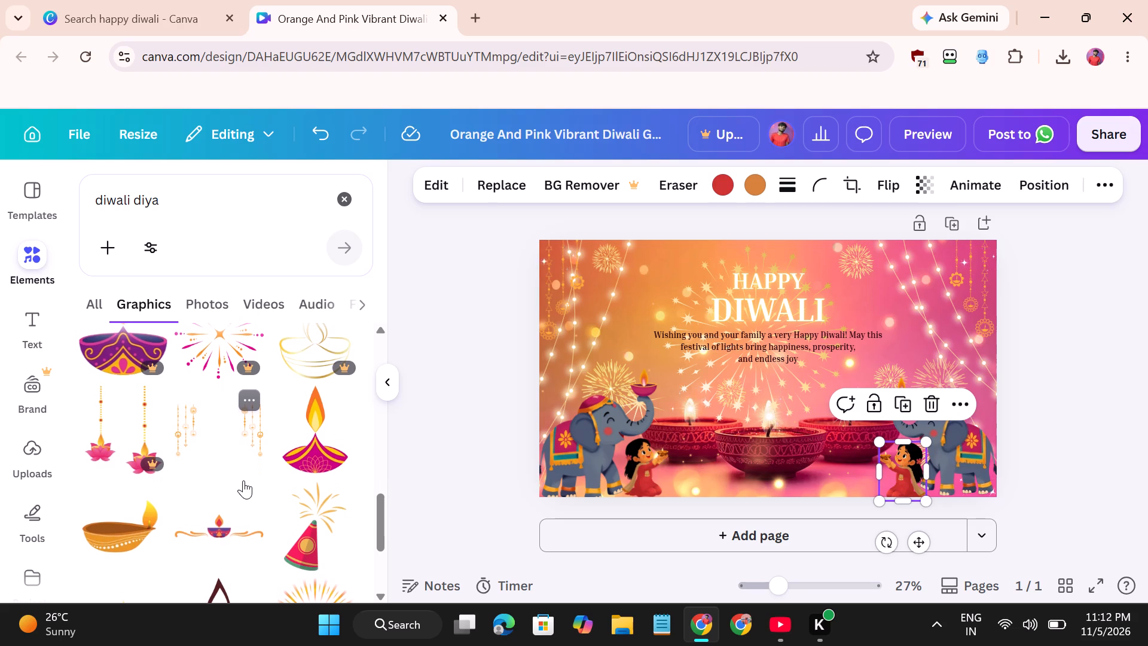
scroll(243, 480, "down", 1)
scroll(213, 528, "down", 1)
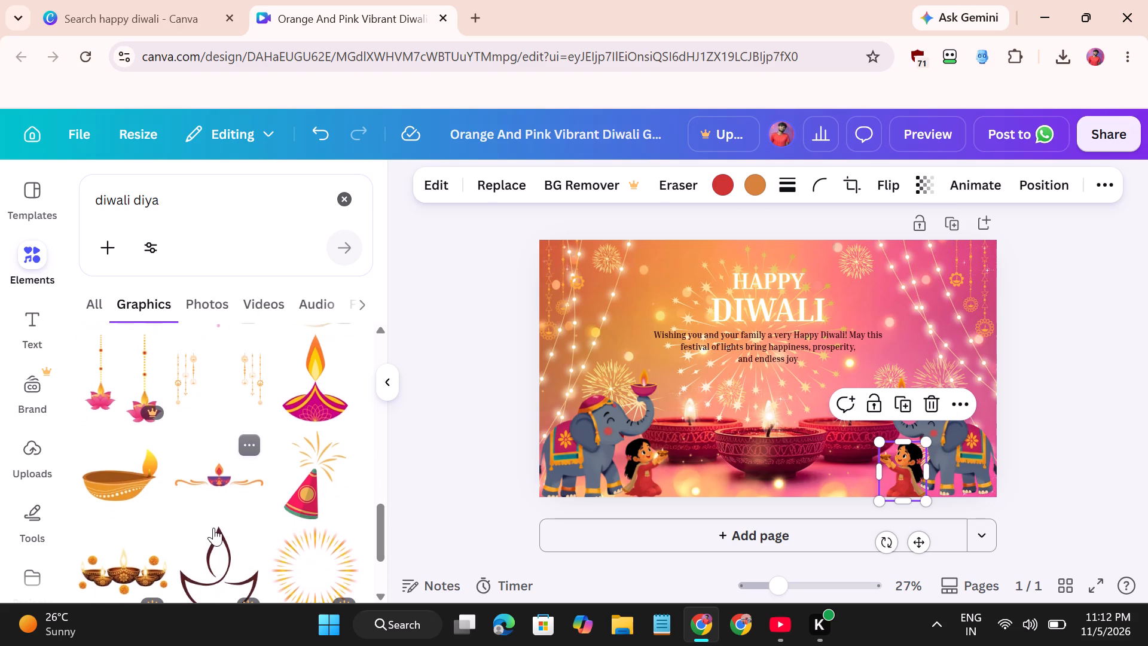
scroll(213, 528, "down", 4)
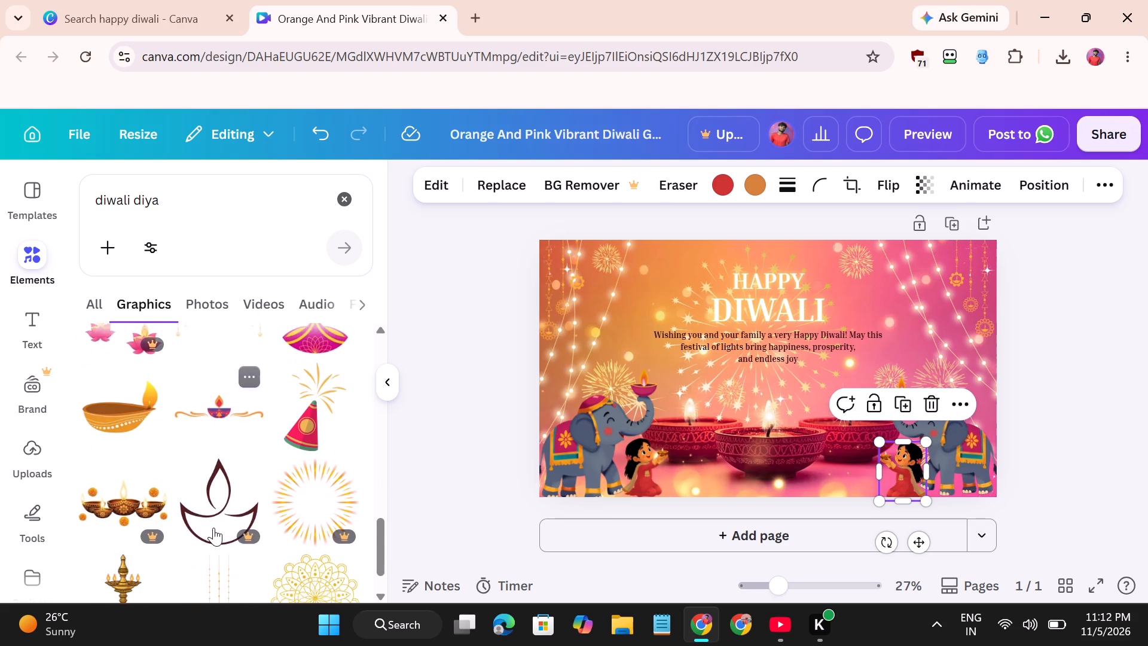
scroll(213, 528, "up", 1)
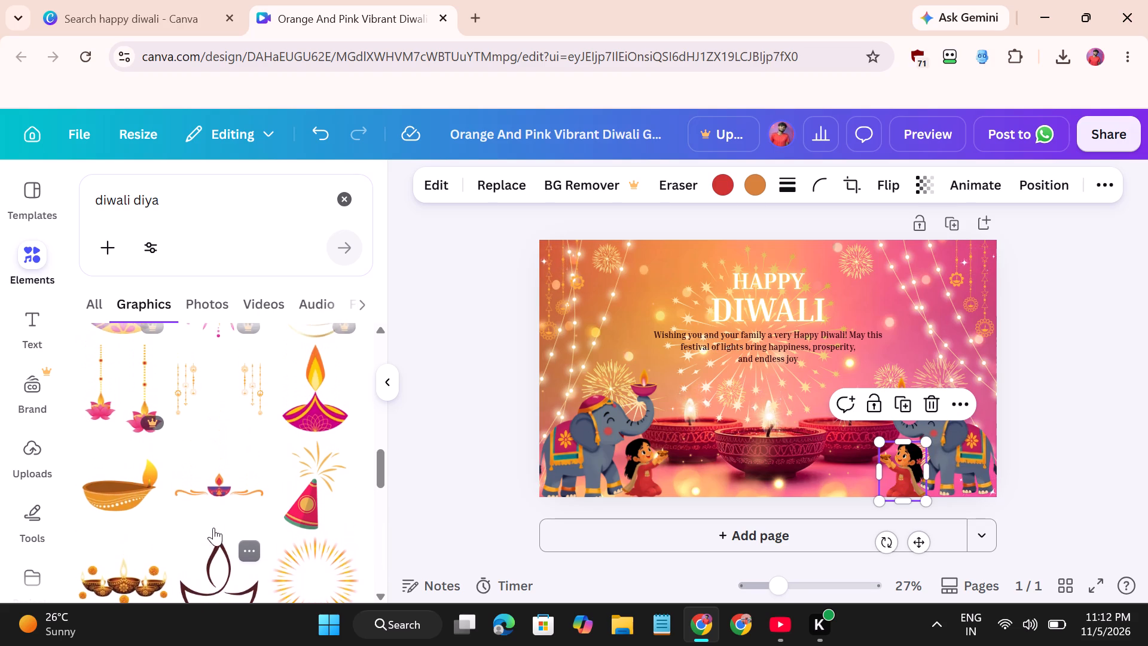
scroll(213, 528, "up", 1)
scroll(238, 446, "down", 1)
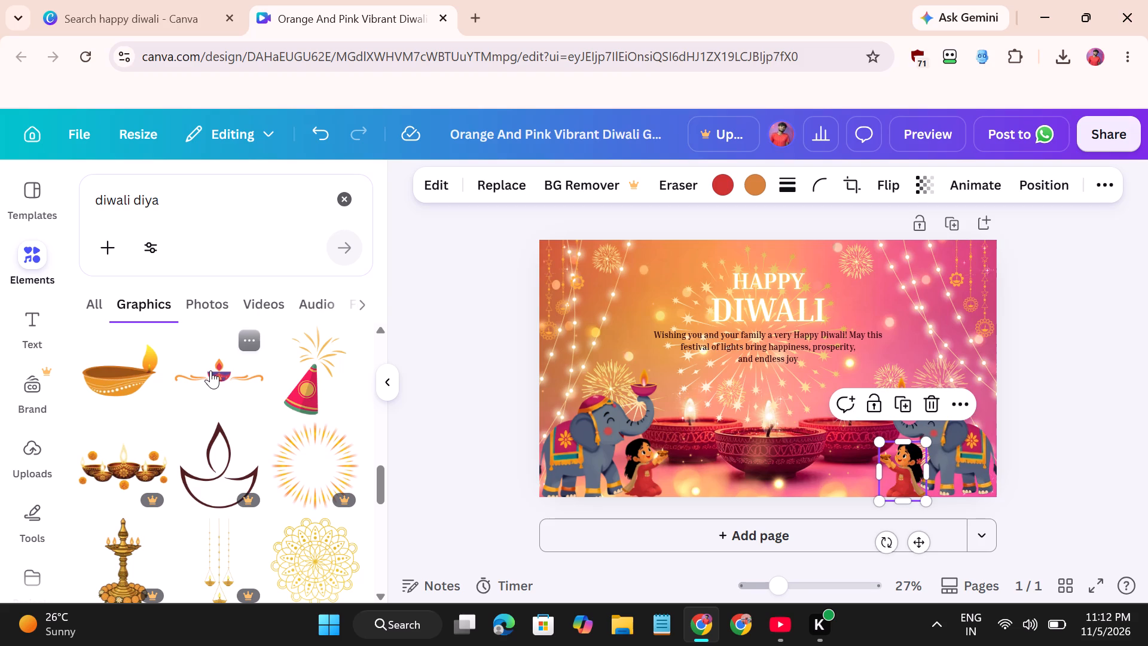
left_click_drag(210, 370, 714, 483)
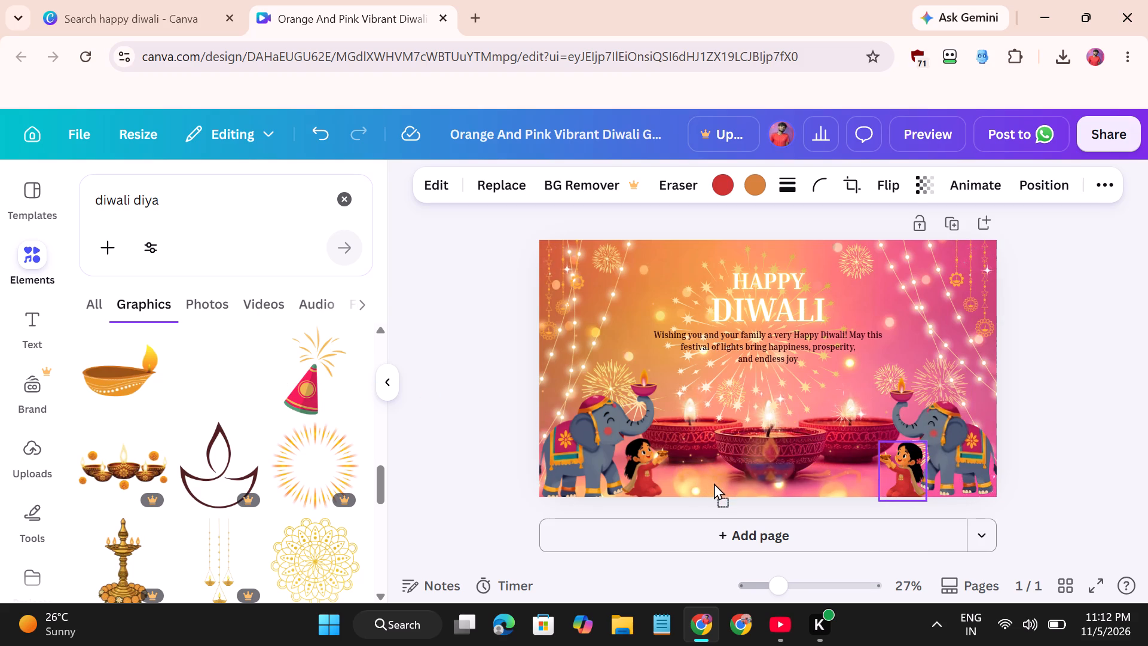
left_click_drag(714, 483, 710, 489)
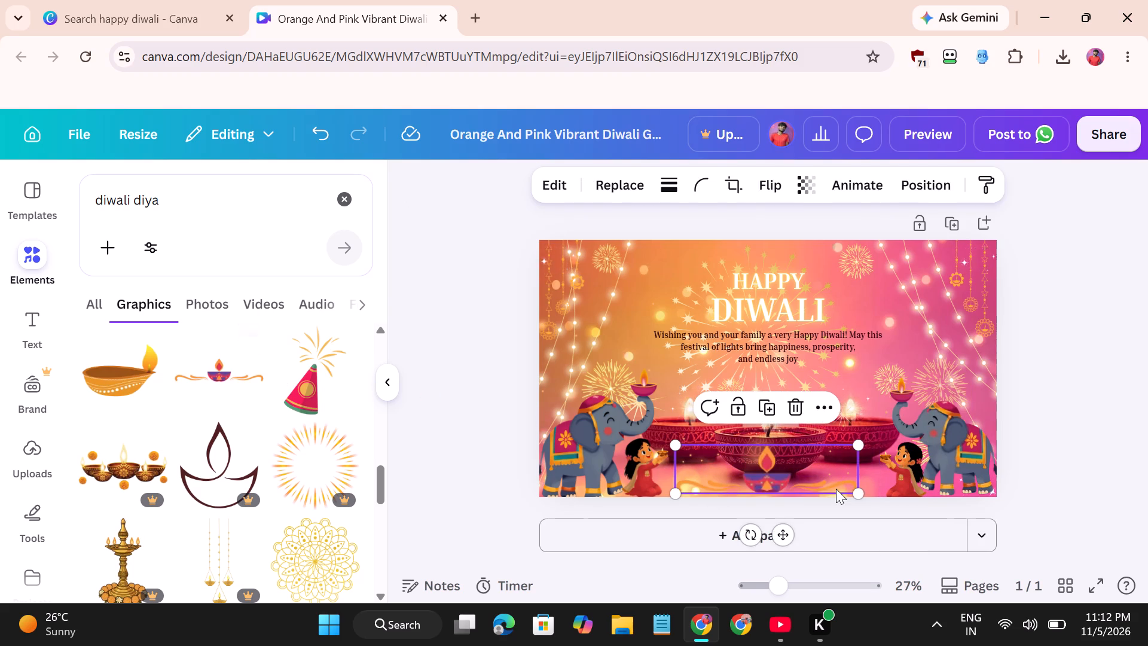
Shrink the flourished diya and place it centrally at the page's bottom edge, below the large middle diya.
left_click_drag(856, 449, 828, 472)
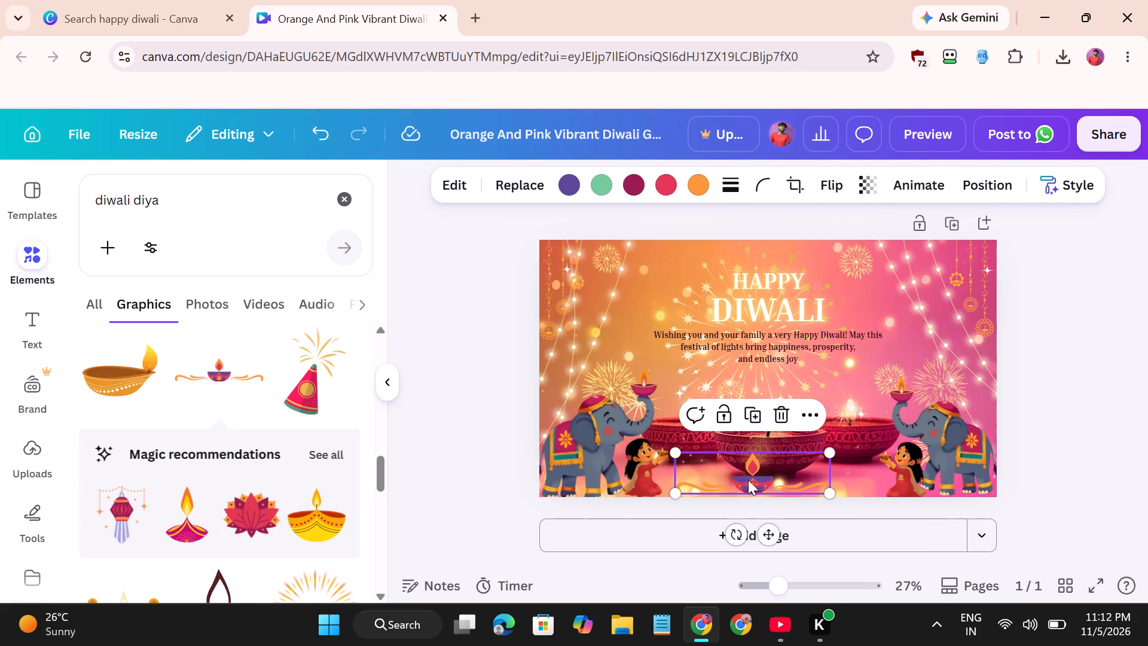
left_click_drag(748, 480, 773, 482)
left_click_drag(773, 482, 764, 485)
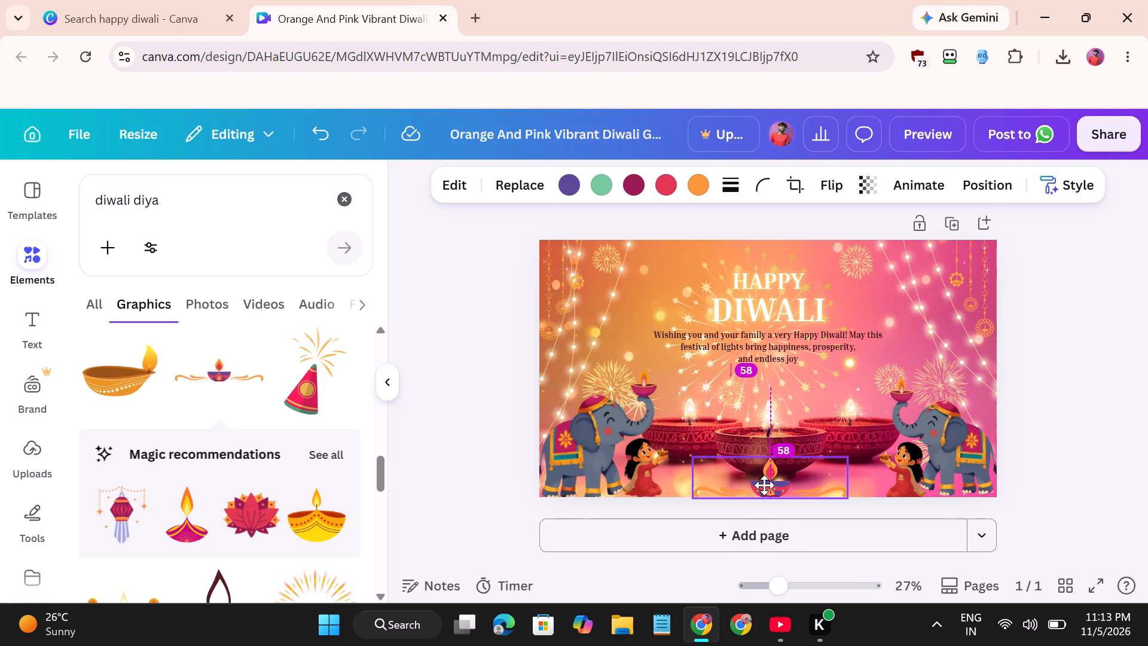
left_click_drag(764, 485, 767, 484)
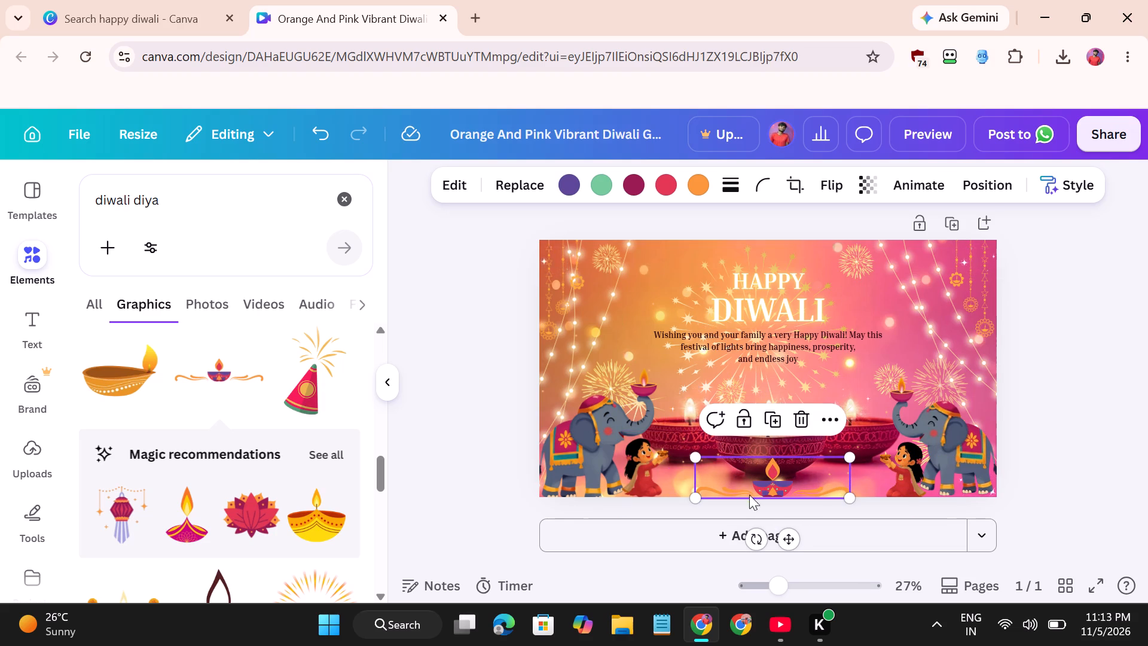
Find the seated boy holding a diya beside a tall golden oil lamp among the graphics and add him to the page.
scroll(225, 414, "down", 2)
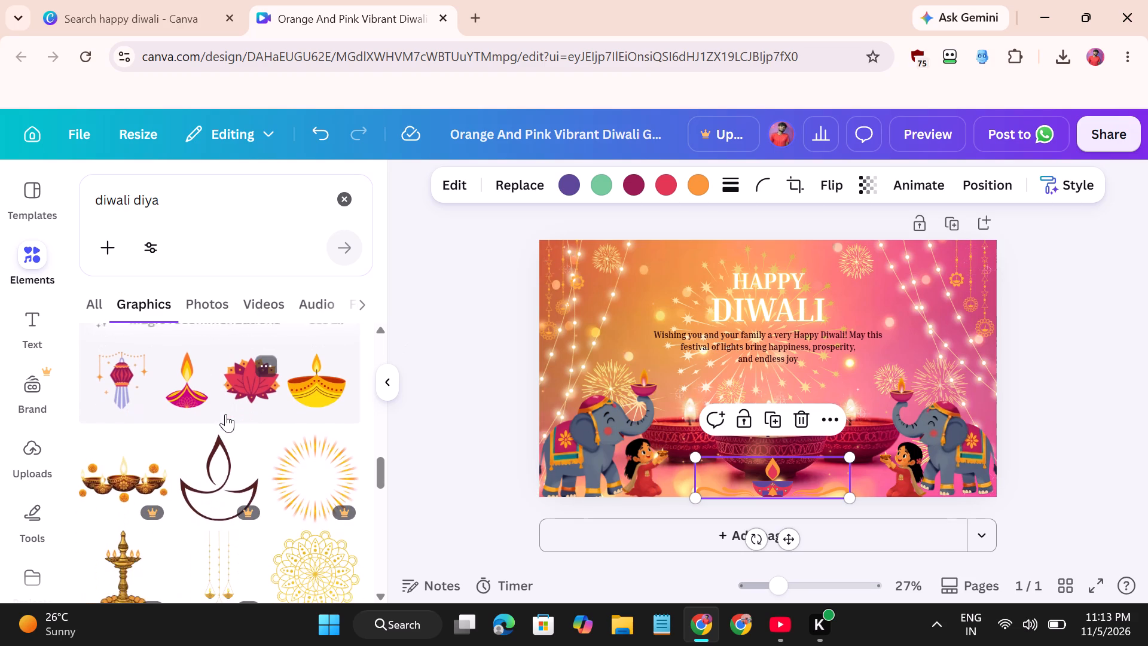
scroll(227, 480, "down", 3)
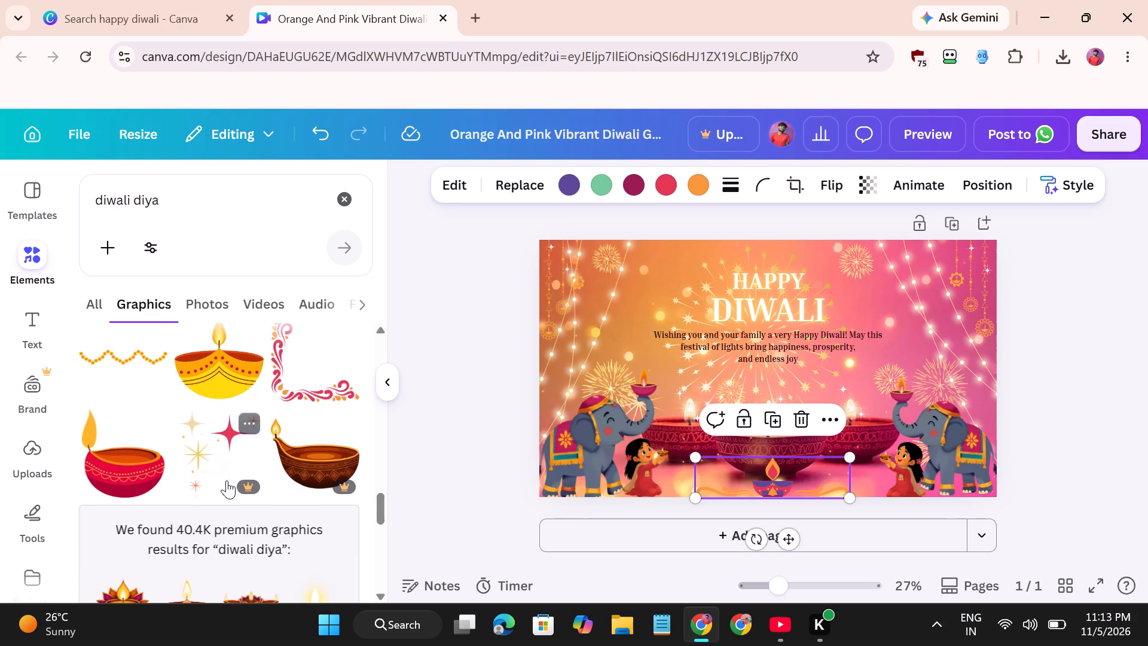
scroll(227, 480, "down", 4)
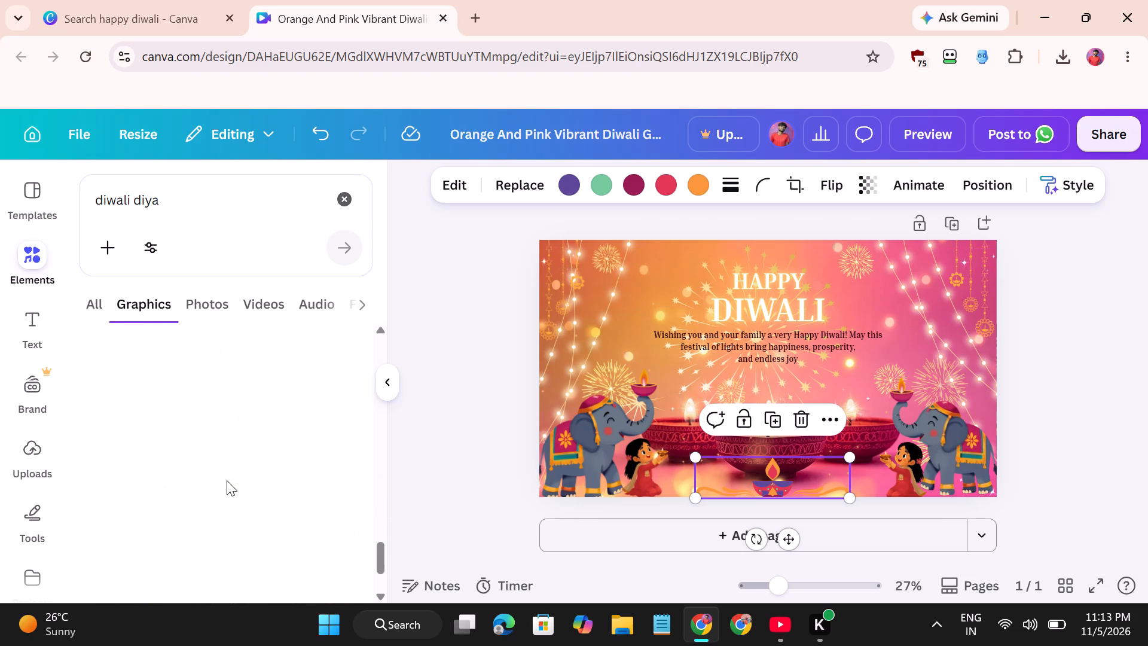
scroll(227, 480, "down", 1)
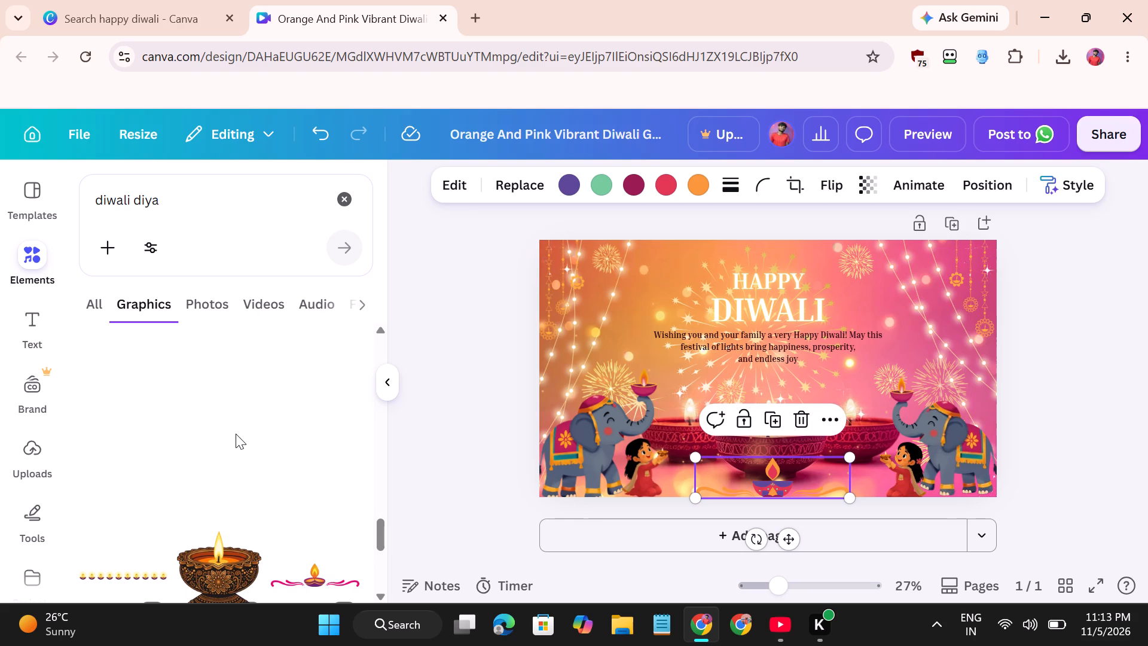
scroll(204, 423, "down", 1)
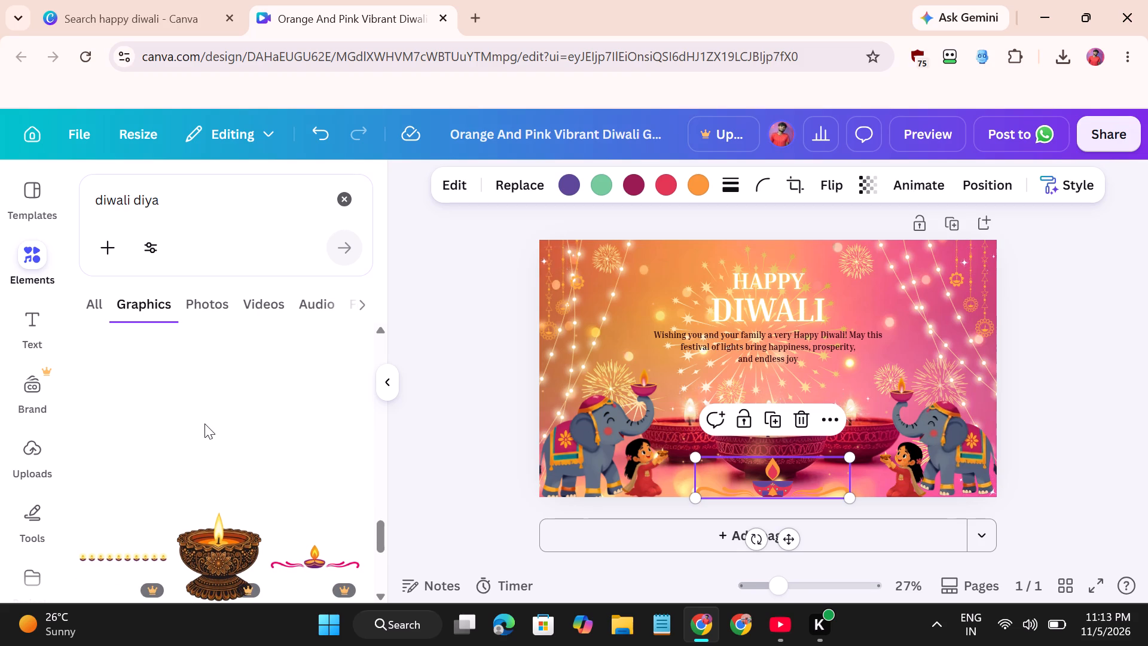
scroll(204, 423, "down", 1)
scroll(218, 496, "down", 2)
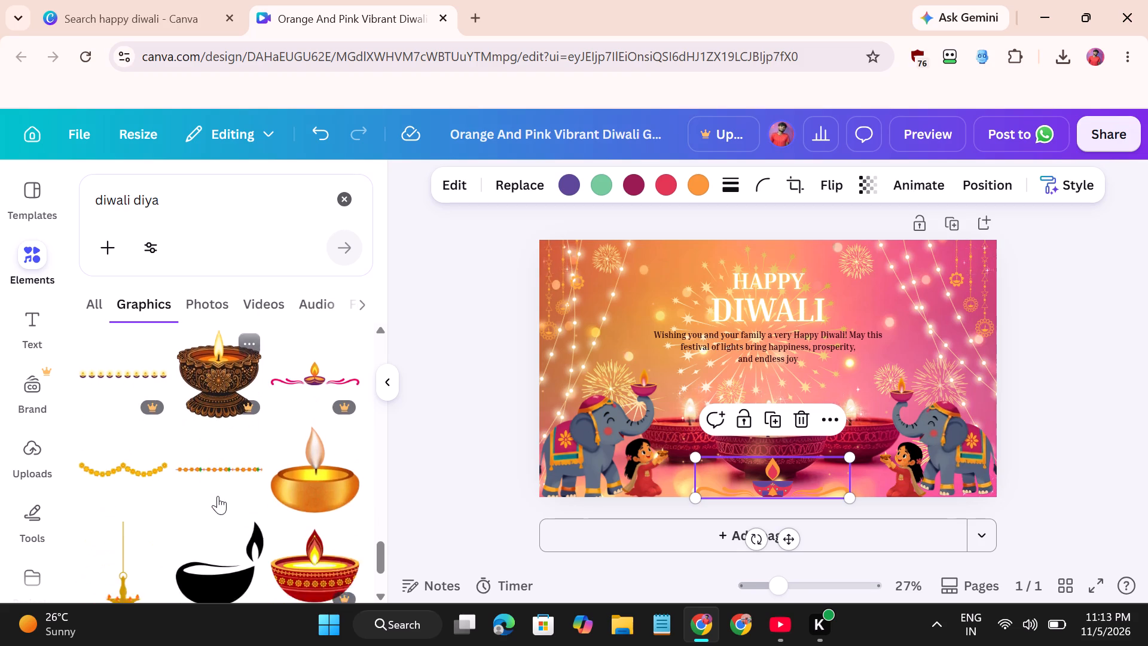
scroll(218, 496, "down", 3)
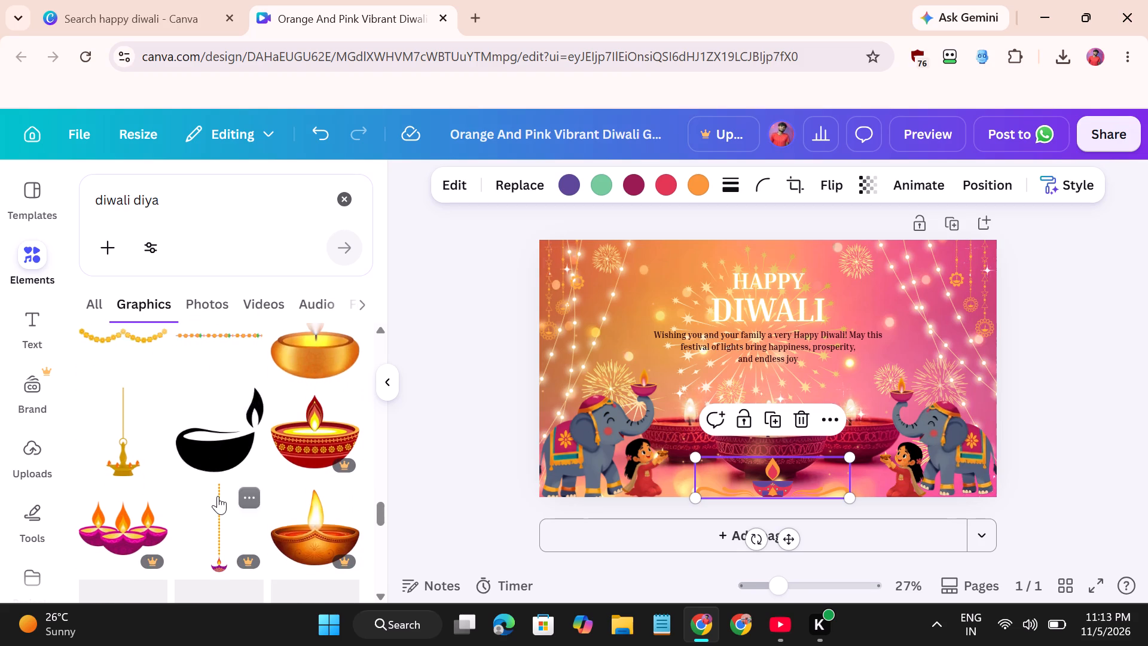
scroll(218, 496, "down", 1)
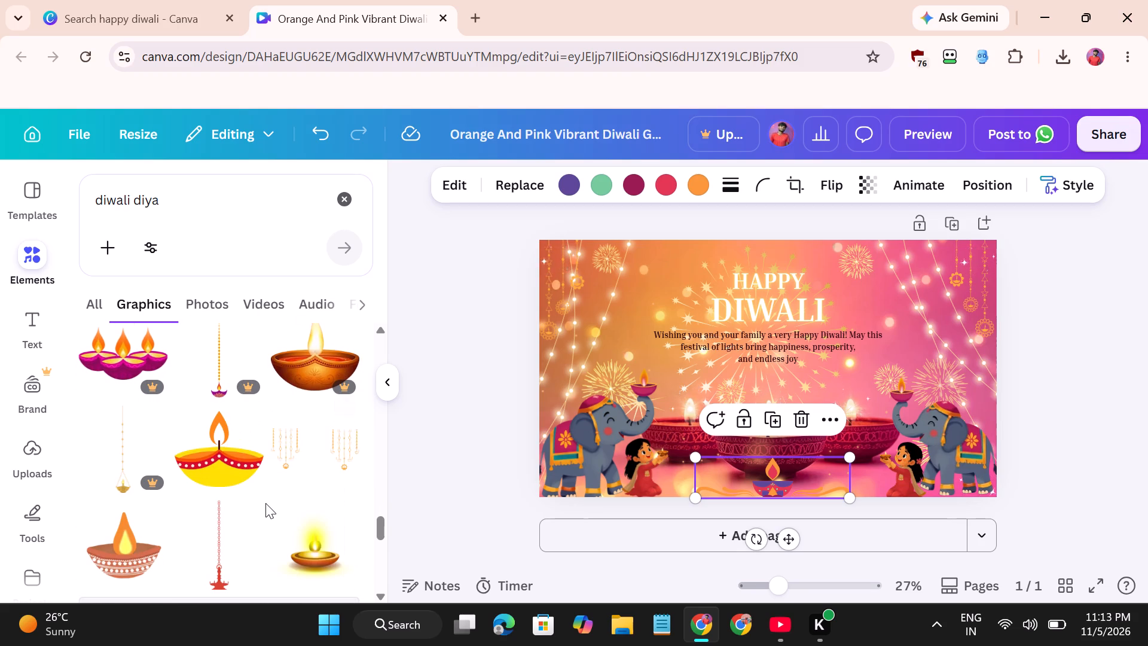
scroll(265, 503, "down", 3)
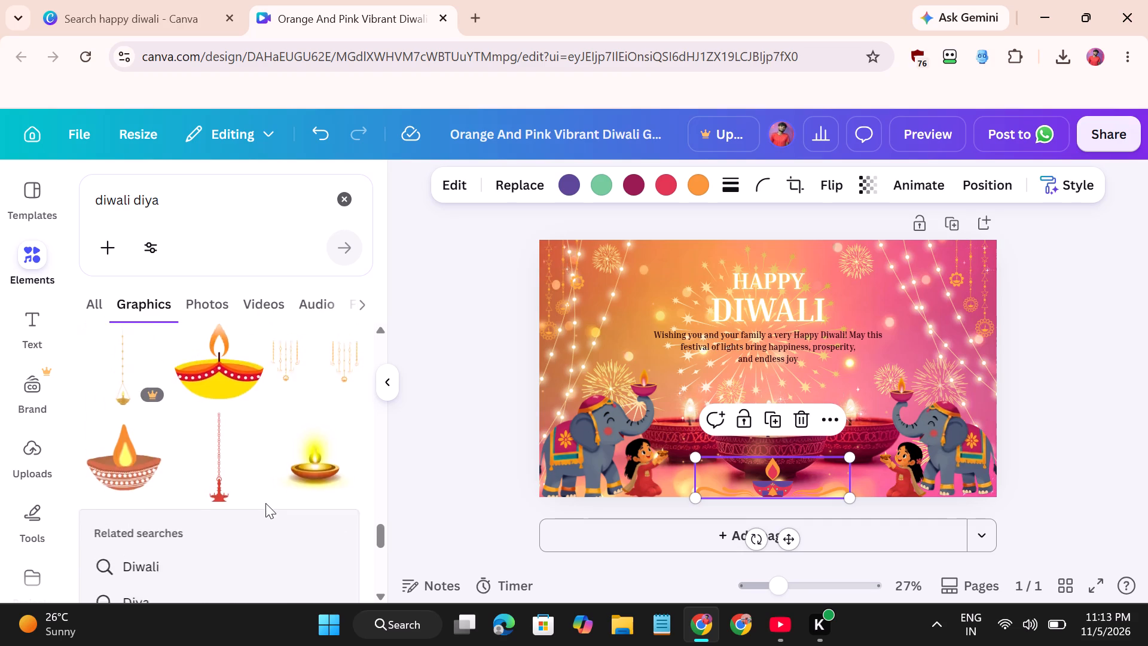
scroll(265, 503, "down", 3)
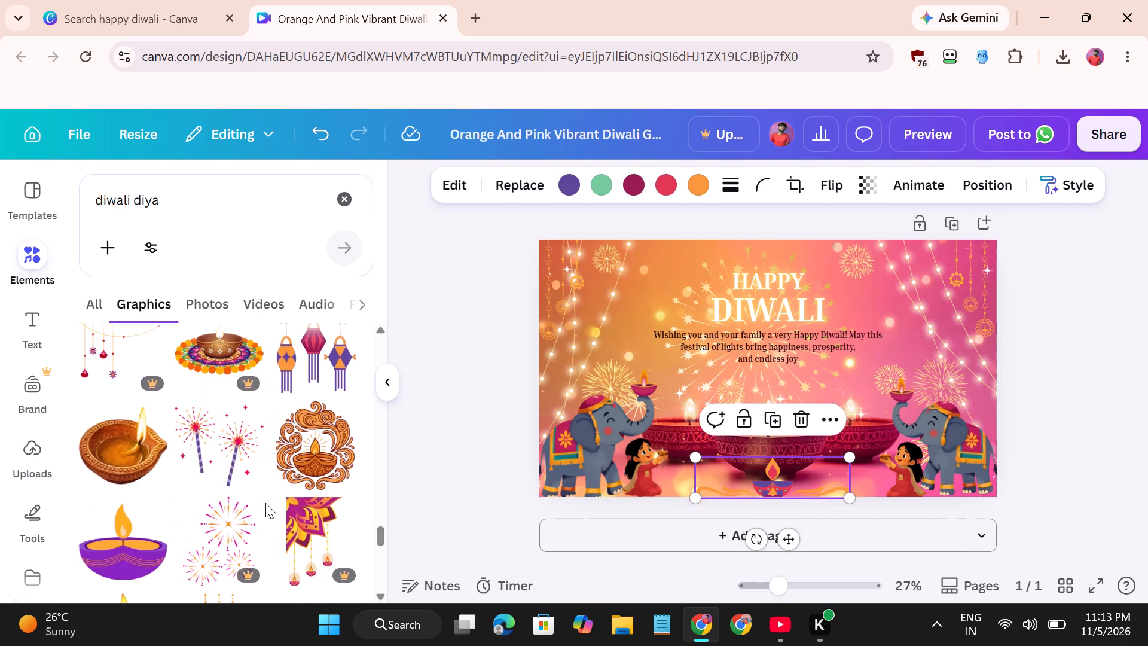
scroll(265, 503, "down", 1)
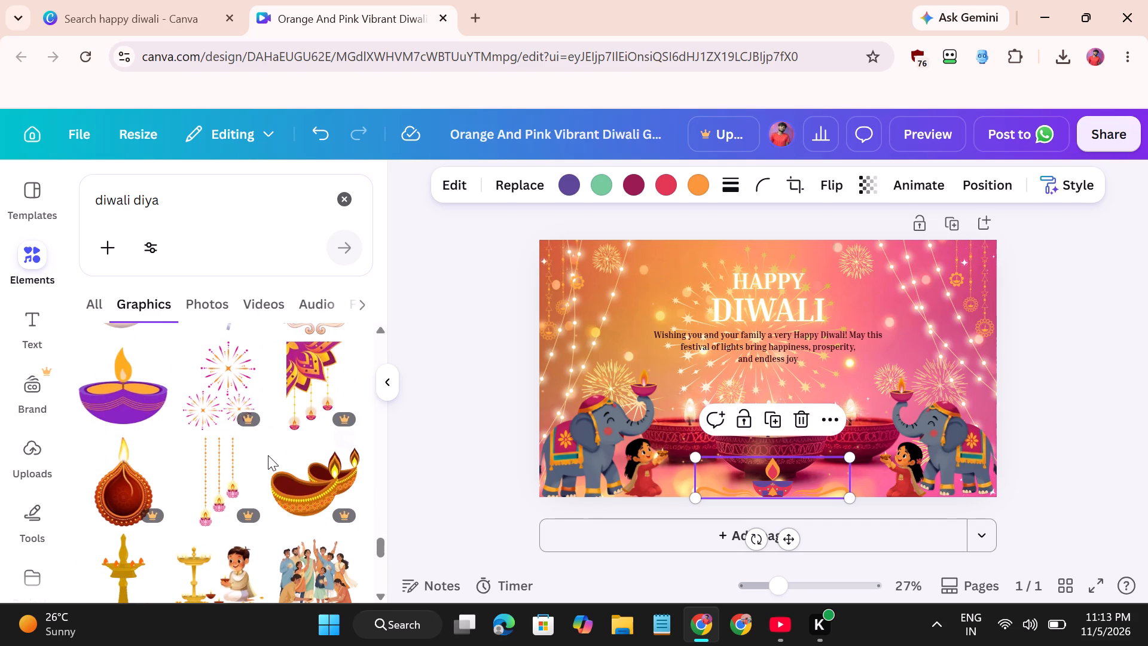
scroll(267, 443, "down", 2)
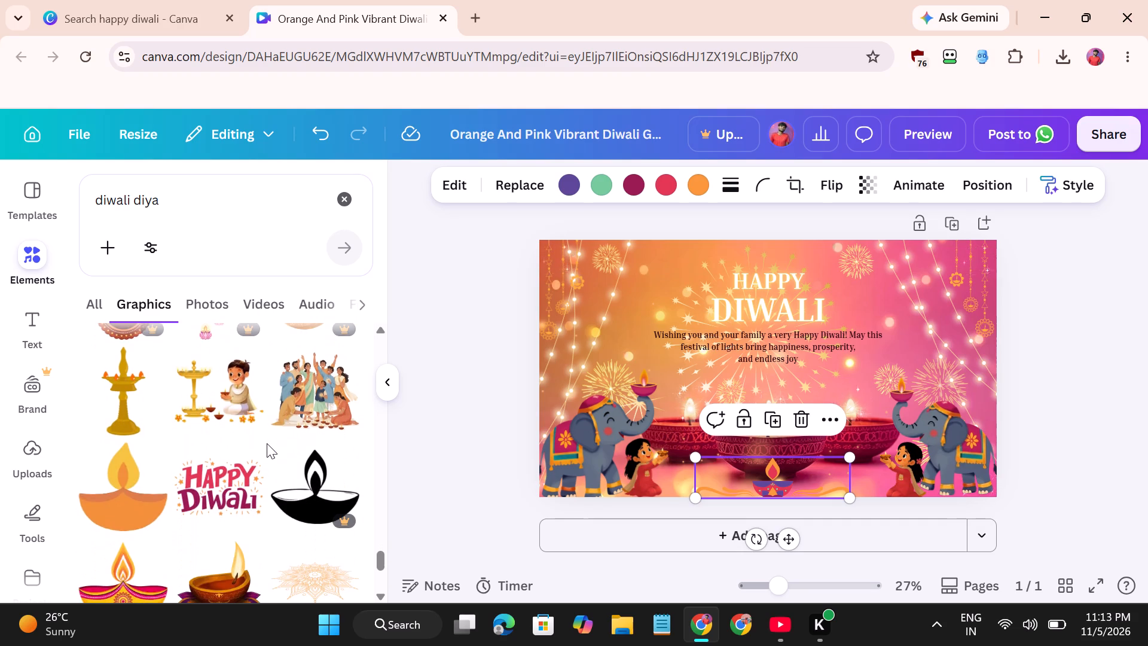
left_click_drag(209, 431, 734, 344)
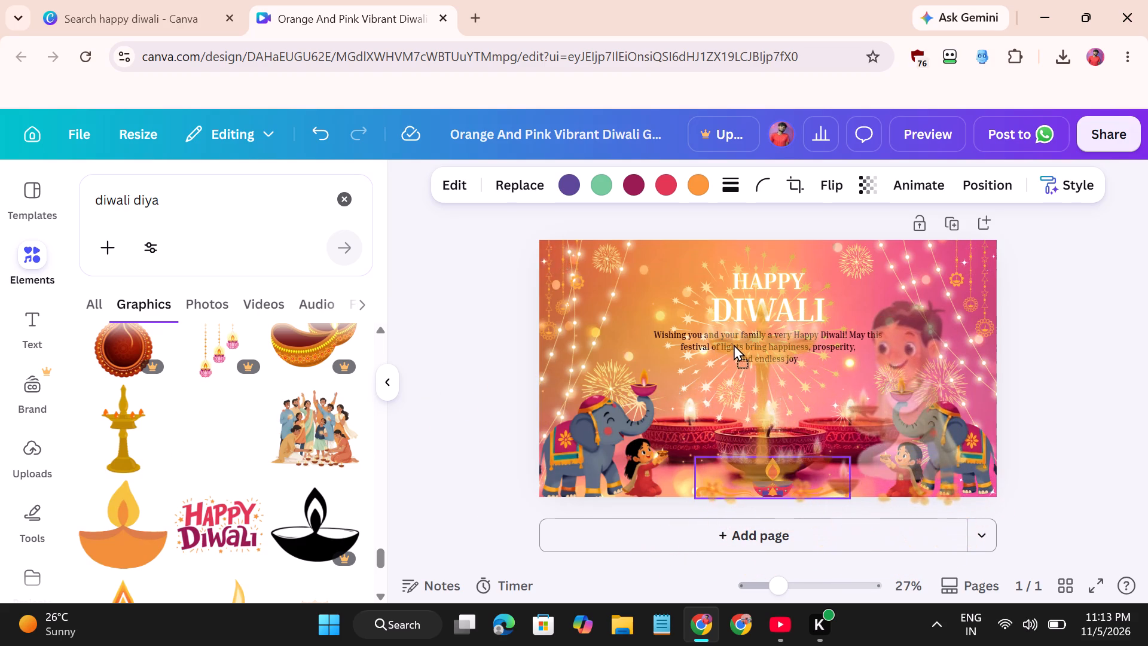
left_click_drag(734, 344, 732, 343)
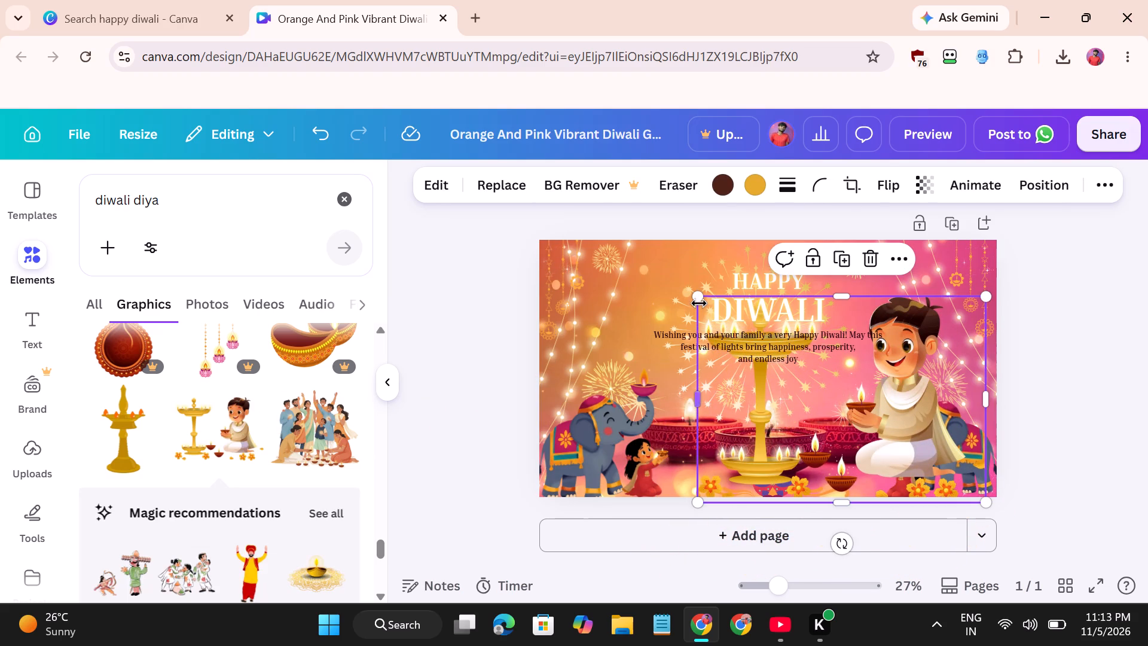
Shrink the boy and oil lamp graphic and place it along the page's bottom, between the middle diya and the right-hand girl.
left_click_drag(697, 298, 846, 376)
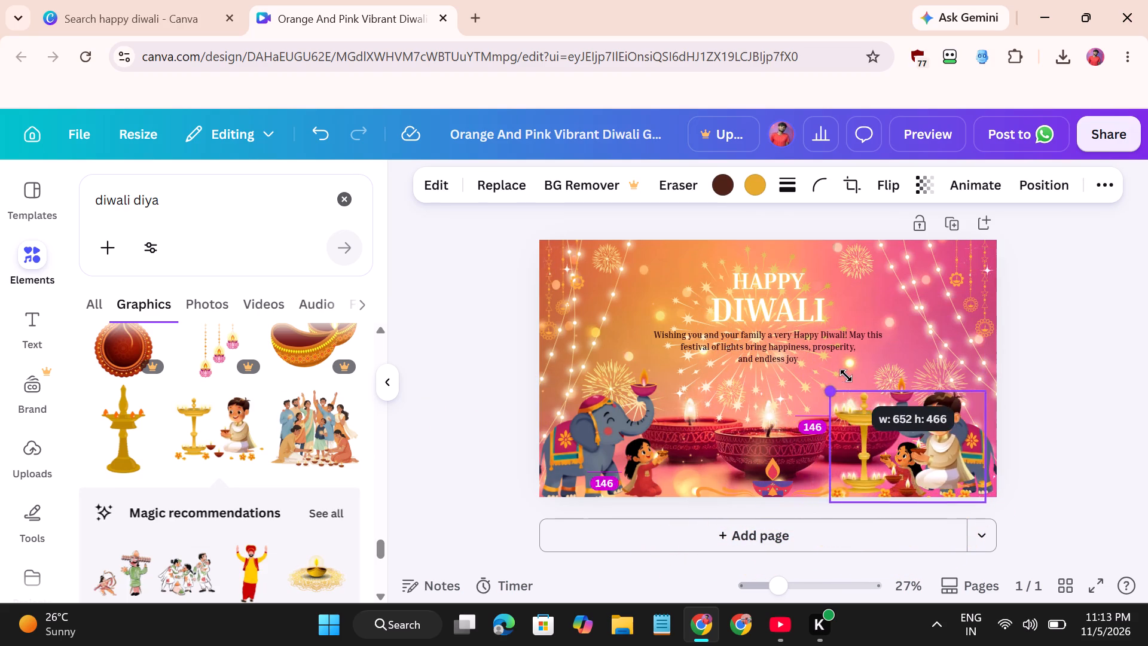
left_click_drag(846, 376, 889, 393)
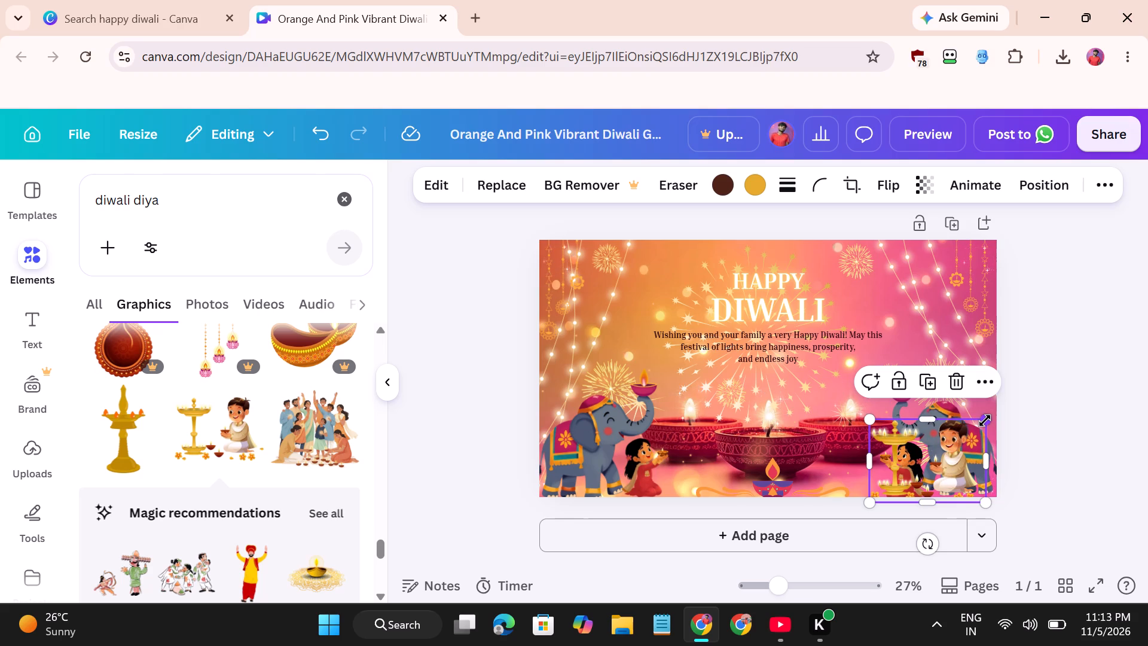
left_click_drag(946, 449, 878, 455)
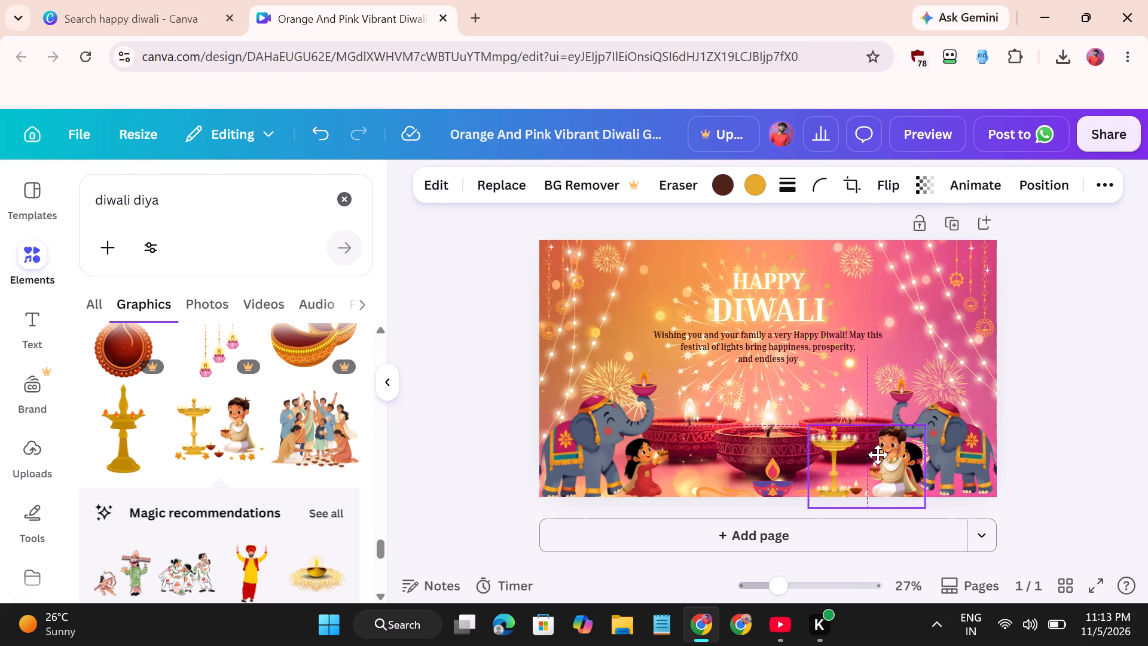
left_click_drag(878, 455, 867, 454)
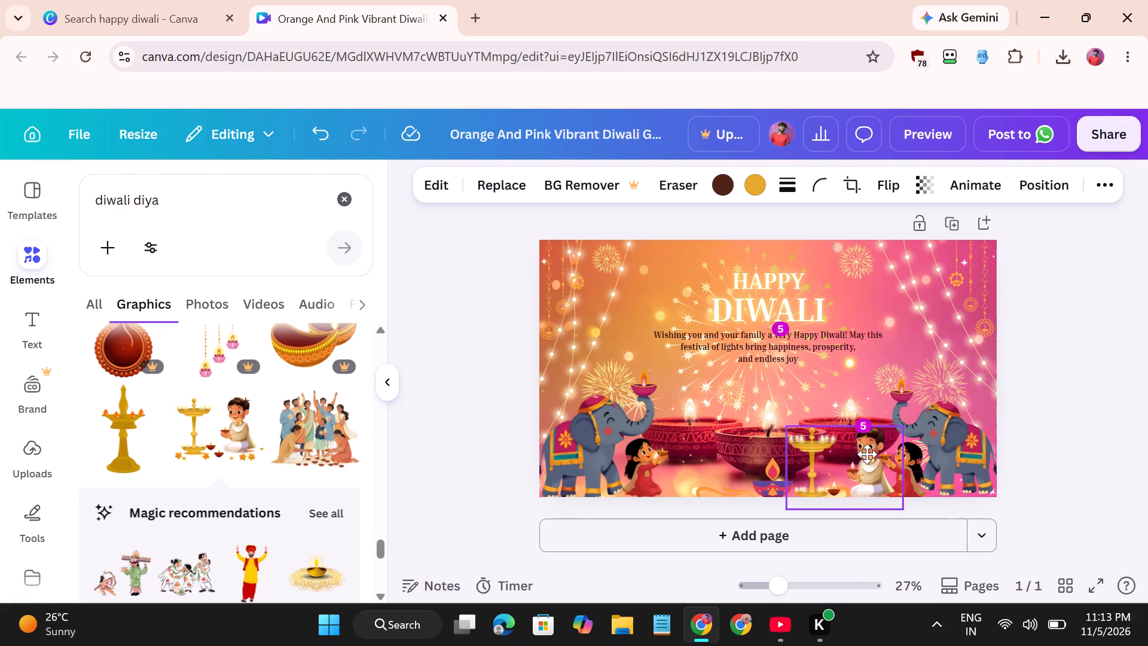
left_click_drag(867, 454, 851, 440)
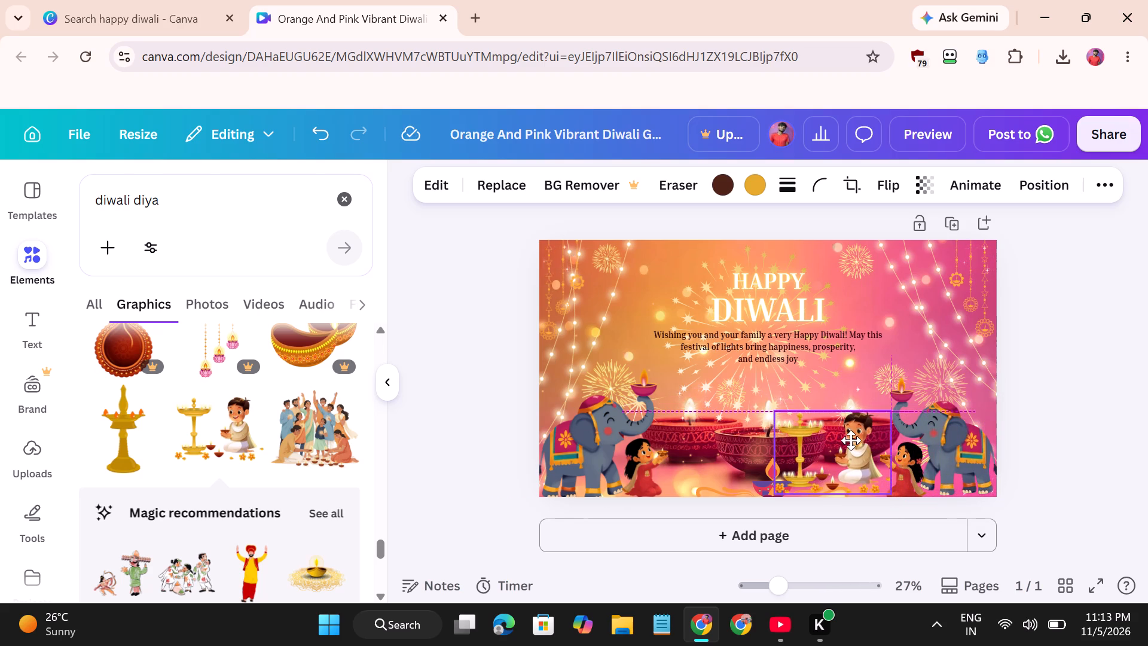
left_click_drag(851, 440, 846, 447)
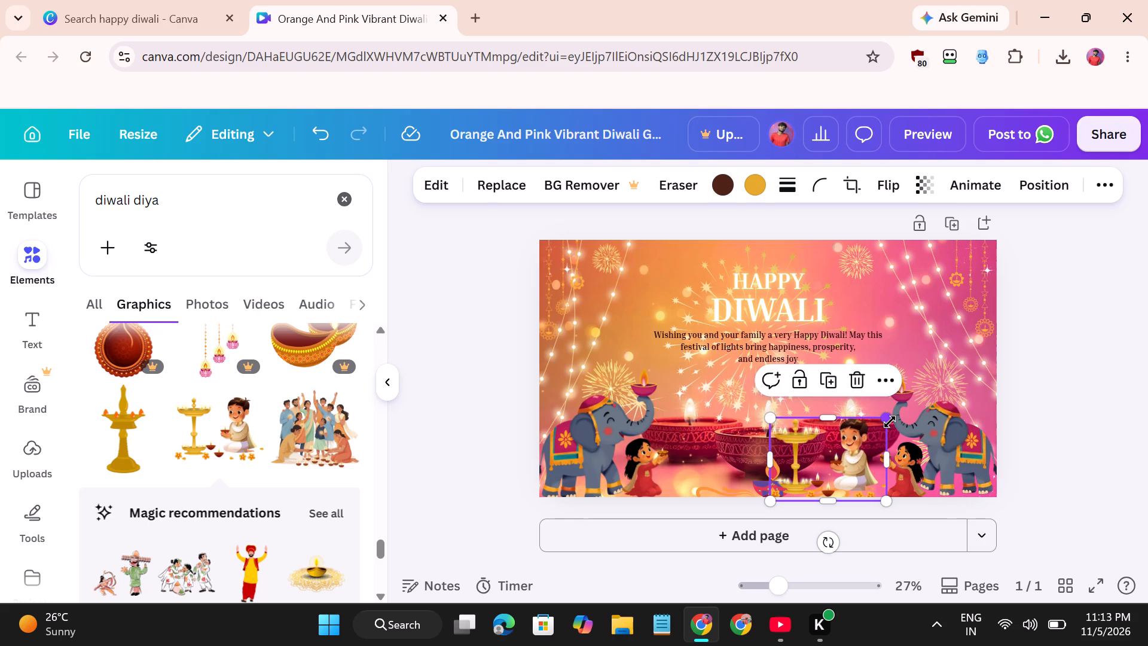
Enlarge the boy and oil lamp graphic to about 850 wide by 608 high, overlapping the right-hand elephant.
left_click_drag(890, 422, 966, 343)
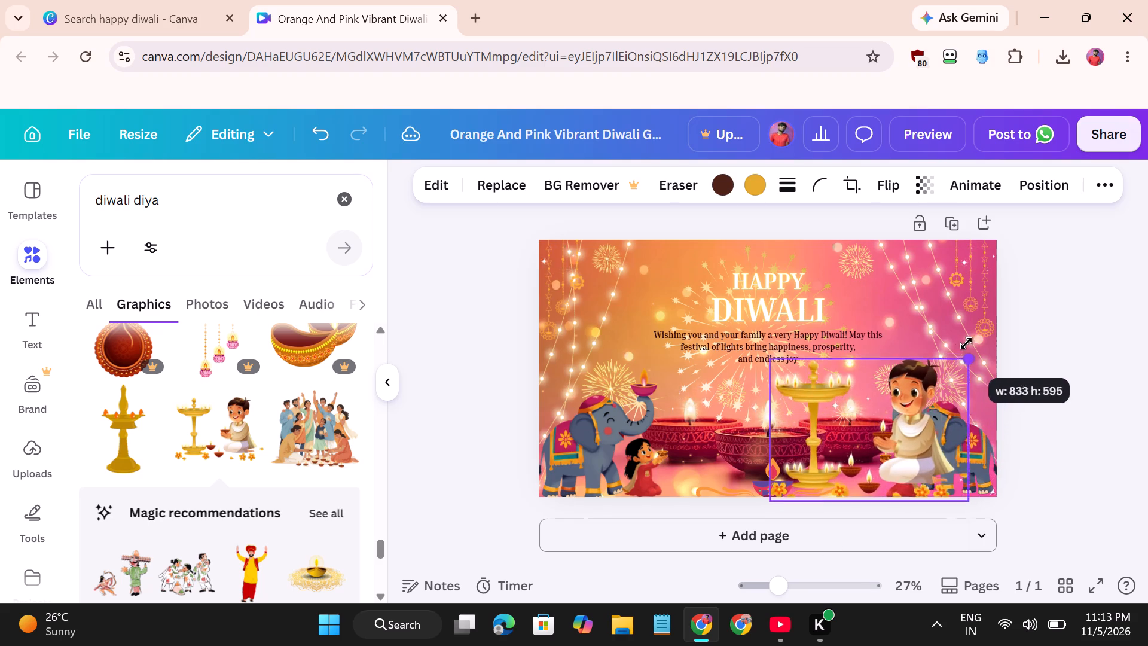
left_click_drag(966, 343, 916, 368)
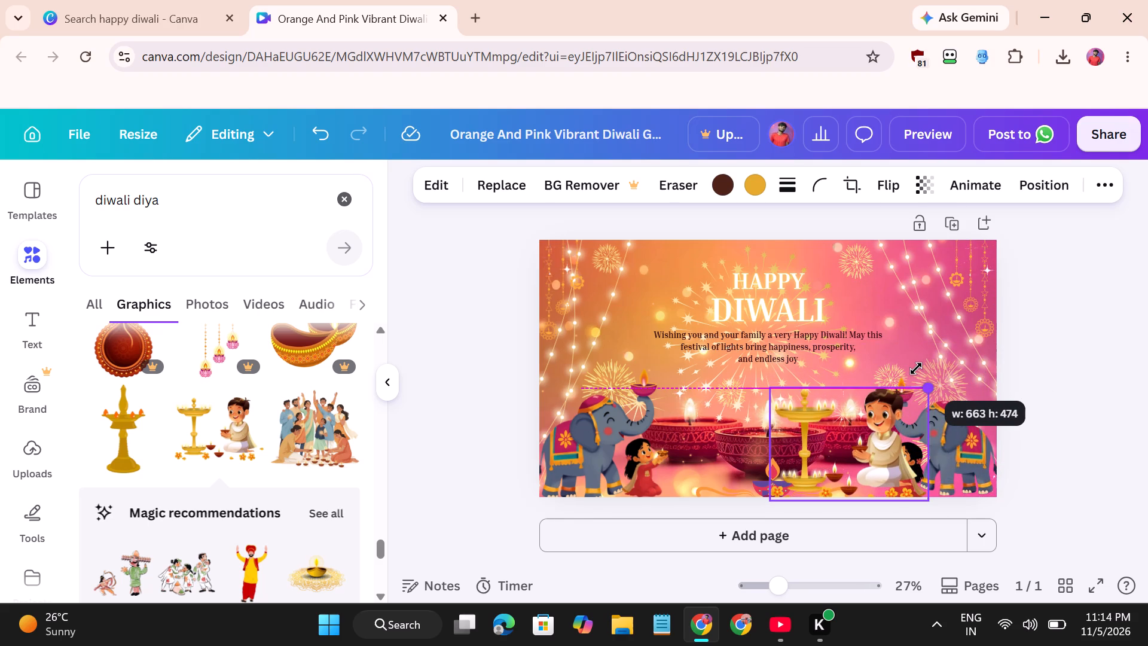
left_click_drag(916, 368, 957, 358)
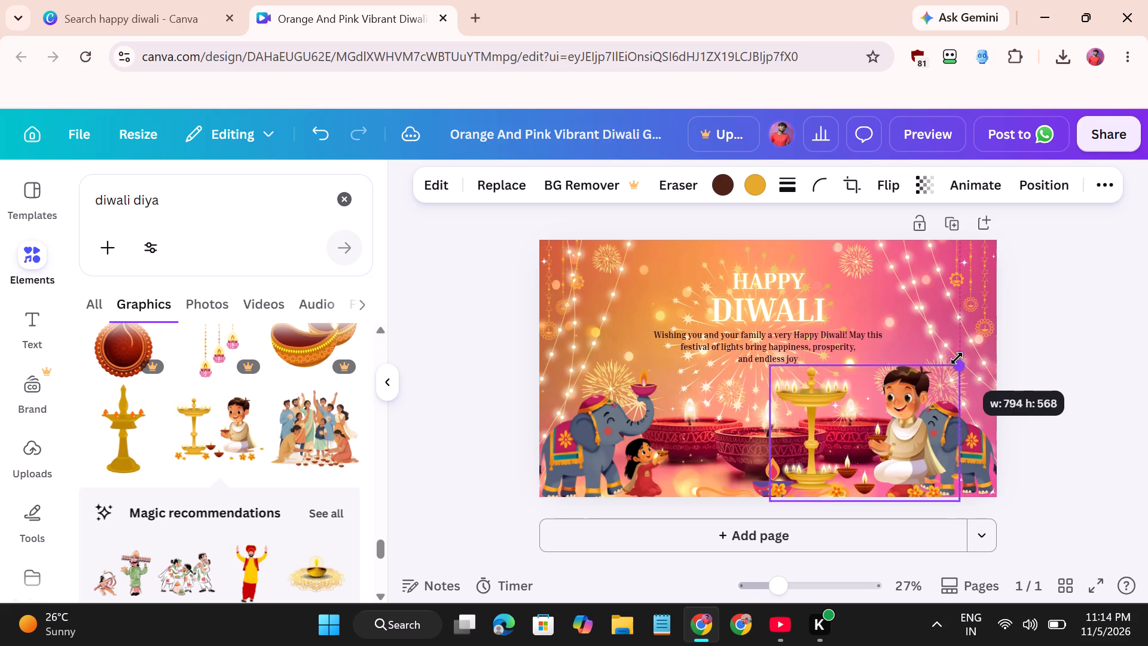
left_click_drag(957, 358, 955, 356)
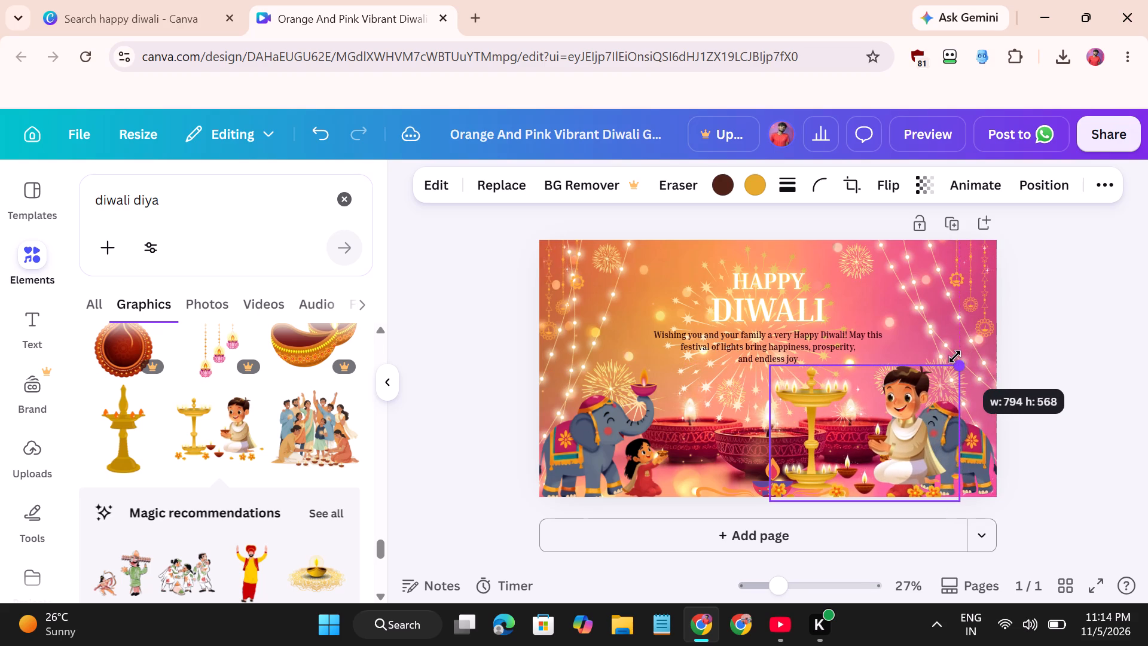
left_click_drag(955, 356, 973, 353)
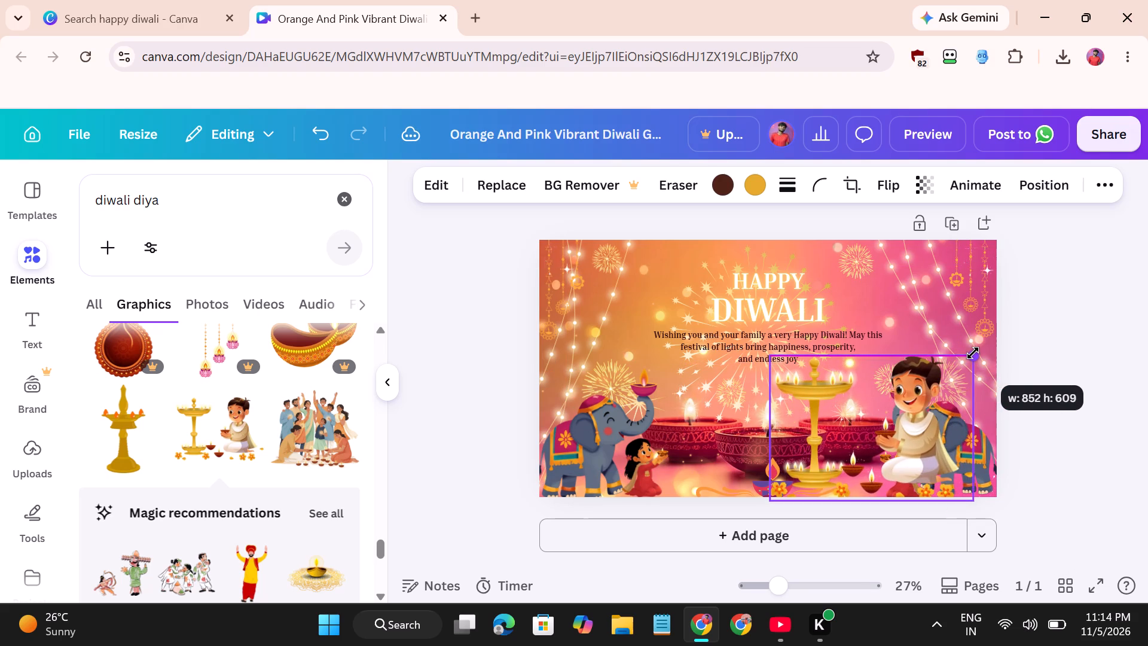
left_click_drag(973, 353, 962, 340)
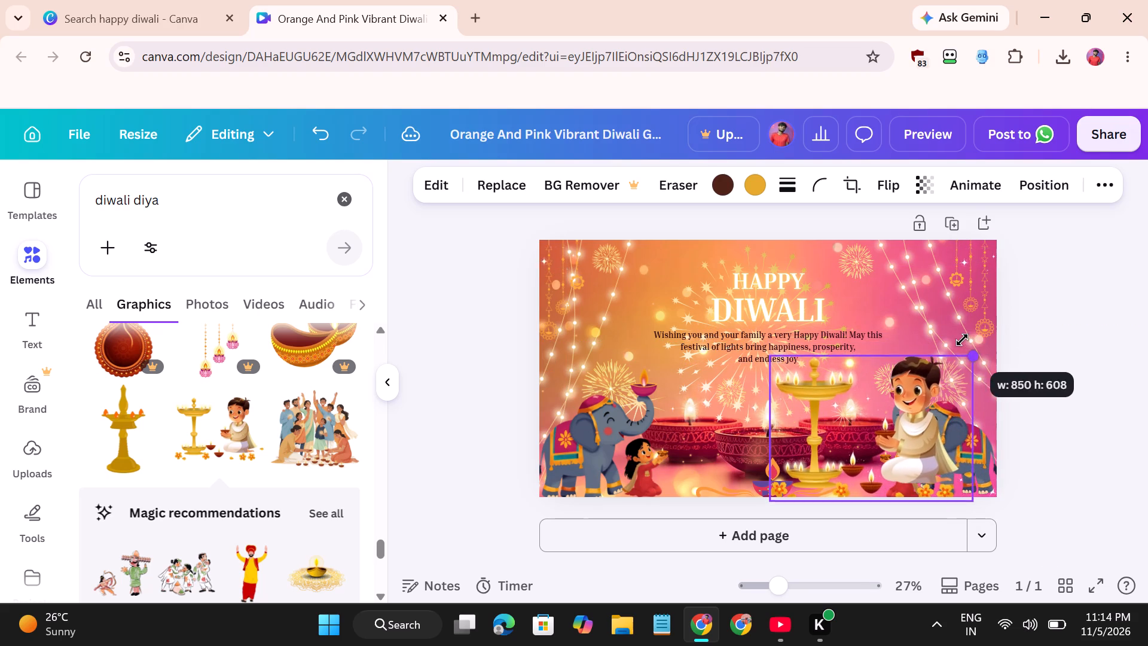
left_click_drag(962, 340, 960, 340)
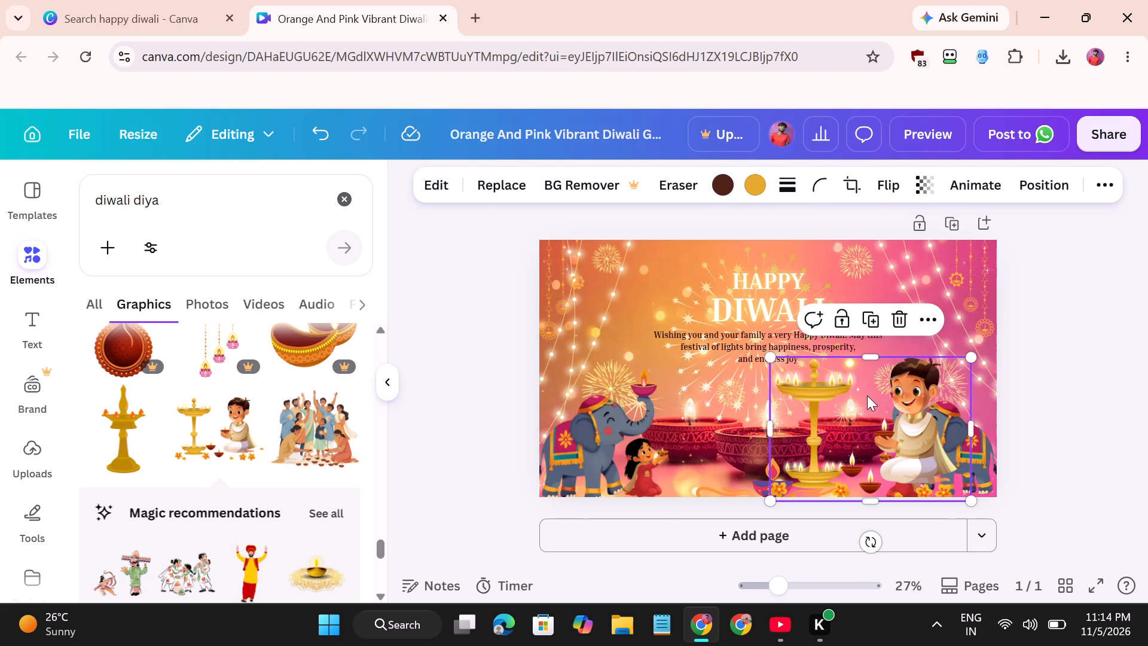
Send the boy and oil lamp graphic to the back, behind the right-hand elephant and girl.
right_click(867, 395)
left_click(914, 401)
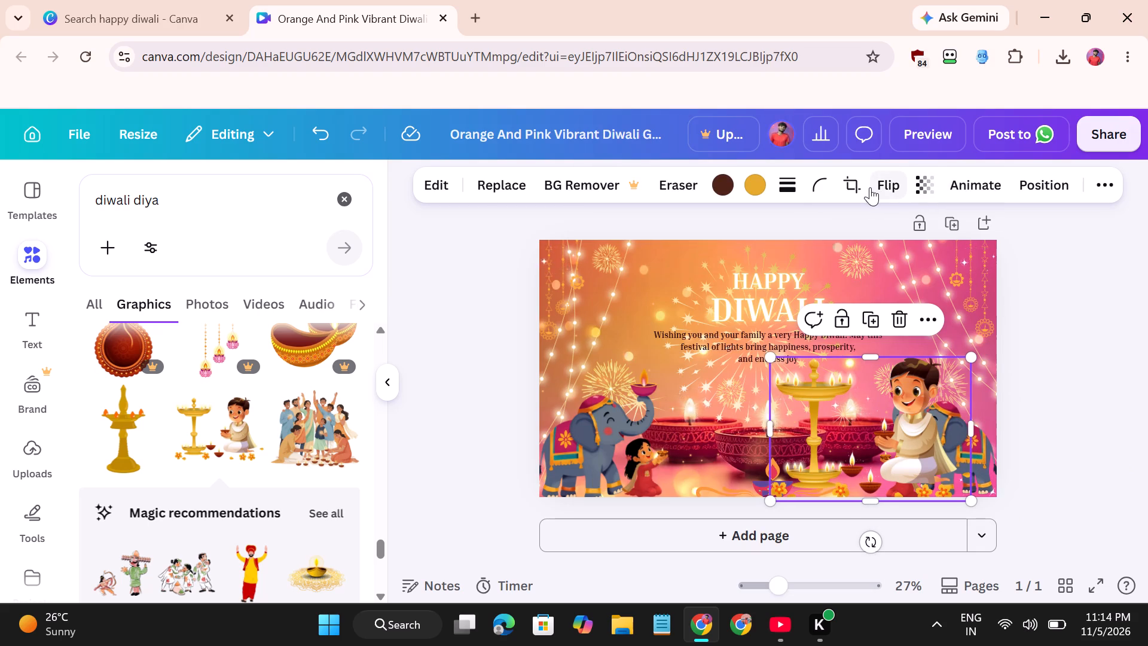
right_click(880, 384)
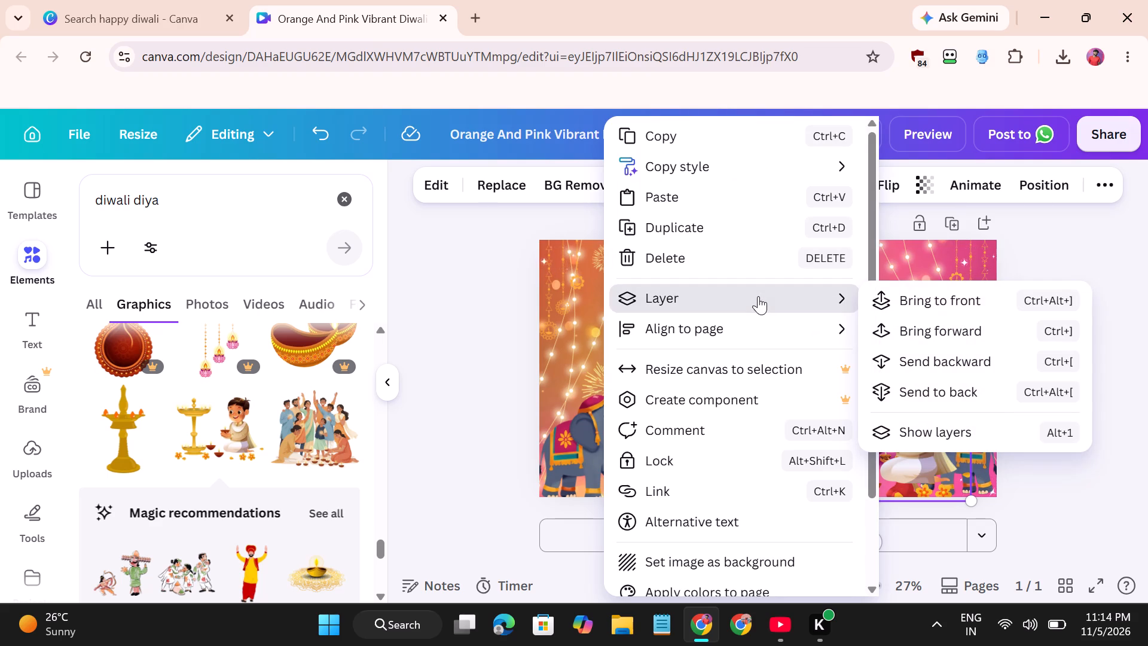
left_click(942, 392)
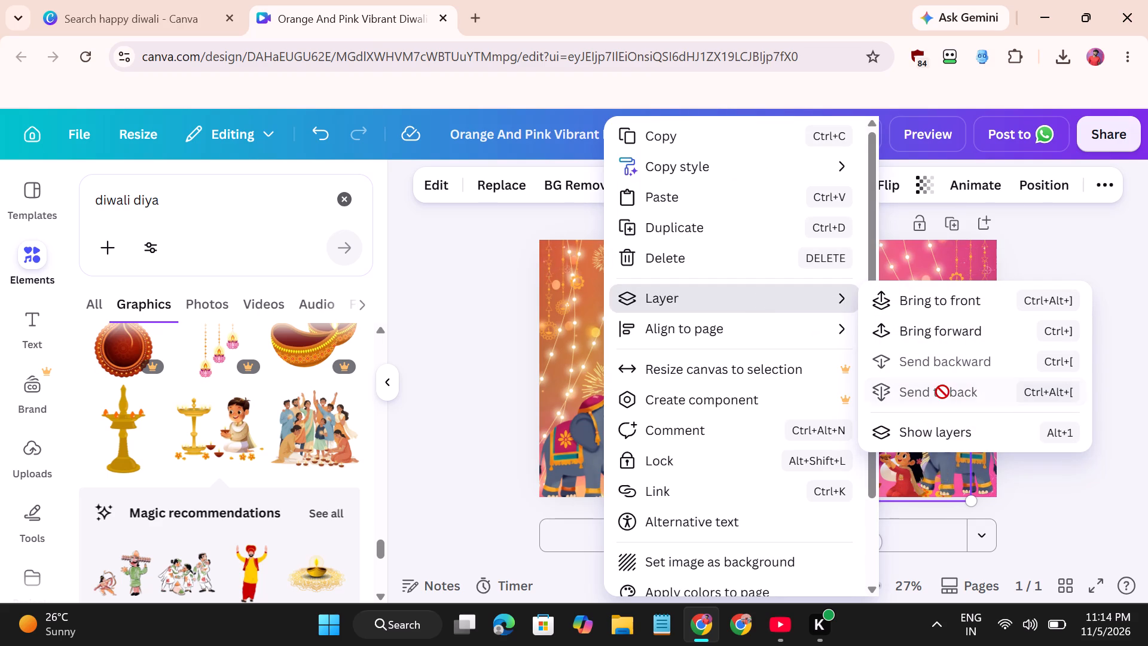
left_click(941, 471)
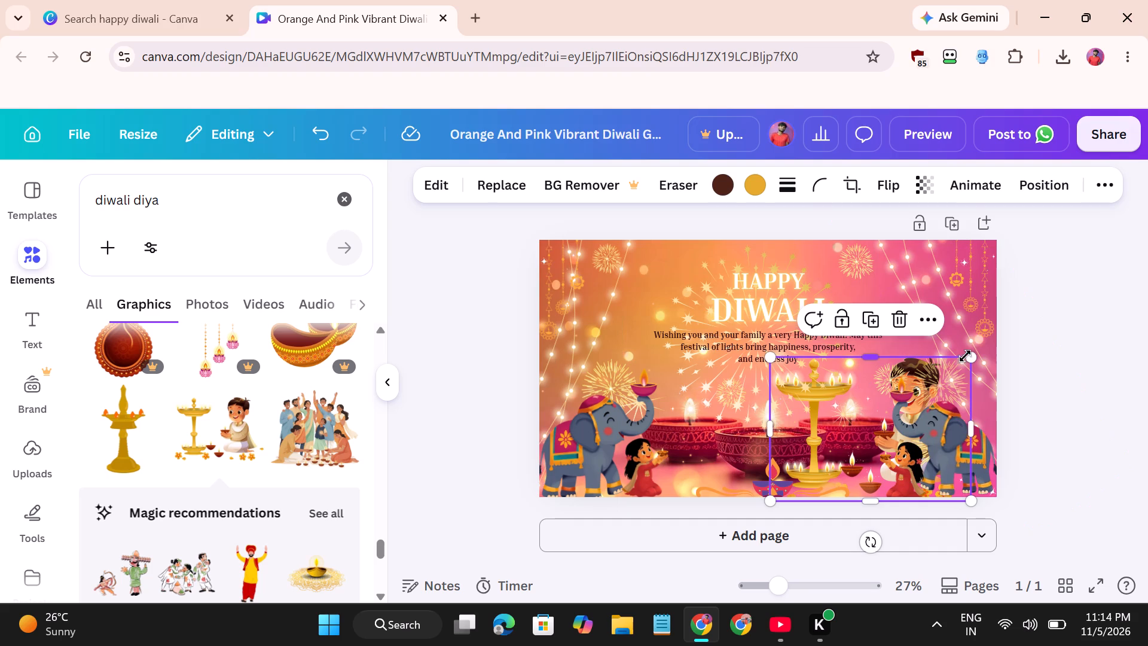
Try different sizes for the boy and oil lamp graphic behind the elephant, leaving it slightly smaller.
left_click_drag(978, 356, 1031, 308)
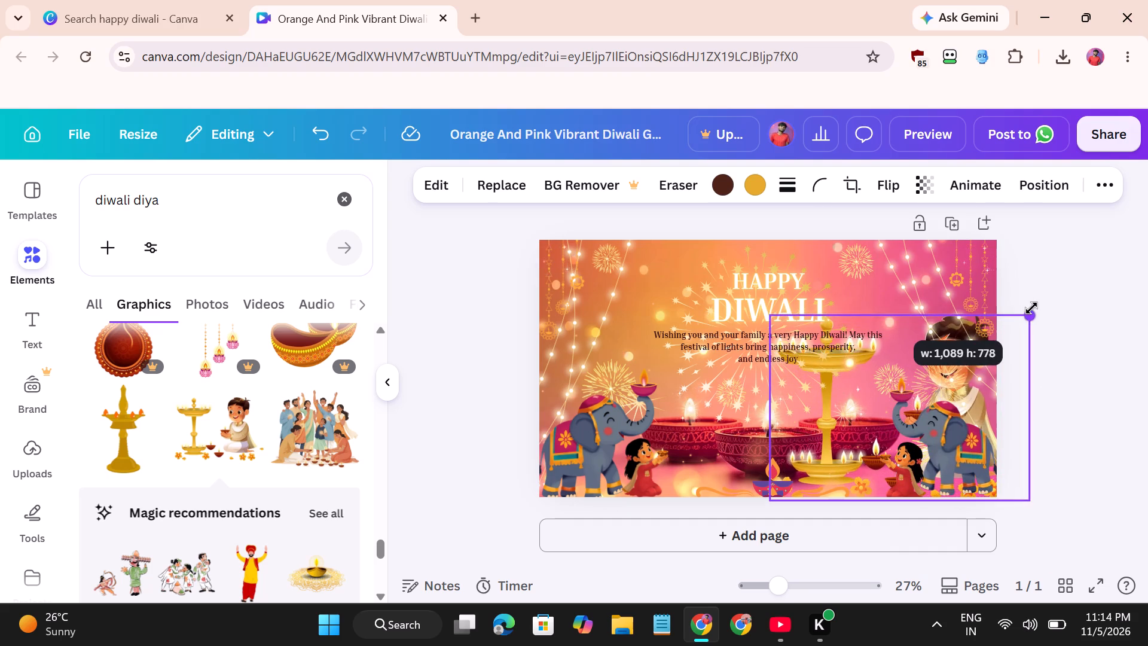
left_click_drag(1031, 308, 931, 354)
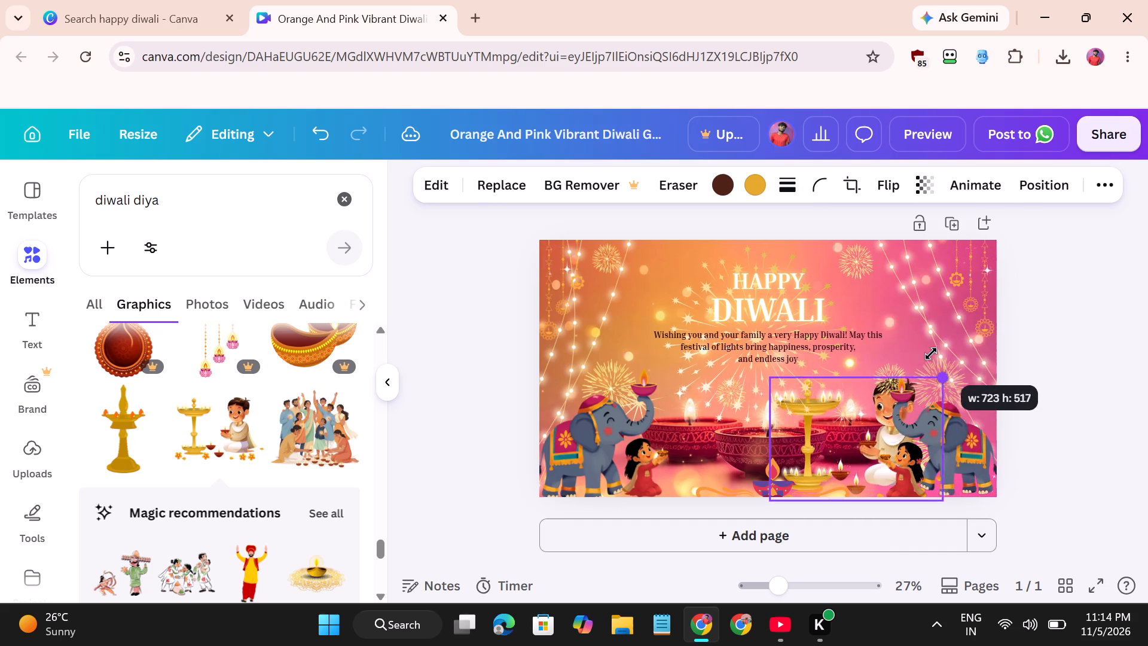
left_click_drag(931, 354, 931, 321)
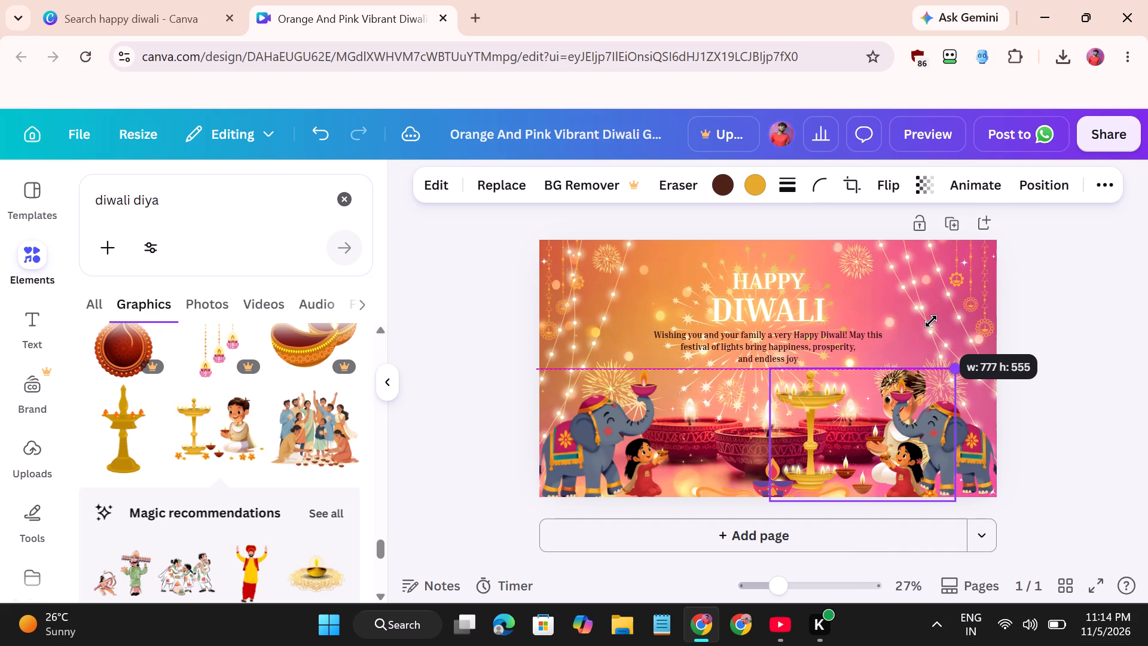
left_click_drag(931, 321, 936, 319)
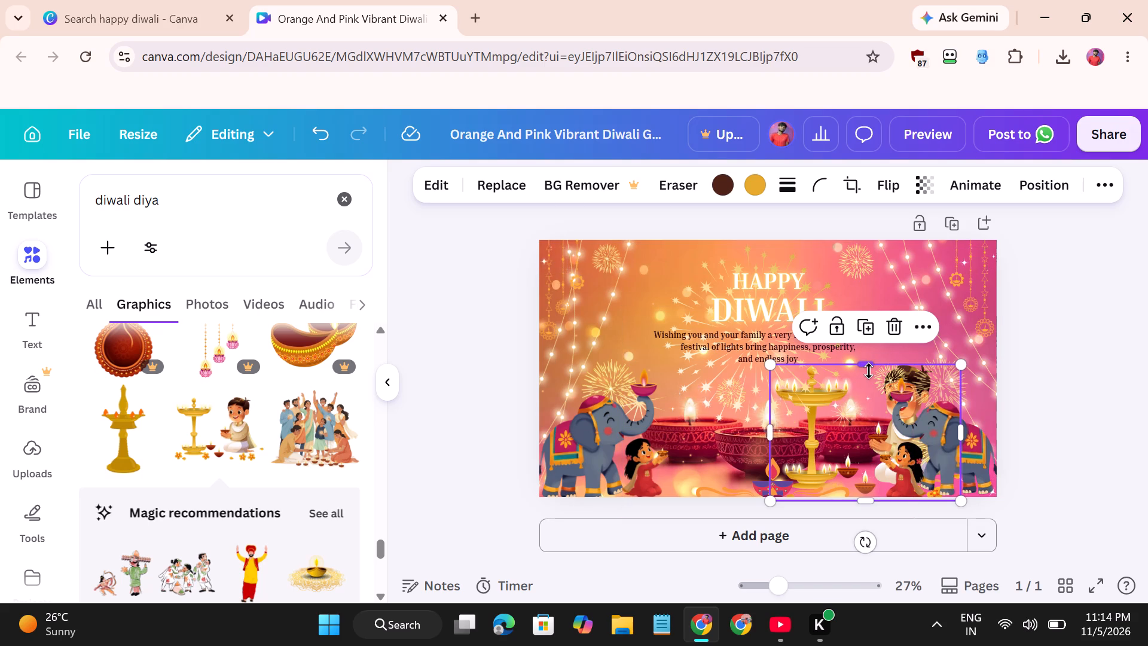
Delete the boy and oil lamp graphic from the page.
left_click(896, 328)
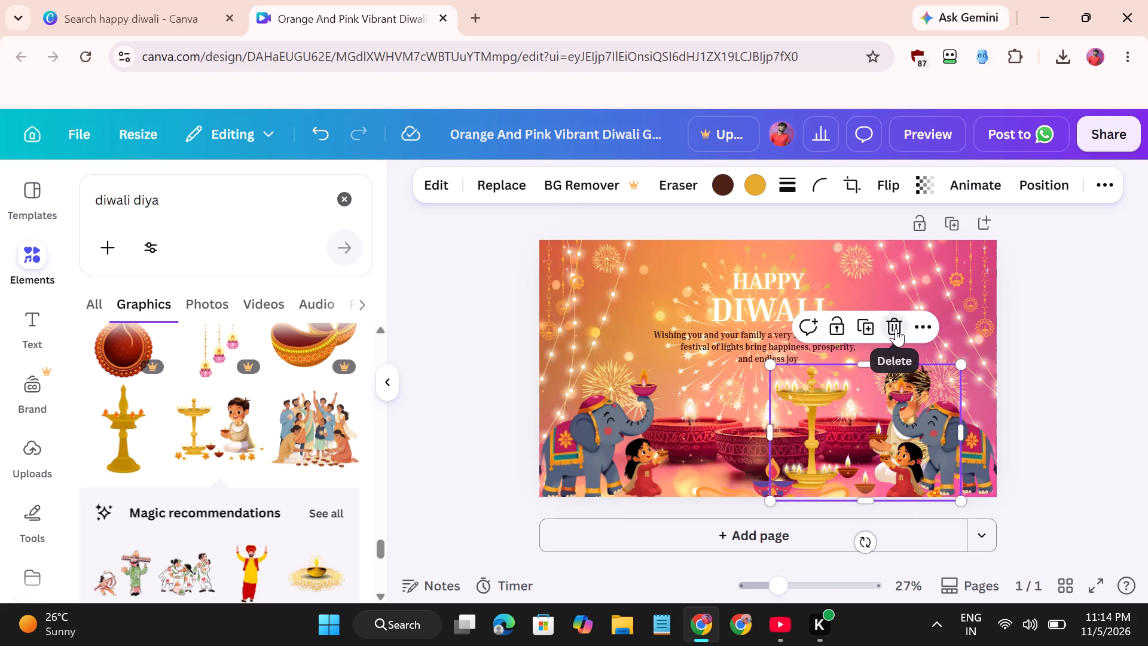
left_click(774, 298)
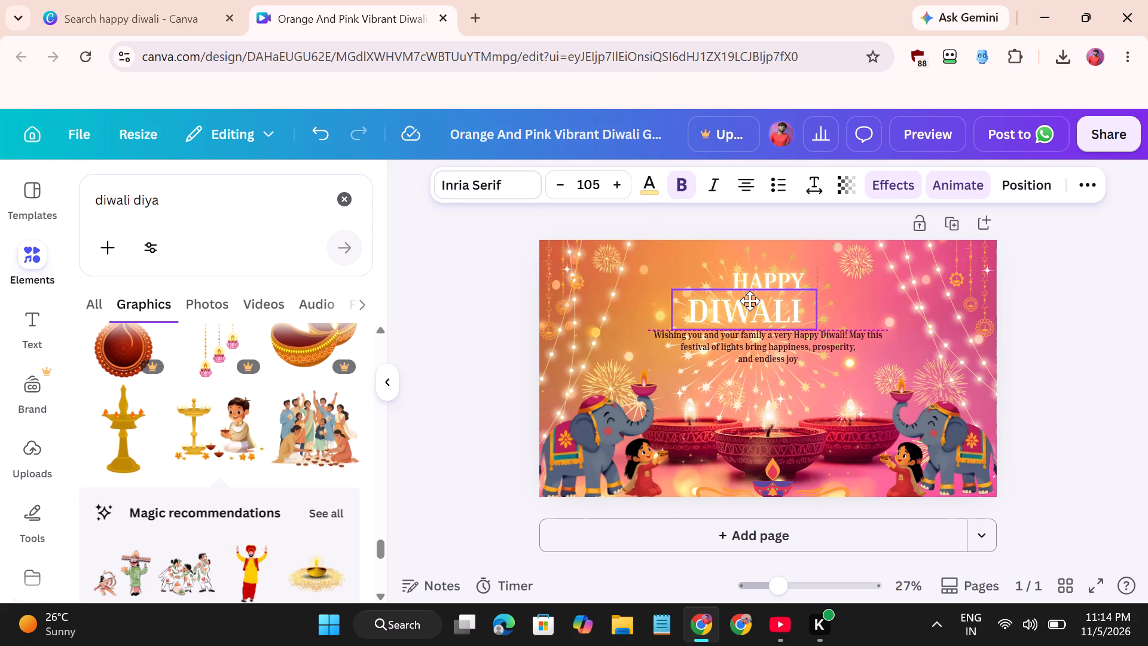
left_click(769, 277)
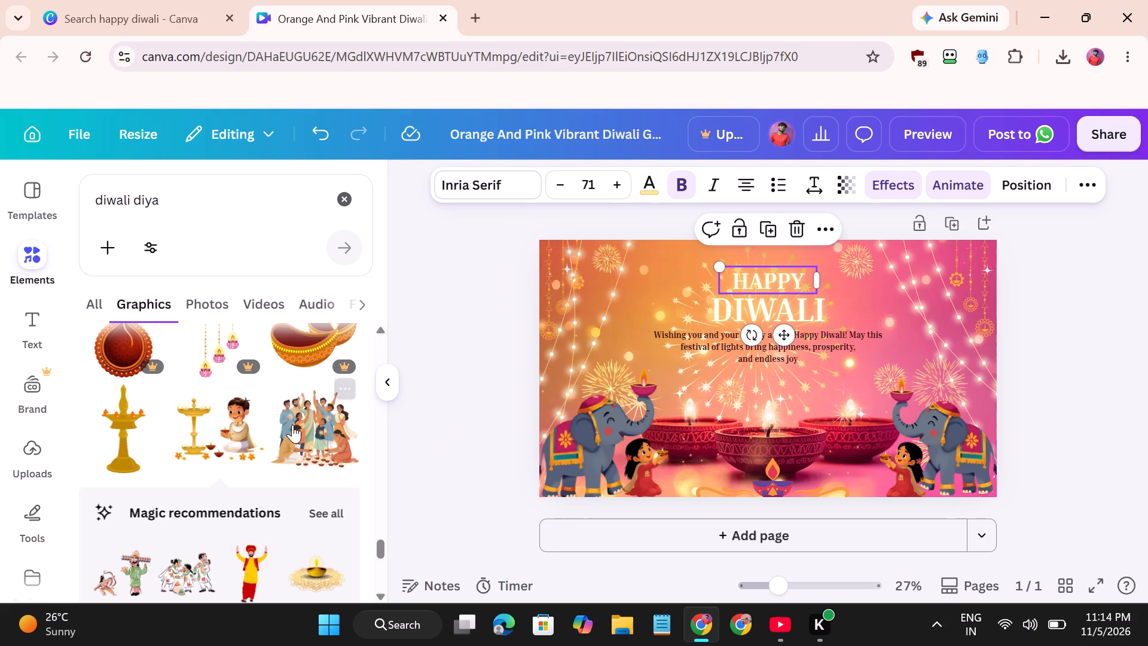
Add the green, pink and orange flower rangoli from the diwali diya graphics results to the middle of the page.
scroll(288, 428, "up", 1)
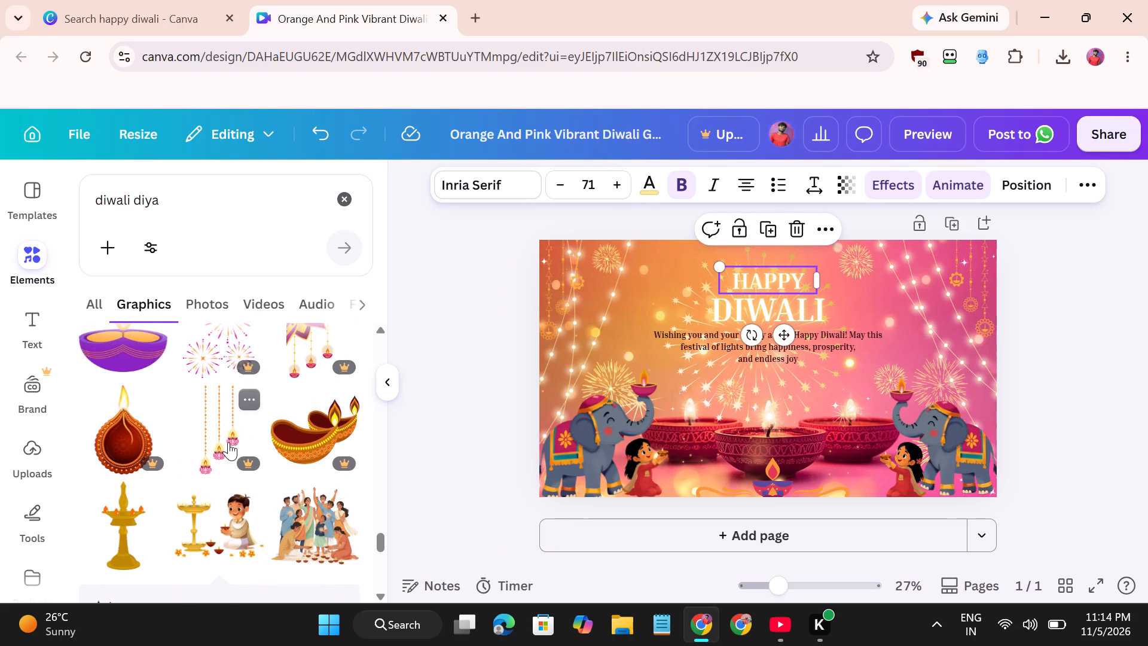
scroll(228, 442, "down", 7)
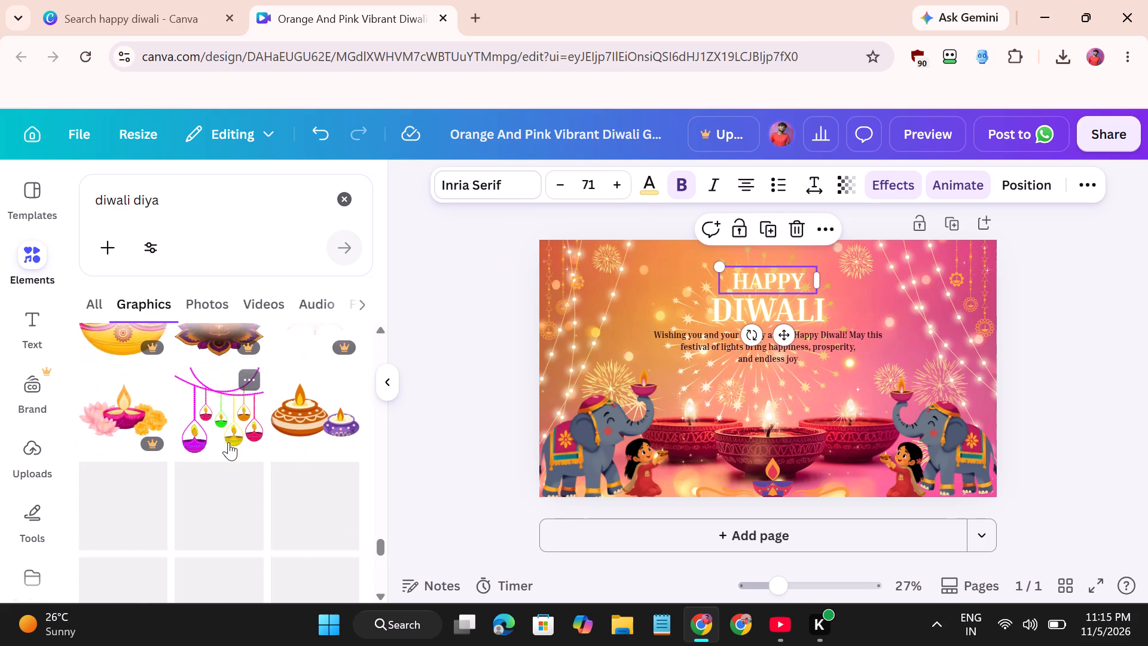
scroll(228, 442, "down", 2)
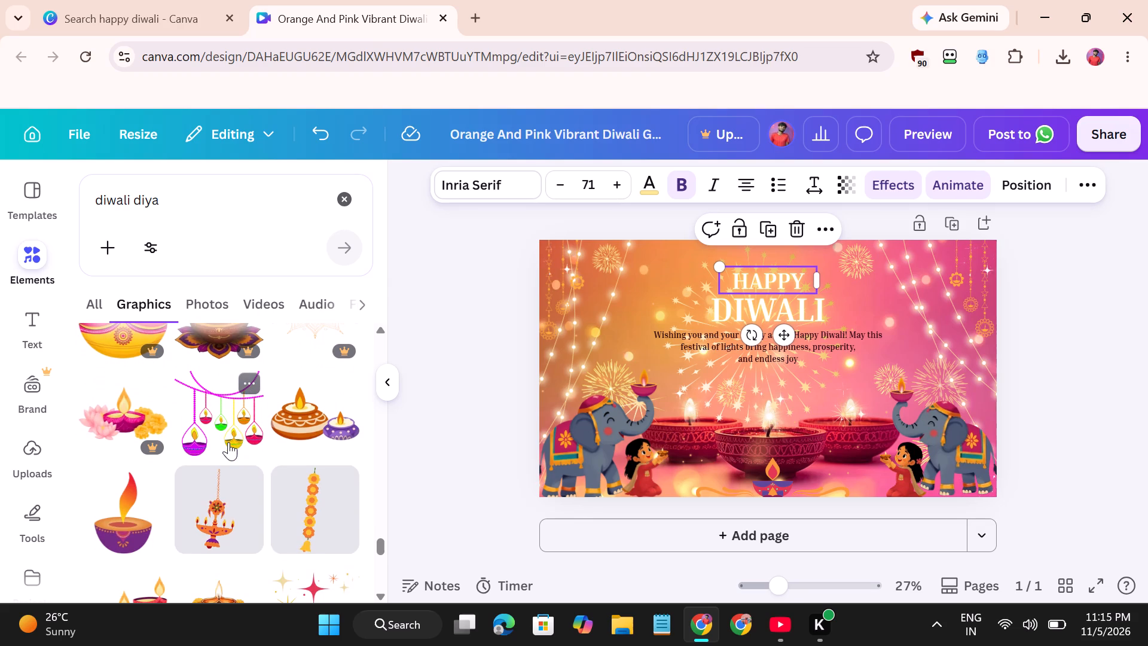
scroll(228, 442, "down", 2)
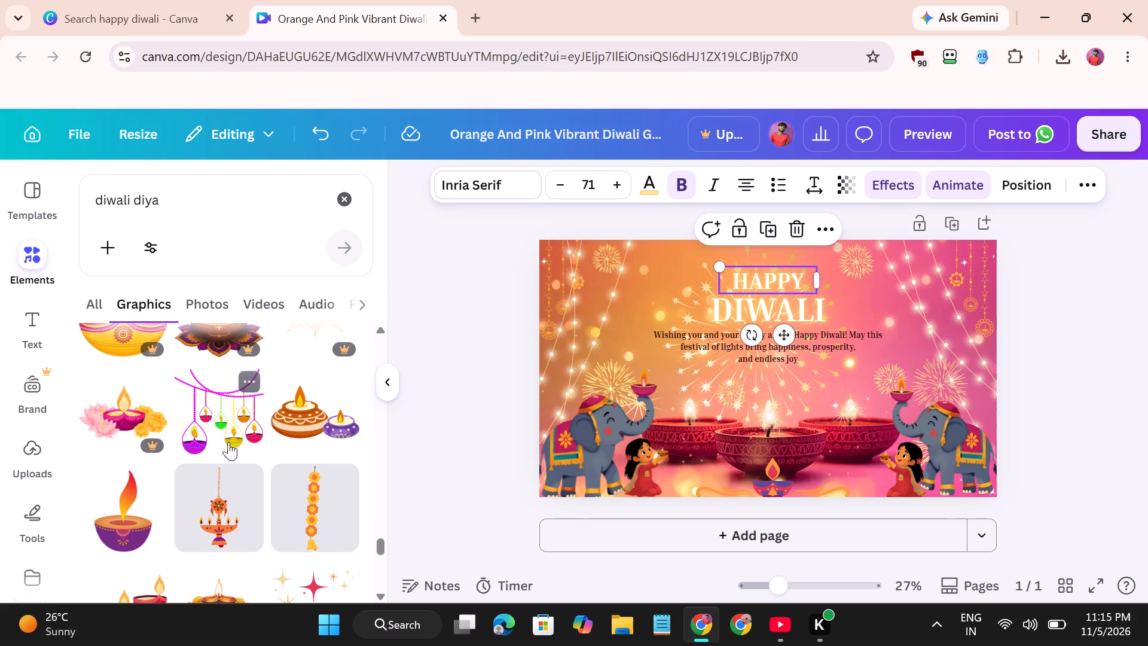
scroll(228, 442, "down", 1)
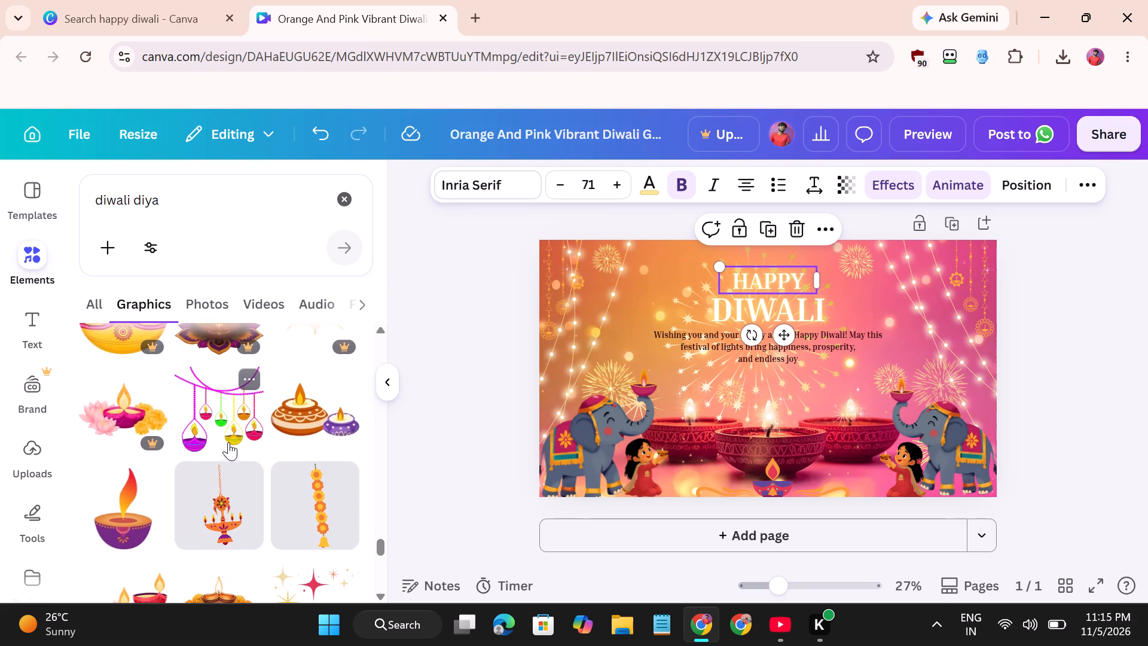
scroll(228, 442, "down", 2)
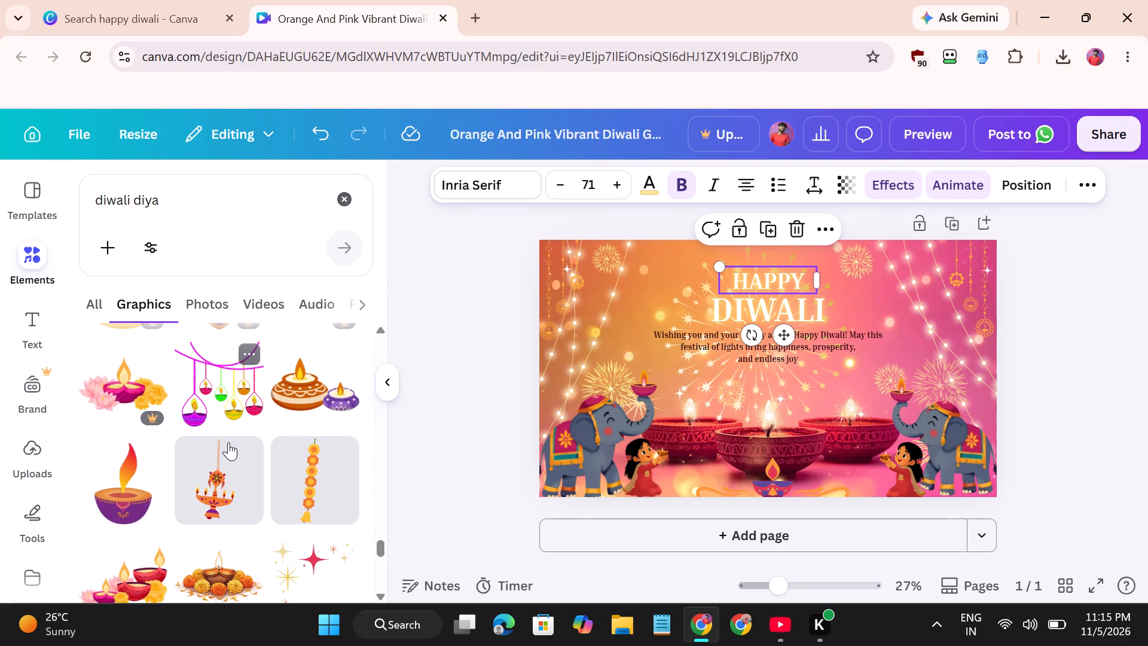
scroll(228, 442, "down", 2)
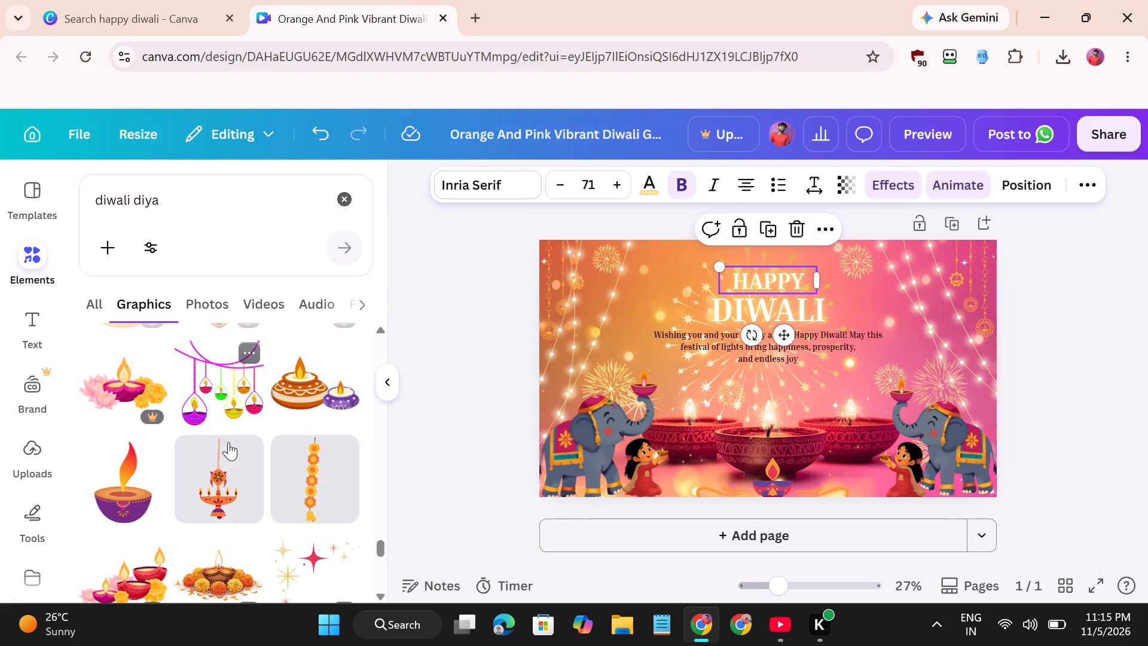
scroll(228, 442, "down", 1)
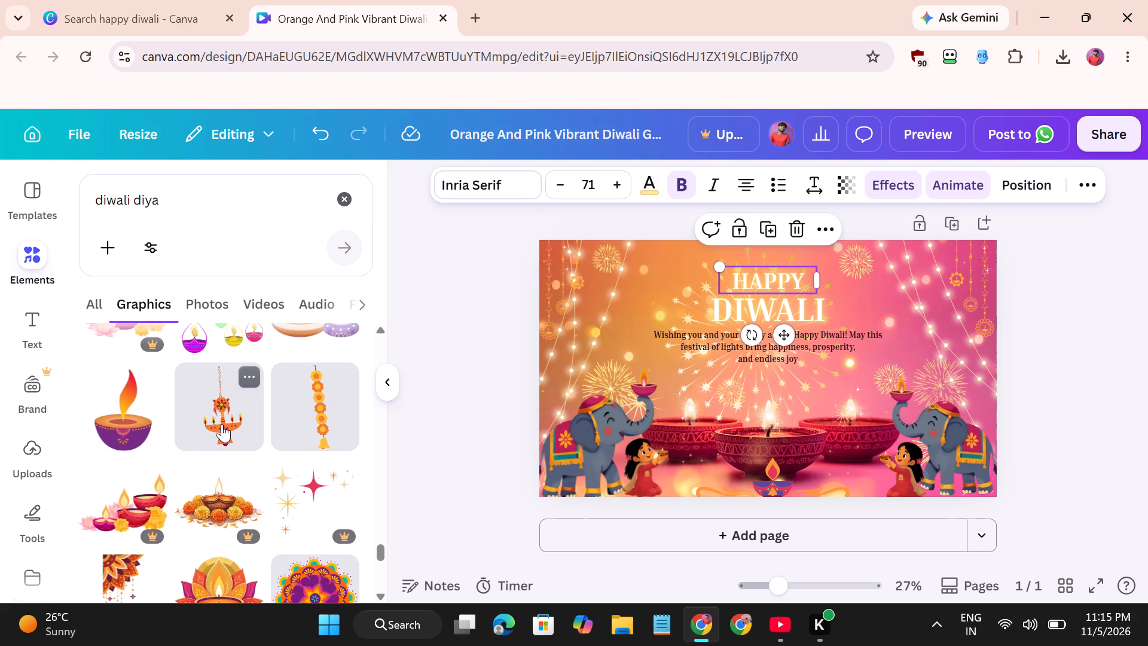
scroll(222, 424, "down", 2)
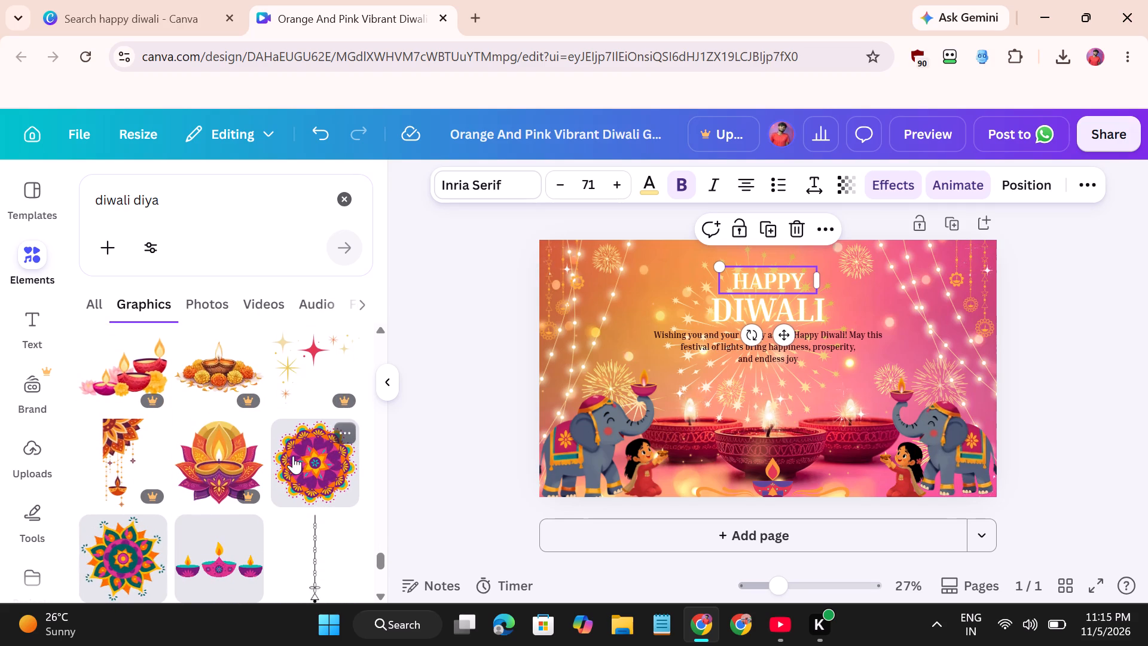
scroll(292, 450, "down", 2)
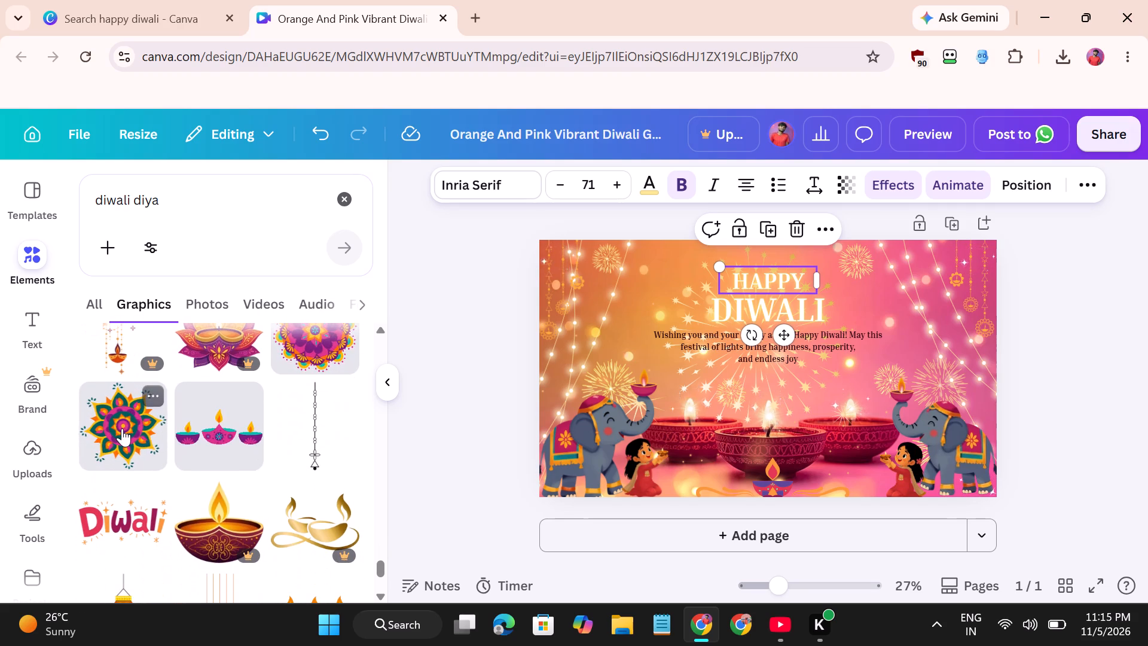
left_click_drag(121, 429, 344, 405)
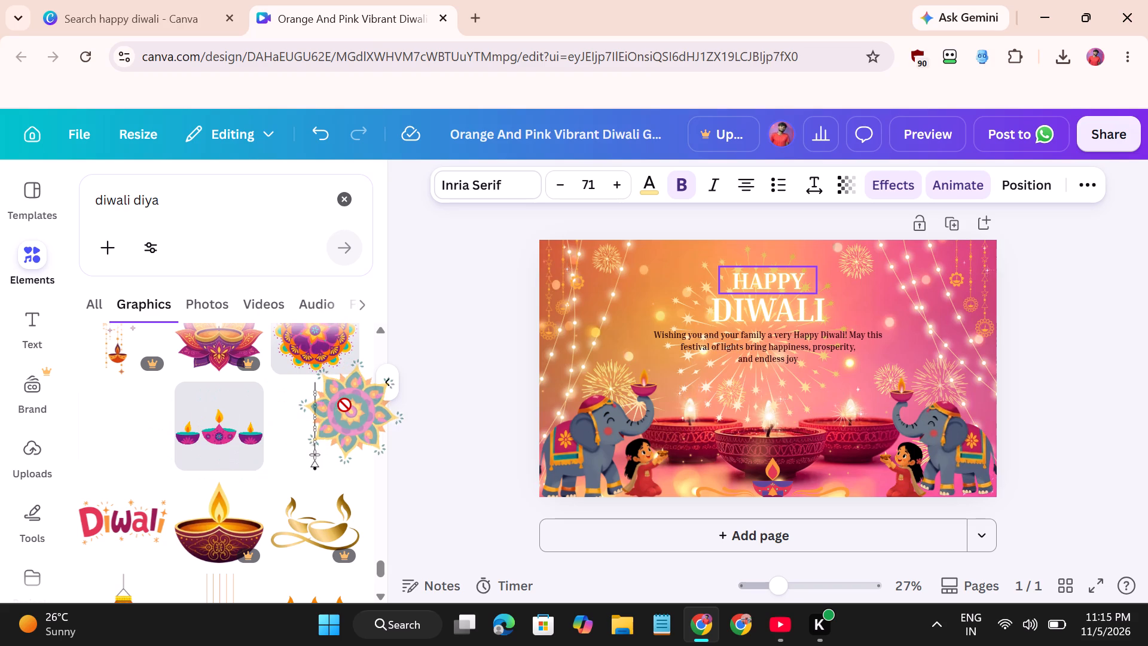
left_click_drag(344, 405, 717, 280)
scroll(362, 401, "right", 2)
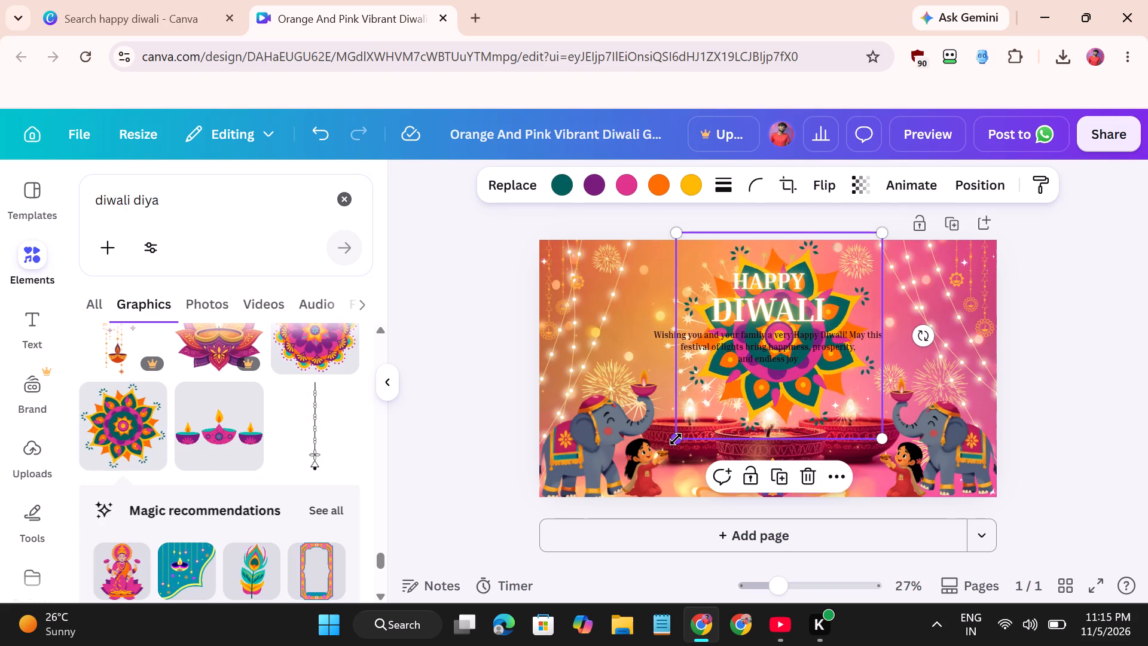
Enlarge the flower rangoli to roughly the full page height and shift it to the middle, behind the greeting text.
left_click_drag(676, 439, 639, 532)
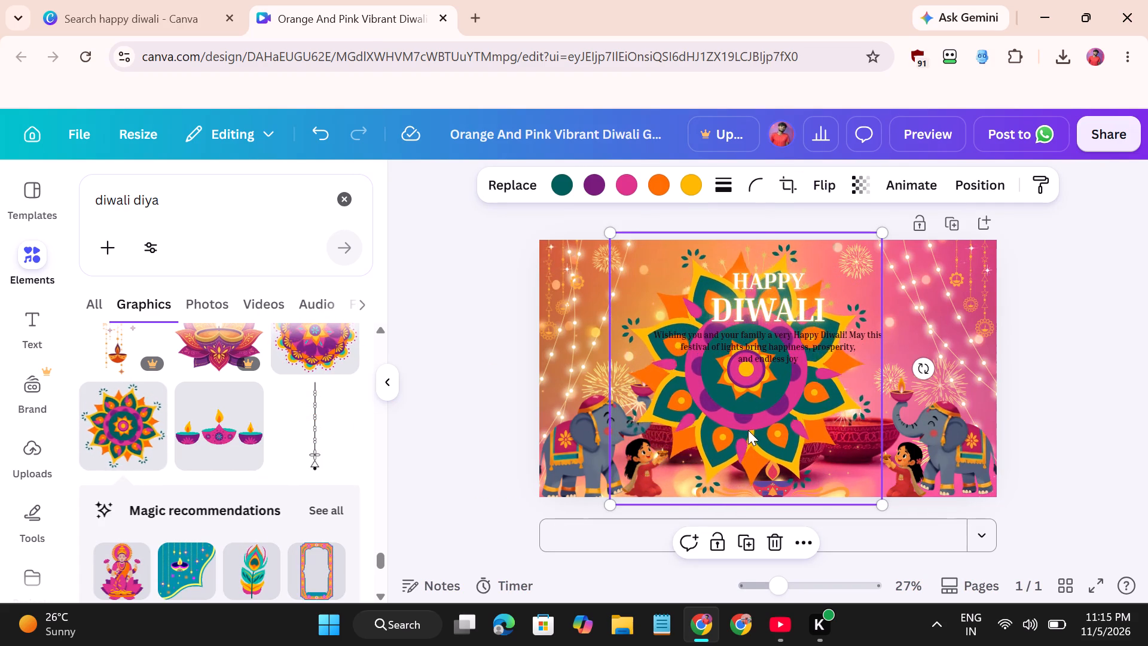
left_click_drag(748, 430, 781, 427)
Change the text colour of the "Wishing you and your family" paragraph to light yellow #fffffe.
left_click(752, 351)
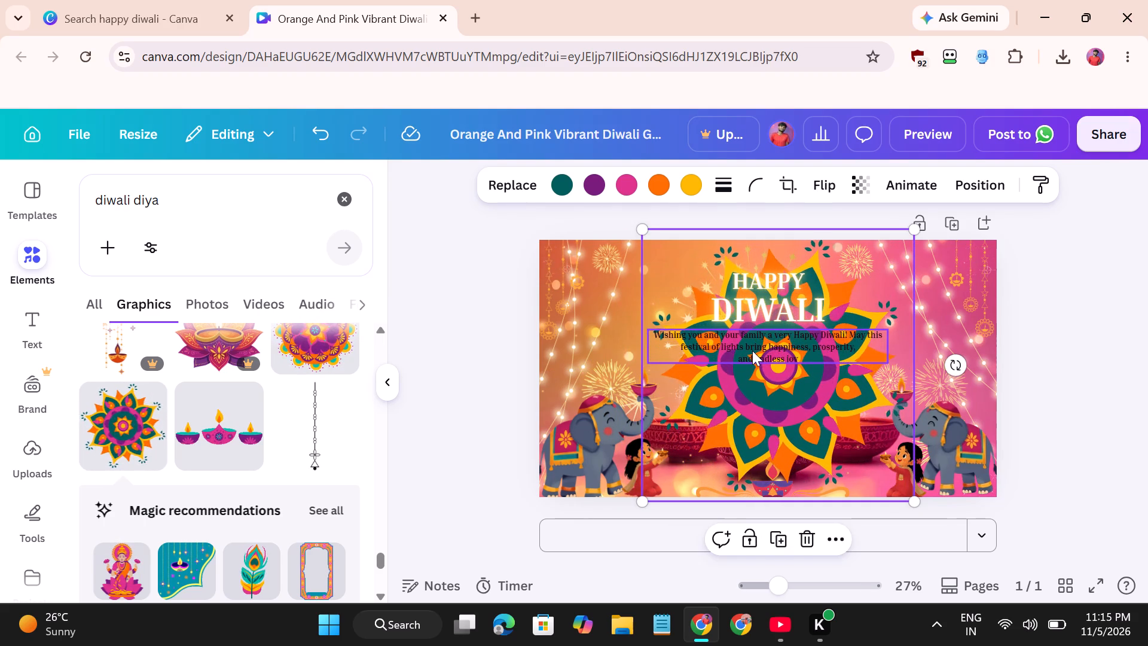
double_click(752, 351)
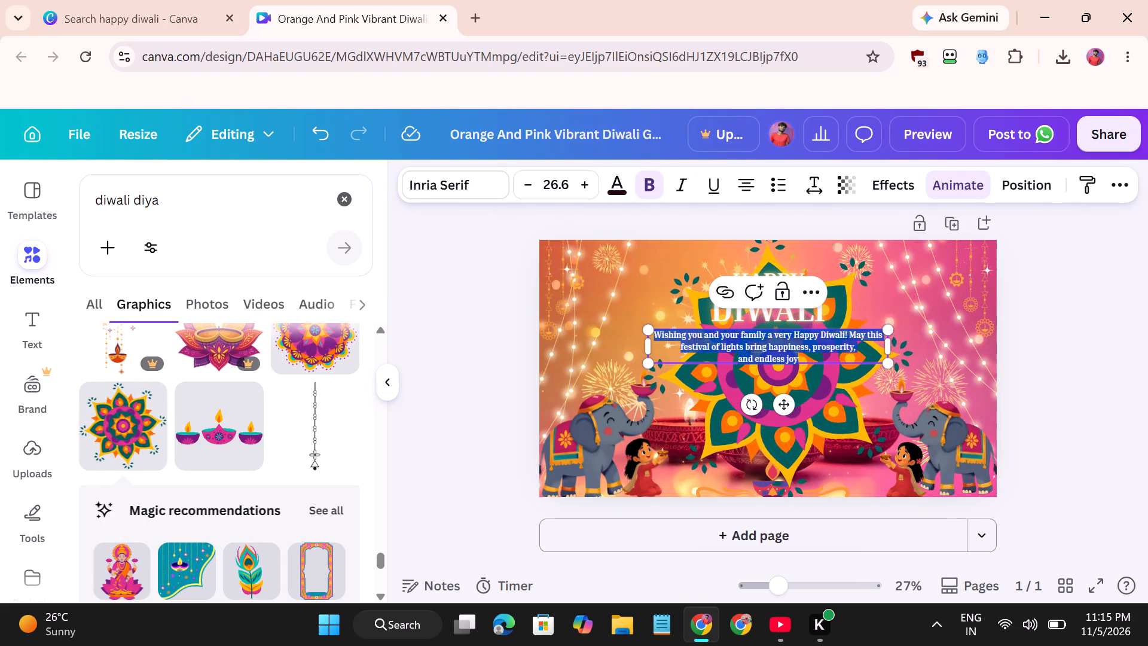
left_click(619, 185)
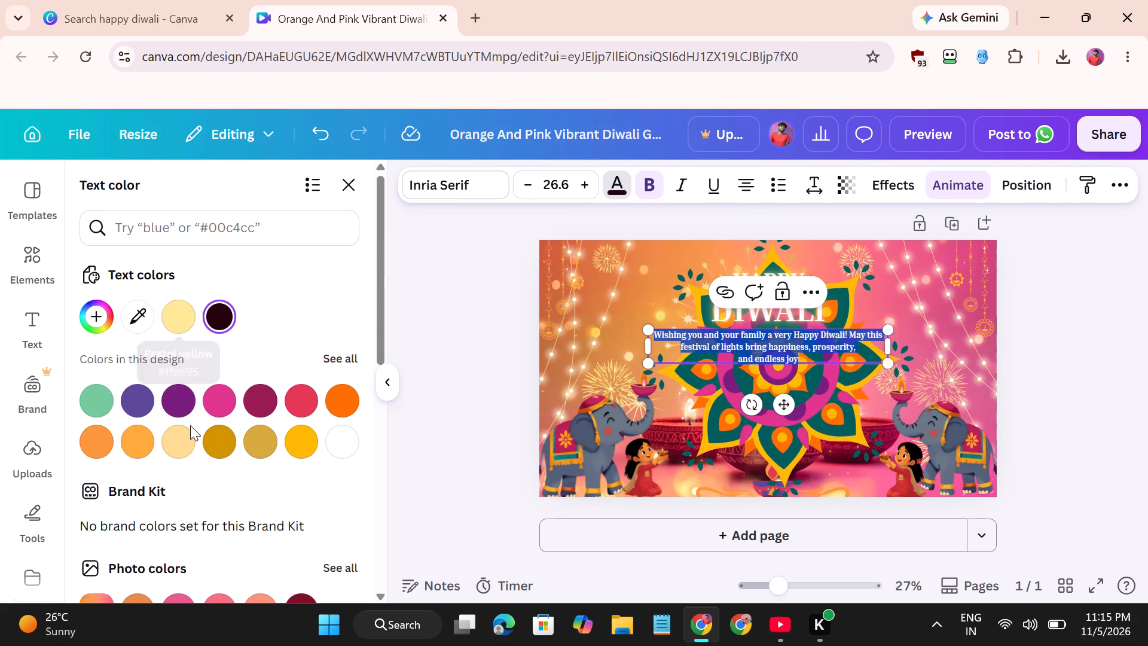
scroll(190, 425, "down", 2)
scroll(204, 480, "down", 1)
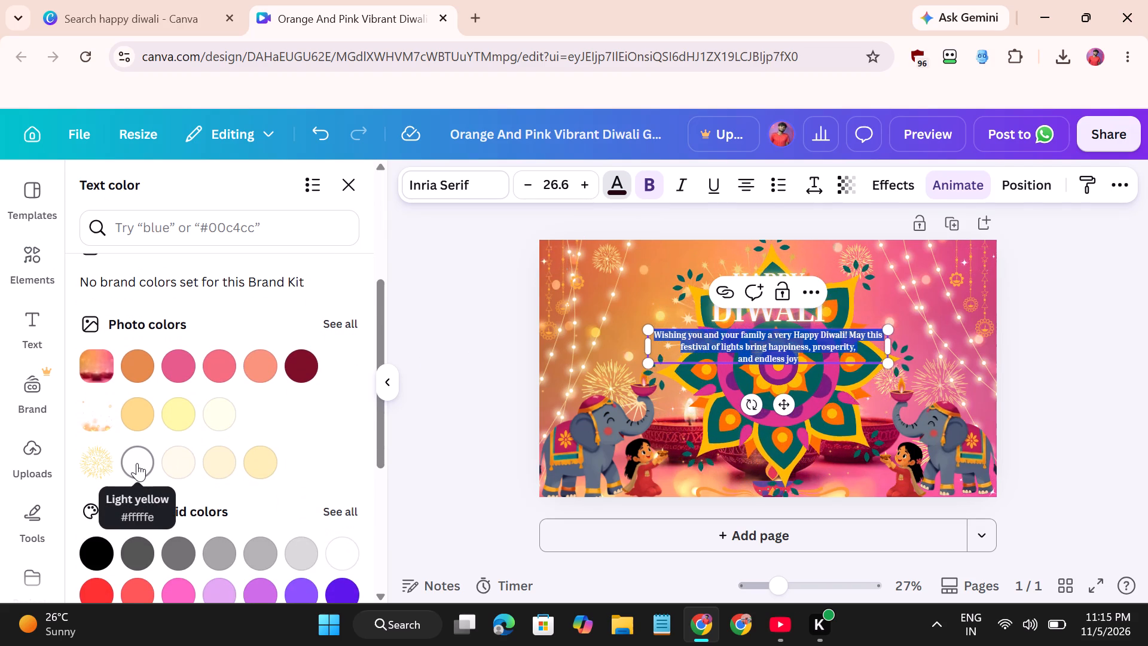
left_click(137, 463)
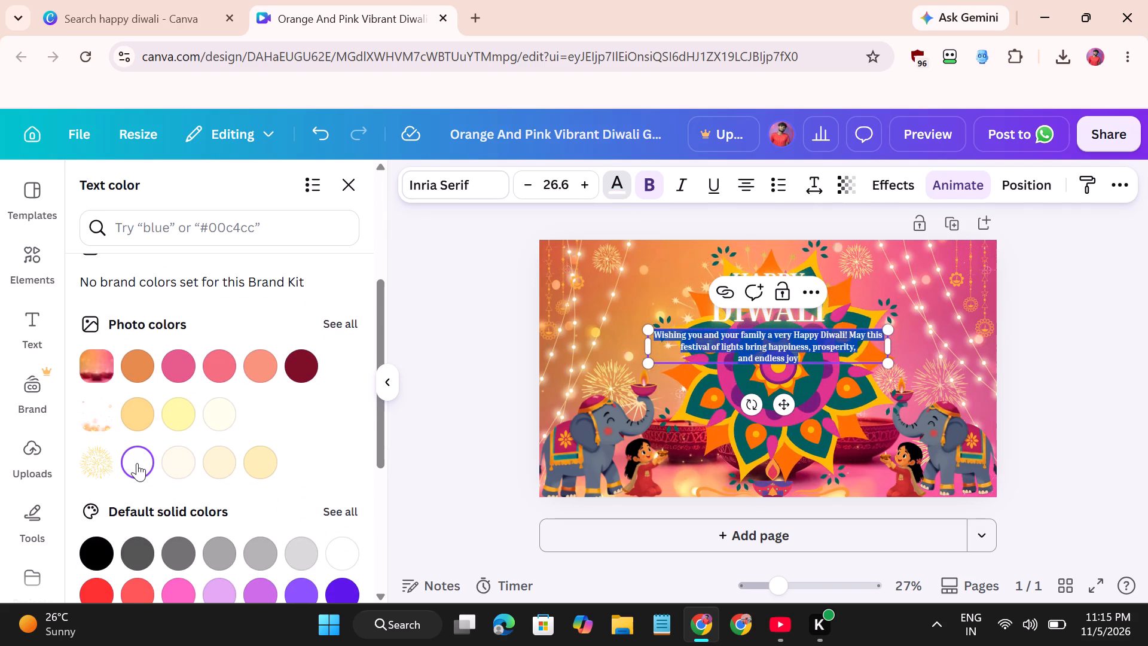
left_click(637, 288)
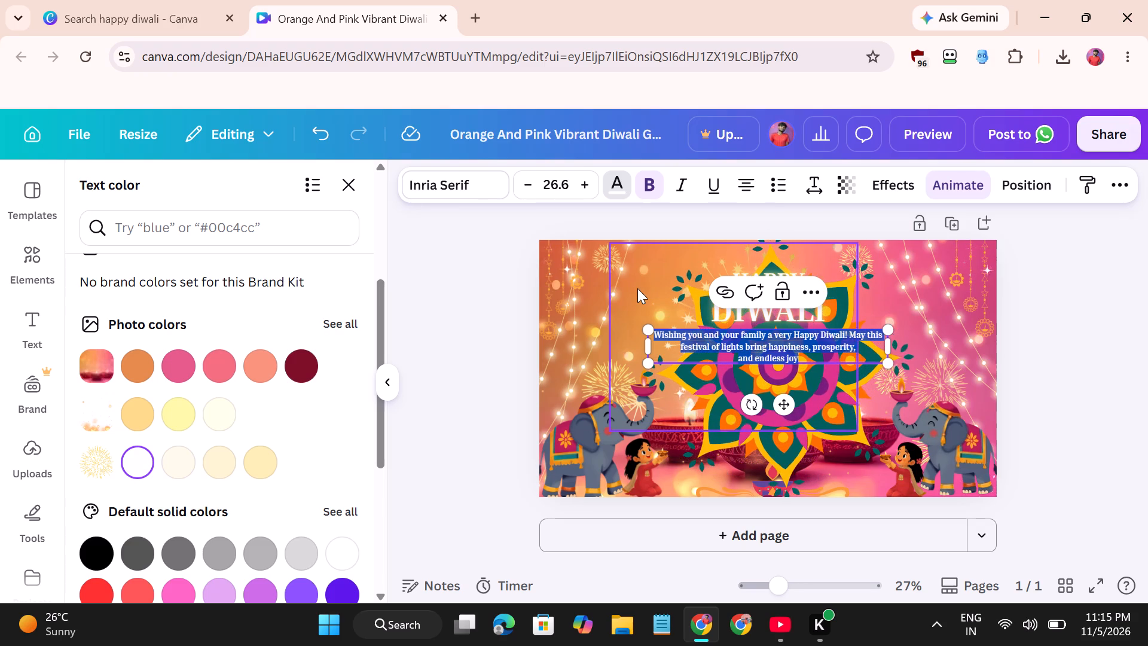
left_click(759, 346)
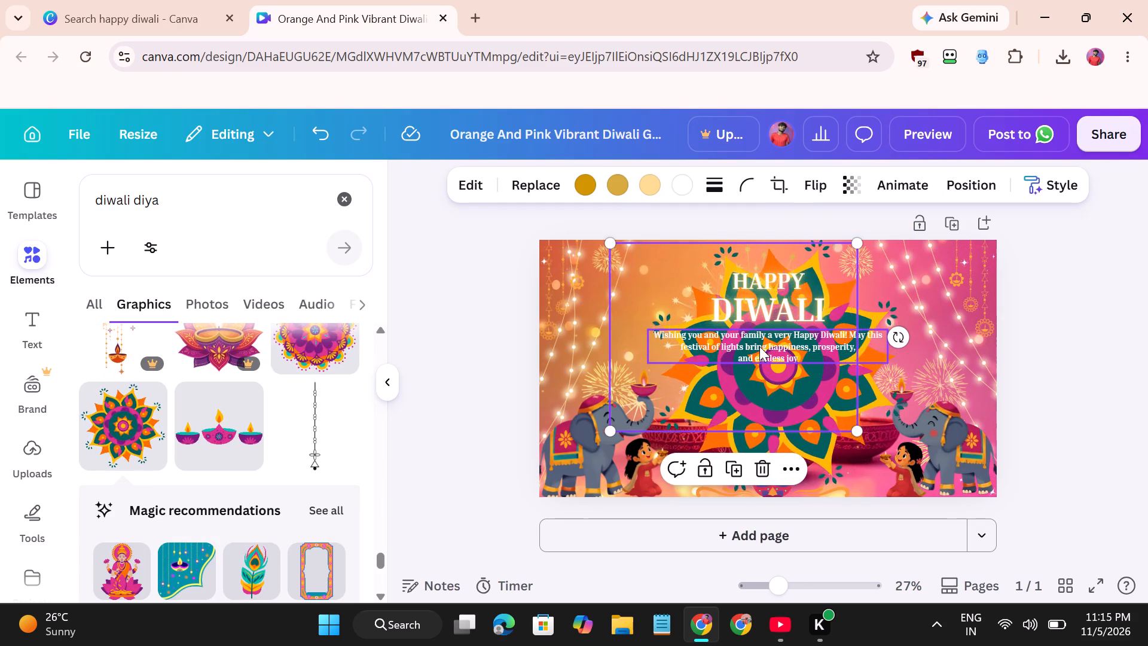
Fade the large flower rangoli behind the greeting by lowering its transparency value to below half.
left_click(833, 403)
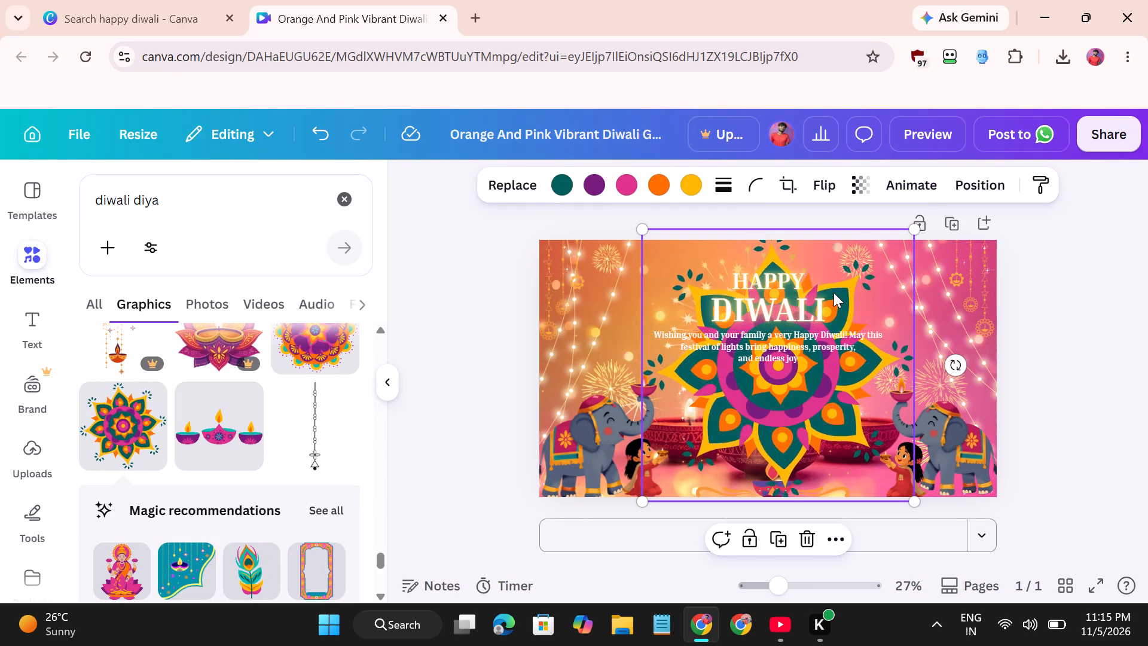
left_click(860, 192)
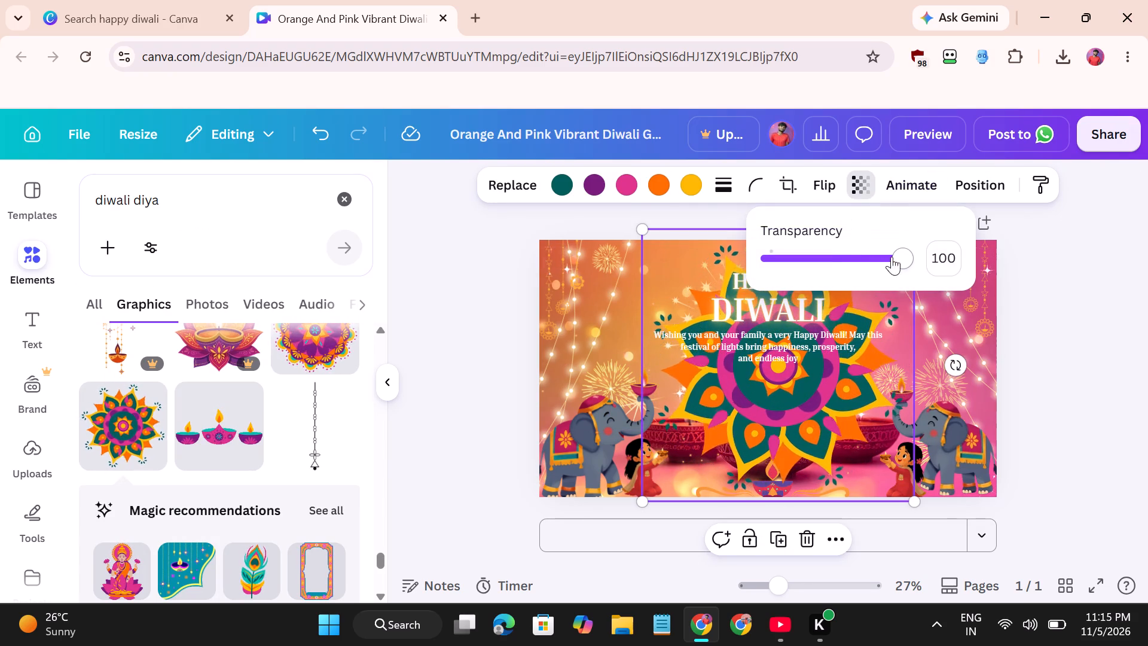
left_click_drag(906, 252, 829, 275)
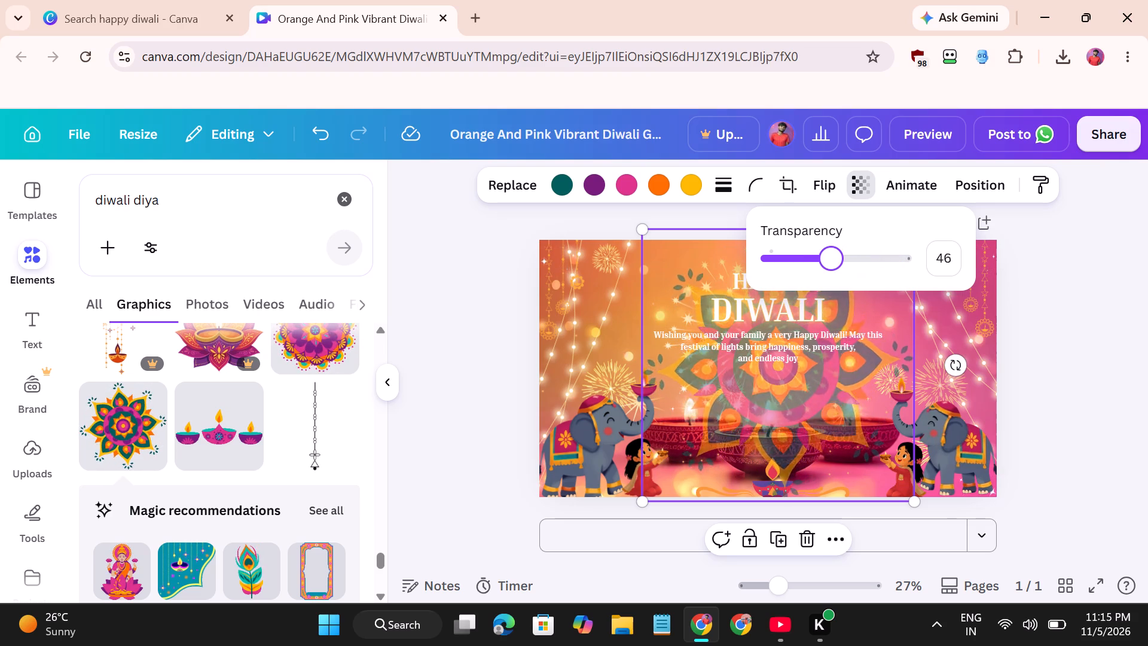
left_click_drag(829, 275, 807, 282)
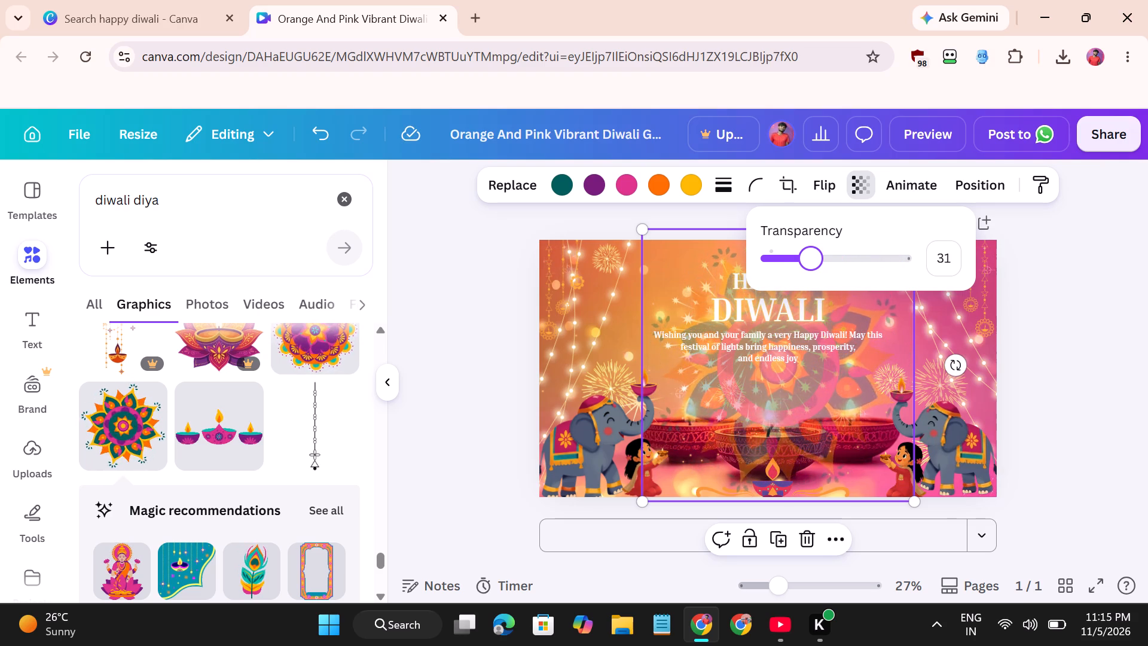
left_click_drag(807, 282, 815, 284)
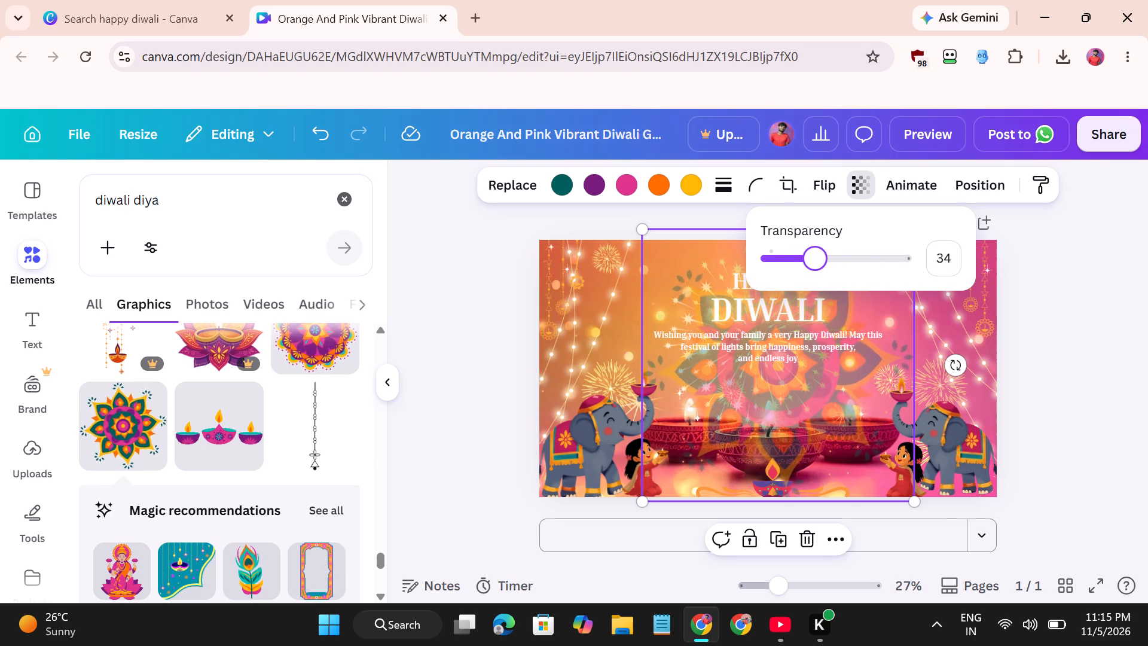
left_click_drag(815, 284, 826, 284)
left_click(854, 408)
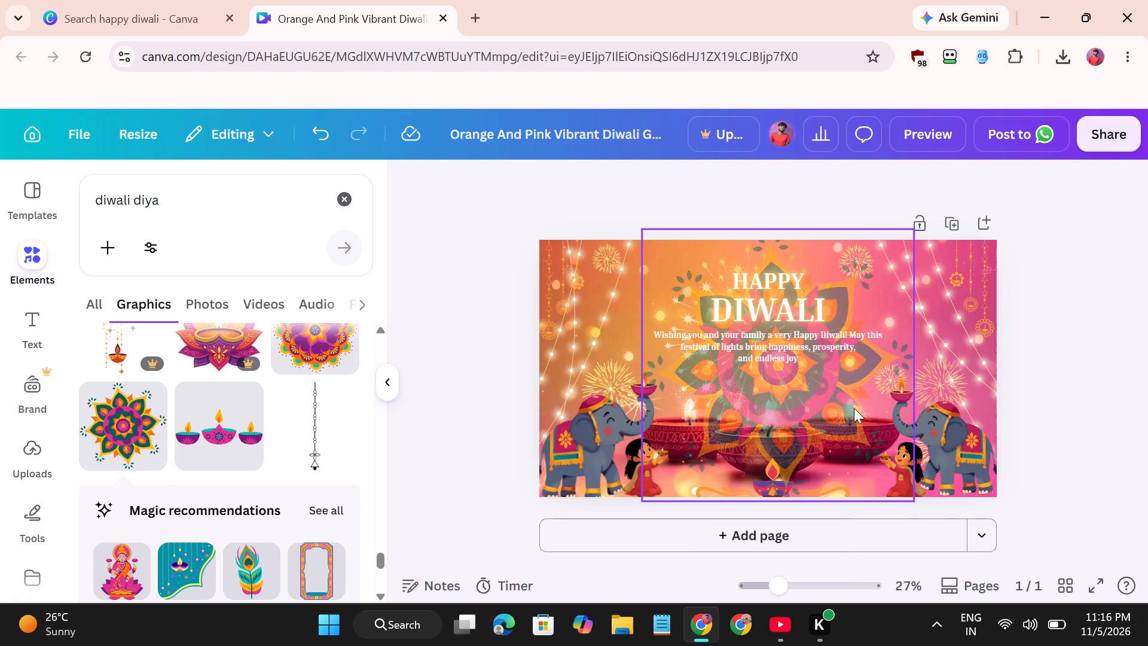
Send the faded flower rangoli to the back, behind the sparkles and fireworks.
right_click(854, 408)
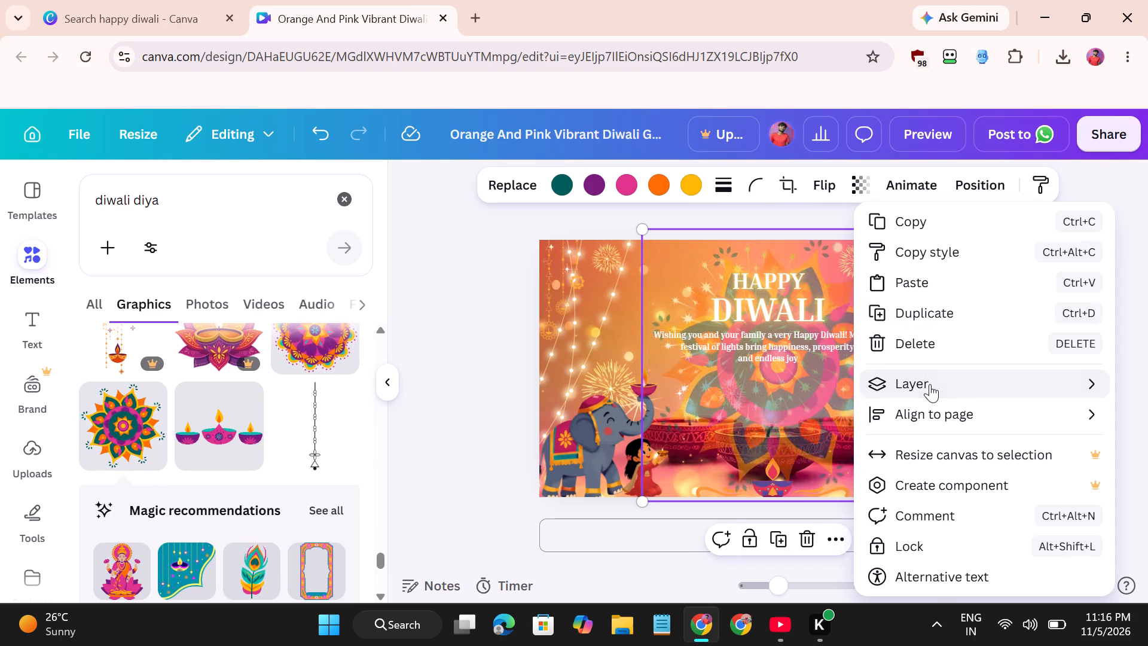
left_click(770, 479)
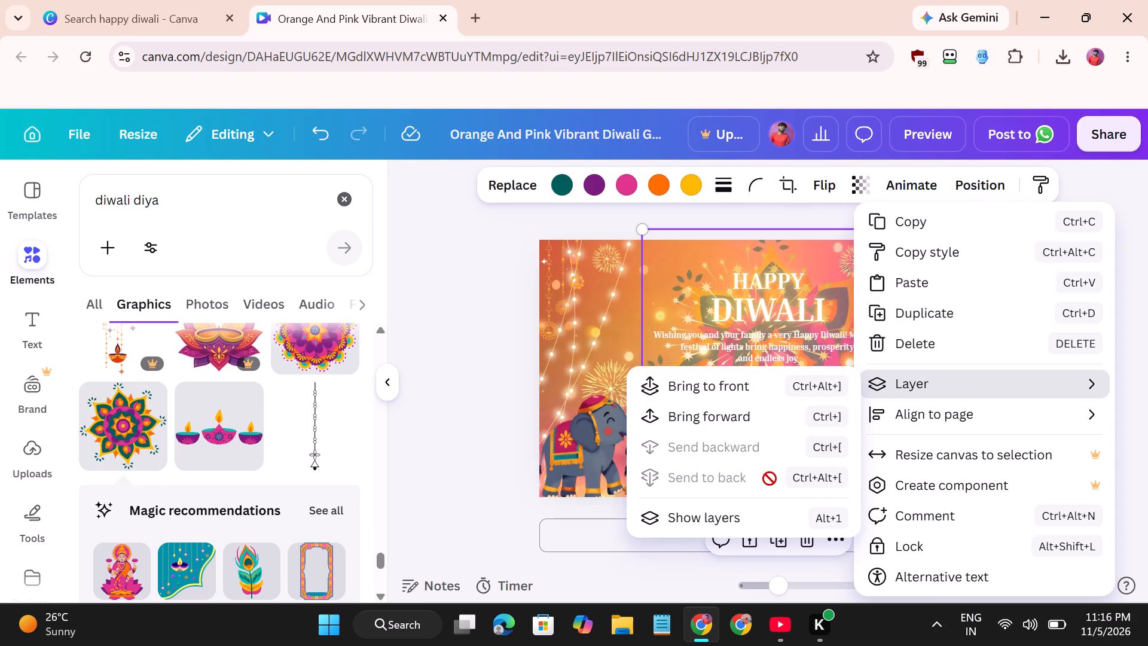
left_click(825, 272)
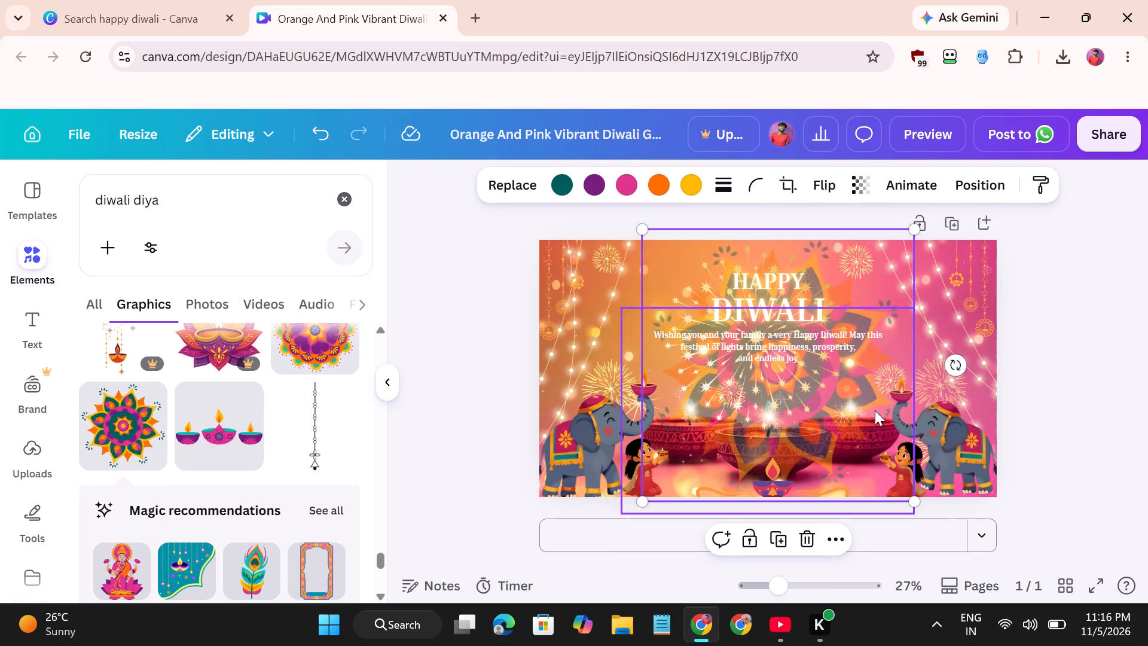
Nudge the faded flower rangoli slightly left and up so it is centred horizontally on the page.
left_click(833, 406)
left_click(861, 457)
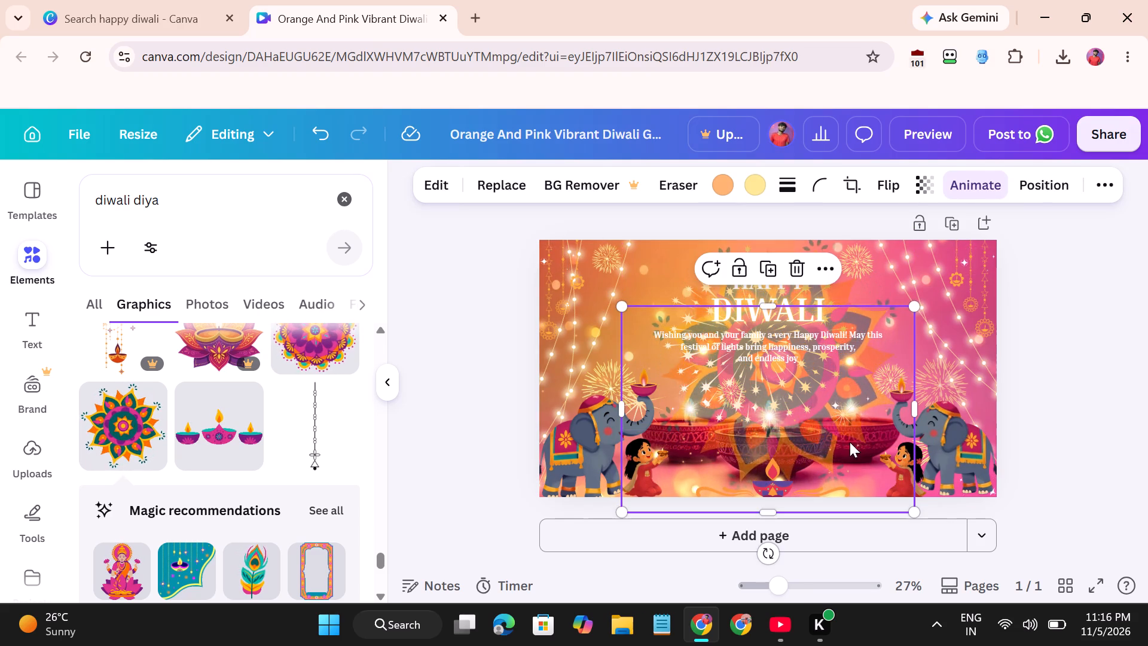
left_click(869, 295)
left_click_drag(869, 295, 857, 294)
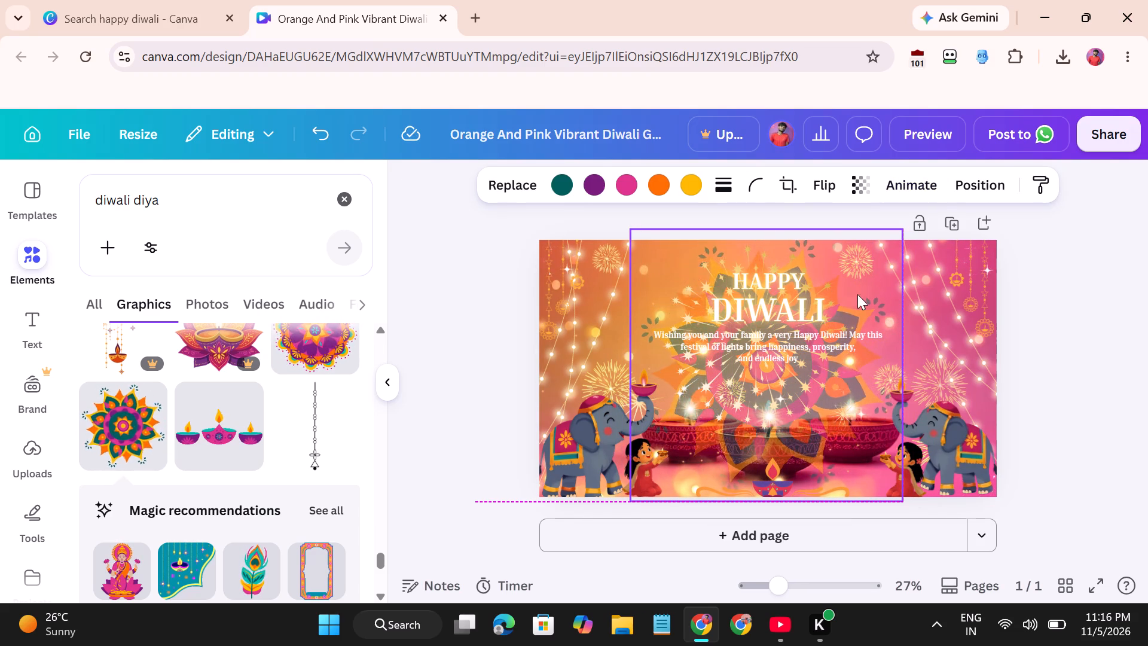
left_click_drag(857, 294, 857, 290)
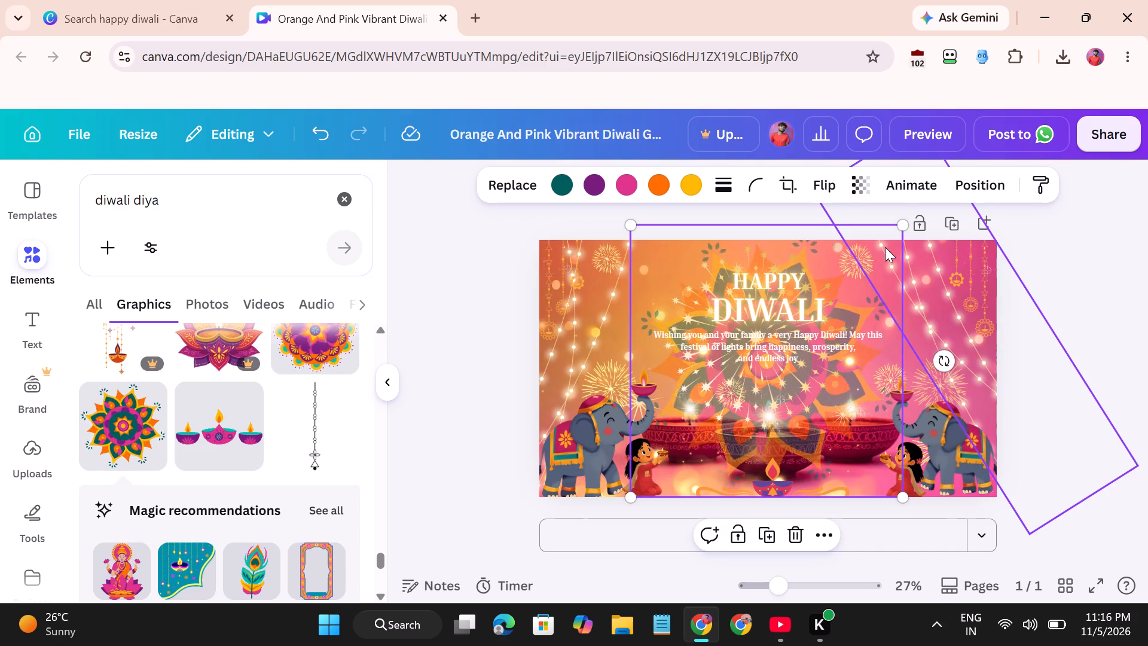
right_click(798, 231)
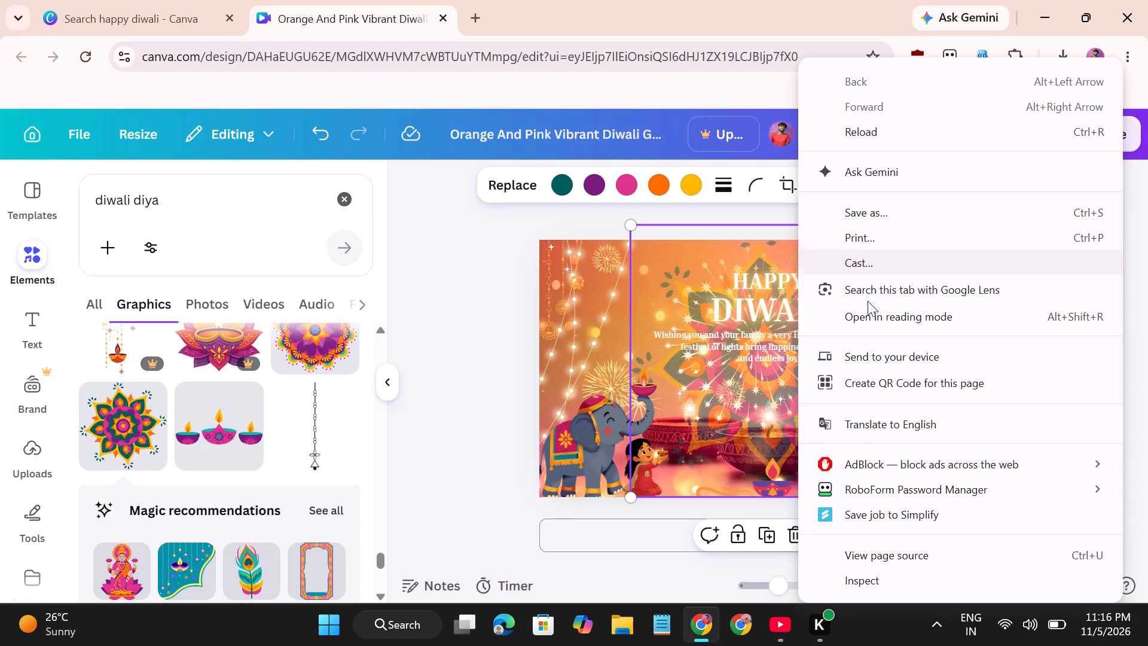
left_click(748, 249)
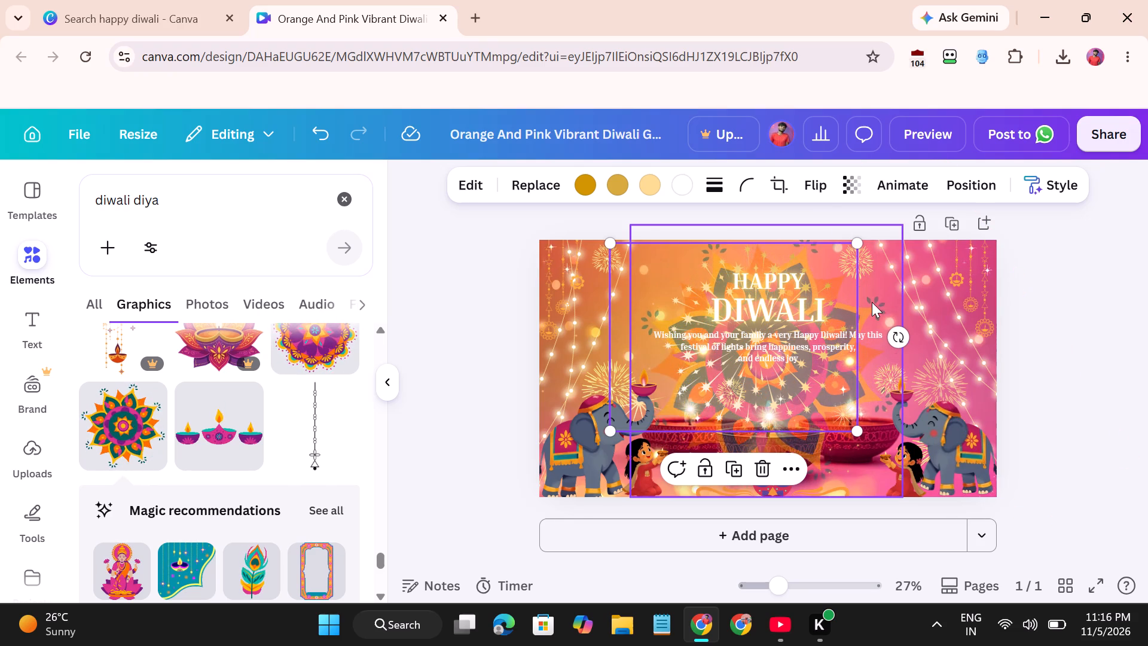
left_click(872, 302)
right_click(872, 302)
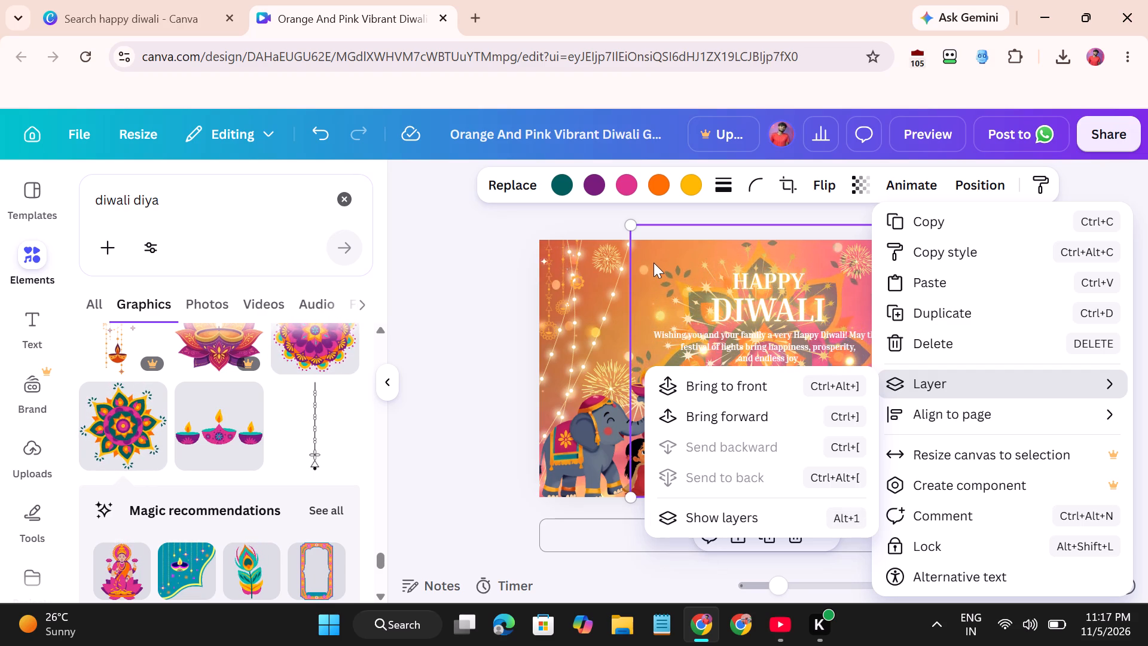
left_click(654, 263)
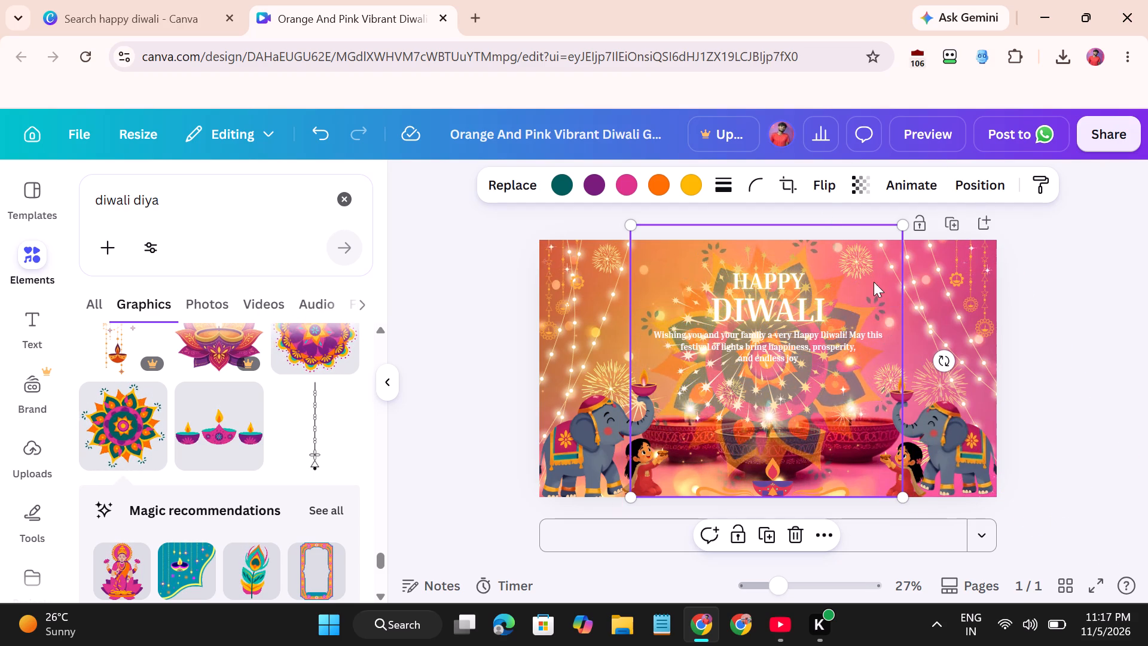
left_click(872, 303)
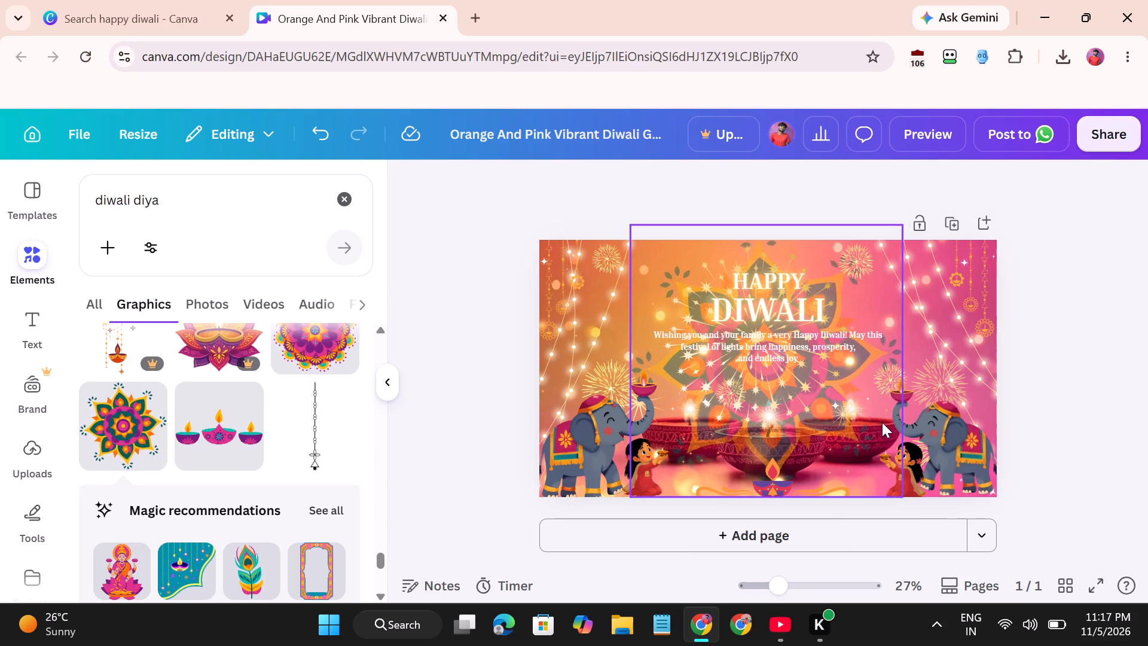
Shrink the faded flower rangoli proportionally to about 720 px square.
left_click(871, 304)
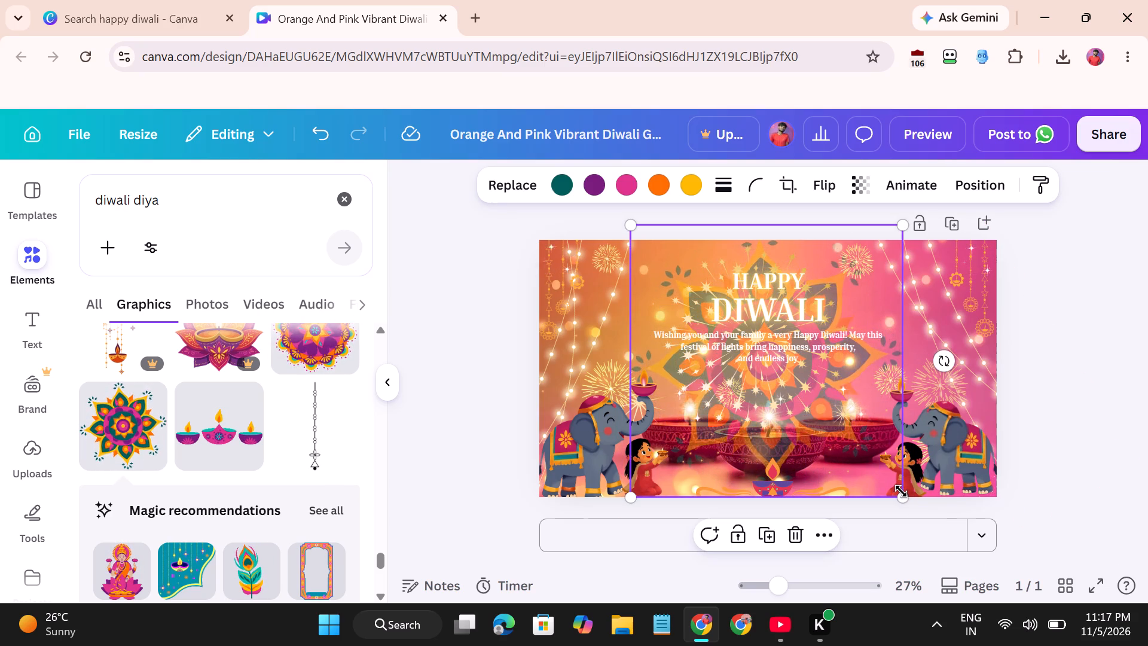
left_click(901, 491)
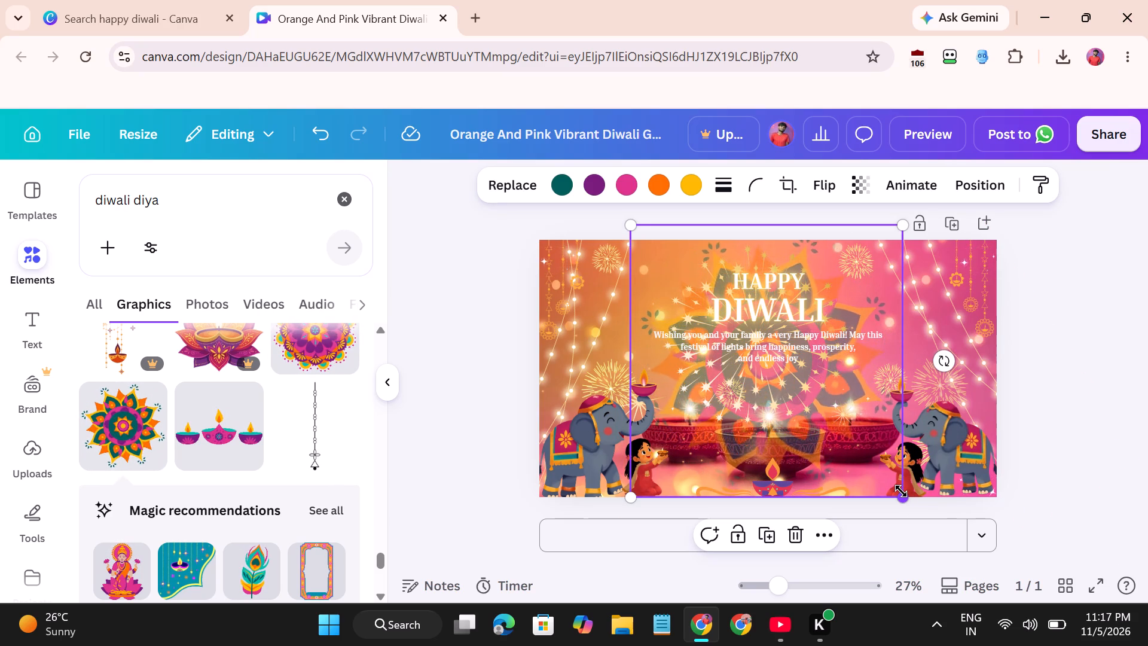
left_click_drag(901, 491, 836, 400)
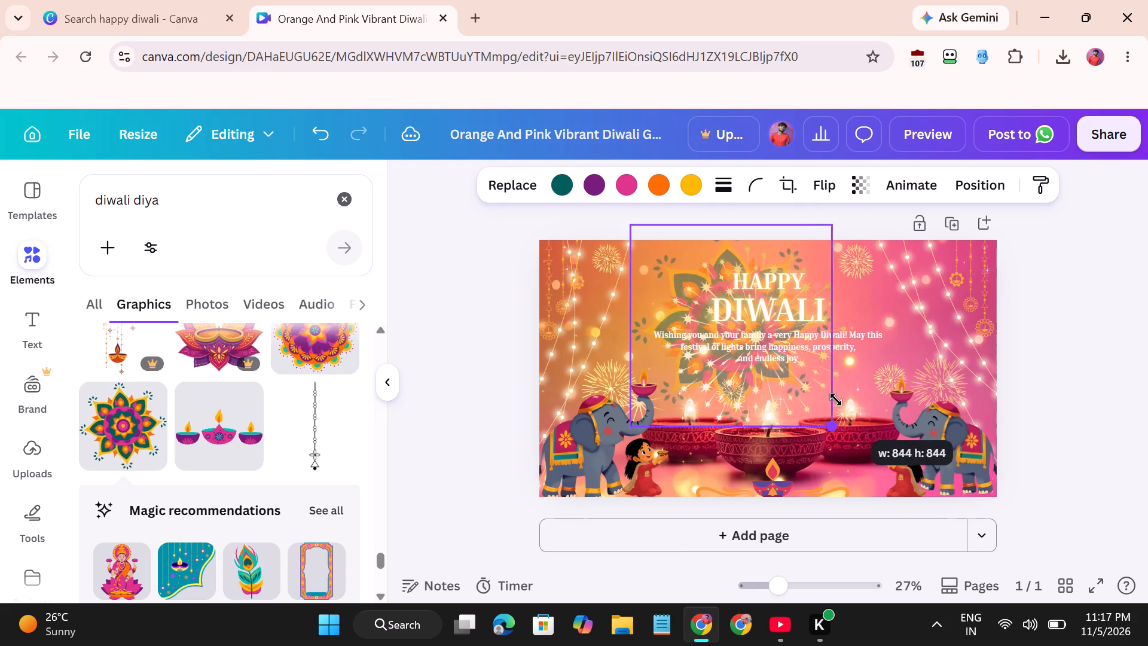
left_click_drag(836, 400, 816, 375)
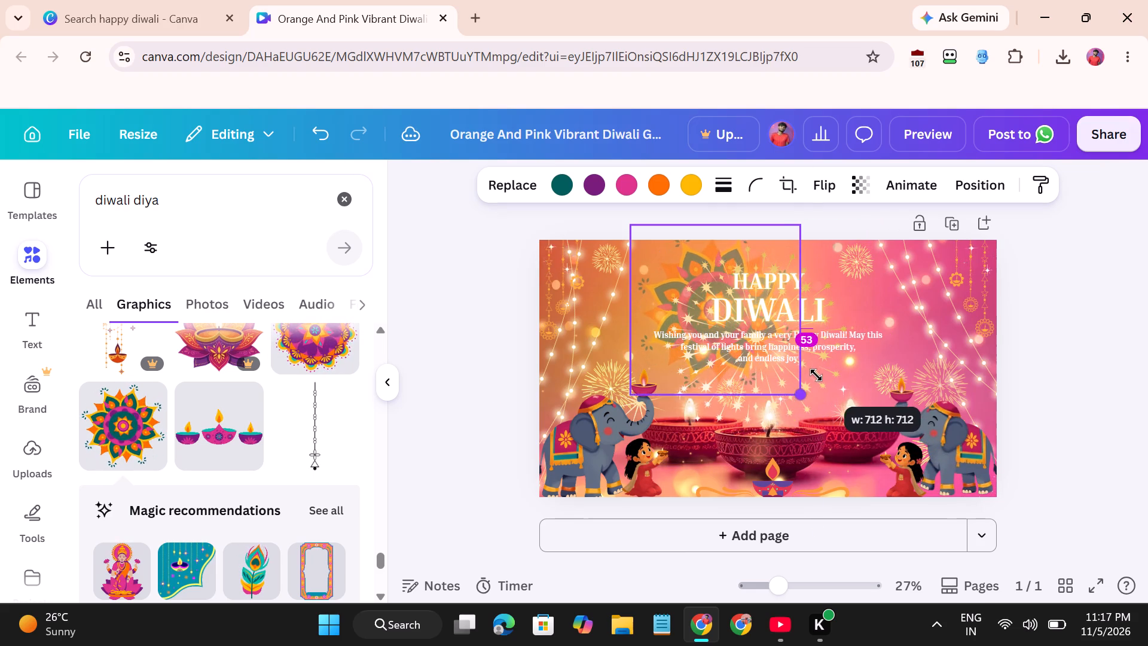
left_click_drag(816, 375, 817, 375)
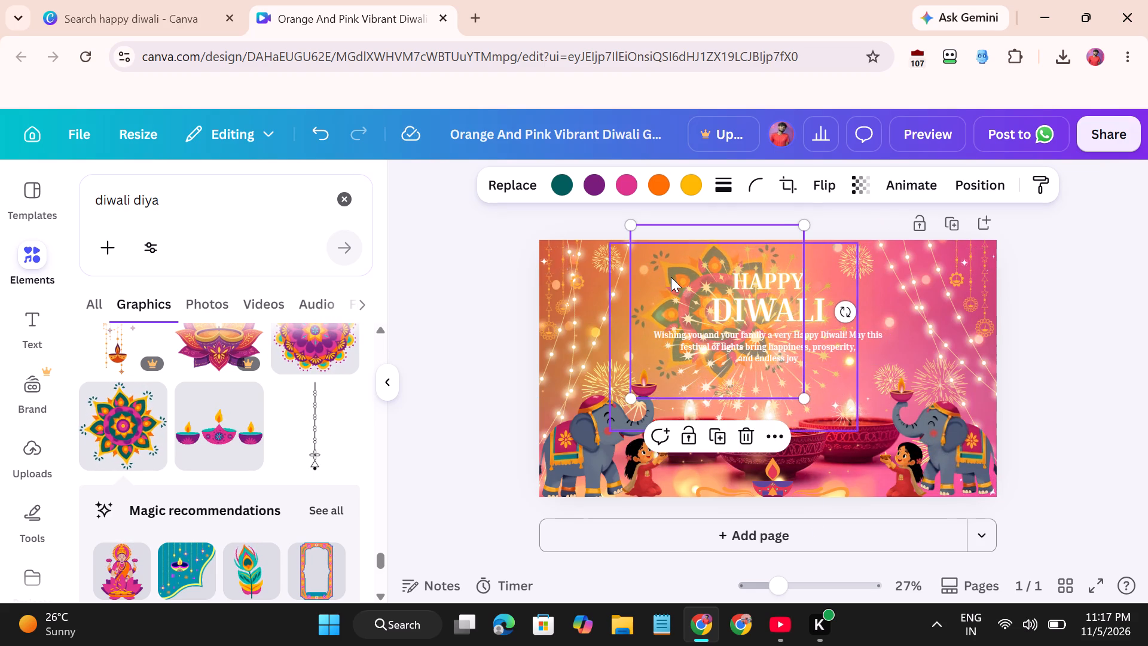
Move the smaller rangoli behind the HAPPY DIWALI greeting, roughly centred across the page and slightly overlapping its top edge.
left_click_drag(663, 263, 691, 264)
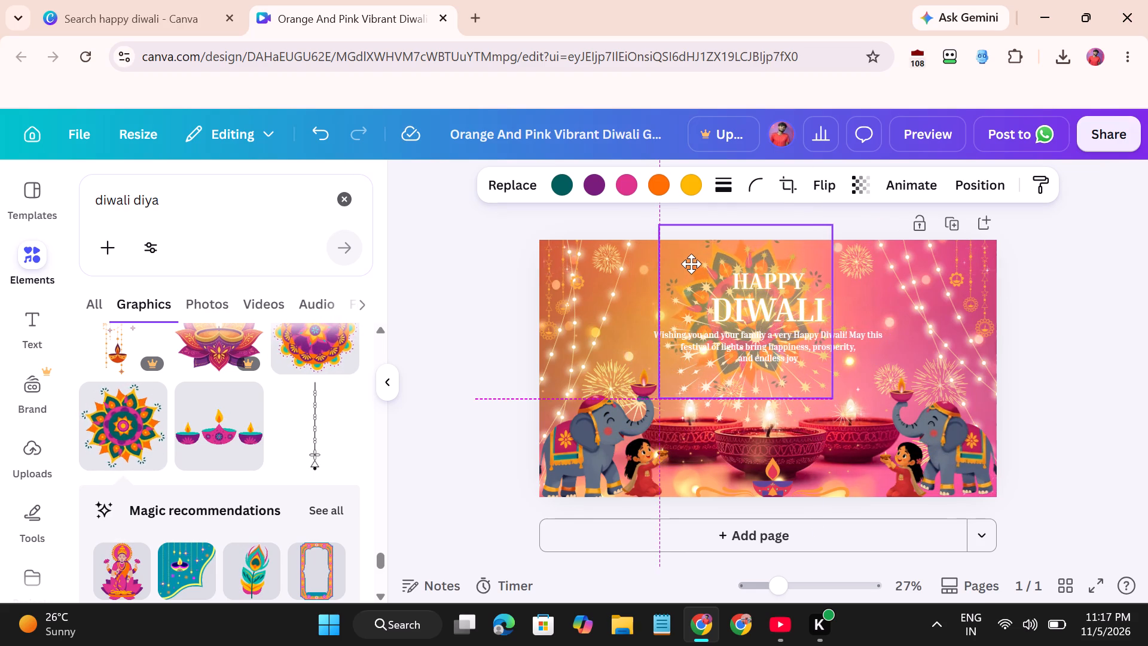
left_click_drag(691, 264, 708, 279)
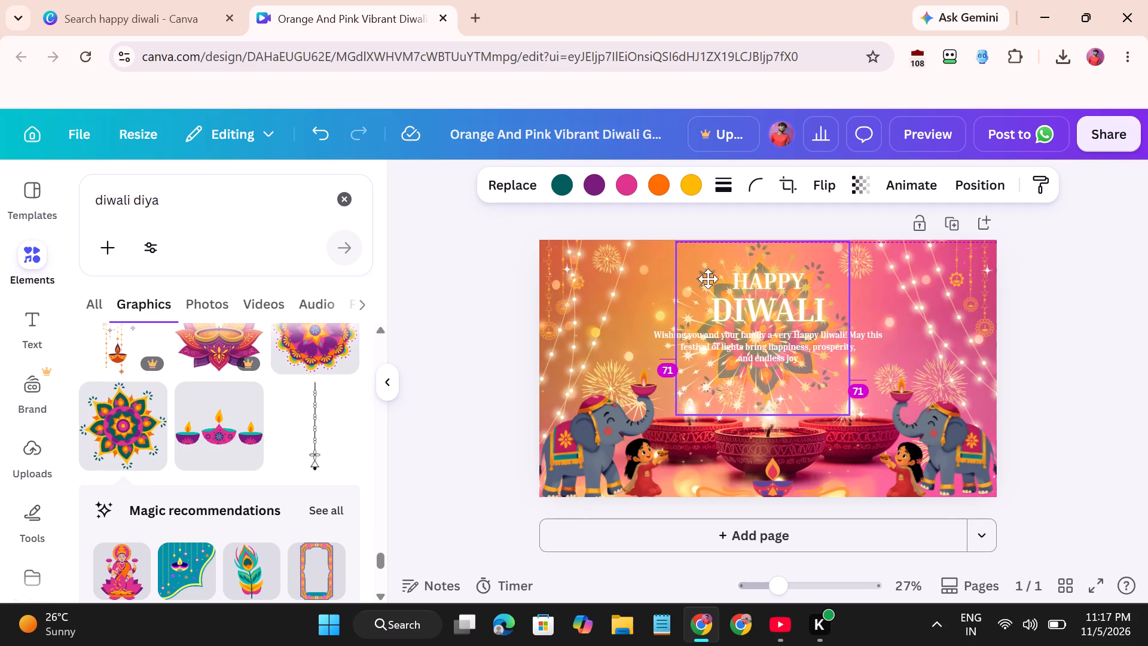
left_click_drag(708, 279, 710, 266)
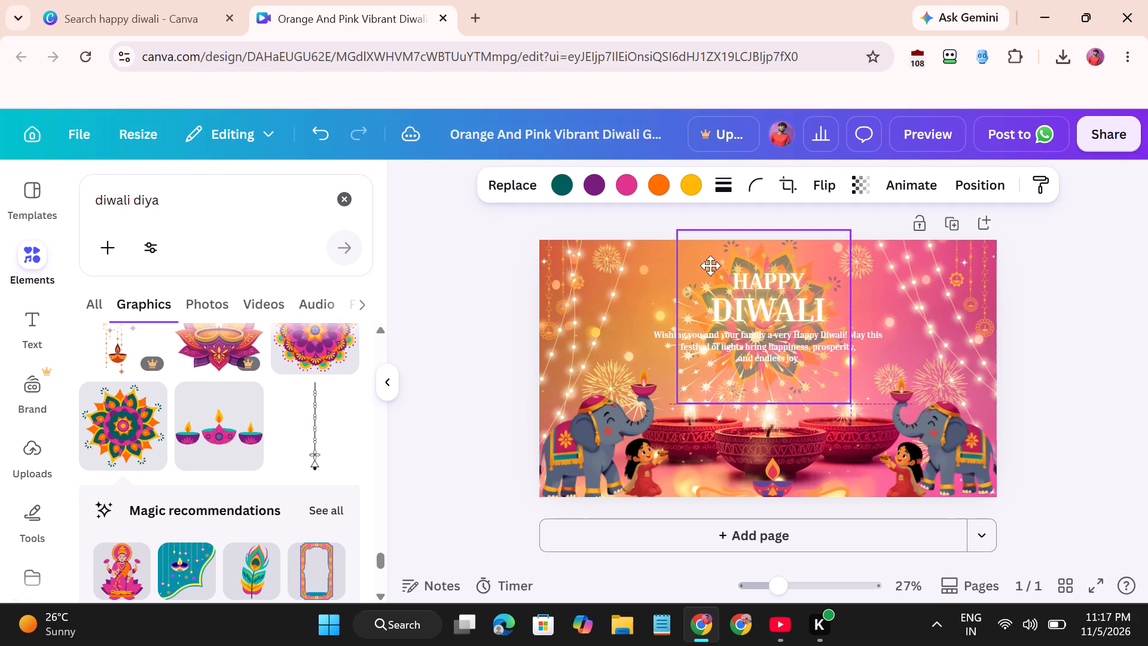
left_click_drag(710, 266, 716, 266)
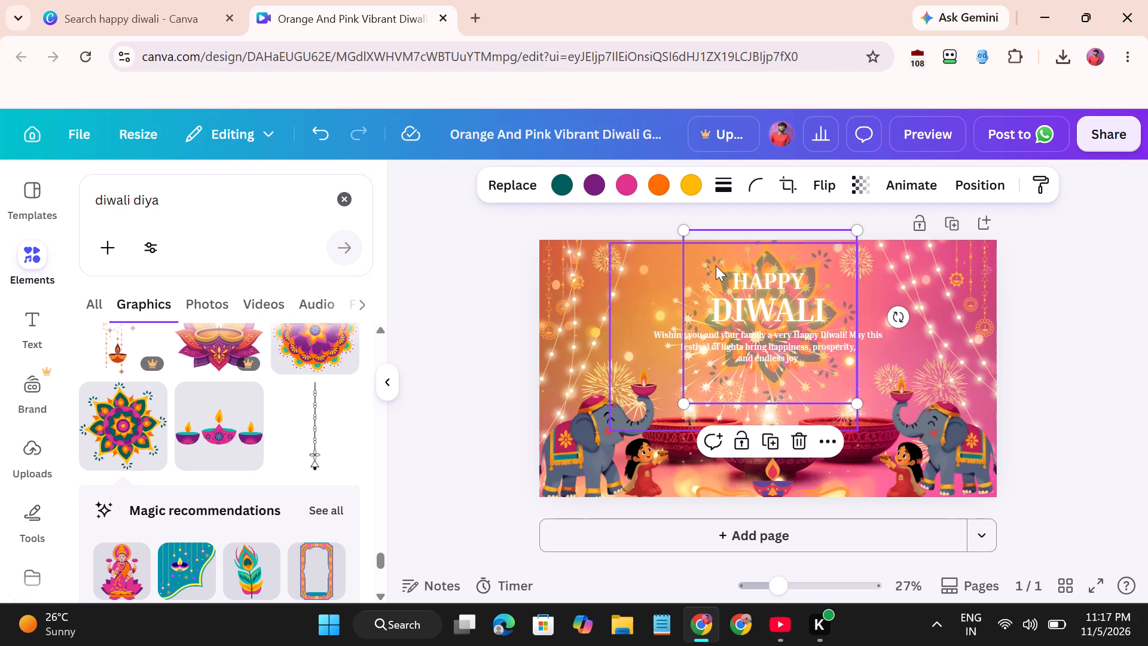
Fade the rangoli further by setting its transparency value to 17.
left_click(863, 183)
left_click_drag(833, 266, 785, 266)
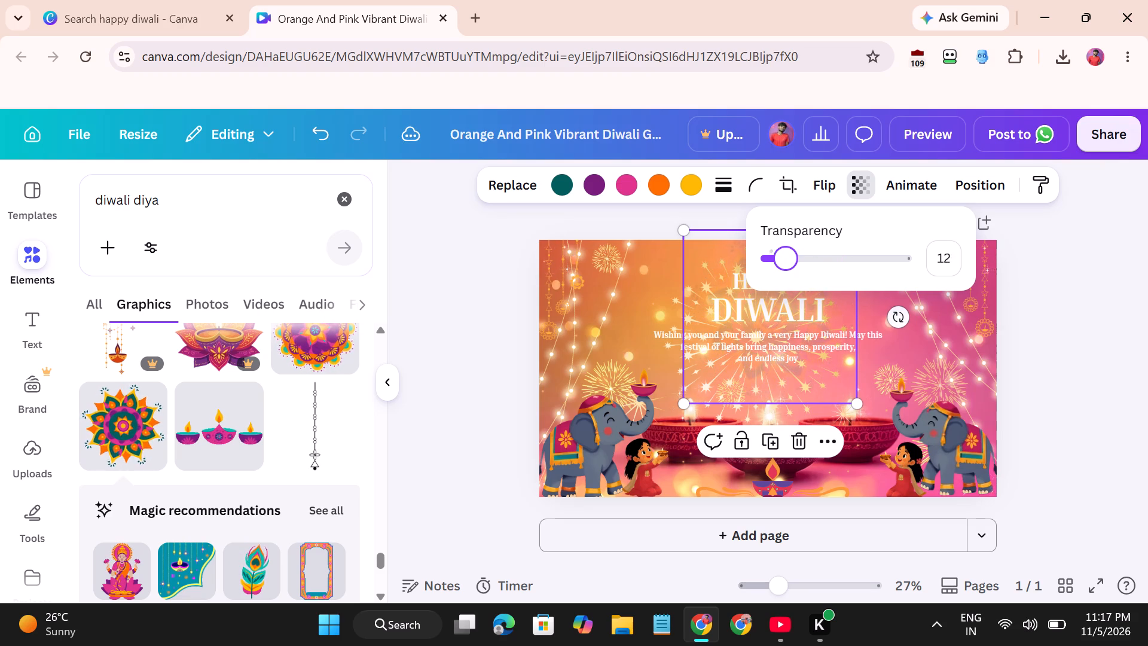
left_click_drag(785, 266, 790, 265)
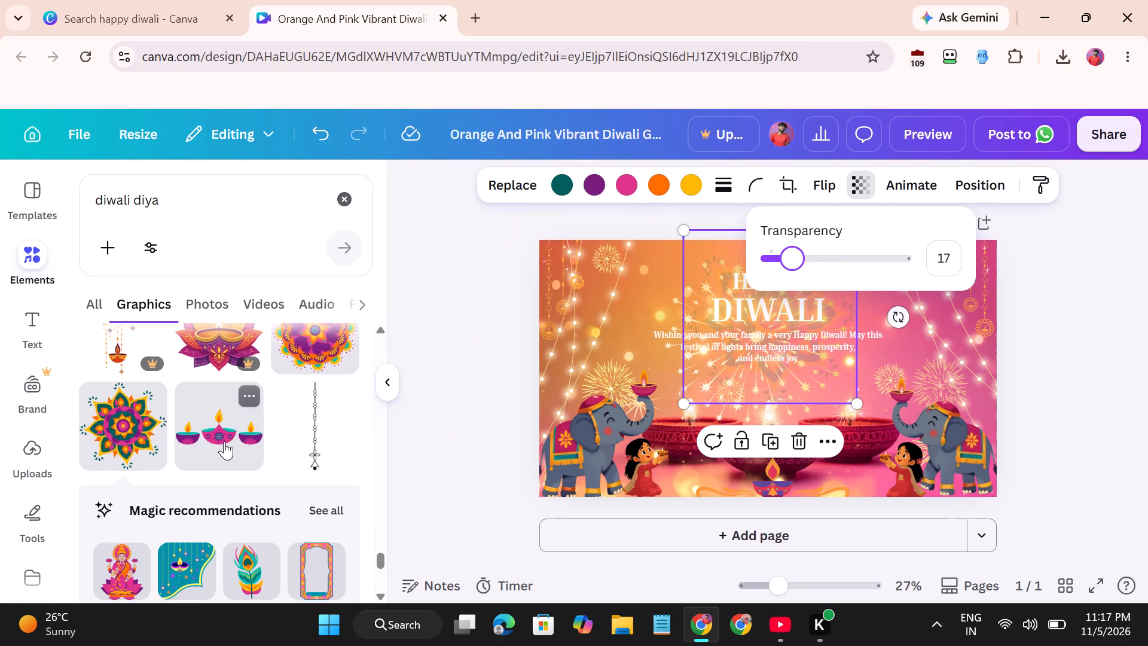
Add the teal corner graphic with the hanging diya and yellow border to the page's top-left corner.
scroll(224, 441, "down", 6)
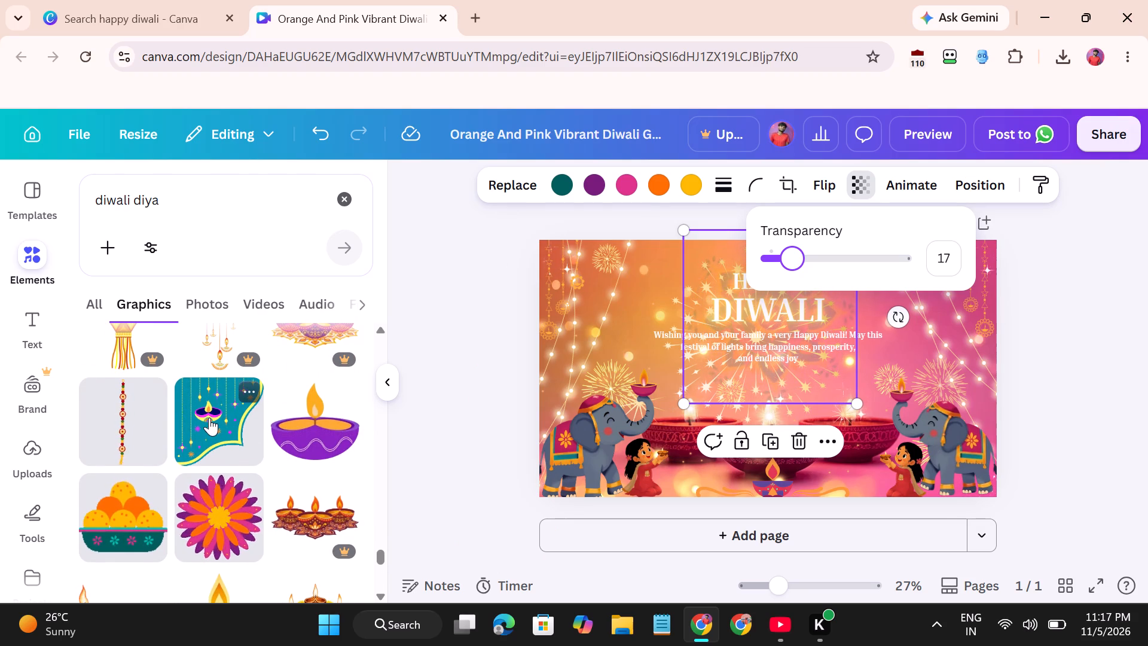
left_click_drag(209, 418, 559, 264)
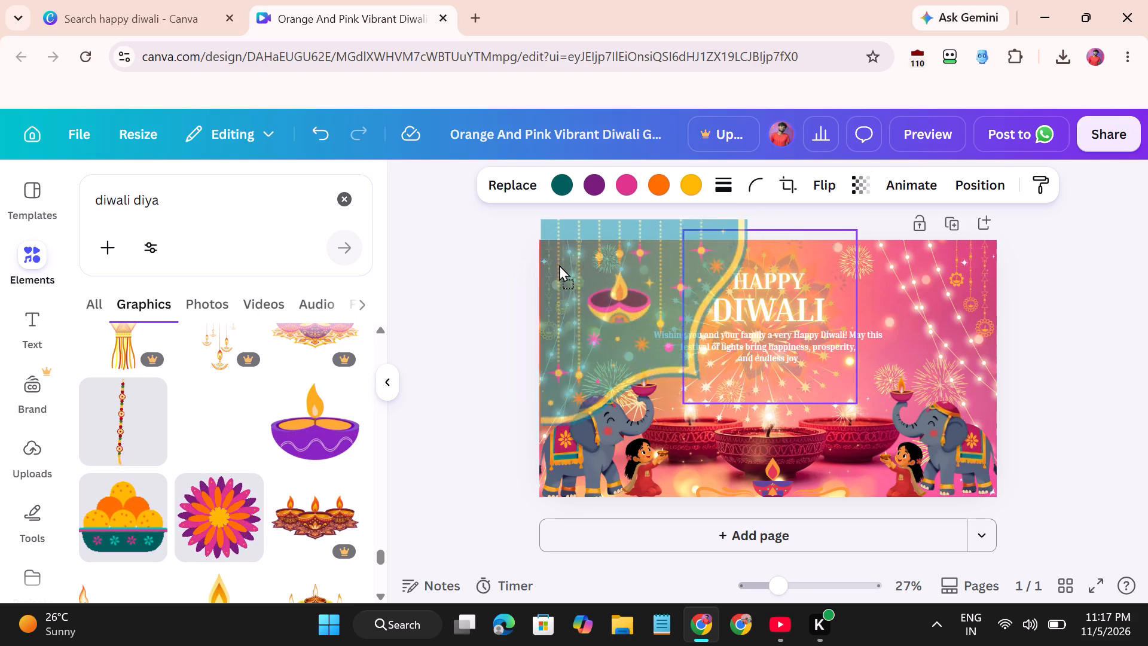
left_click_drag(559, 264, 558, 281)
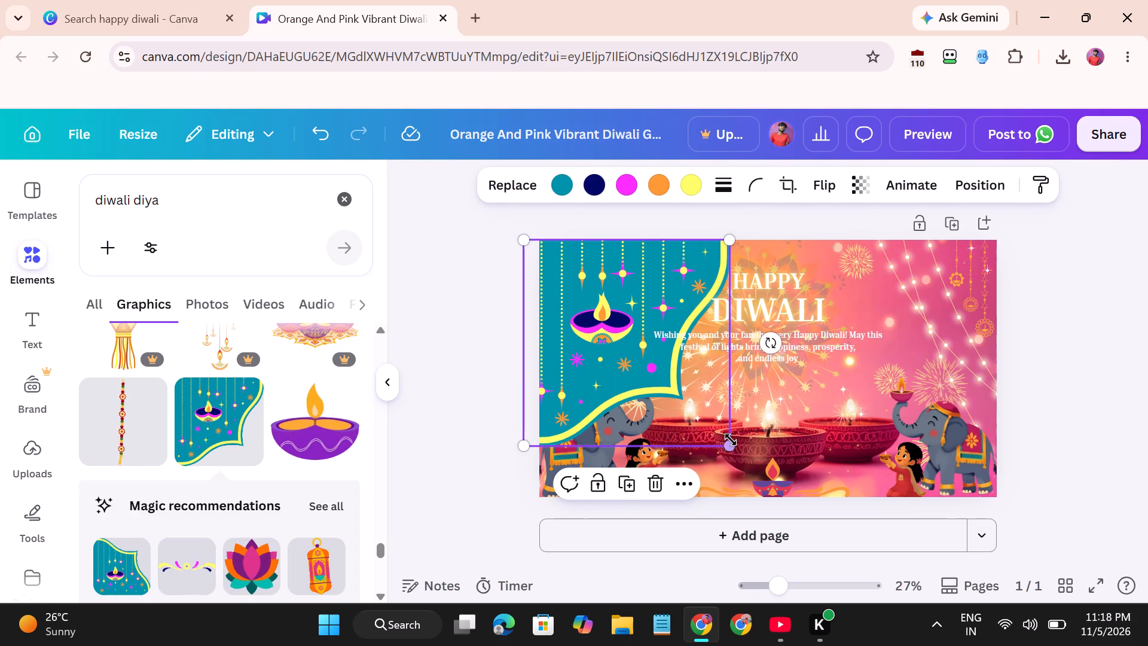
Shrink the teal corner graphic to about 400 px square, keeping it in the page's top-left corner.
left_click_drag(731, 445, 685, 399)
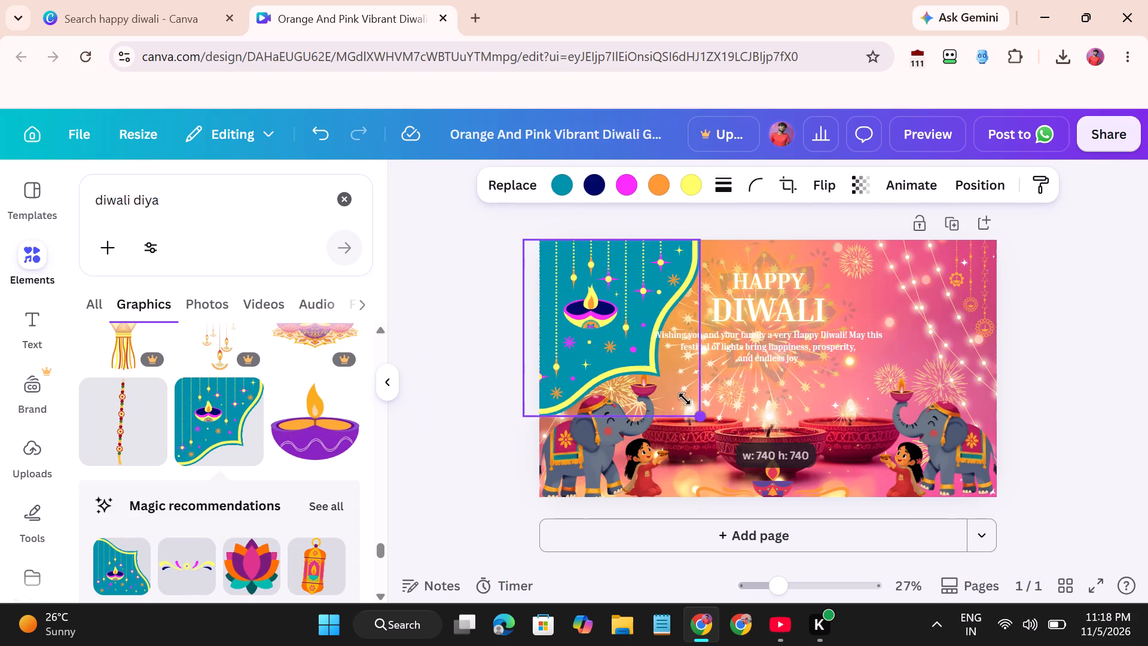
left_click_drag(685, 399, 584, 342)
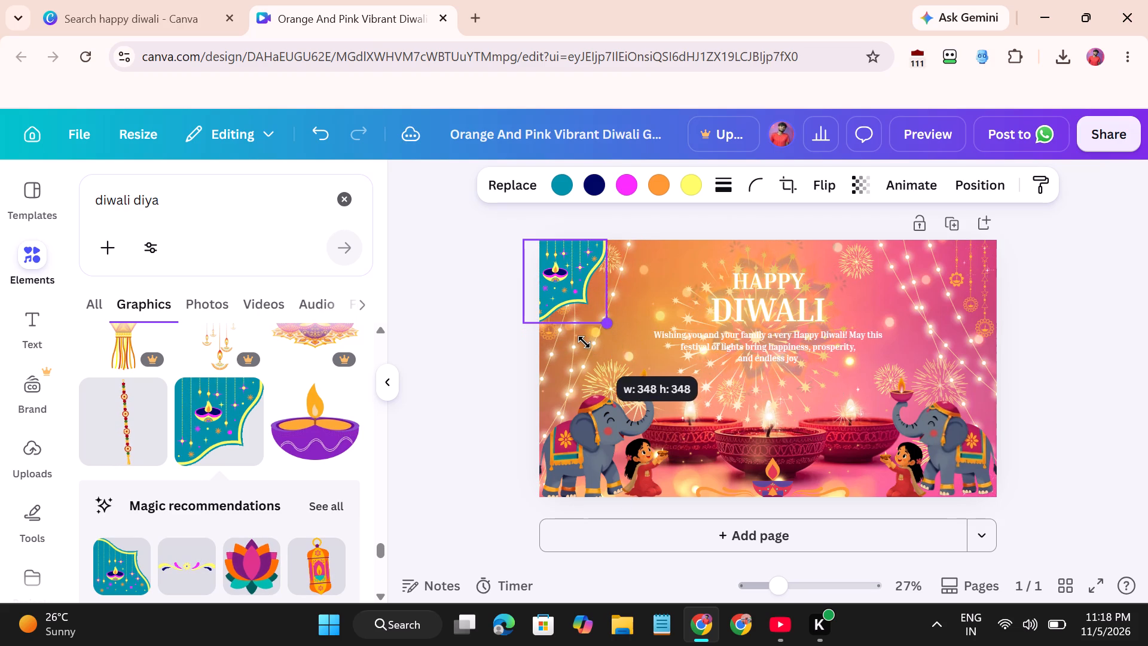
left_click_drag(584, 342, 598, 353)
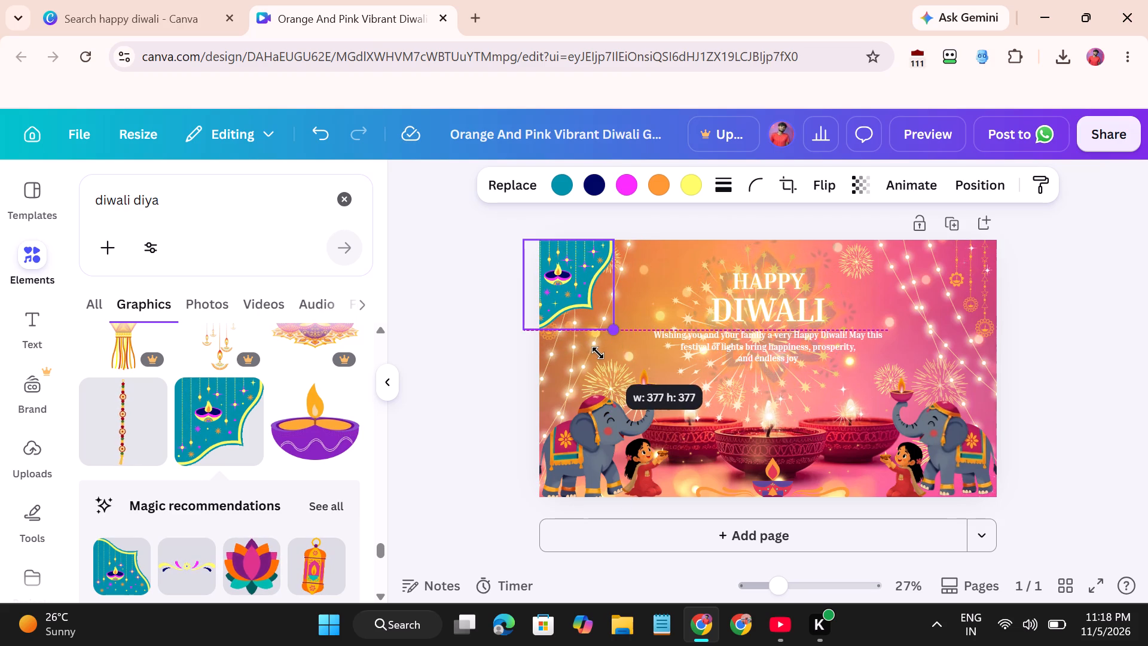
left_click_drag(598, 353, 599, 354)
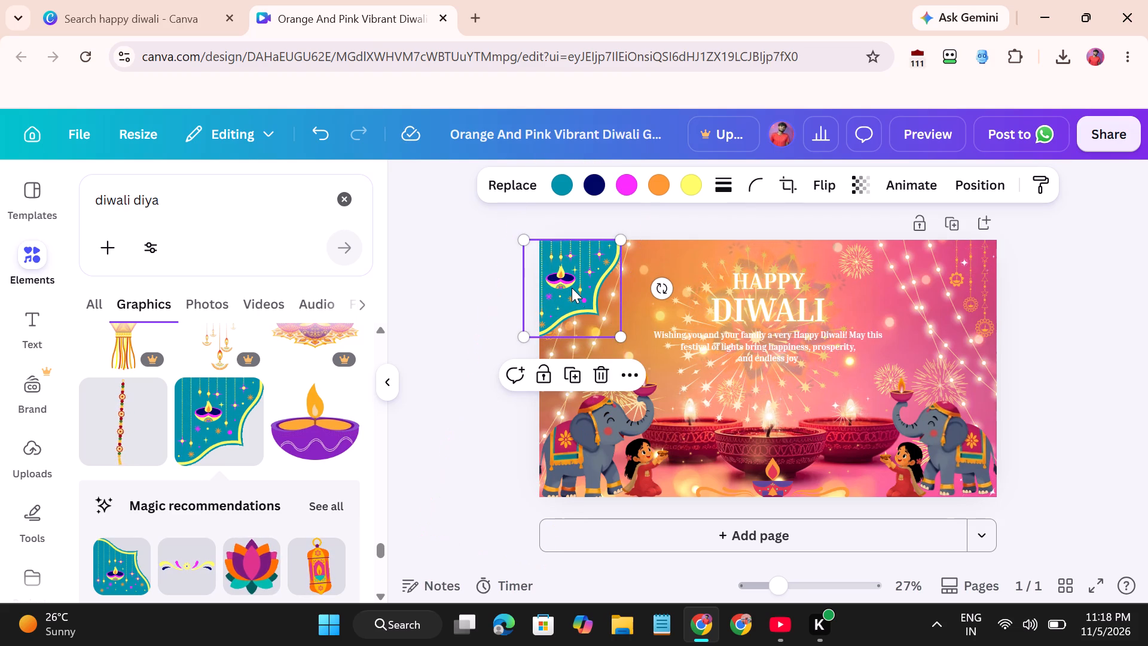
Duplicate the teal corner graphic.
right_click(572, 287)
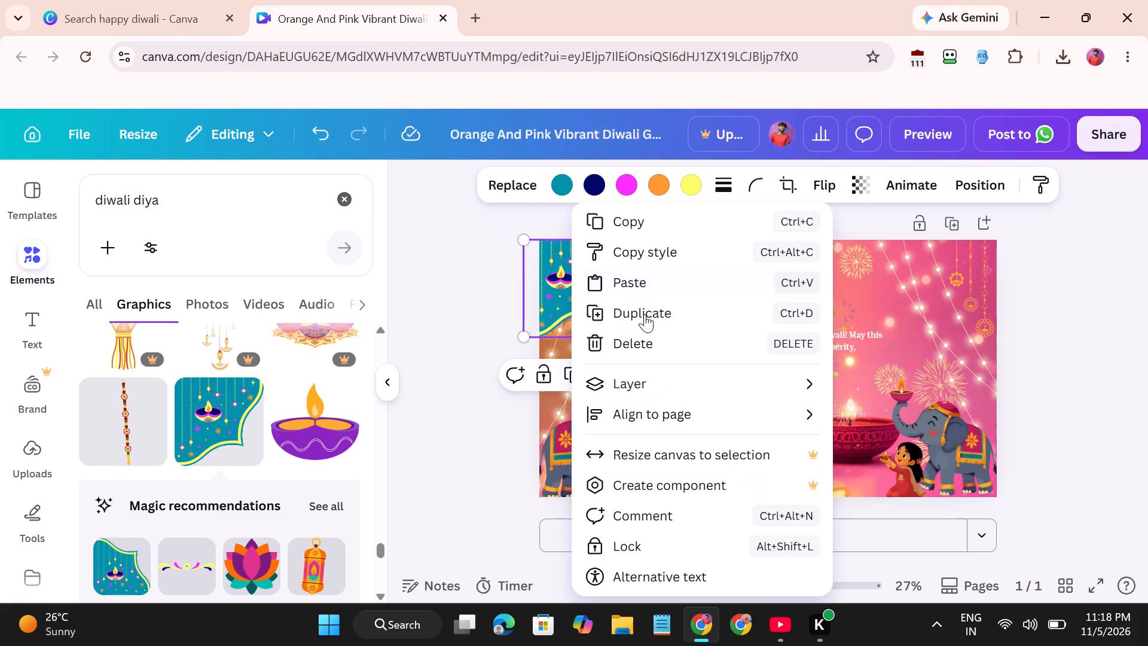
left_click(630, 315)
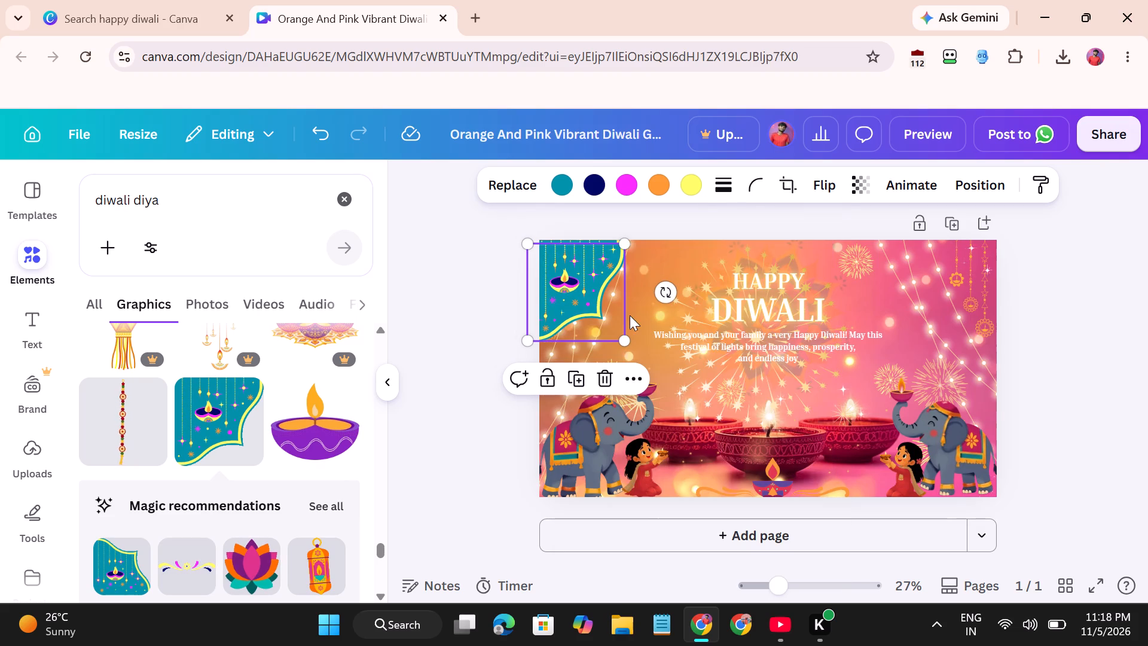
right_click(581, 282)
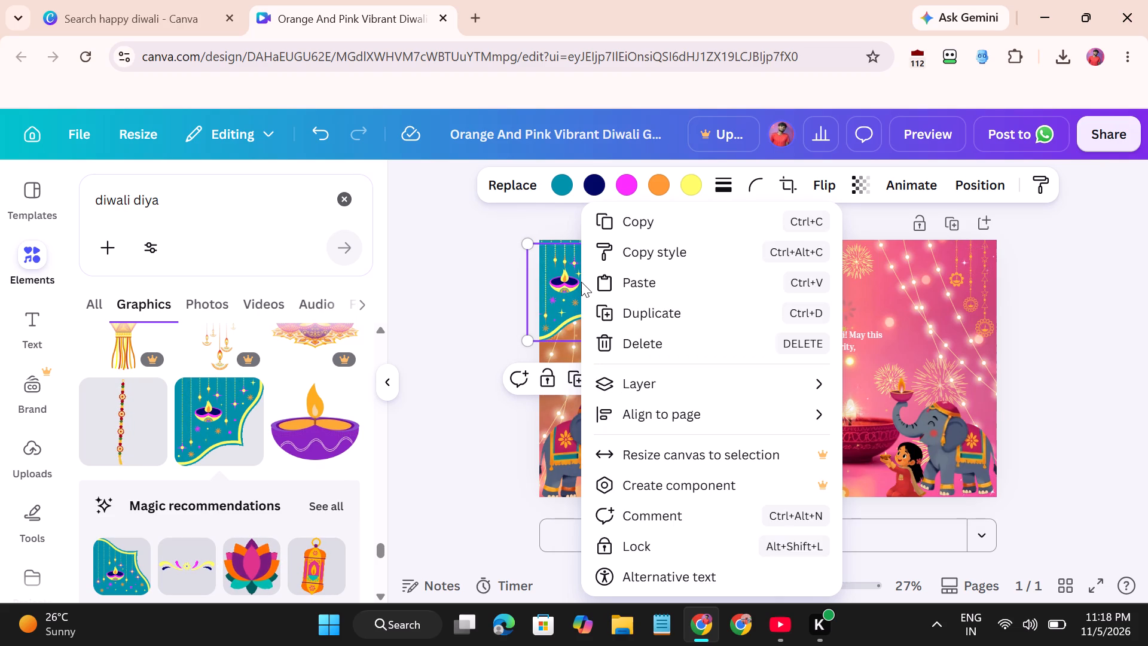
left_click(488, 245)
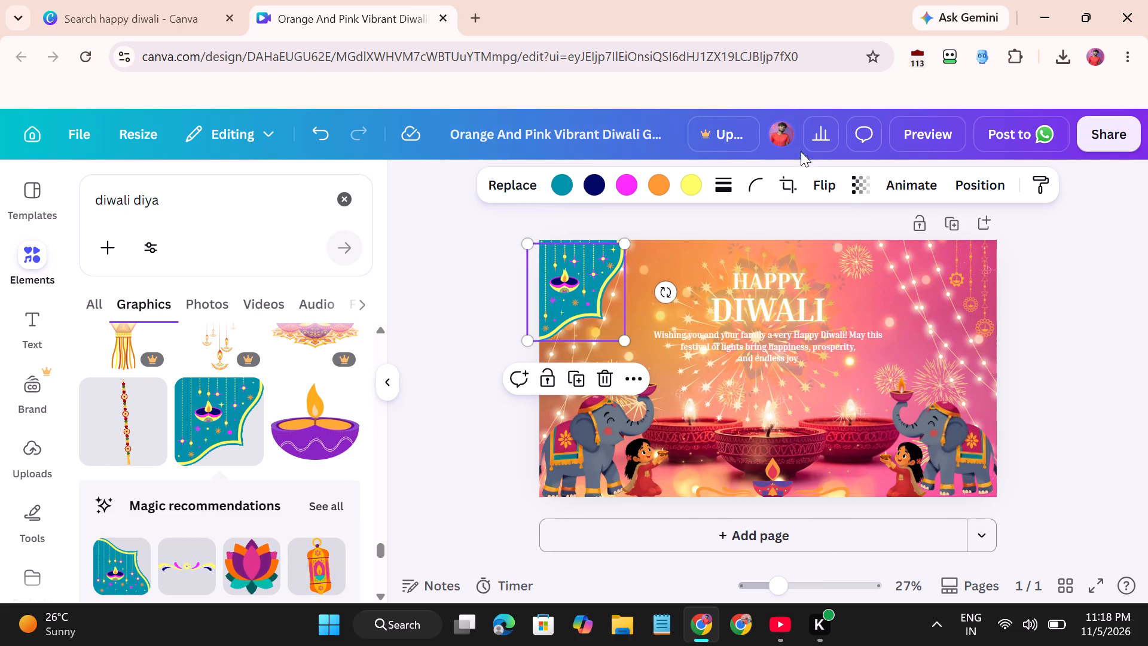
Flip the duplicated teal corner graphic horizontally and place it in the page's top-right corner.
left_click(824, 183)
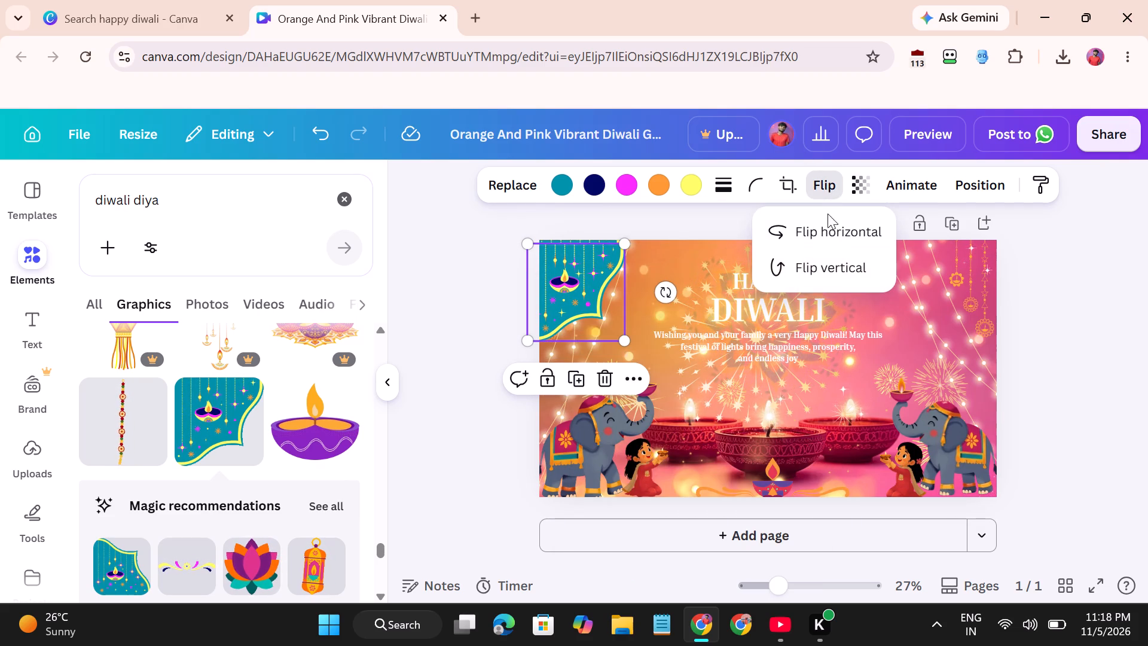
left_click(813, 228)
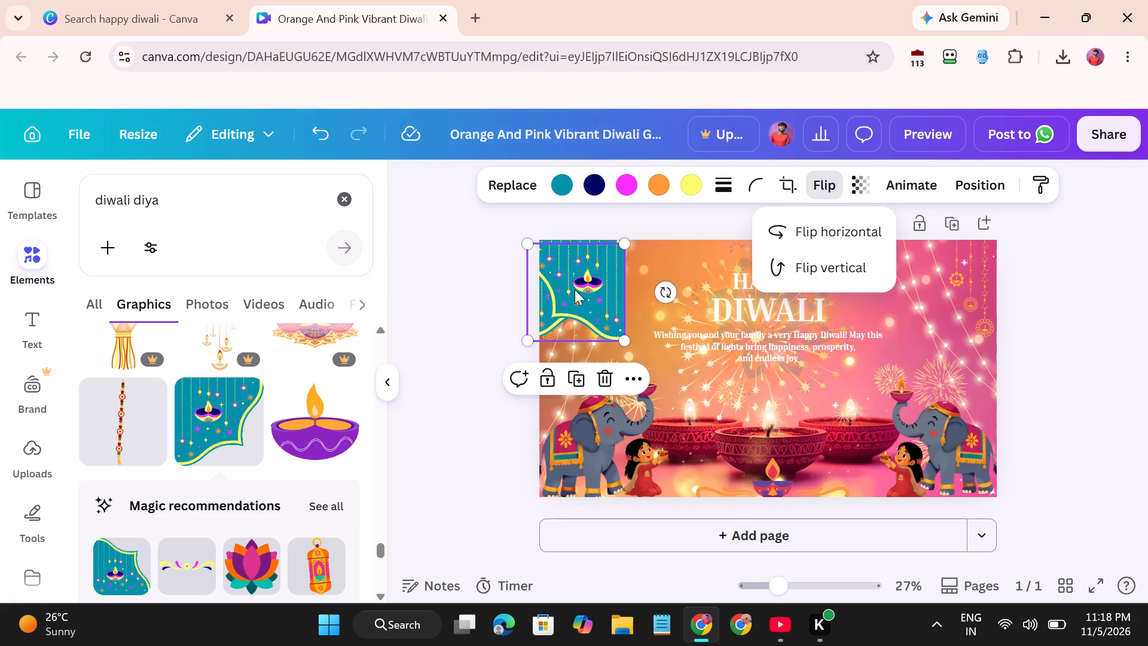
left_click_drag(575, 290, 950, 285)
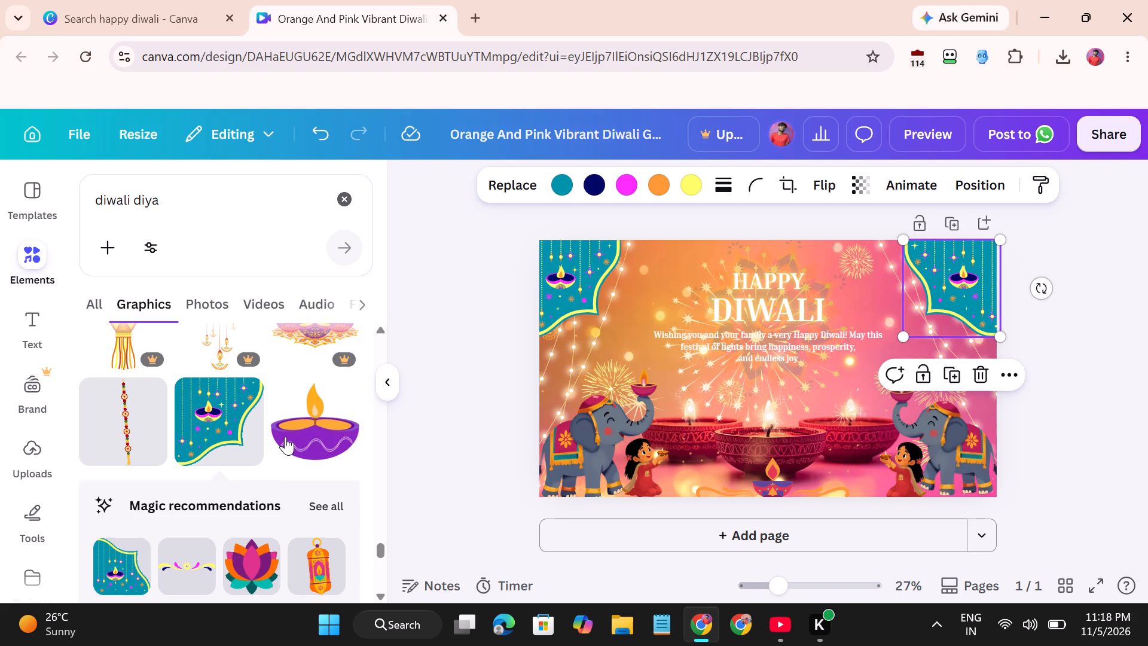
Add the hanging red-and-orange flower garland graphic beside the teal decoration in the page's top-left area.
scroll(288, 433, "down", 2)
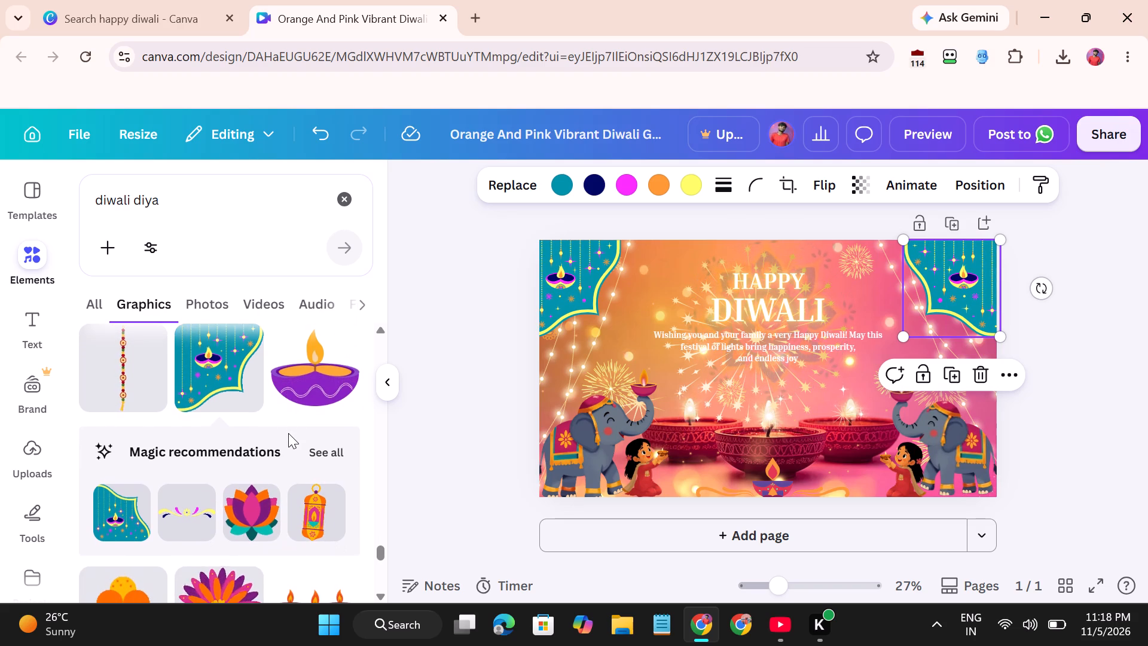
scroll(288, 433, "down", 1)
left_click_drag(110, 388, 514, 270)
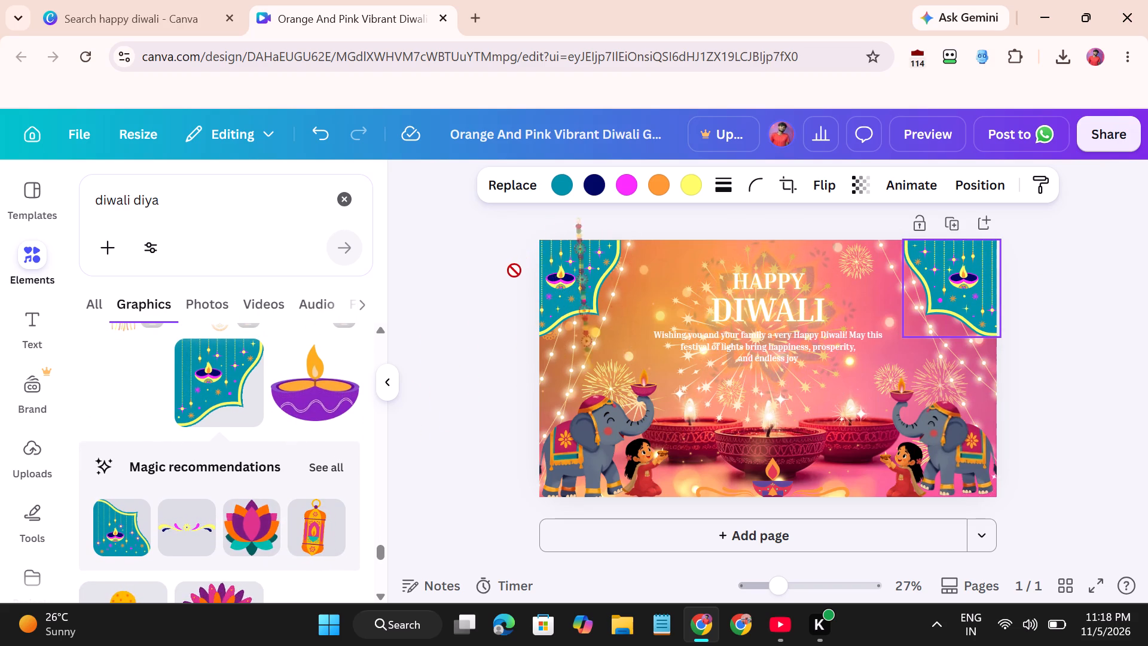
left_click_drag(514, 270, 527, 287)
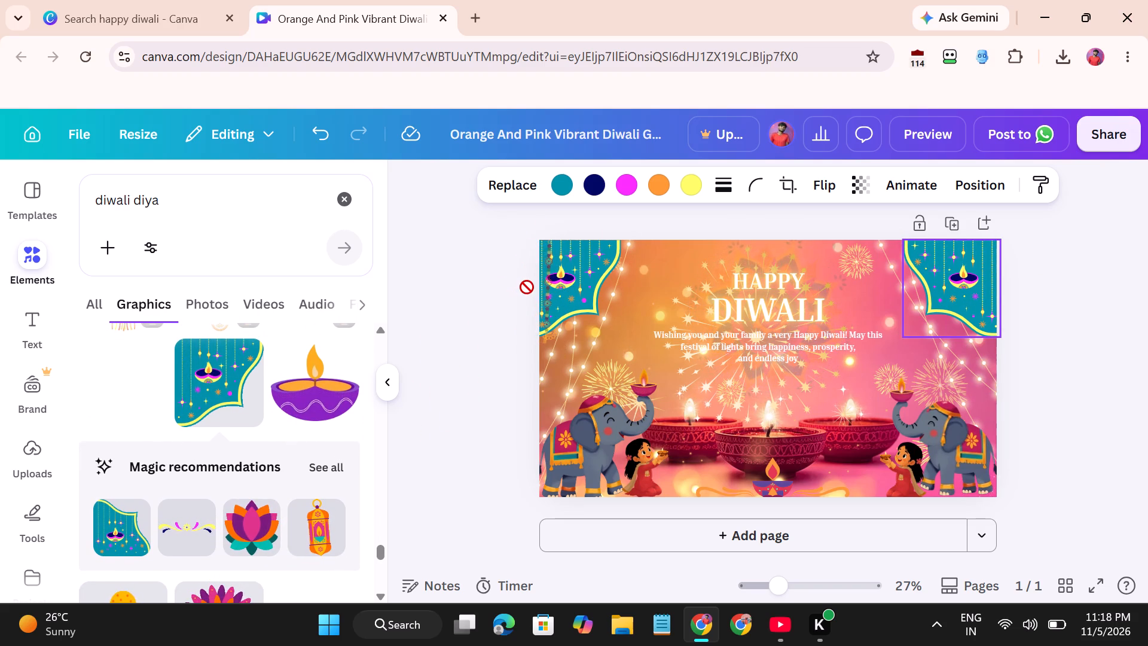
left_click_drag(527, 287, 545, 285)
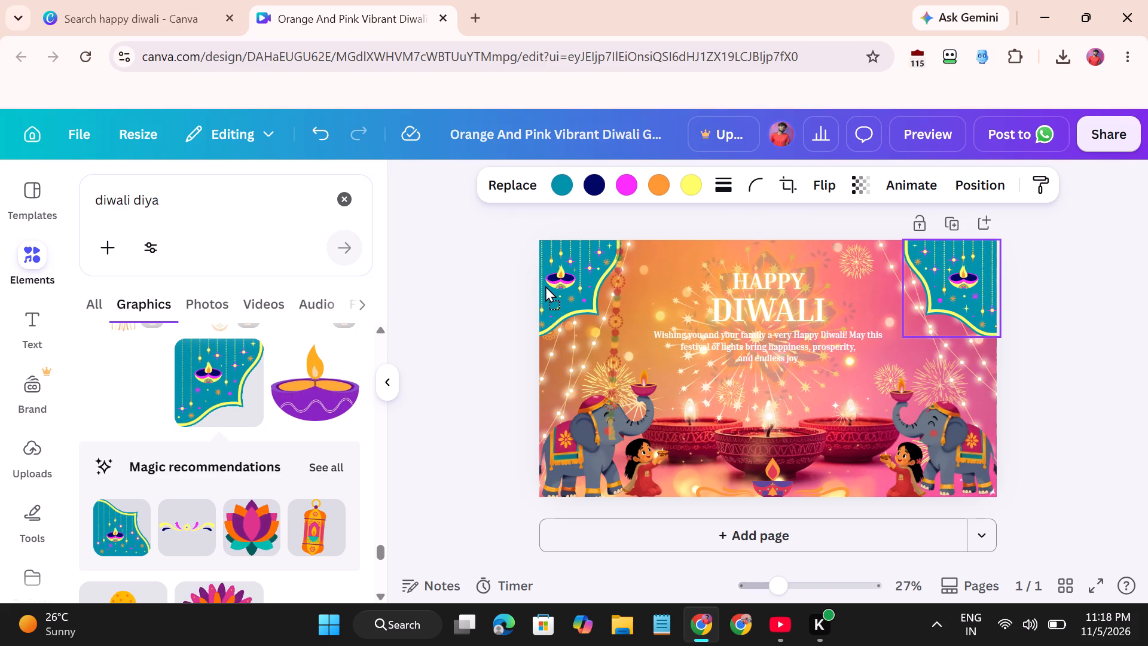
left_click_drag(545, 285, 540, 279)
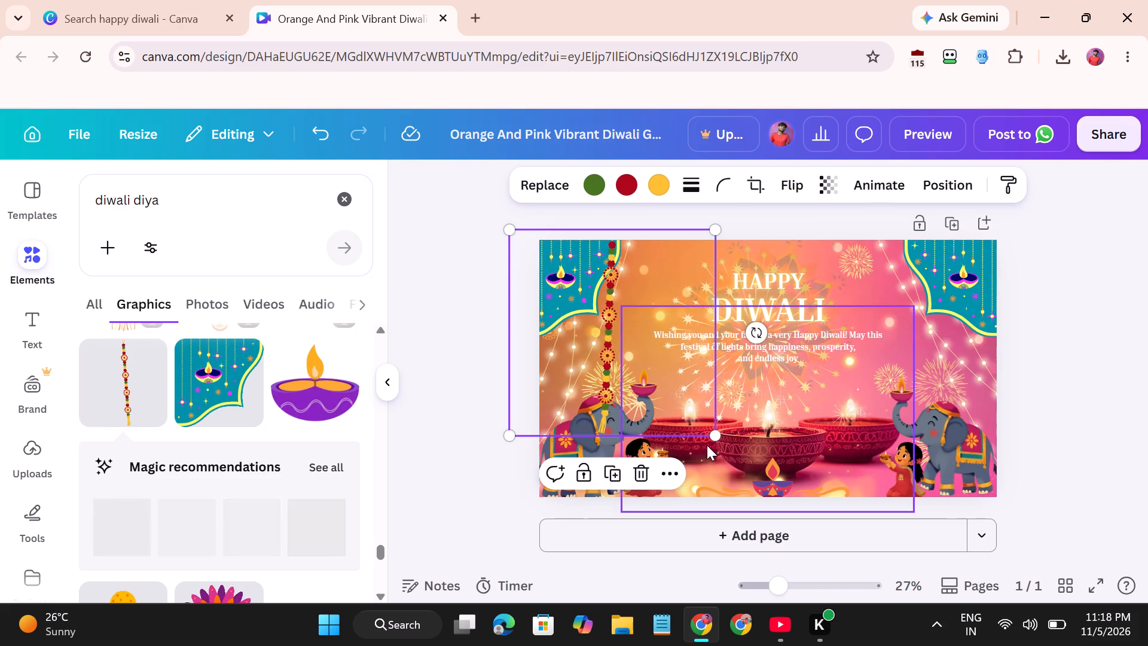
Shrink the hanging flower garland and place it over the teal graphic at the page's left edge, with its top at the page's top edge.
left_click_drag(715, 438, 658, 374)
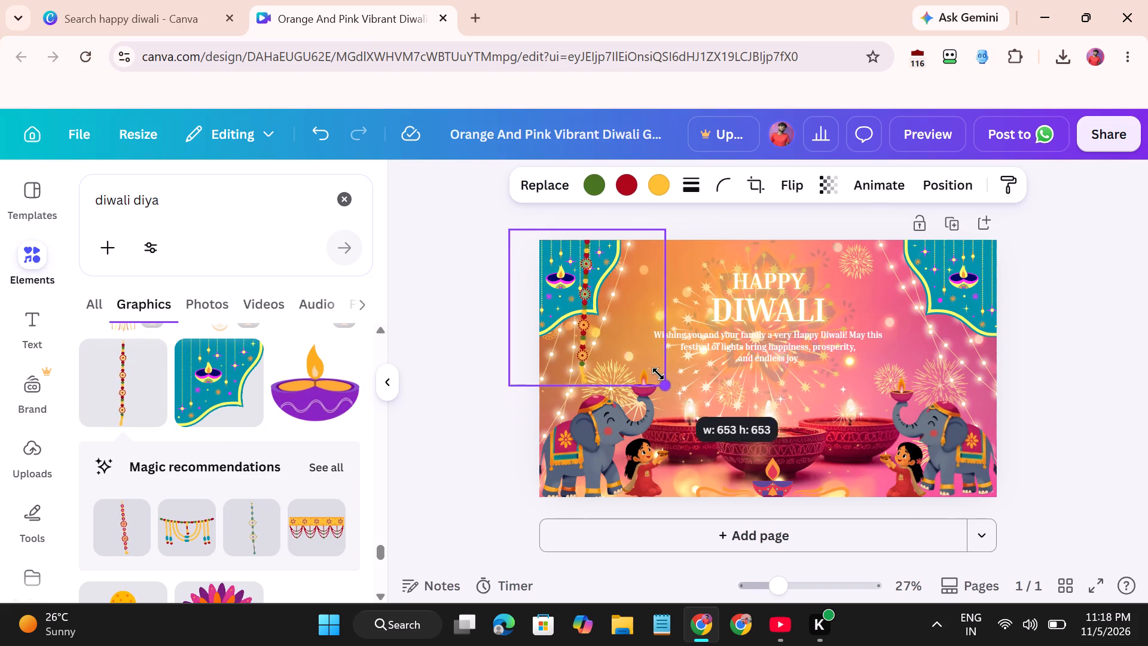
left_click_drag(658, 374, 635, 346)
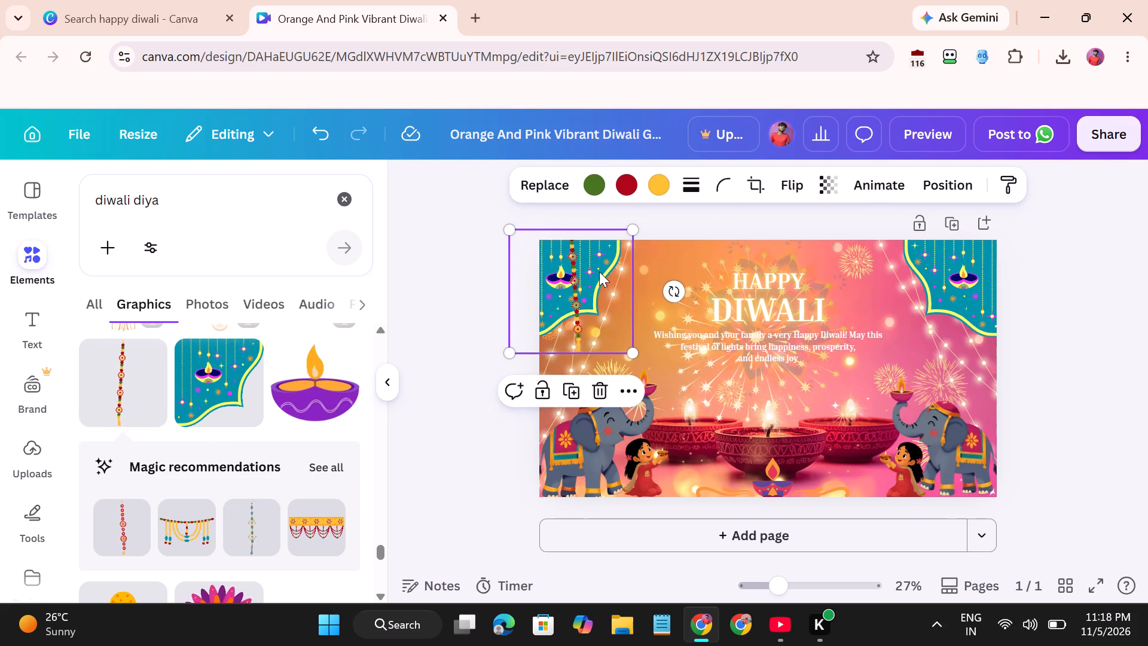
left_click_drag(599, 270, 581, 277)
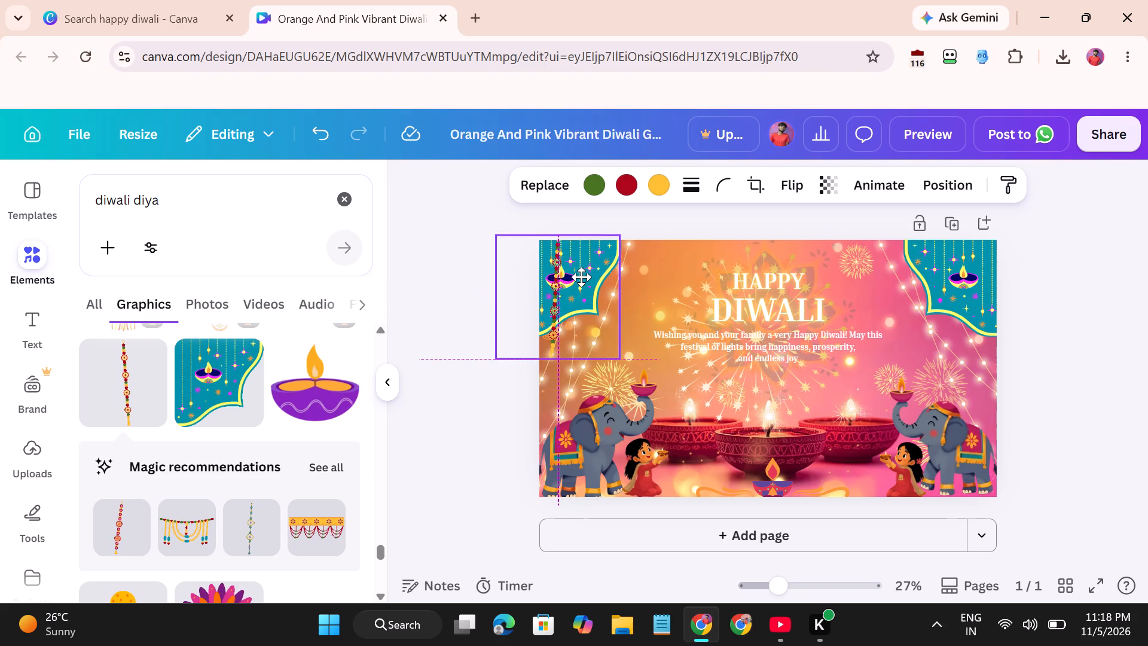
left_click_drag(581, 277, 575, 281)
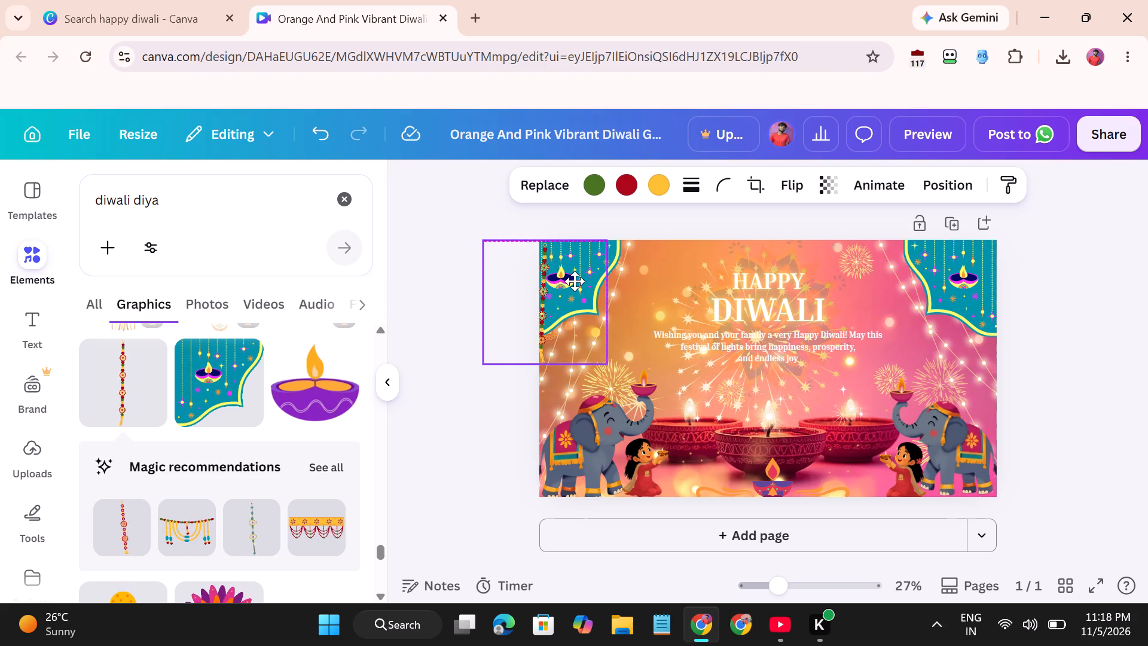
left_click_drag(575, 281, 578, 278)
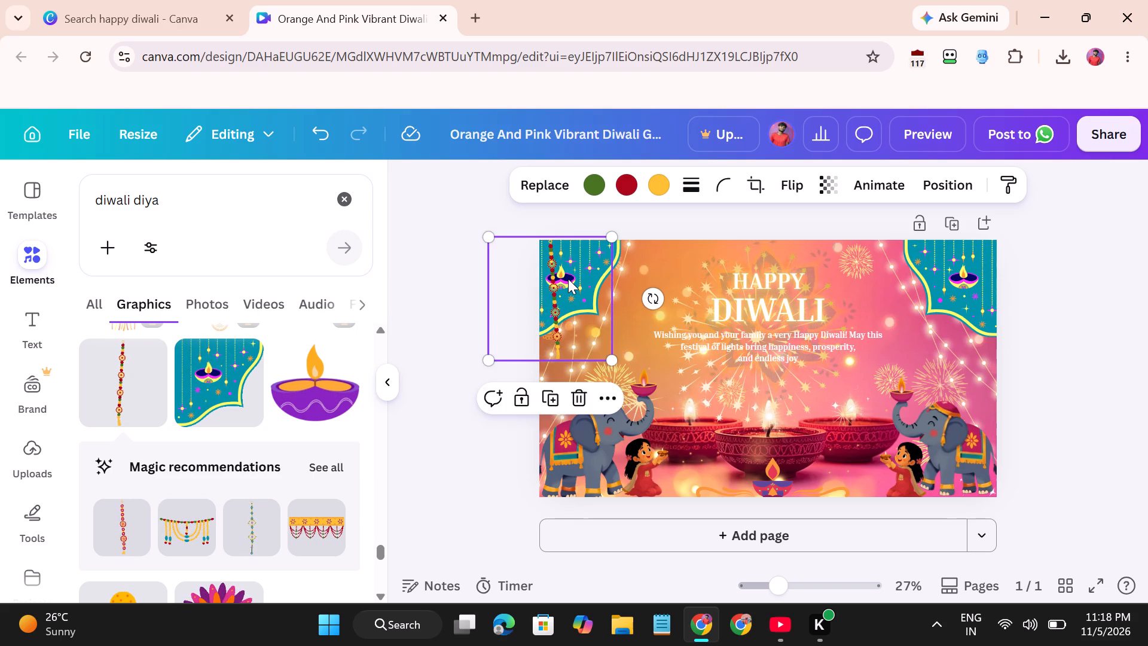
Duplicate the hanging garland and place the copy just to its right, slightly higher on the teal corner graphic.
right_click(568, 279)
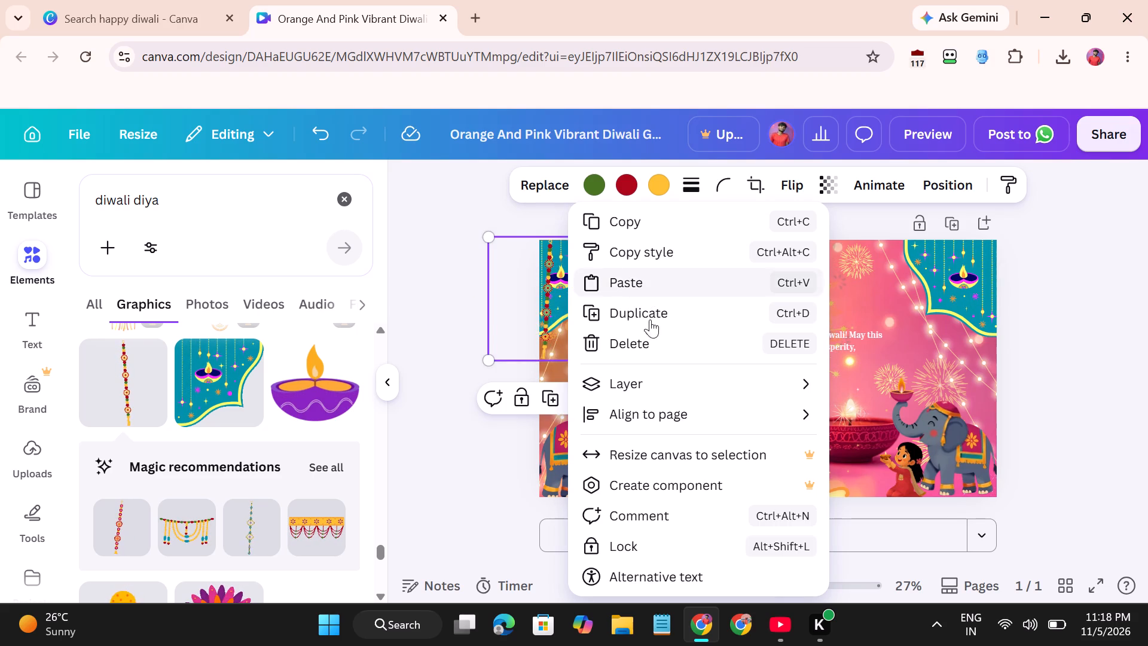
left_click(642, 315)
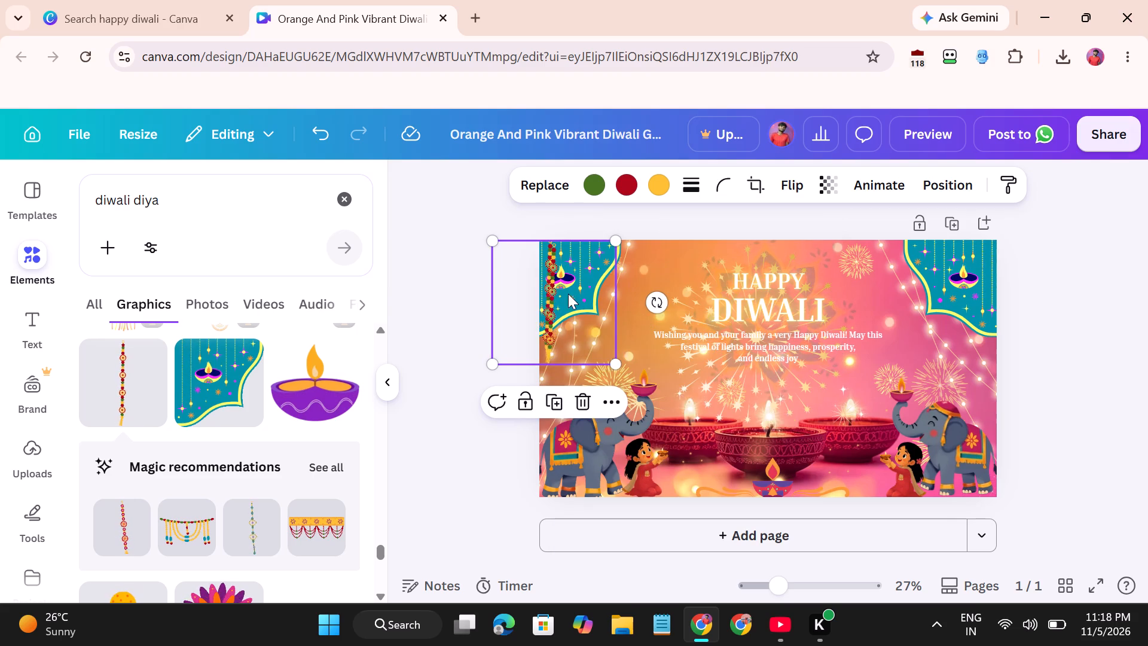
left_click_drag(563, 296, 572, 273)
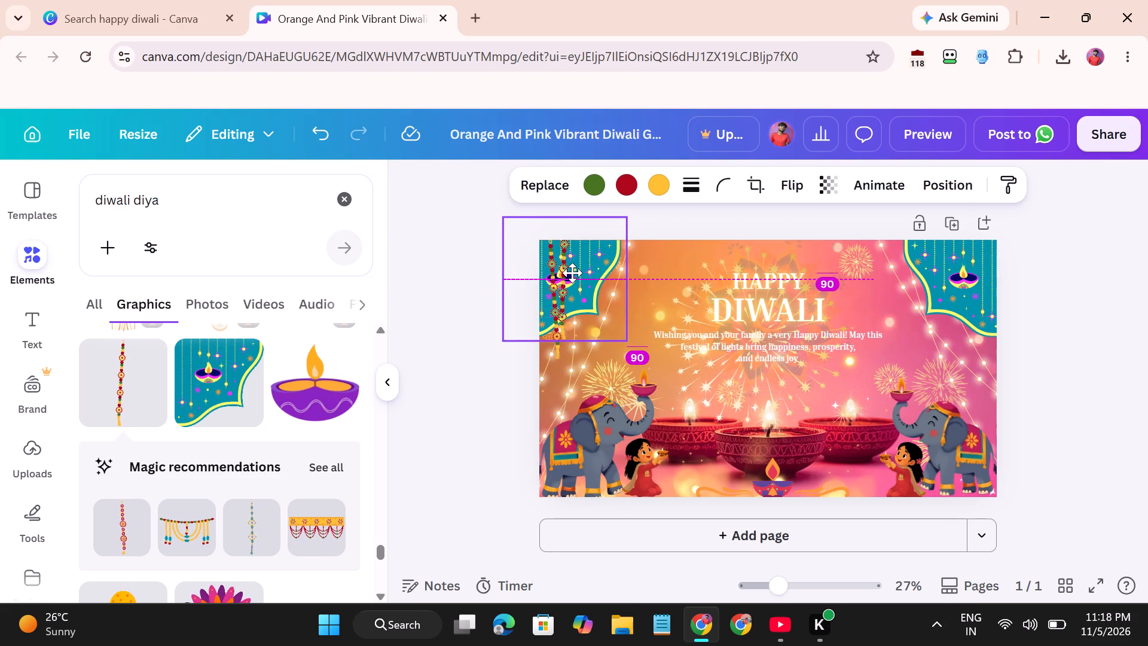
left_click_drag(572, 273, 572, 272)
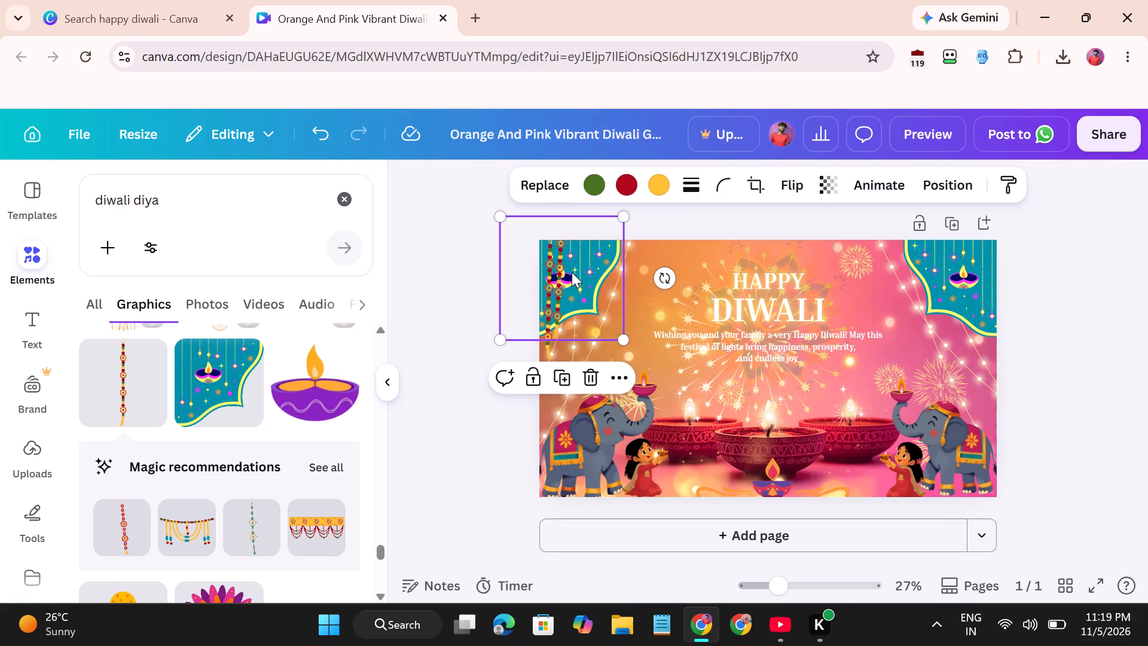
Duplicate the second garland and place the third one further right and higher, stepping up along the teal graphic.
right_click(572, 272)
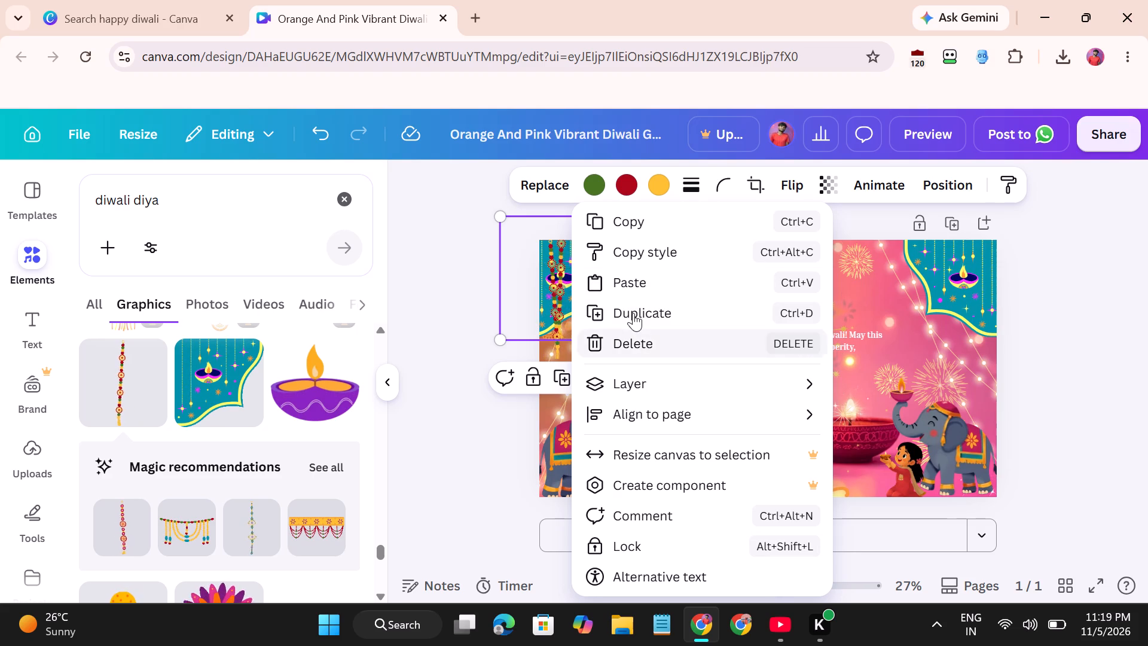
left_click(633, 313)
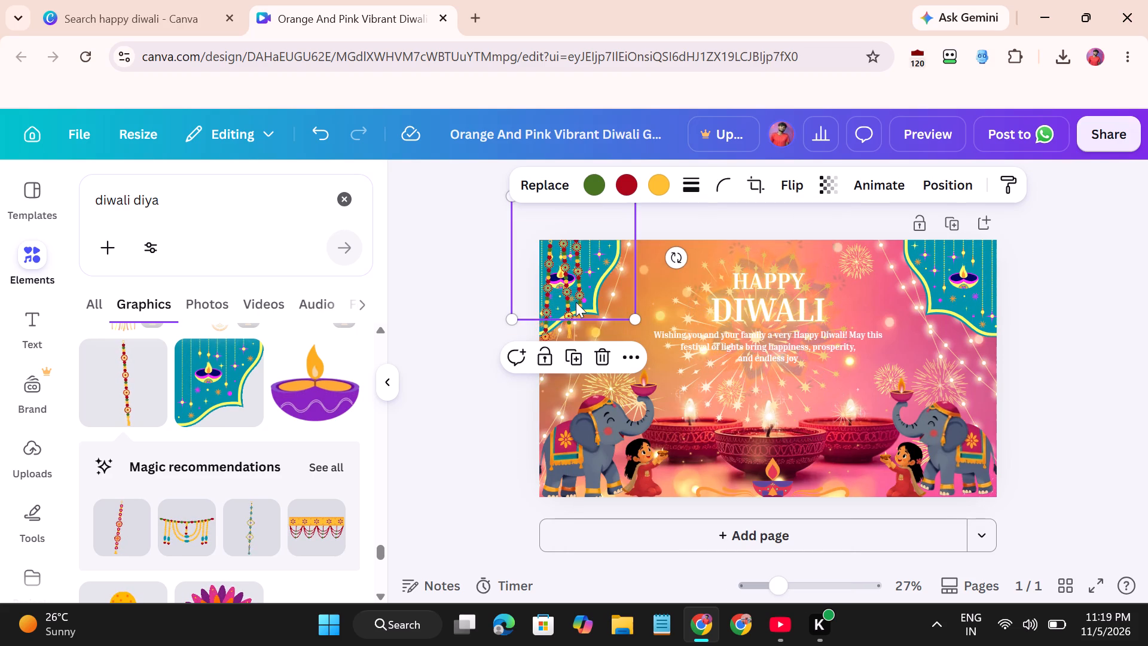
left_click_drag(576, 302, 585, 284)
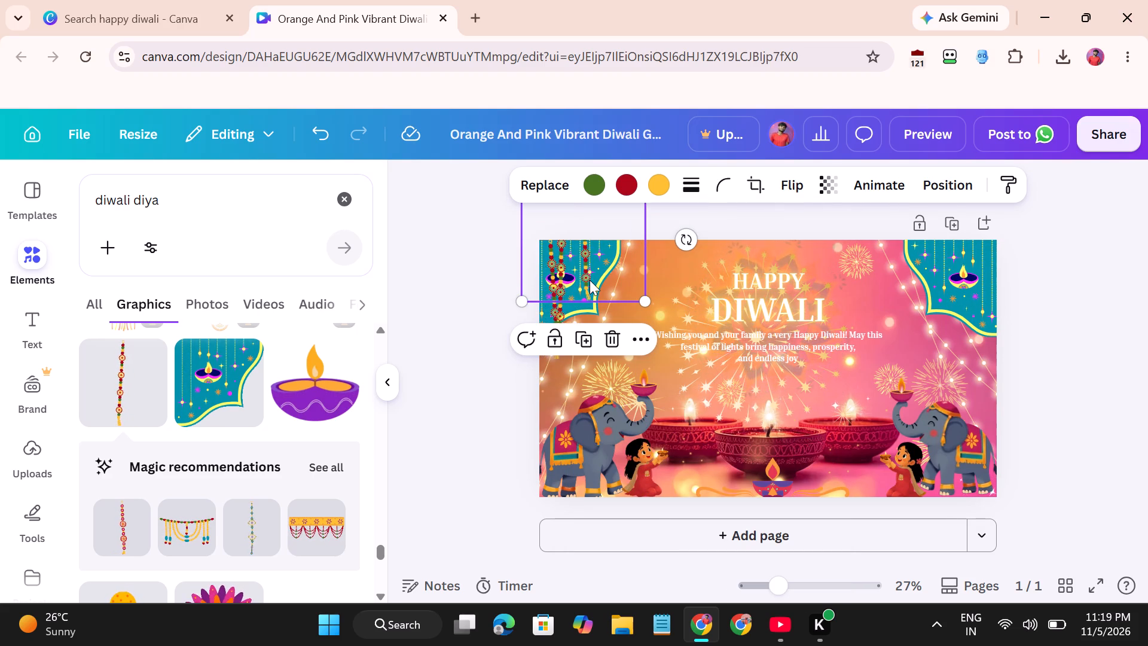
Duplicate the third garland and place the fourth, highest one near the inner edge of the top-left teal graphic.
right_click(590, 280)
left_click(660, 310)
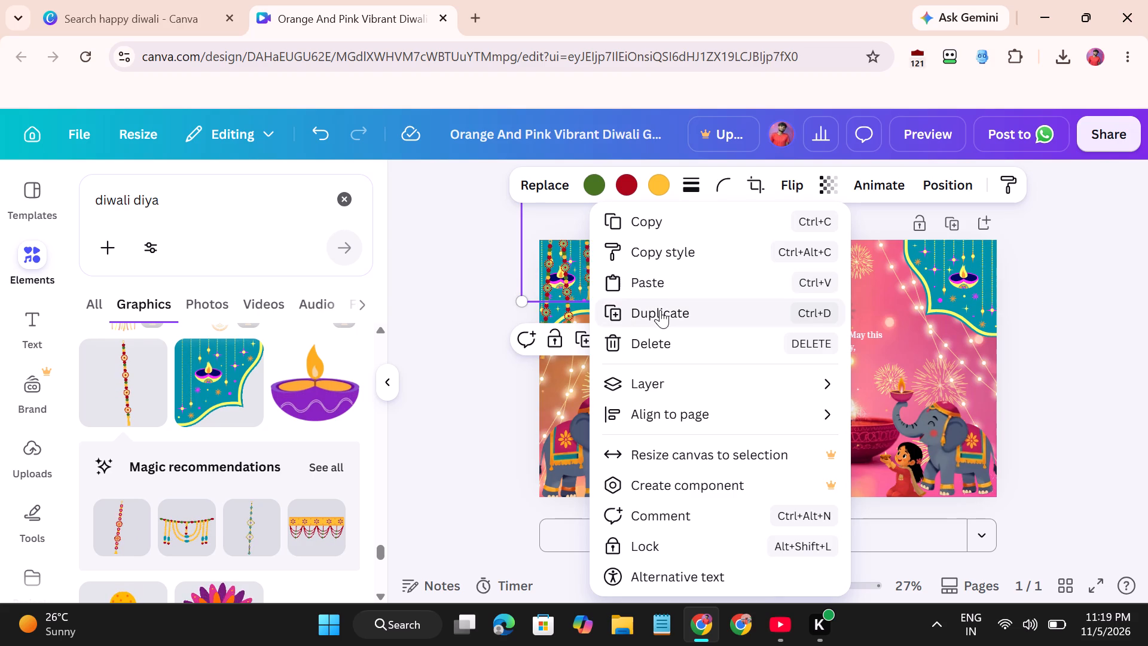
left_click_drag(612, 249, 608, 282)
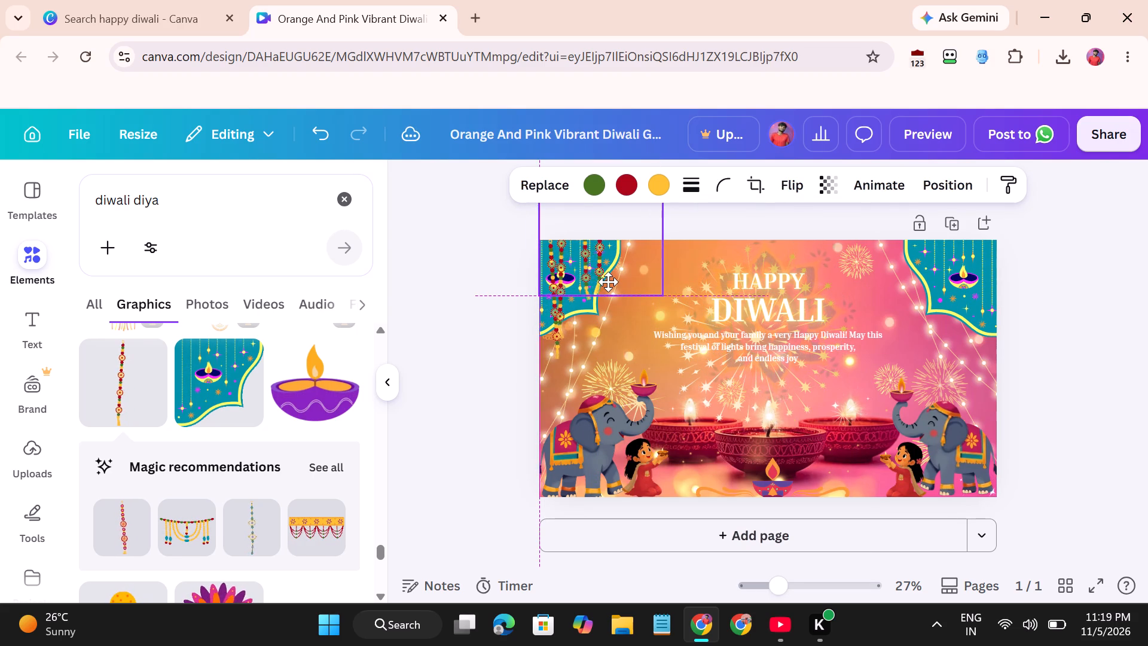
left_click_drag(608, 282, 608, 272)
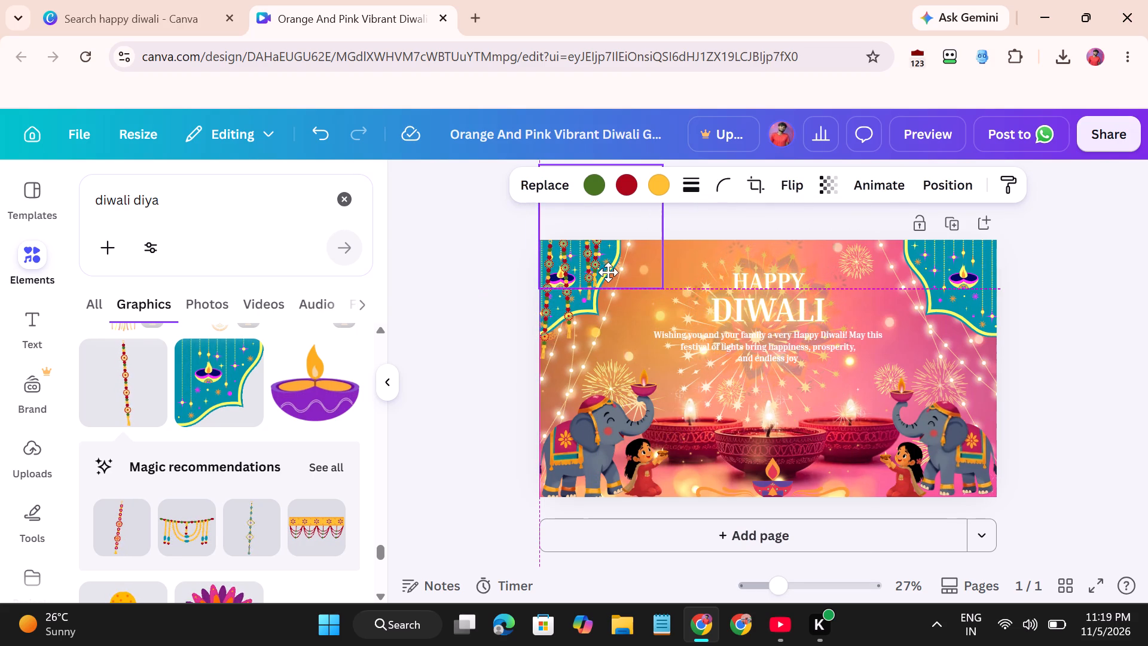
left_click_drag(608, 272, 613, 268)
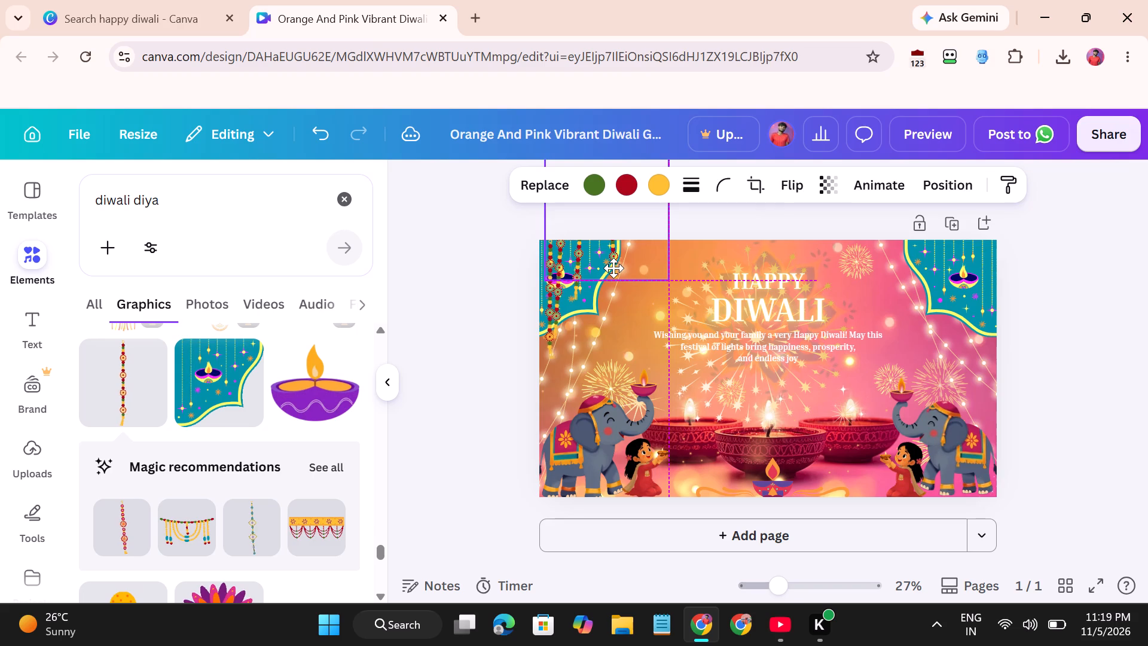
left_click_drag(613, 268, 608, 268)
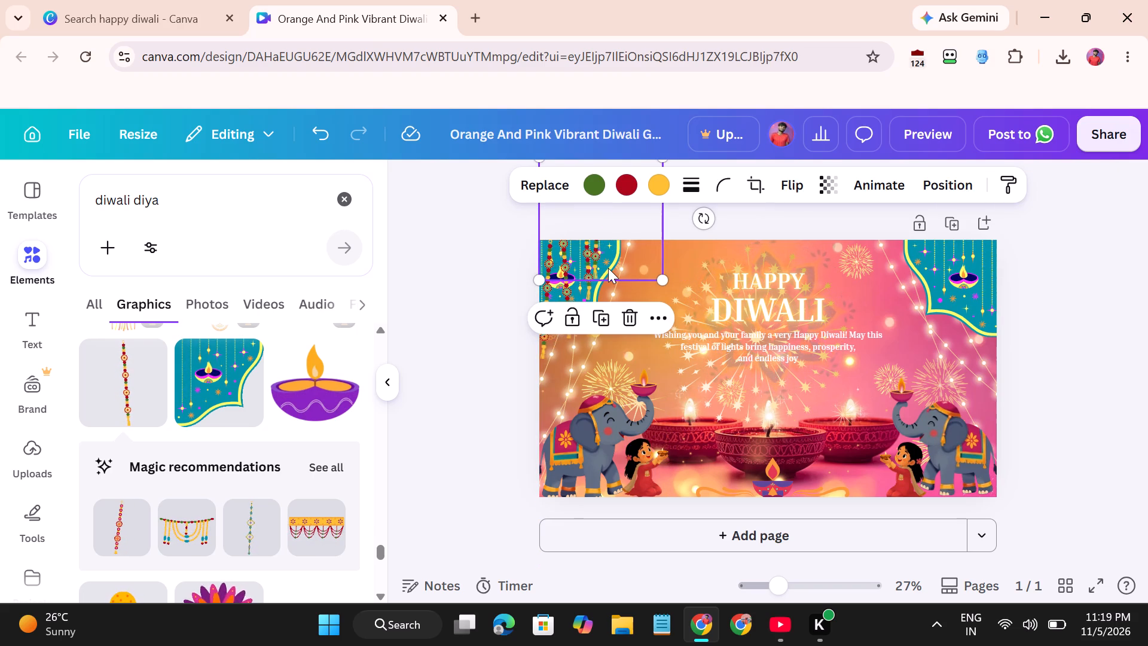
left_click(493, 324)
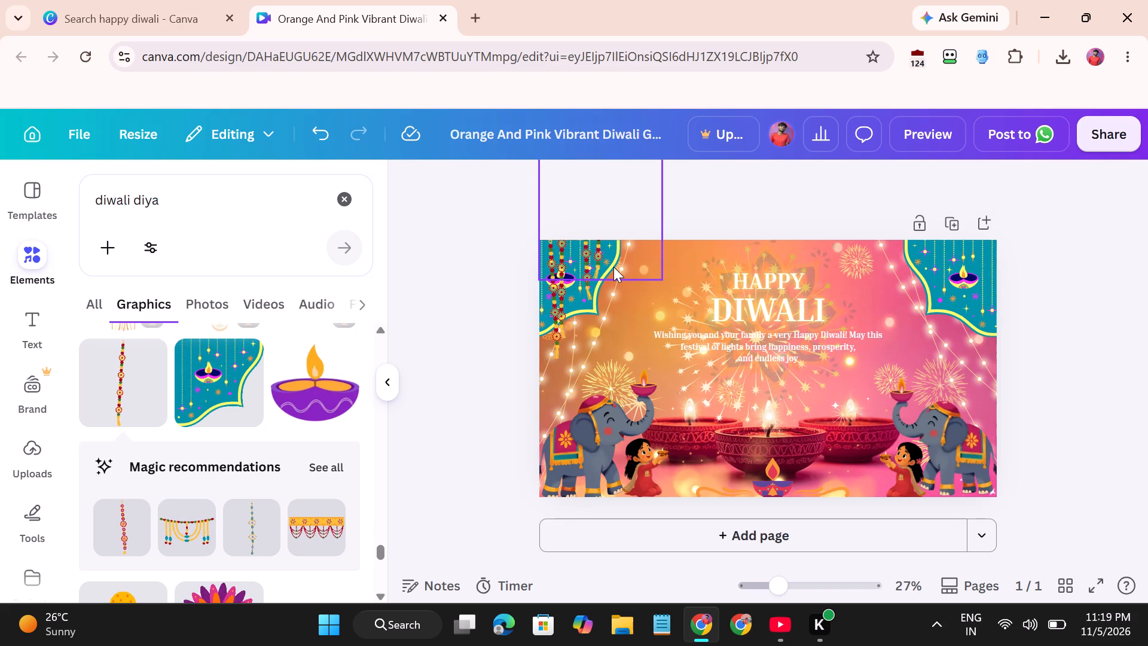
Duplicate the second garland and place the copy near the page's right edge, hanging over the top-right teal corner graphic.
left_click(671, 253)
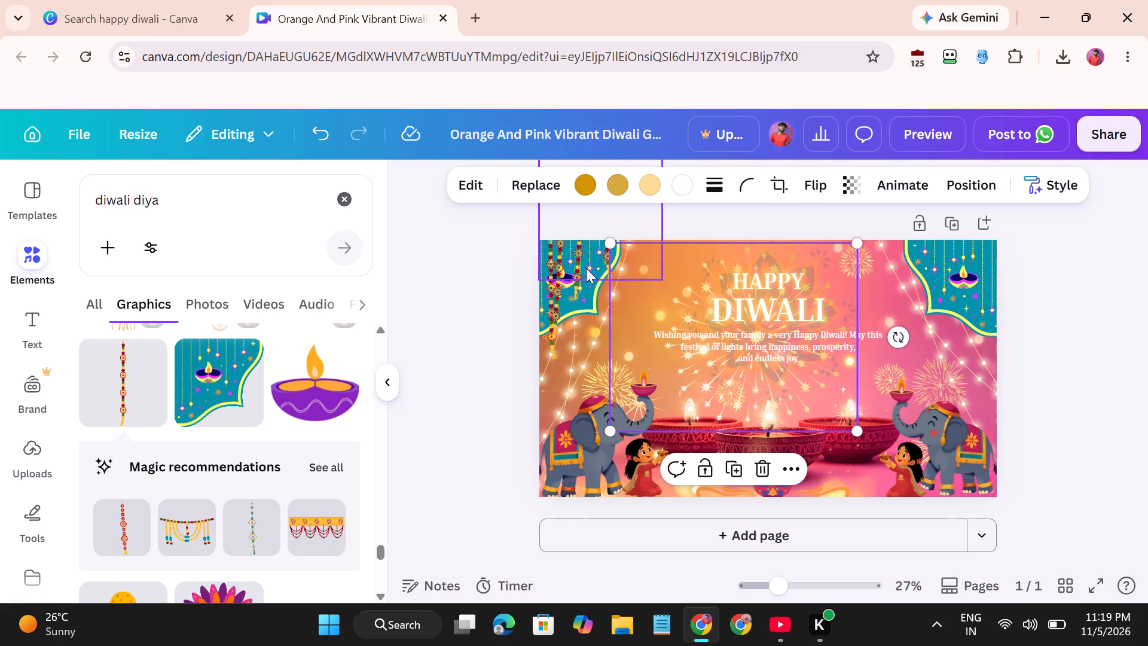
left_click(593, 265)
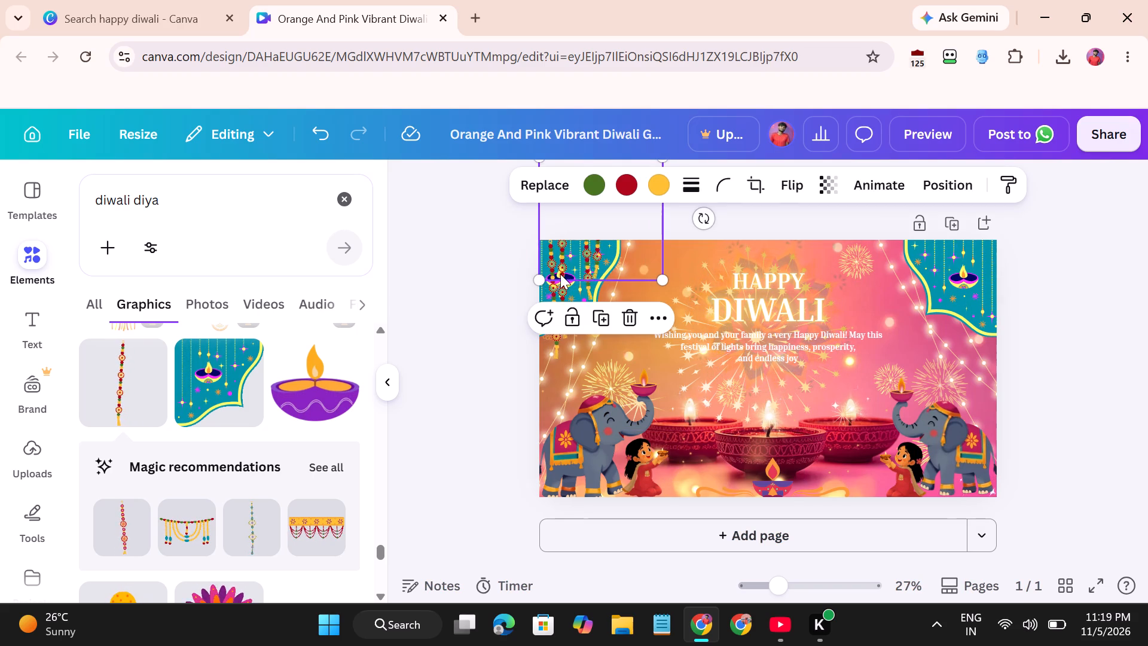
left_click(560, 274)
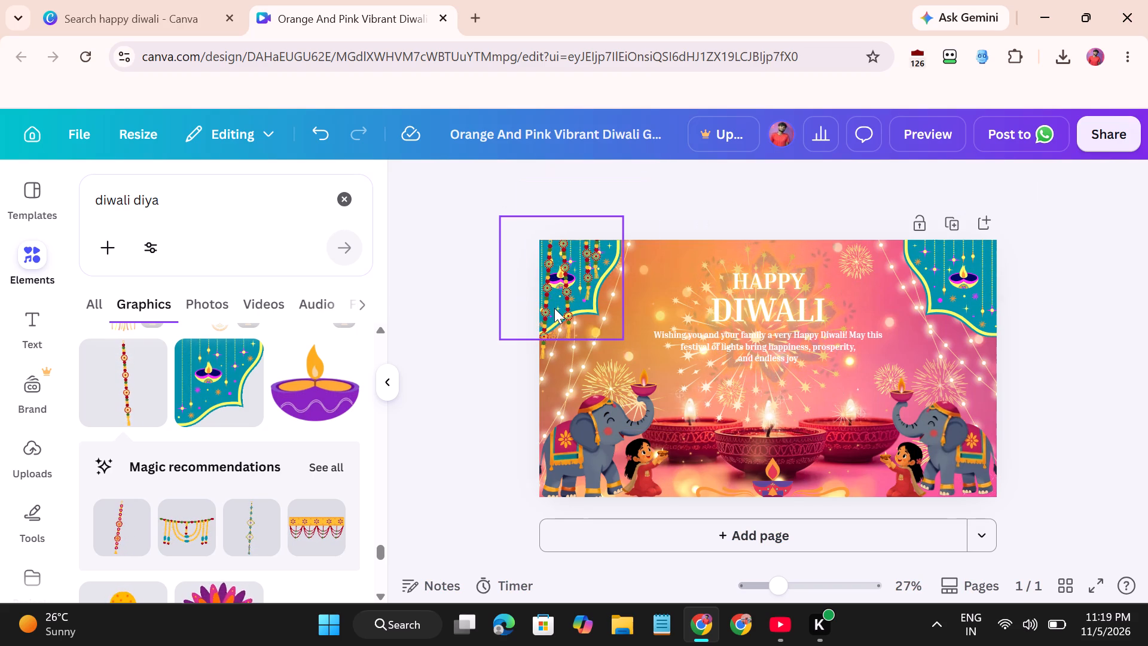
left_click(554, 308)
right_click(554, 308)
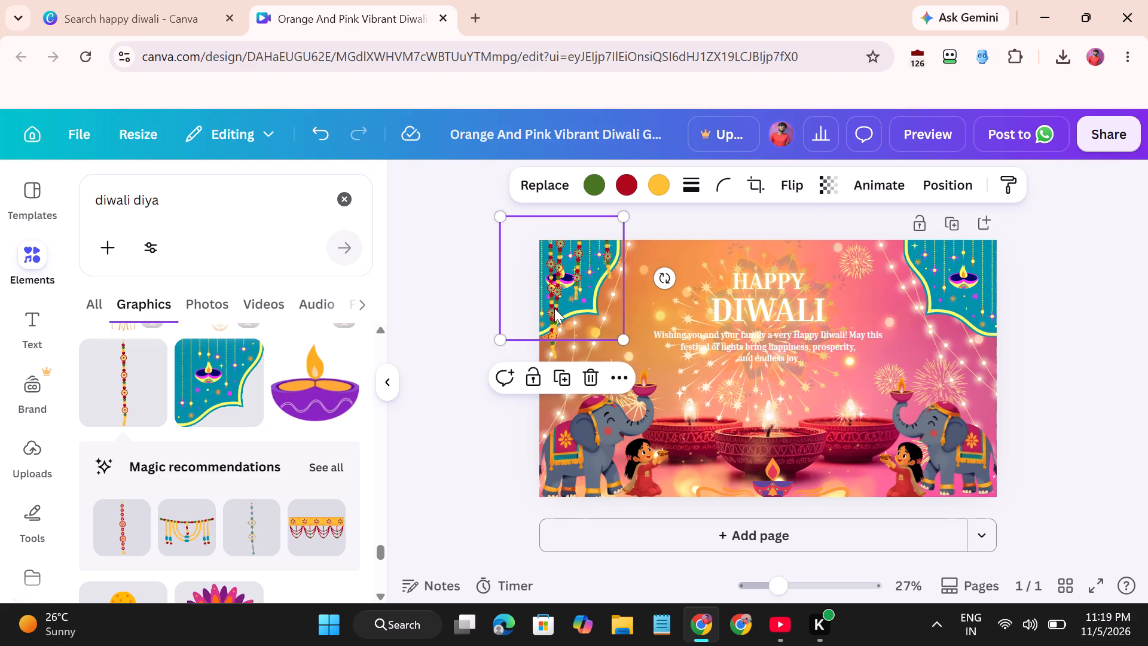
left_click(621, 315)
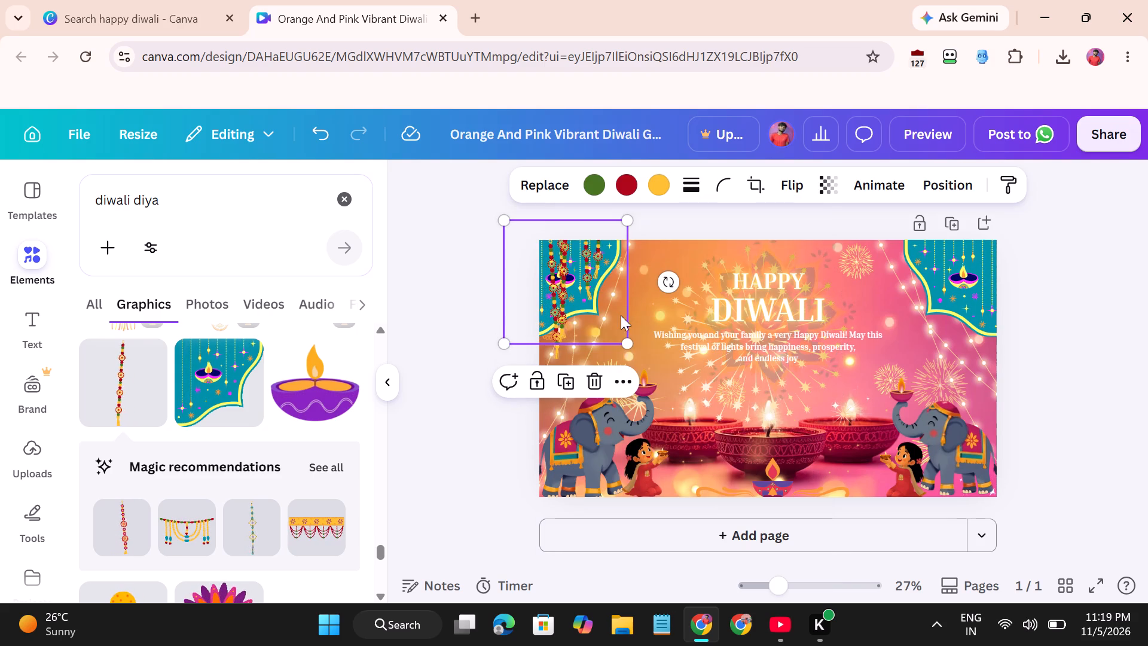
left_click_drag(575, 294, 615, 294)
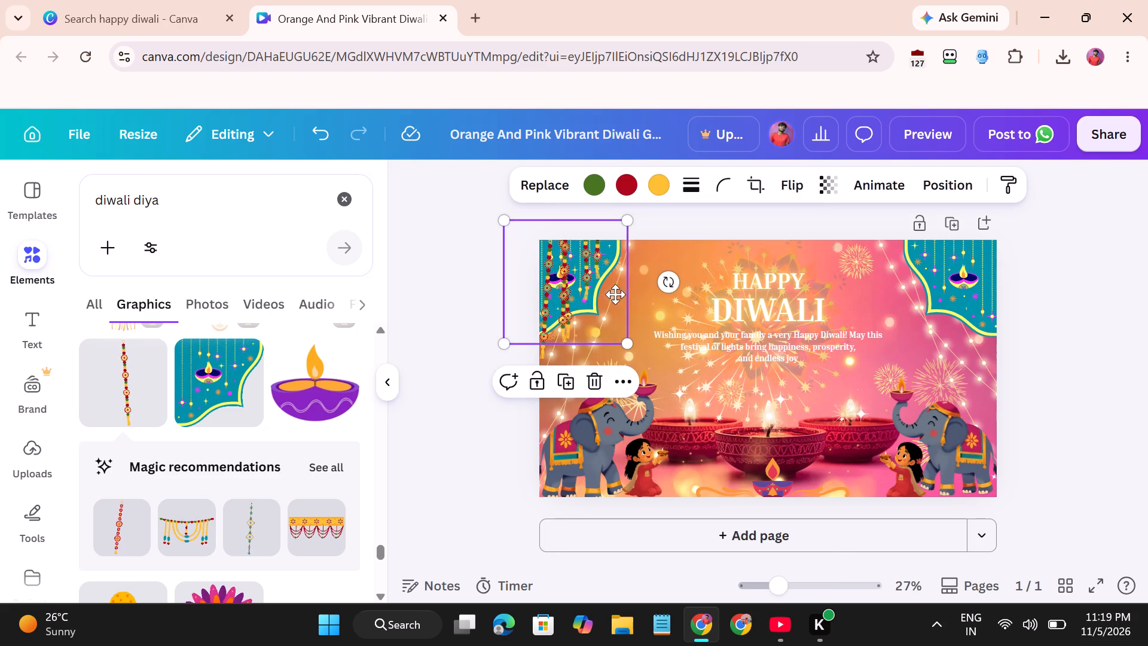
left_click_drag(615, 294, 978, 276)
scroll(659, 292, "right", 1)
scroll(860, 275, "right", 1)
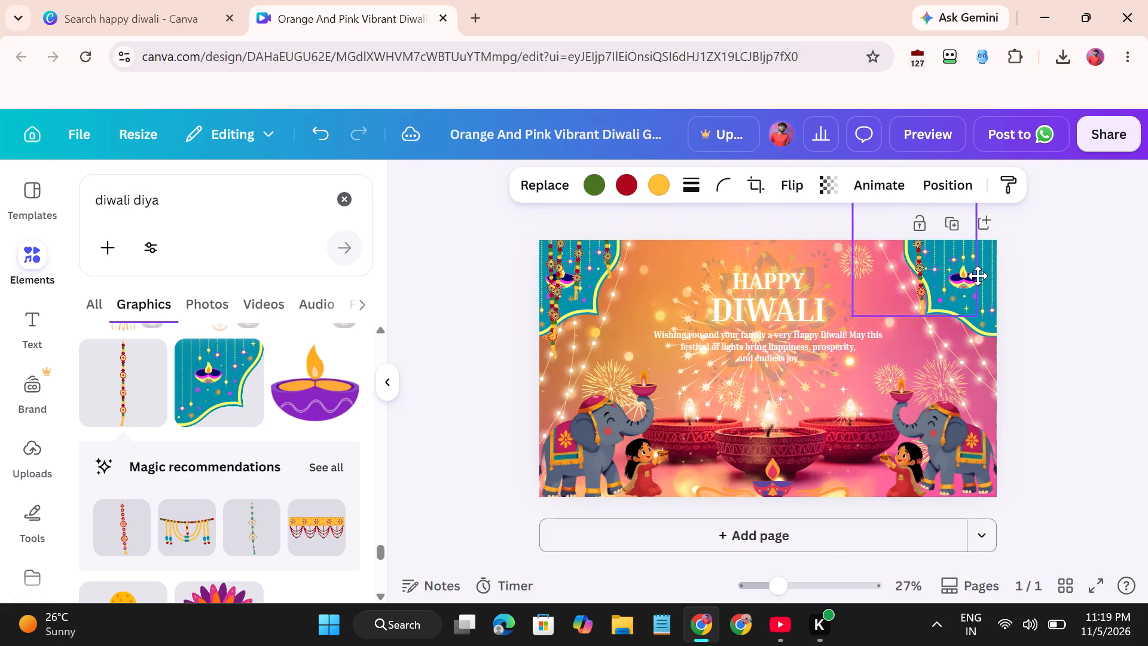
left_click_drag(978, 276, 990, 301)
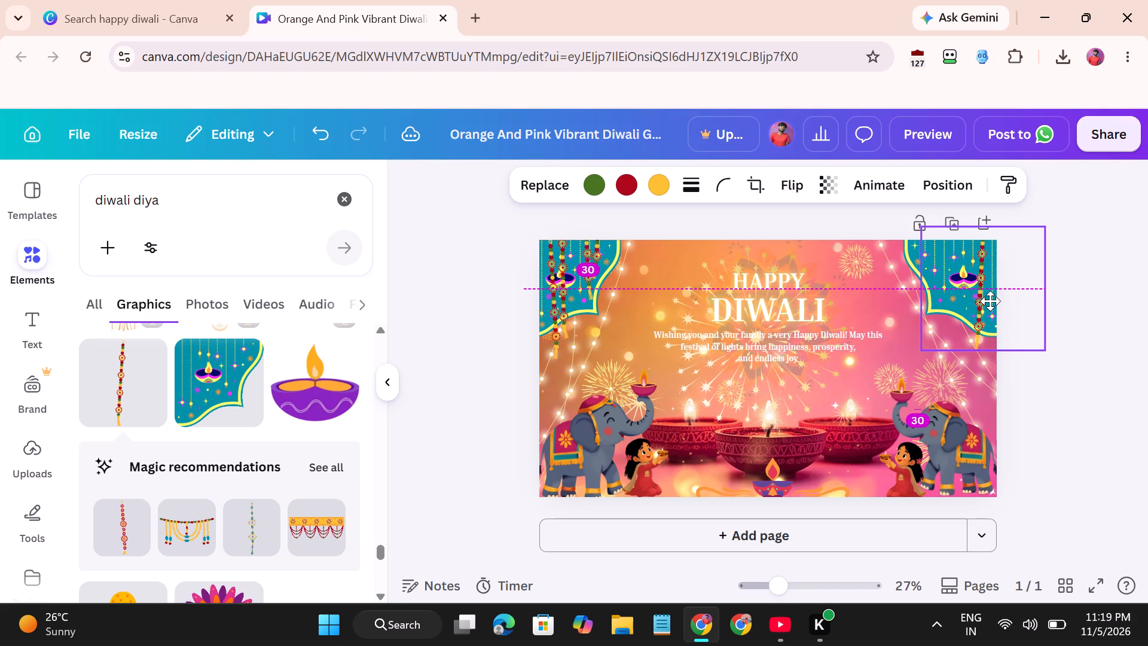
left_click_drag(990, 301, 990, 302)
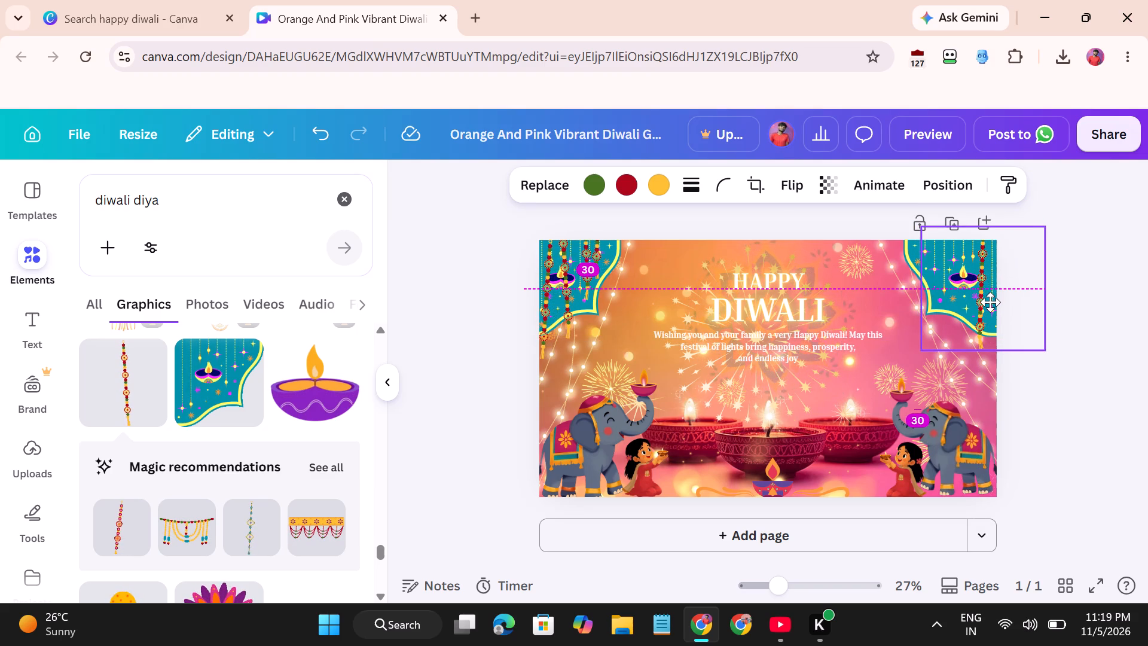
left_click_drag(990, 302, 990, 303)
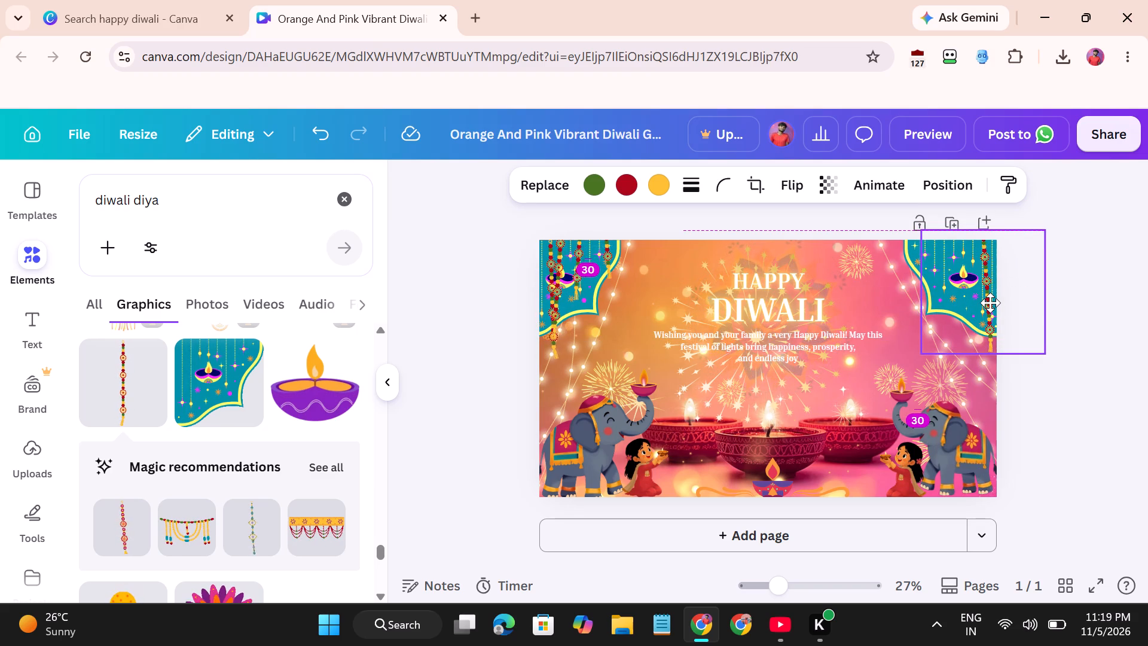
left_click_drag(990, 303, 988, 313)
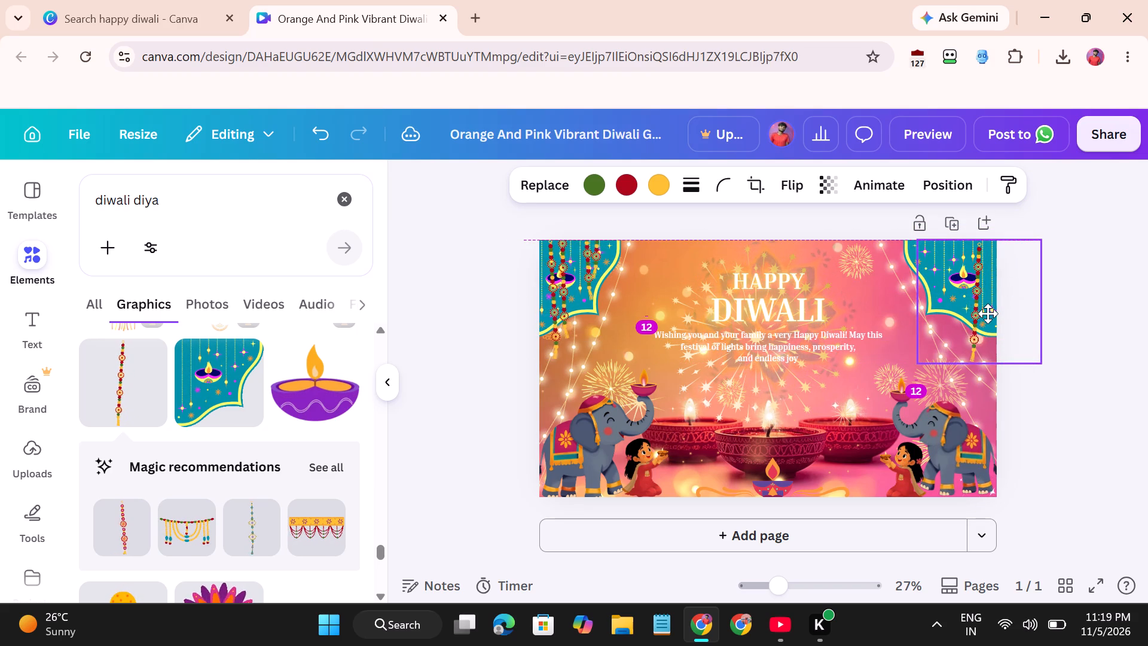
left_click_drag(988, 313, 991, 314)
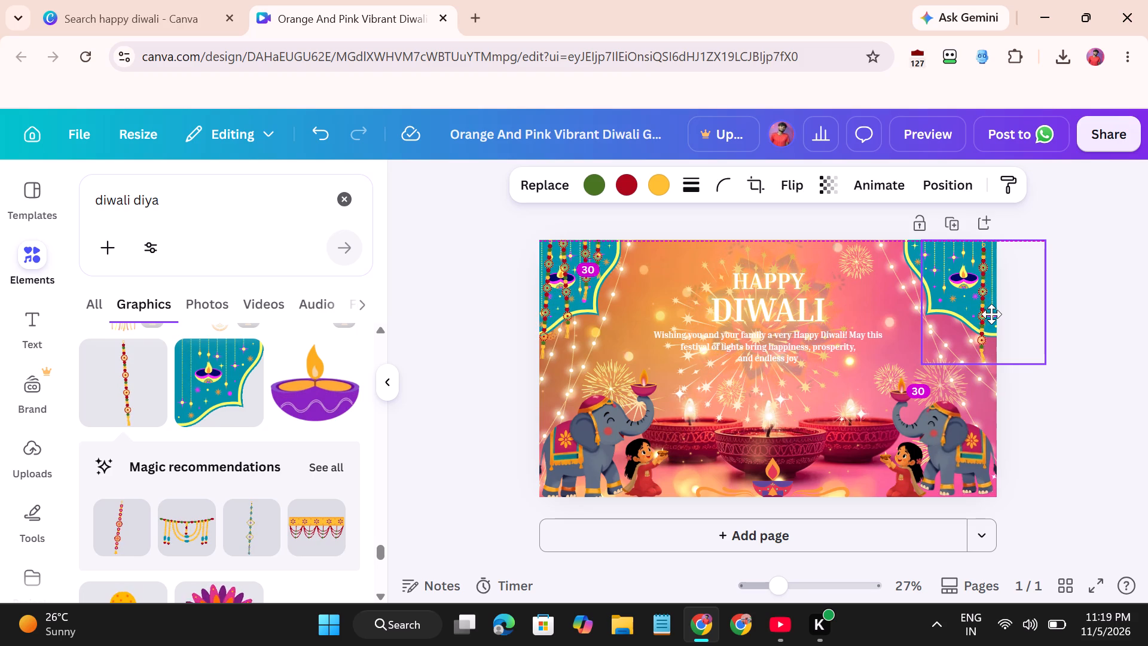
left_click_drag(991, 314, 991, 313)
Duplicate the garland at the page's right edge and place the copy to its left, slightly higher on the teal graphic.
right_click(970, 307)
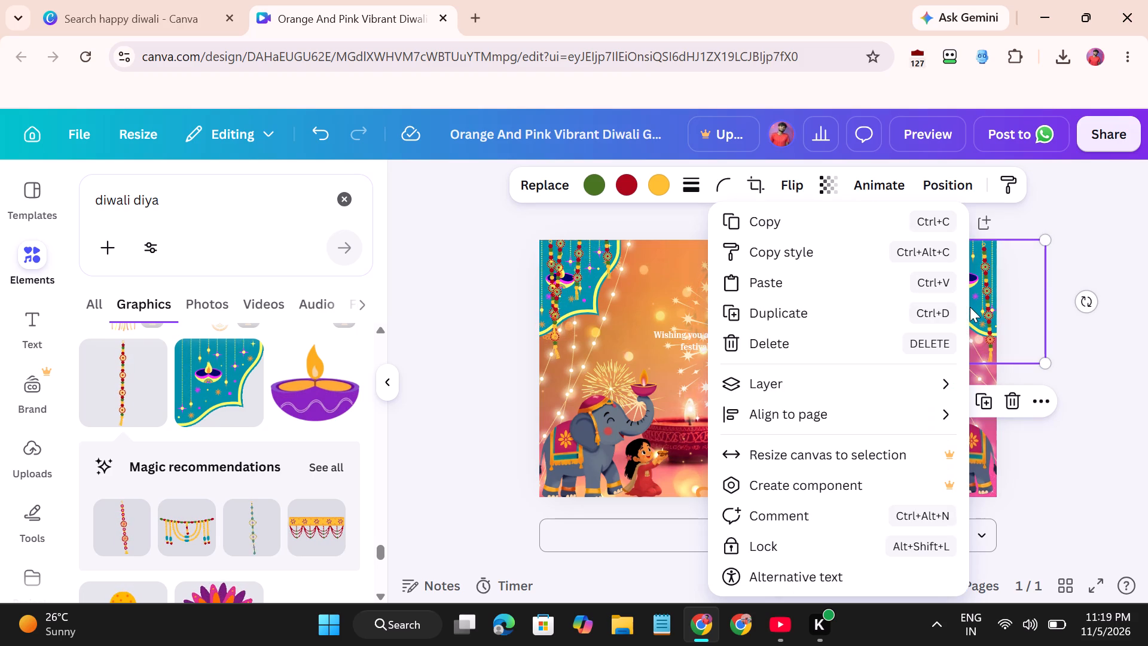
left_click(808, 308)
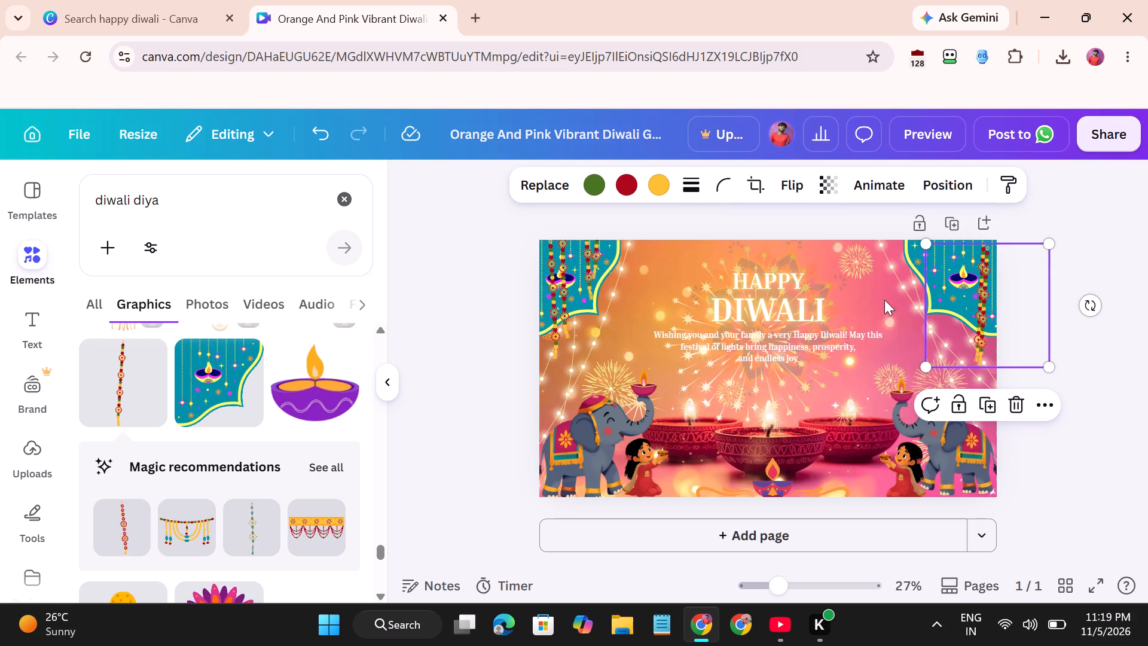
left_click_drag(985, 327, 964, 307)
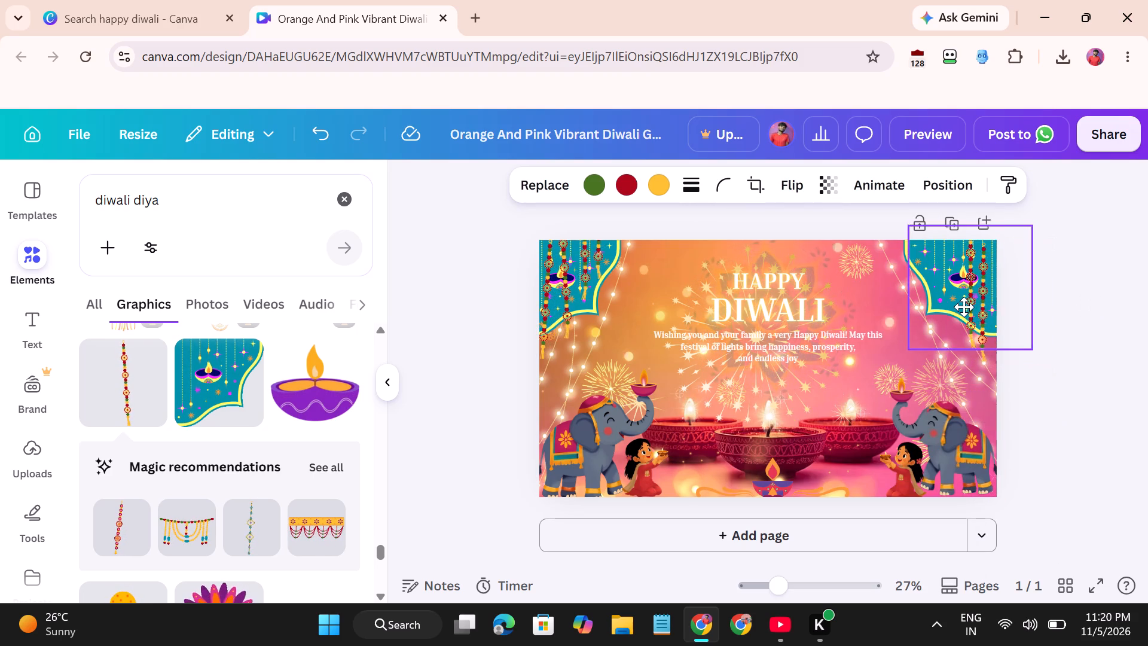
left_click_drag(964, 307, 960, 303)
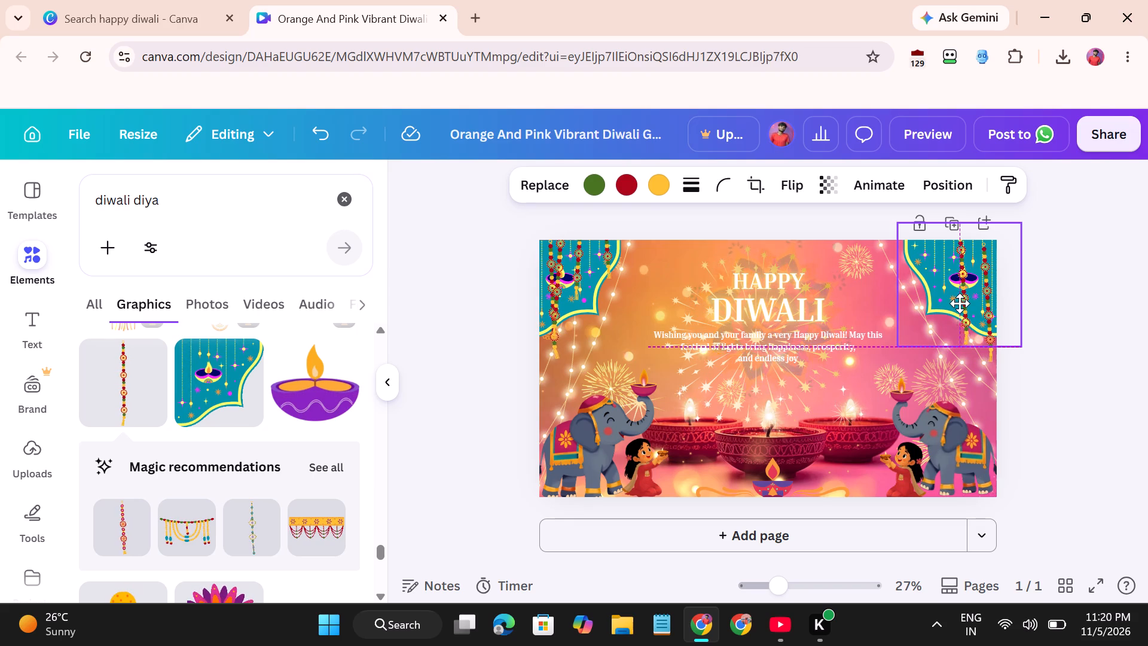
left_click_drag(960, 303, 960, 300)
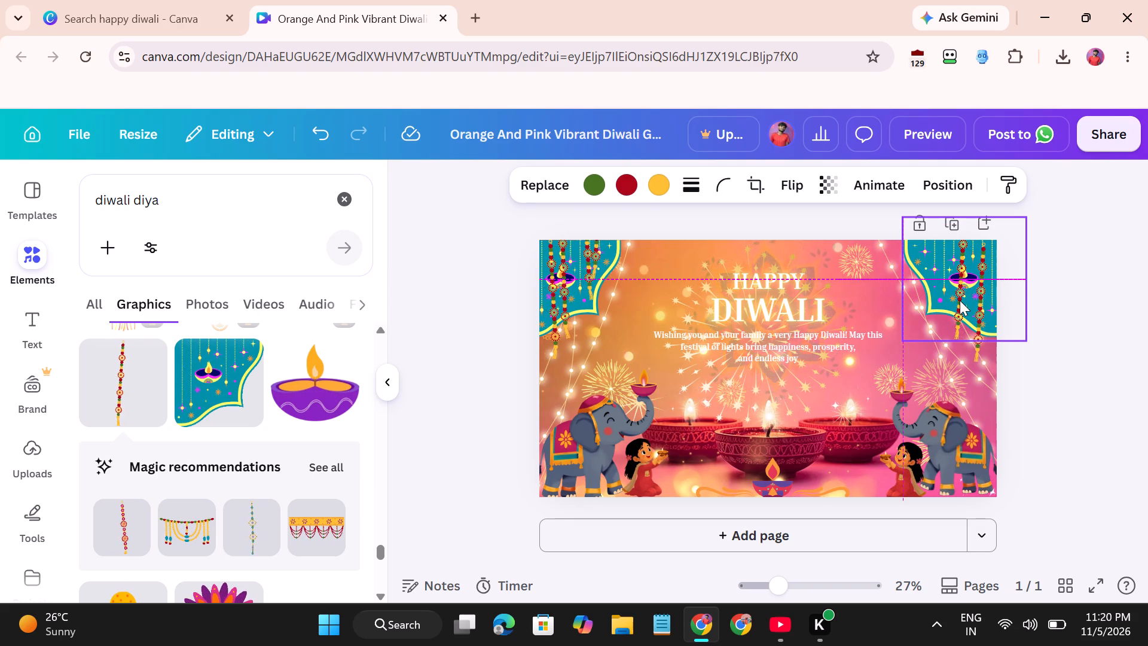
Add two more garland copies over the top-right teal graphic, each placed further left and higher than the one before.
right_click(955, 296)
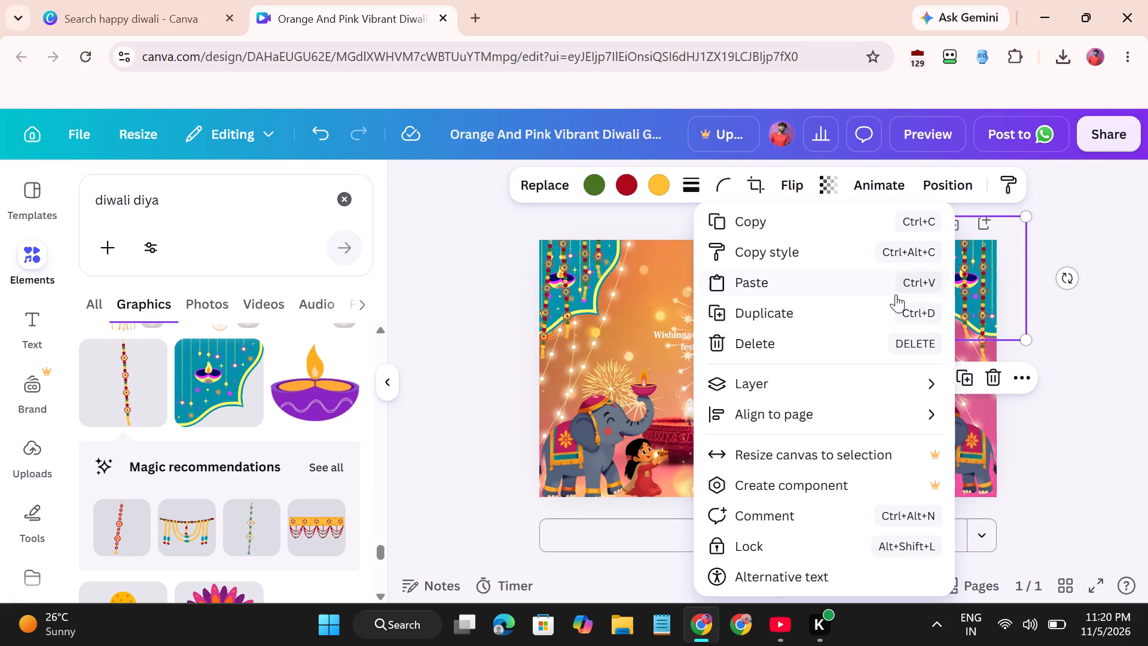
left_click(850, 319)
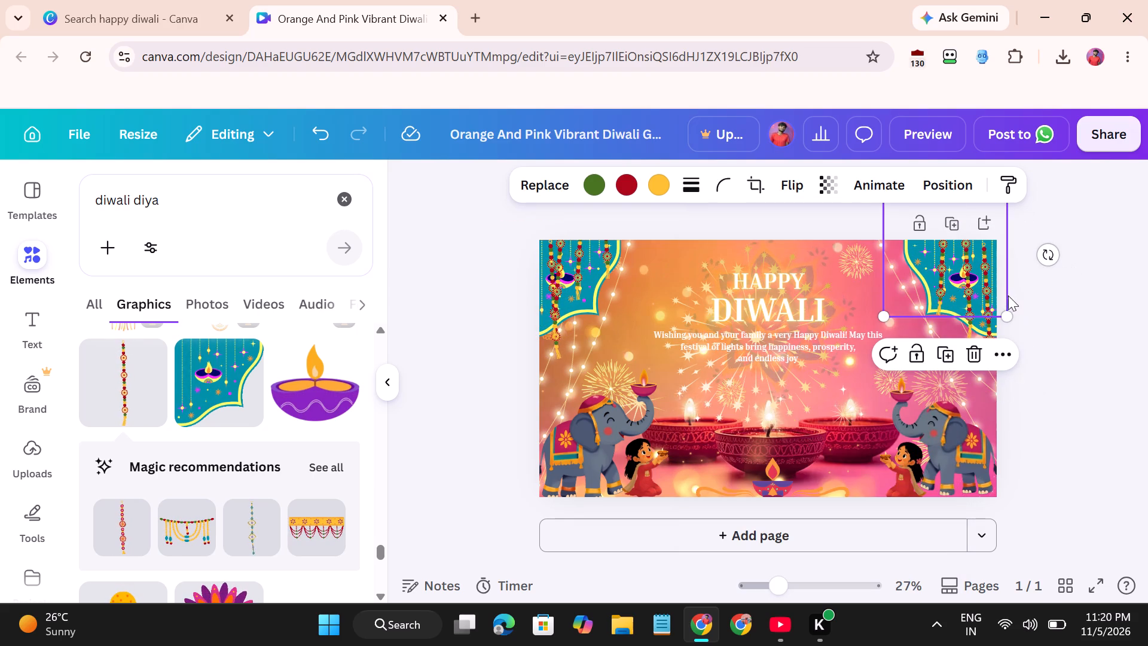
right_click(961, 298)
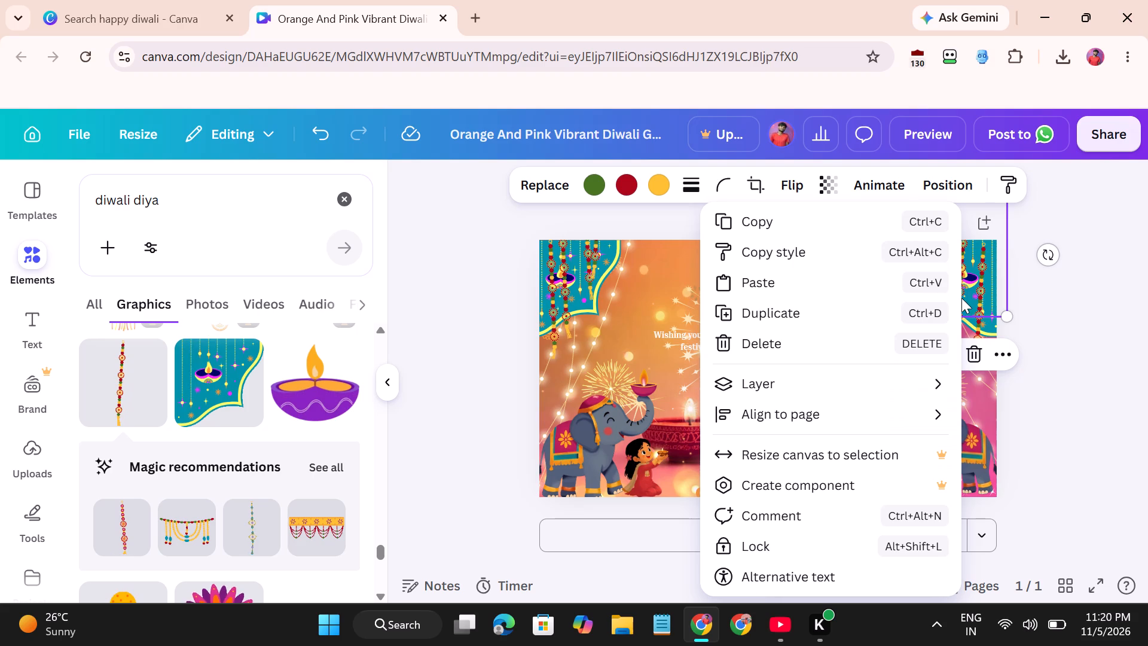
left_click(843, 304)
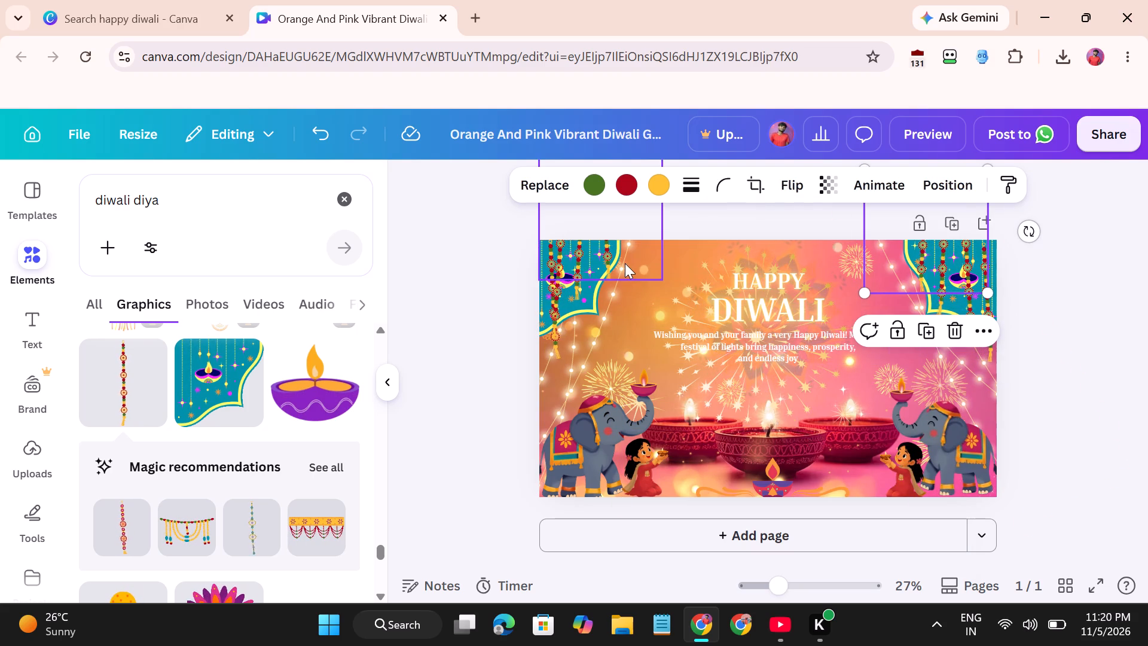
Add the yellow floral toran with red swags from the magic recommendations near the top of the page.
scroll(226, 392, "down", 1)
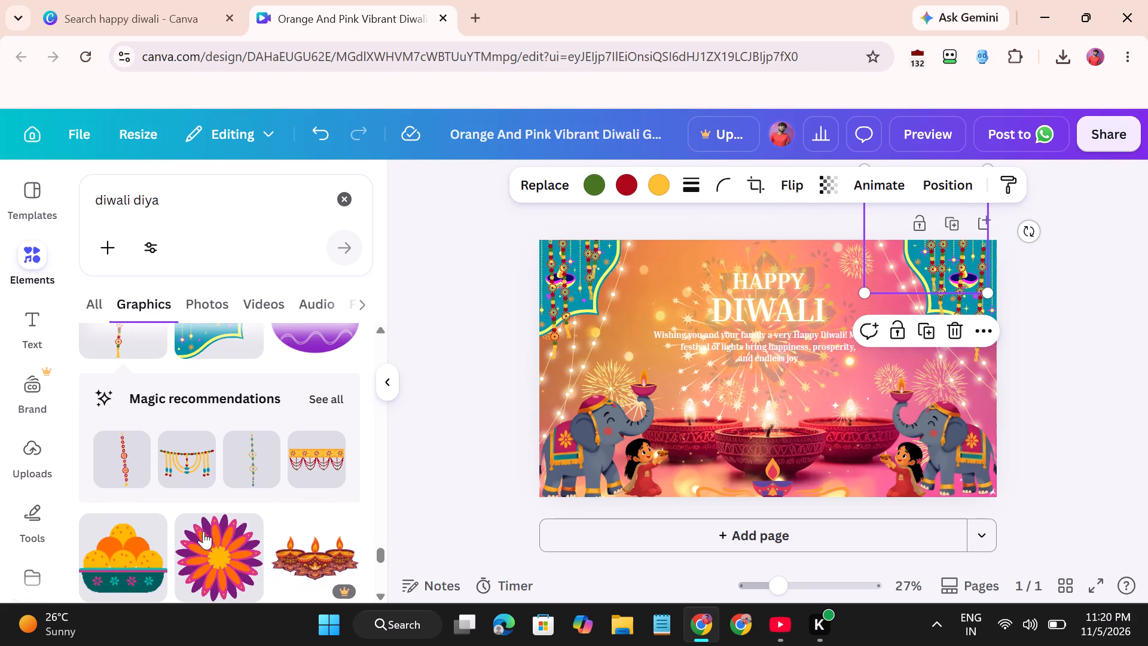
scroll(224, 472, "down", 1)
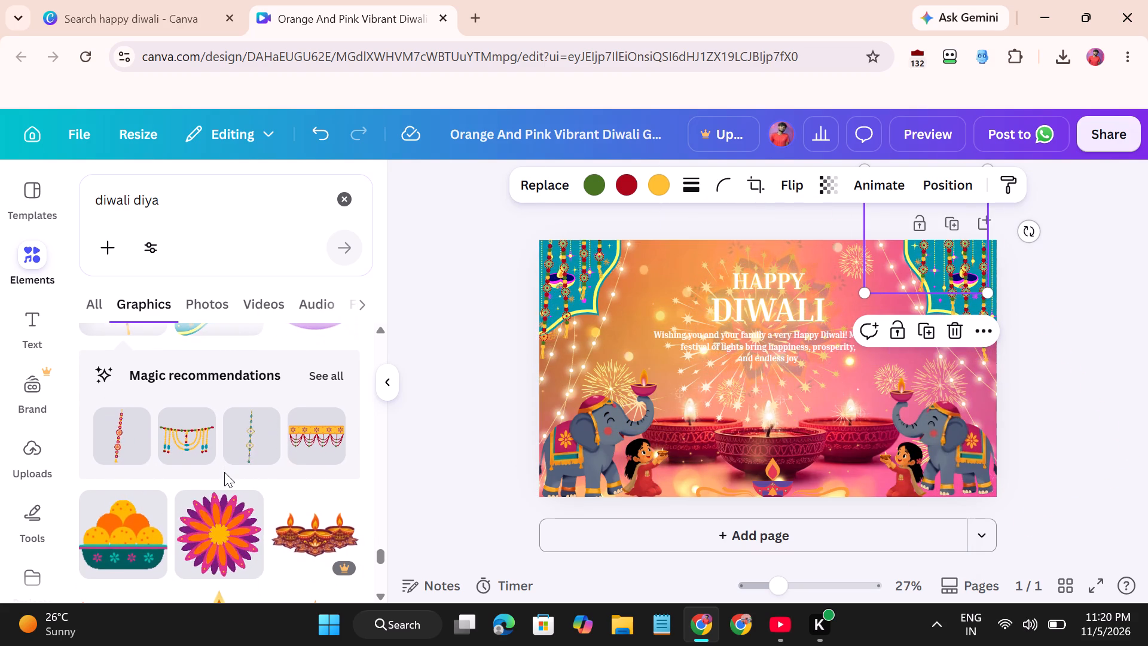
scroll(224, 472, "down", 1)
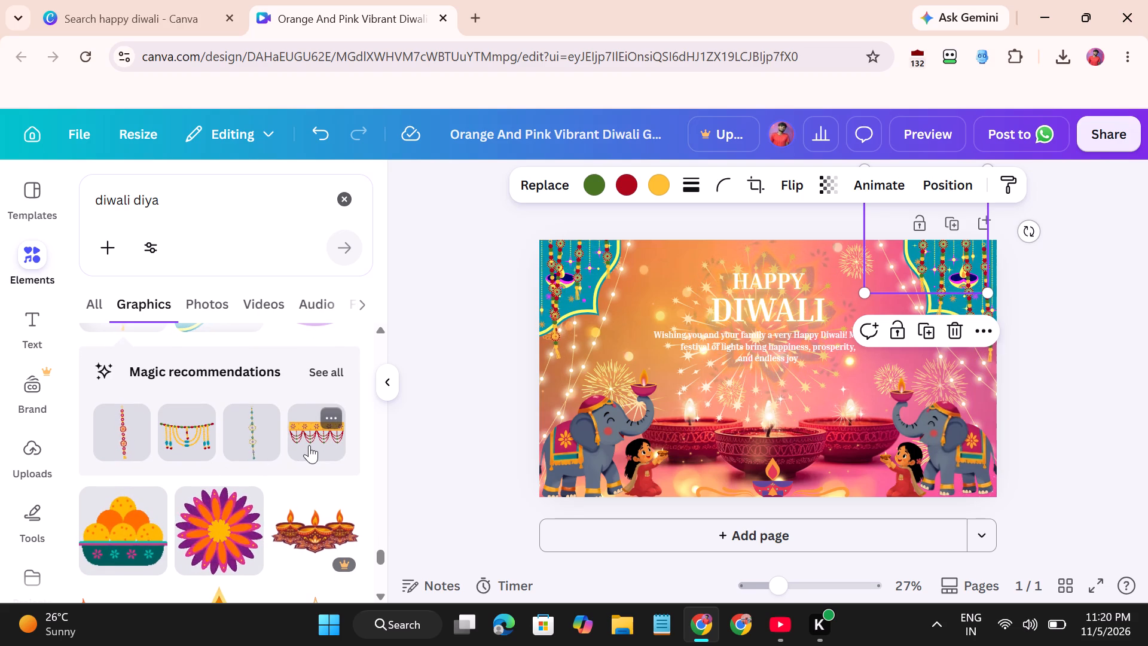
left_click_drag(309, 445, 686, 251)
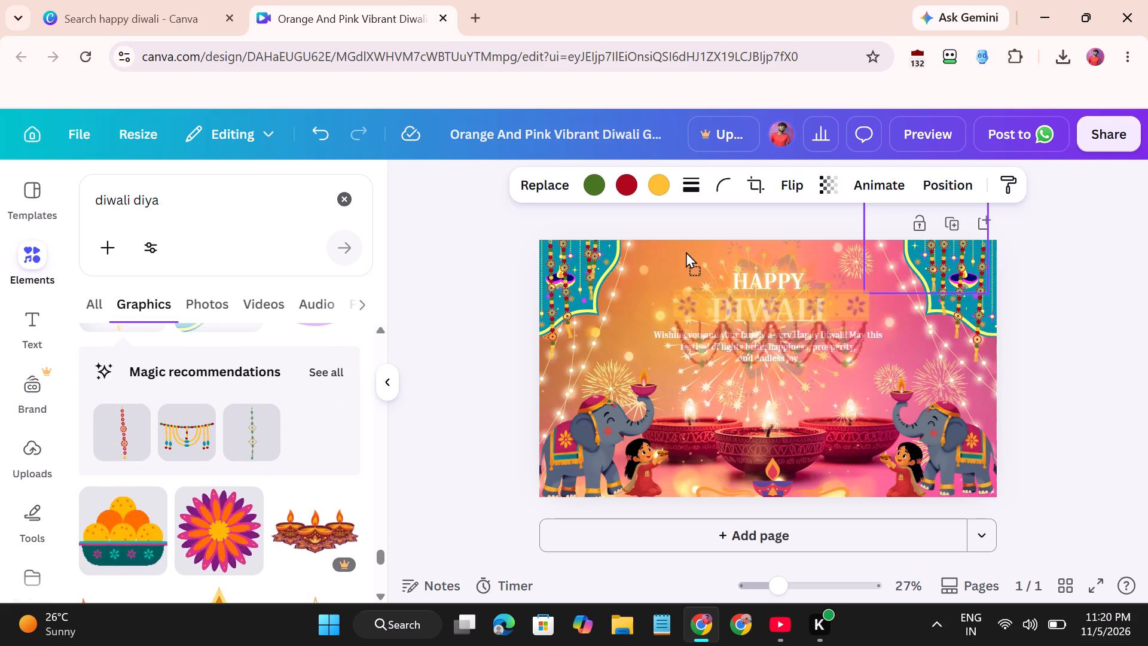
left_click_drag(686, 251, 656, 250)
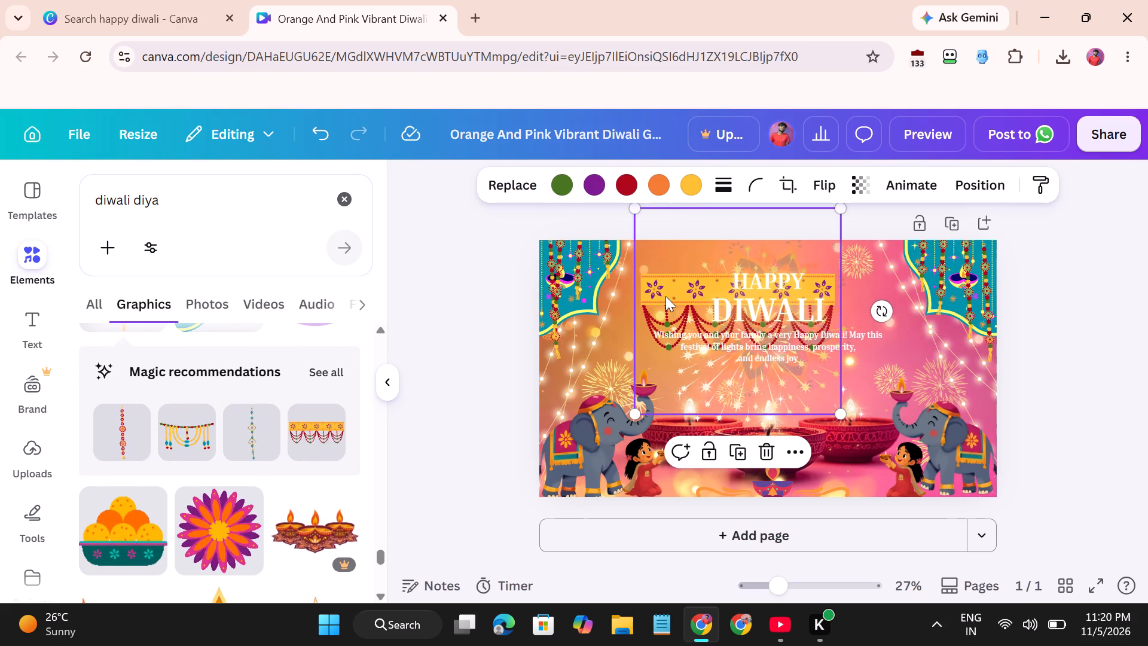
left_click_drag(665, 296, 632, 258)
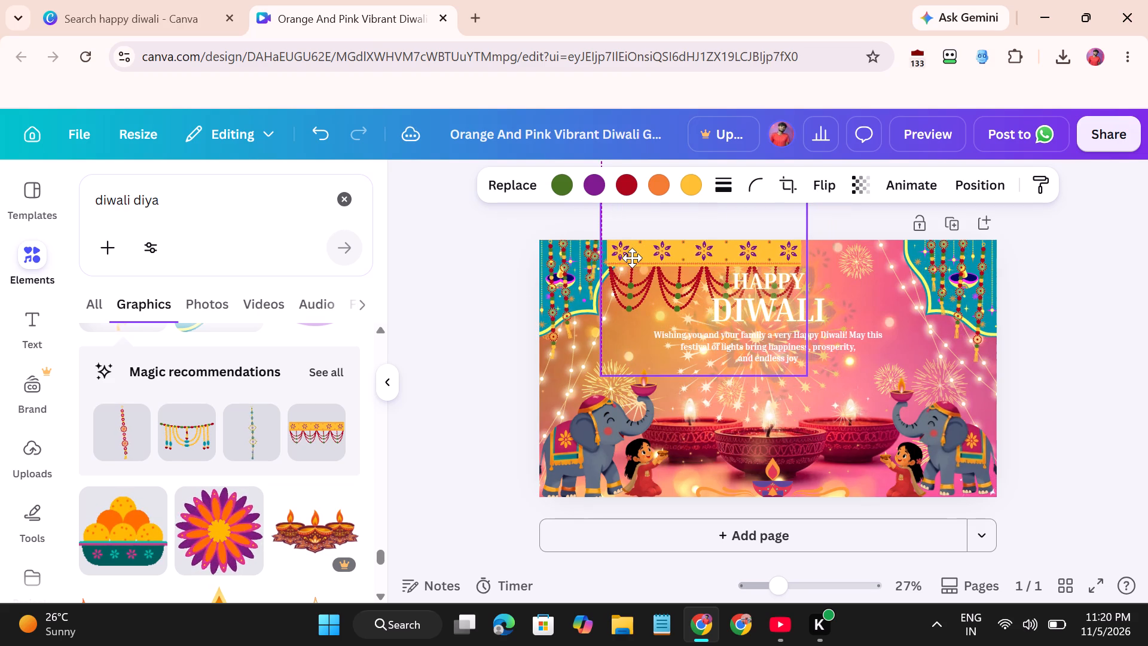
left_click_drag(632, 258, 627, 273)
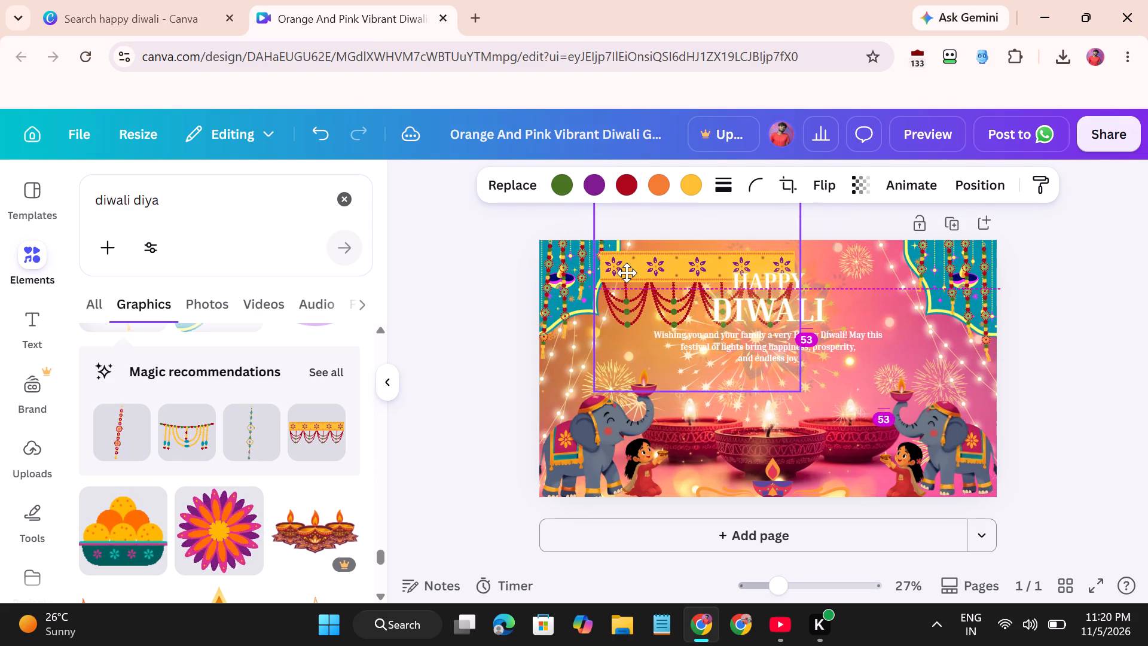
left_click_drag(627, 273, 627, 272)
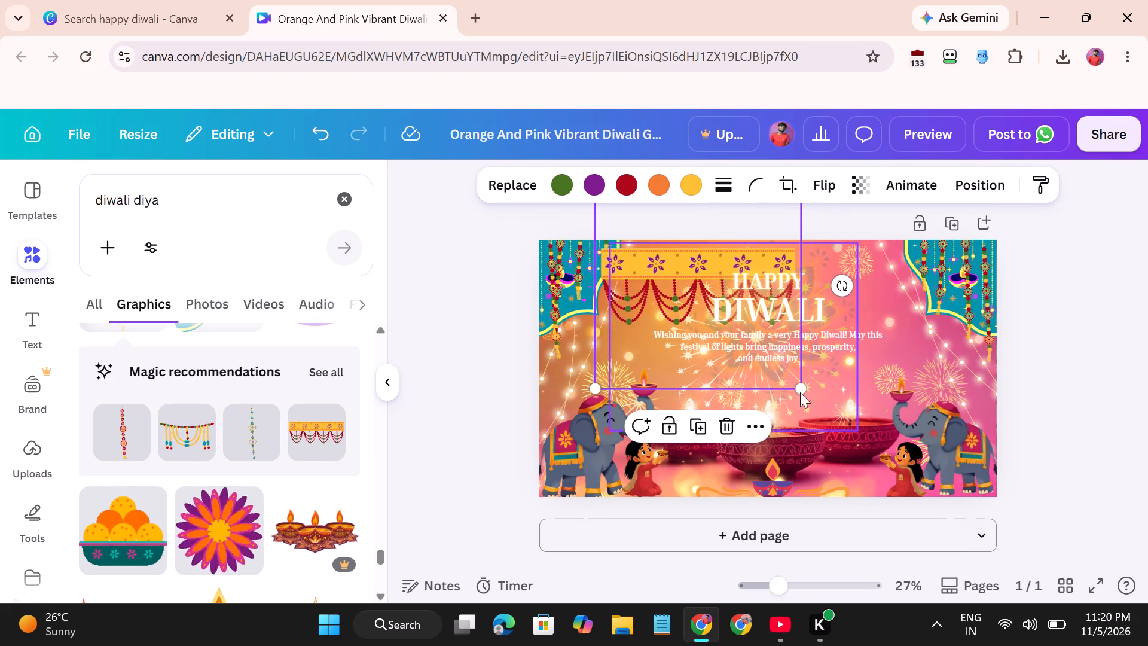
Shrink the toran to about the width of the top-left teal graphic and align its yellow band with the page's top-left corner.
left_click_drag(801, 386, 734, 349)
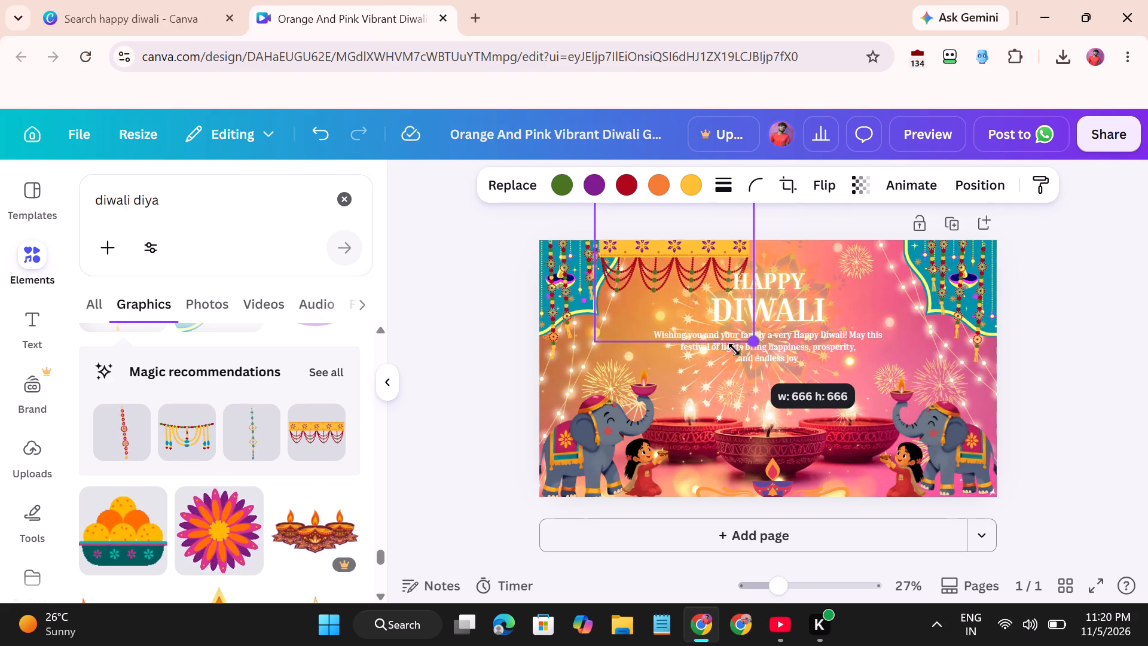
left_click_drag(734, 349, 697, 314)
left_click_drag(649, 262, 635, 271)
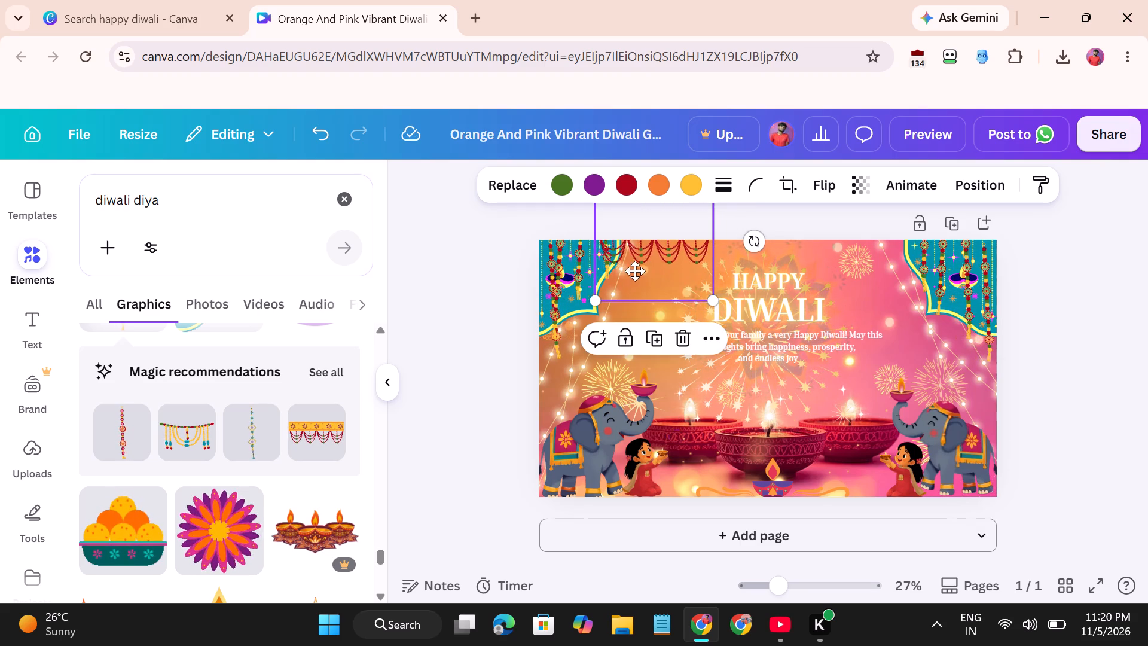
left_click_drag(635, 271, 586, 281)
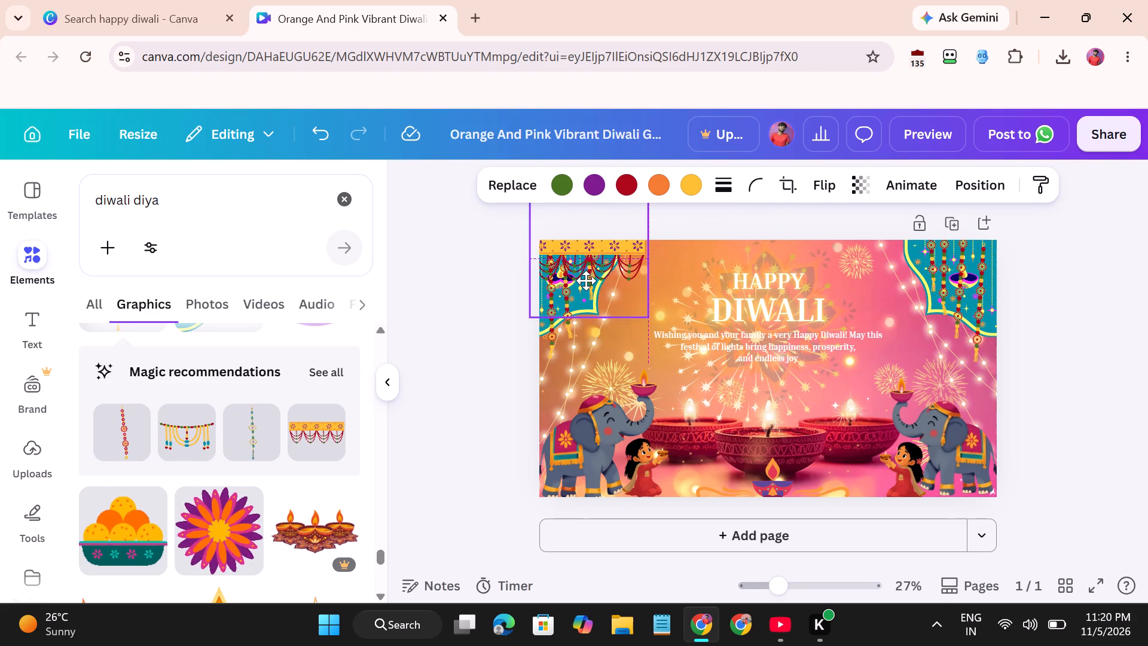
left_click_drag(586, 281, 591, 281)
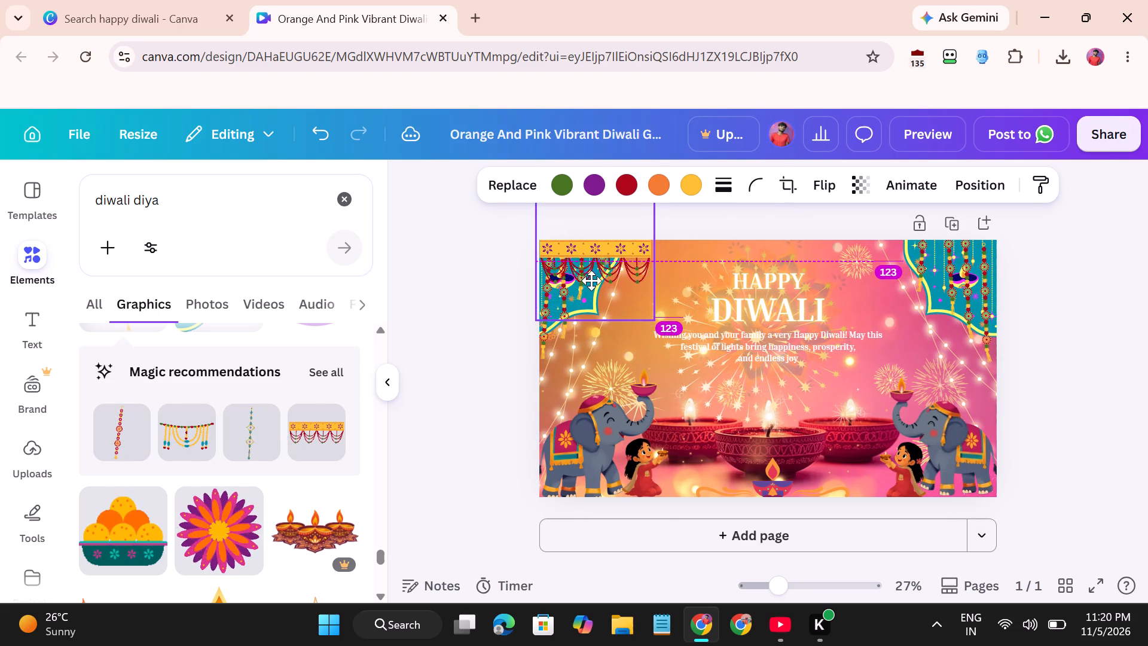
left_click_drag(591, 281, 591, 280)
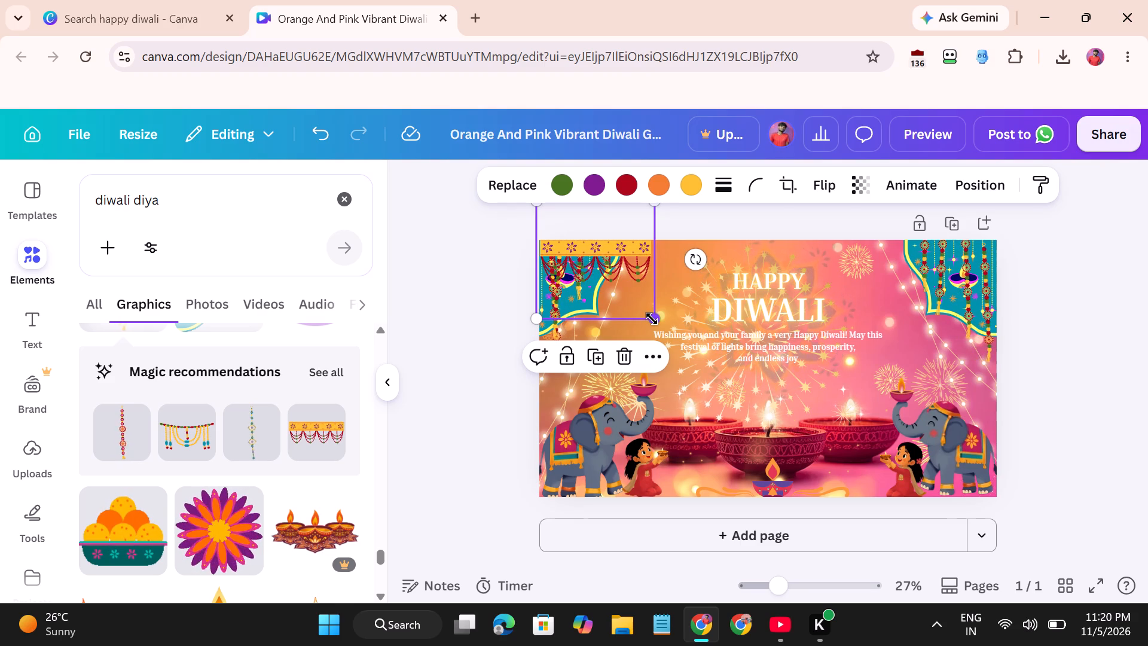
left_click_drag(652, 319, 628, 298)
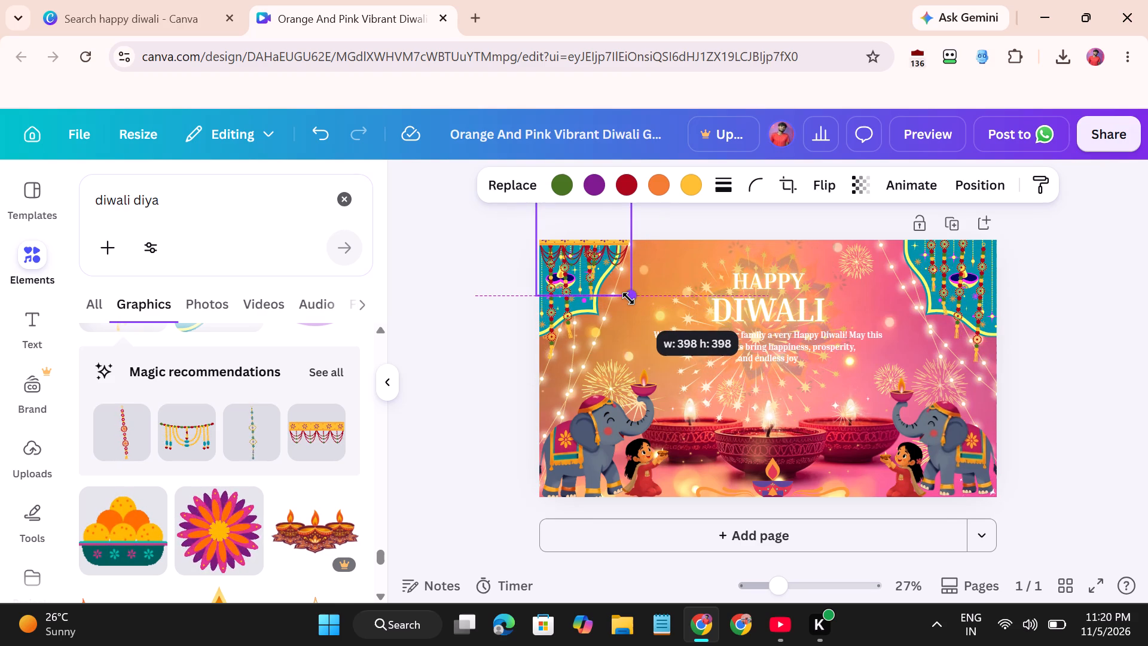
left_click_drag(628, 298, 616, 291)
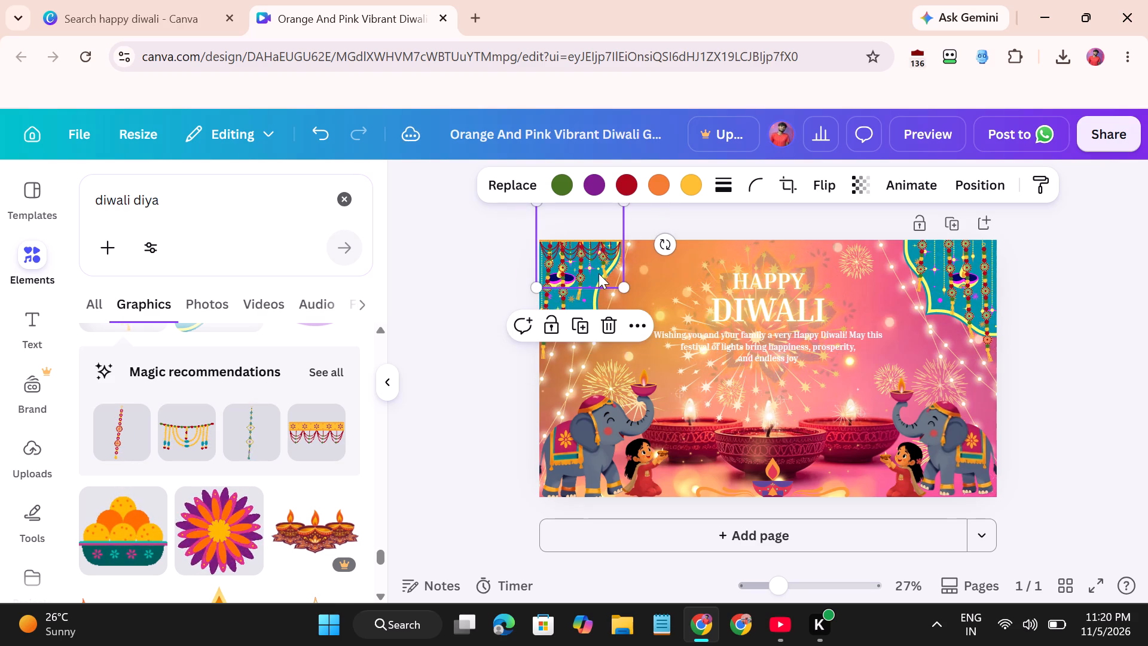
left_click_drag(599, 273, 599, 290)
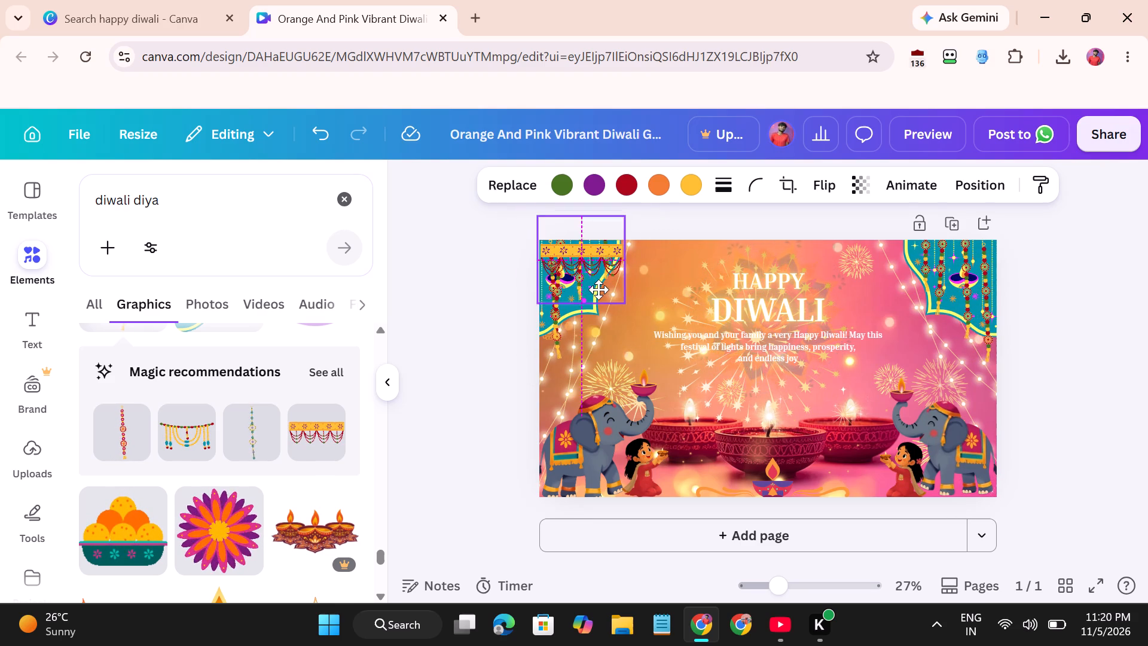
left_click_drag(599, 290, 602, 284)
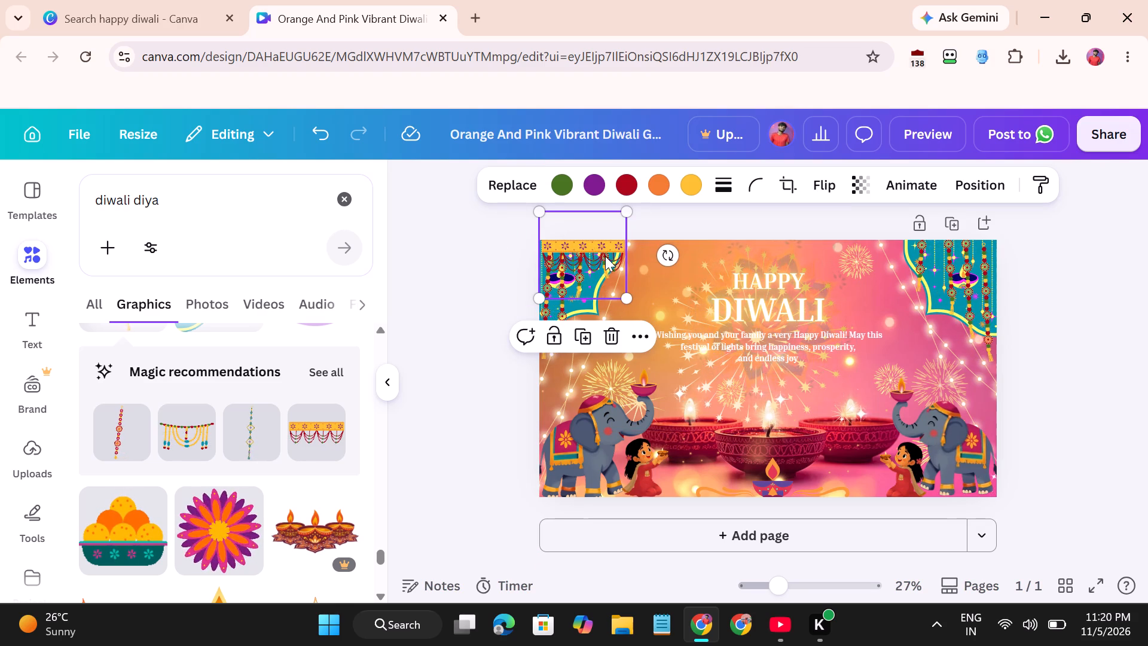
left_click(587, 244)
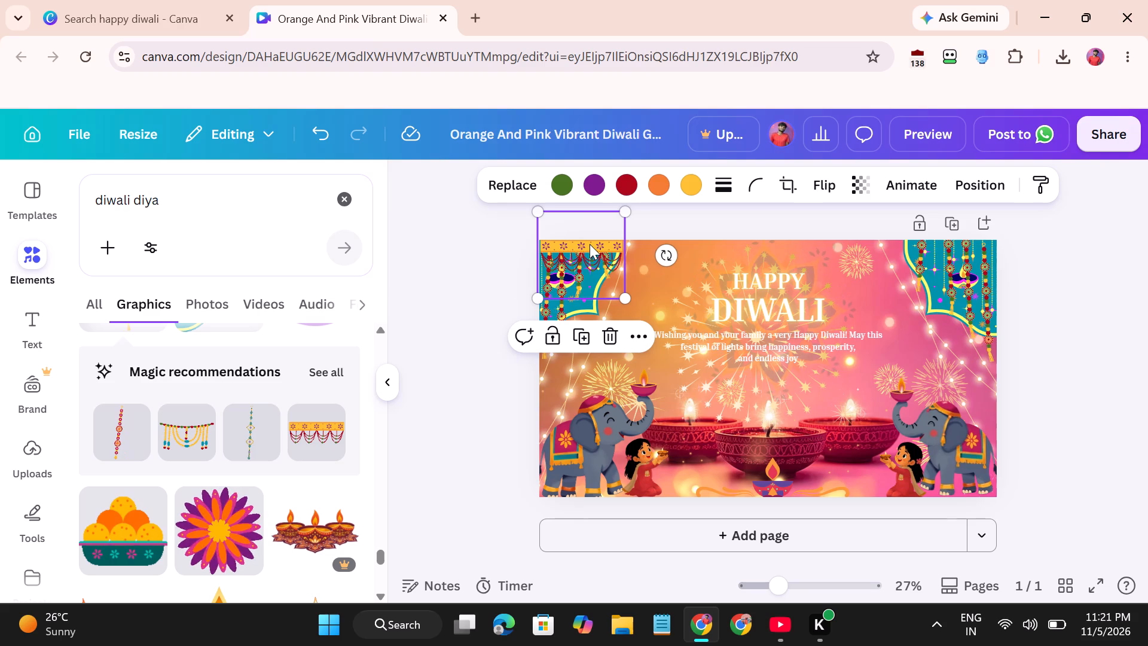
left_click(590, 244)
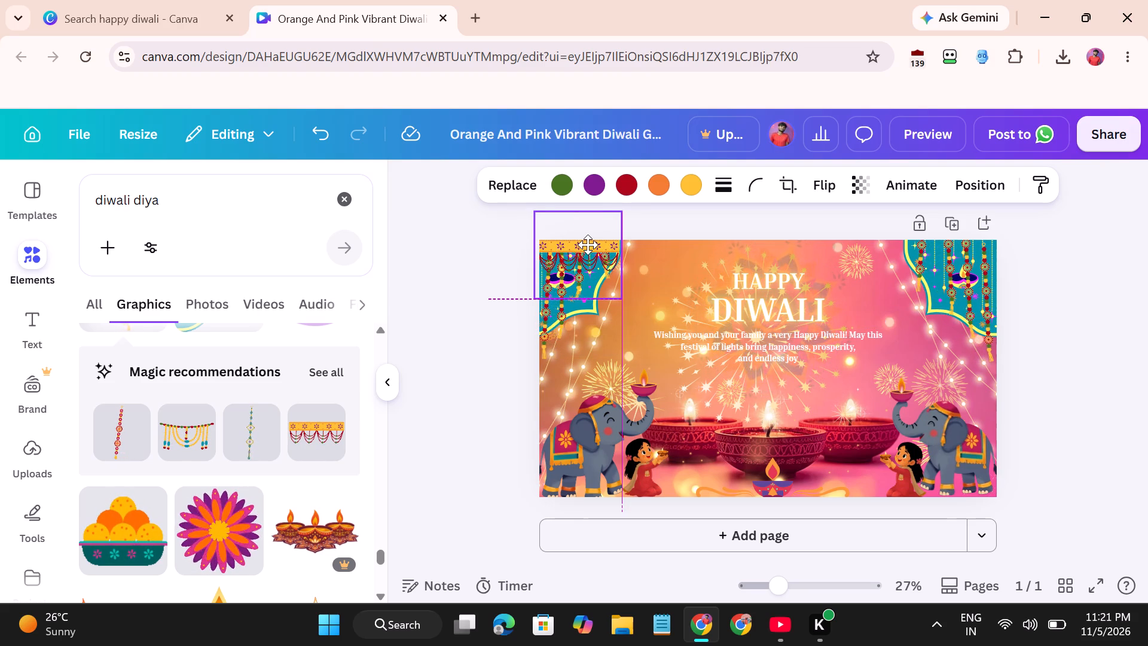
Duplicate the toran and place the copy directly beside it along the page's top edge so the two bands meet.
right_click(589, 244)
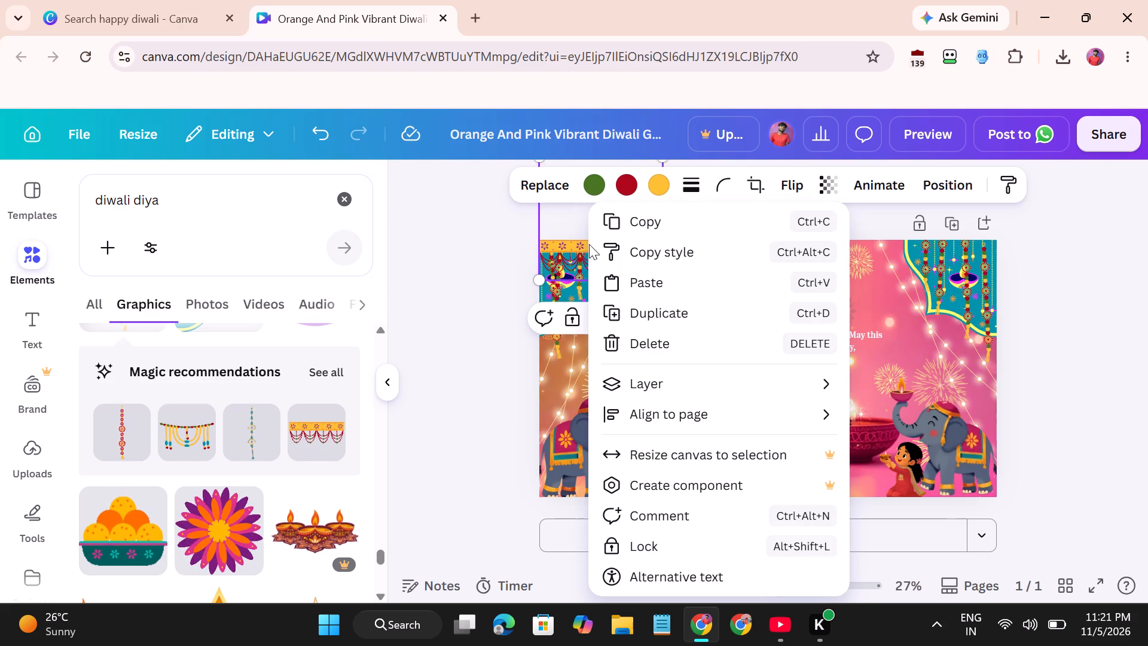
left_click(487, 286)
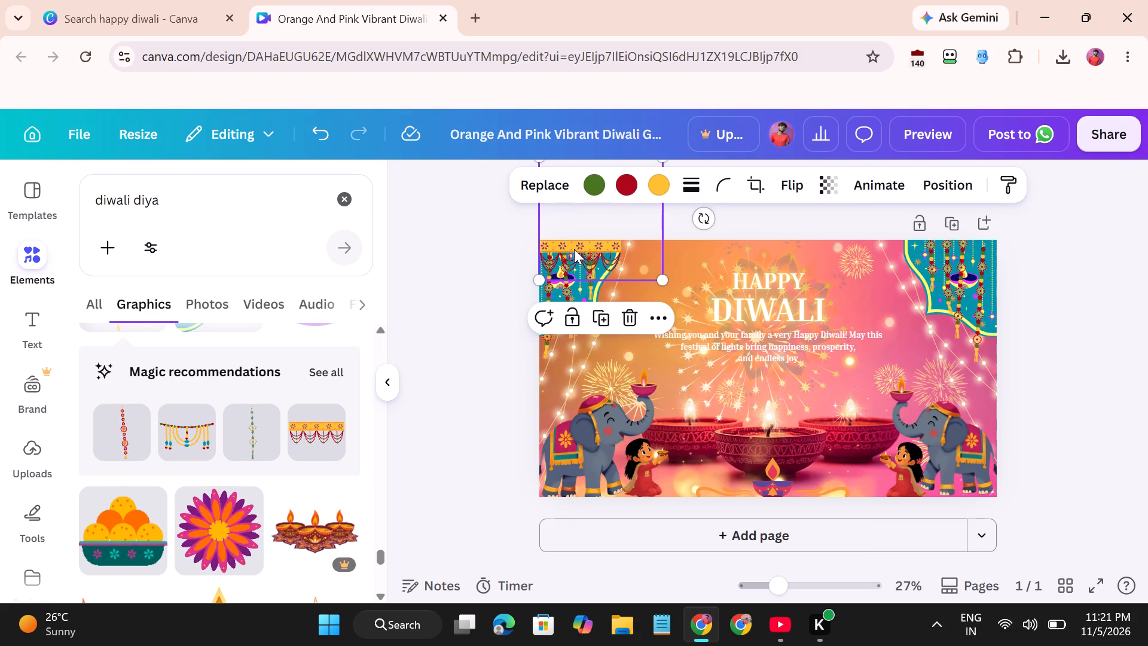
left_click(586, 245)
left_click(506, 276)
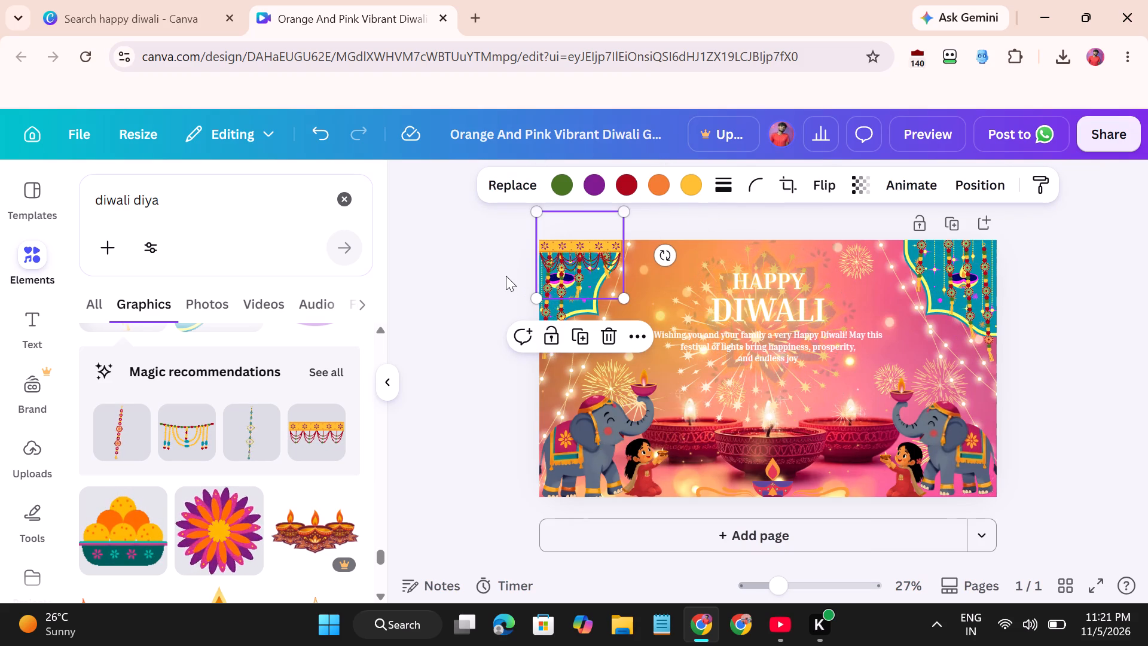
left_click(616, 245)
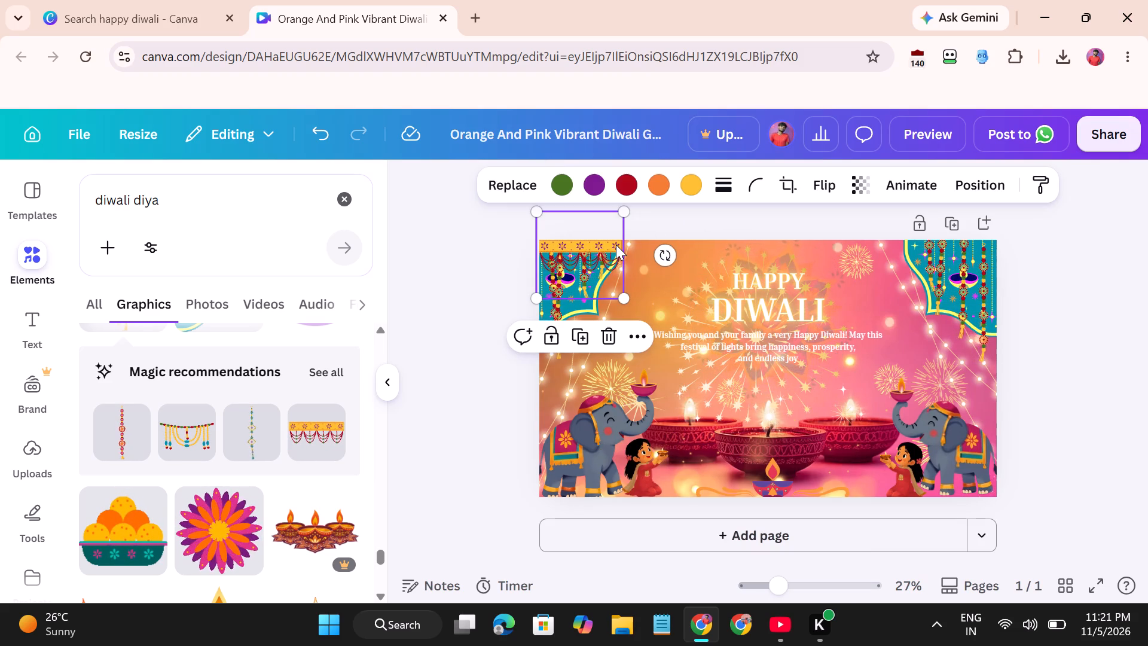
right_click(616, 245)
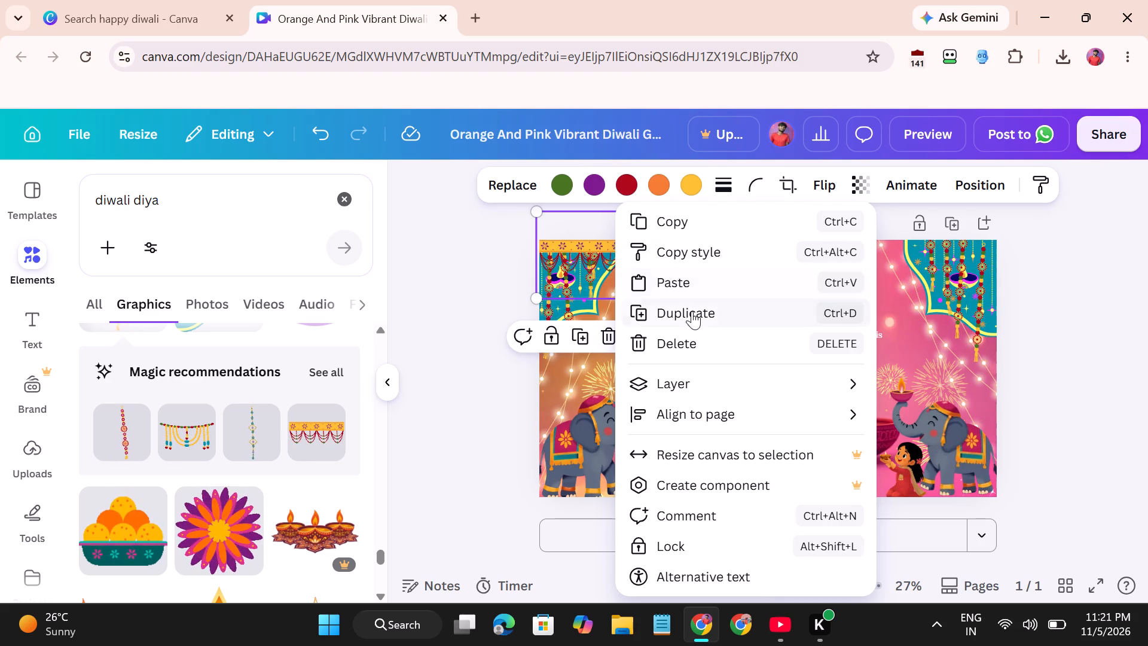
left_click(692, 311)
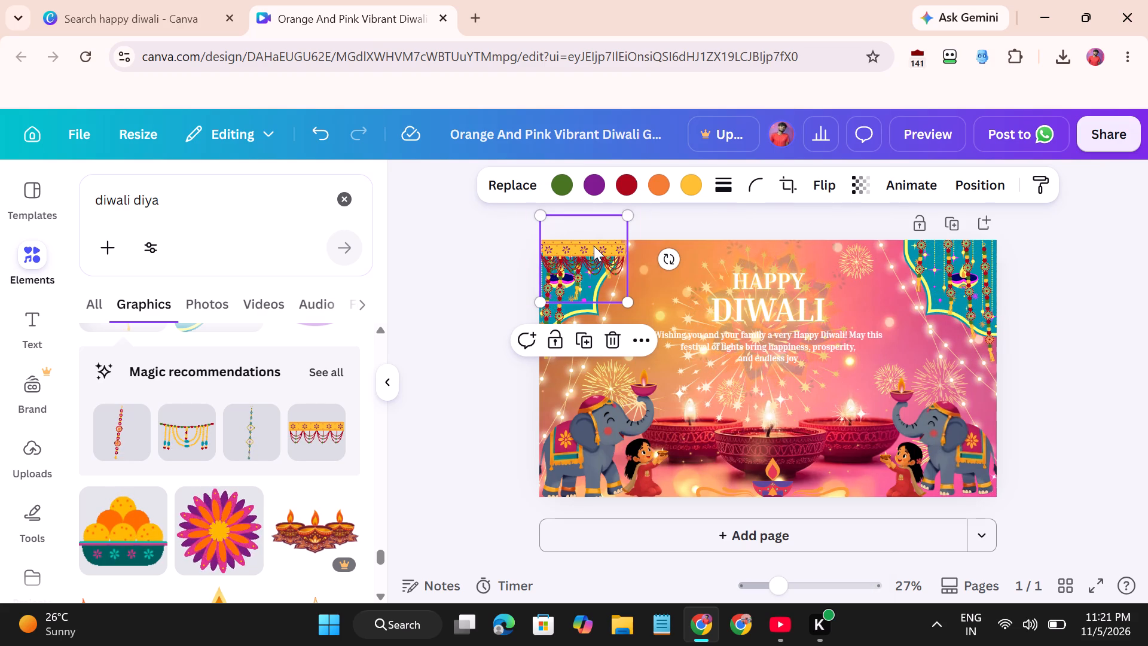
left_click_drag(594, 246, 673, 239)
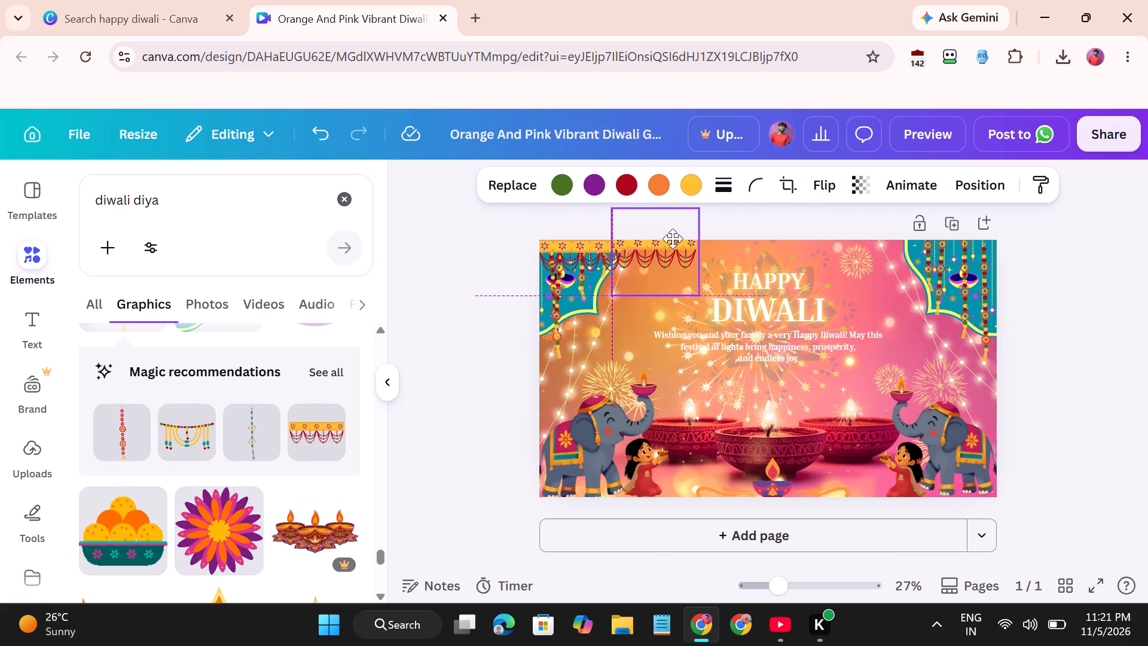
left_click_drag(673, 239, 676, 239)
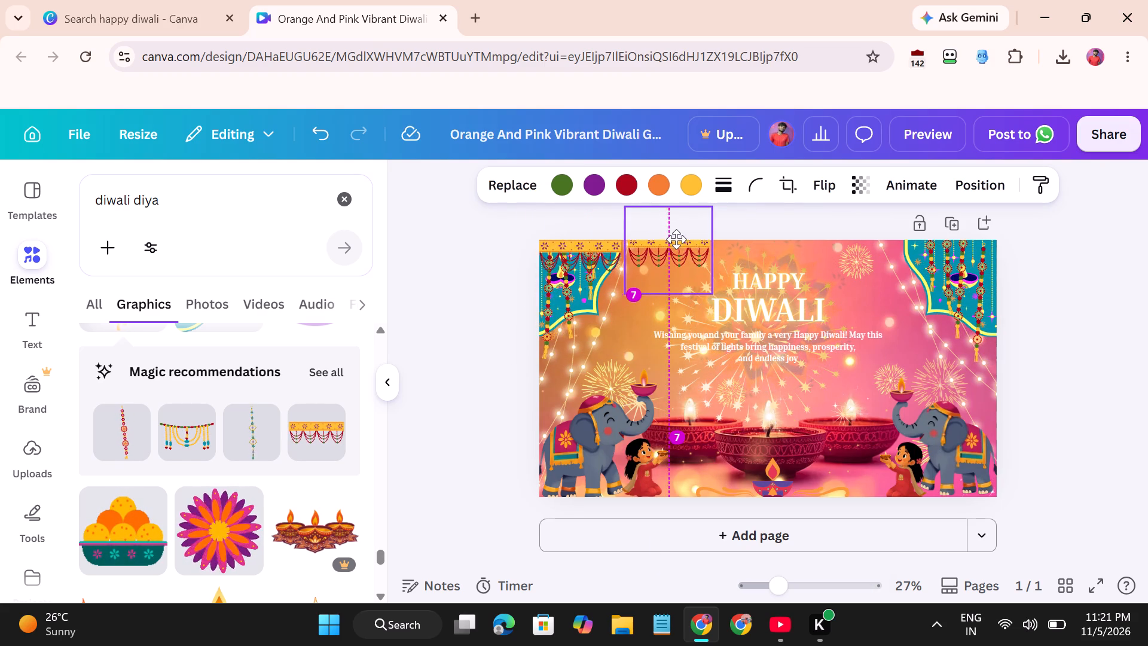
left_click_drag(676, 239, 675, 243)
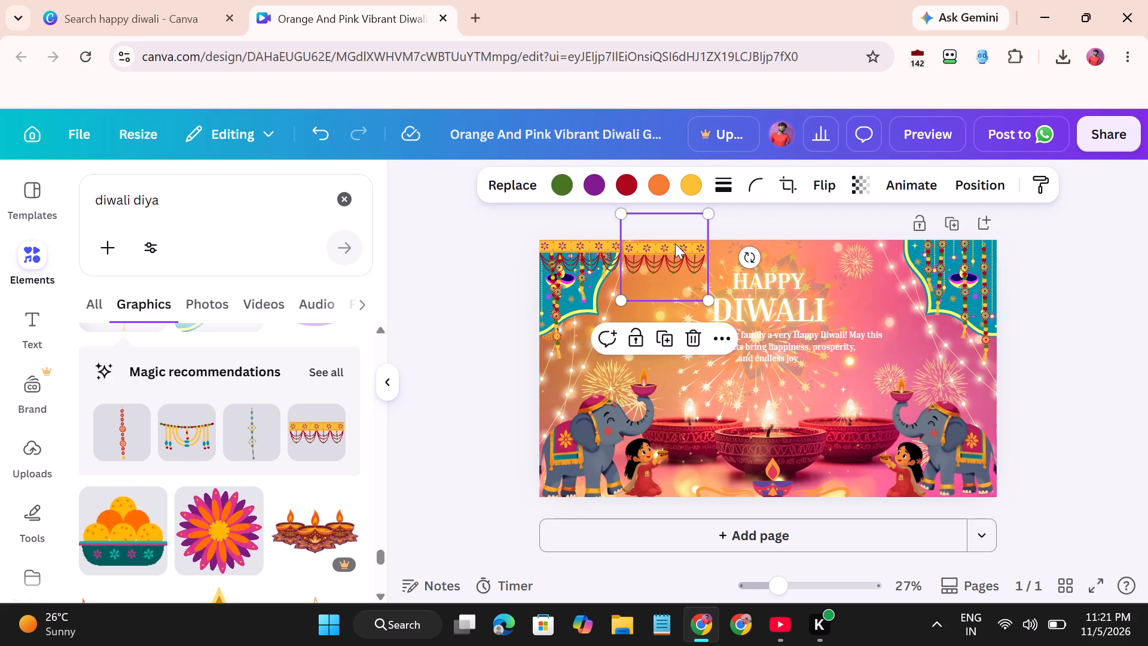
left_click(675, 243)
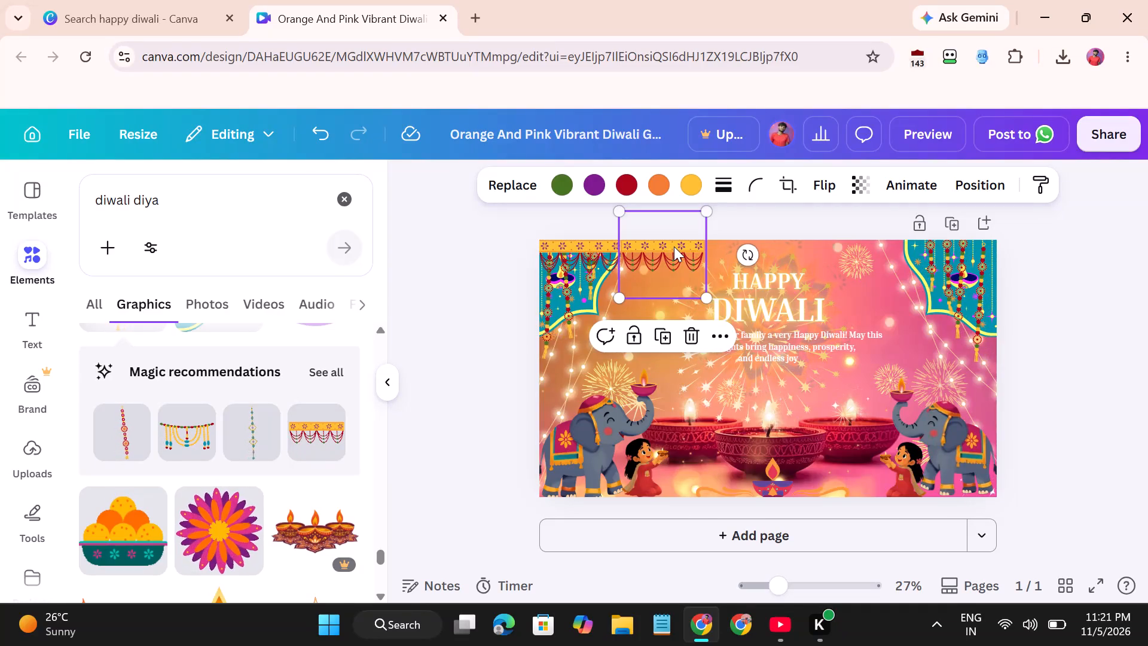
Duplicate the second toran and place the third one directly to its right, continuing the band along the page's top edge.
right_click(674, 246)
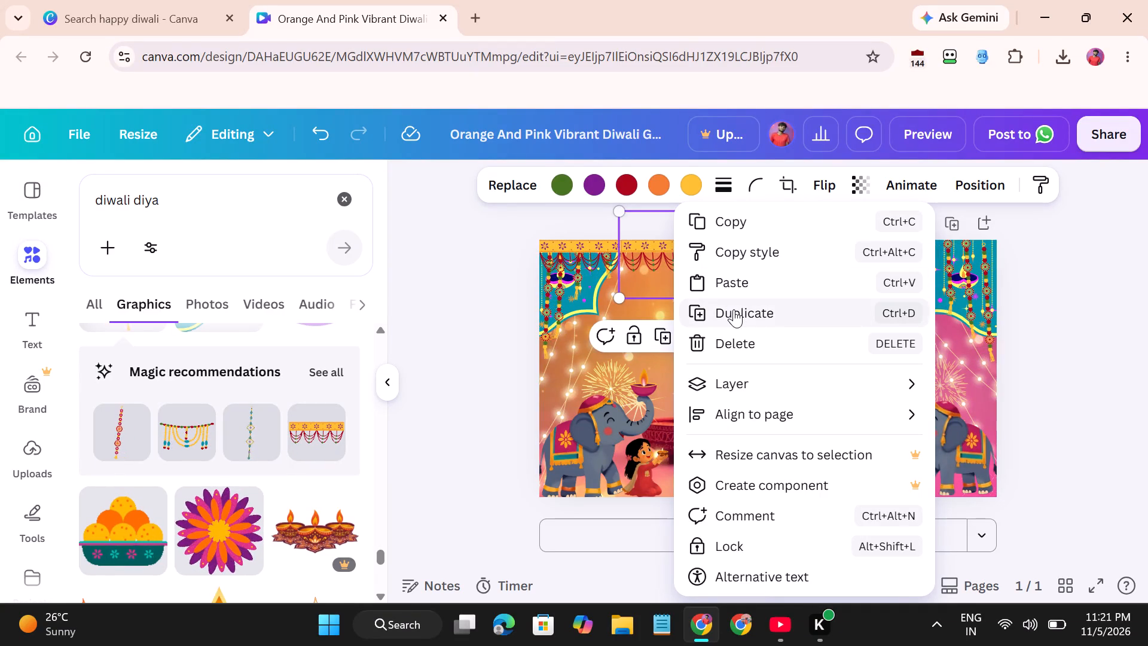
left_click(734, 309)
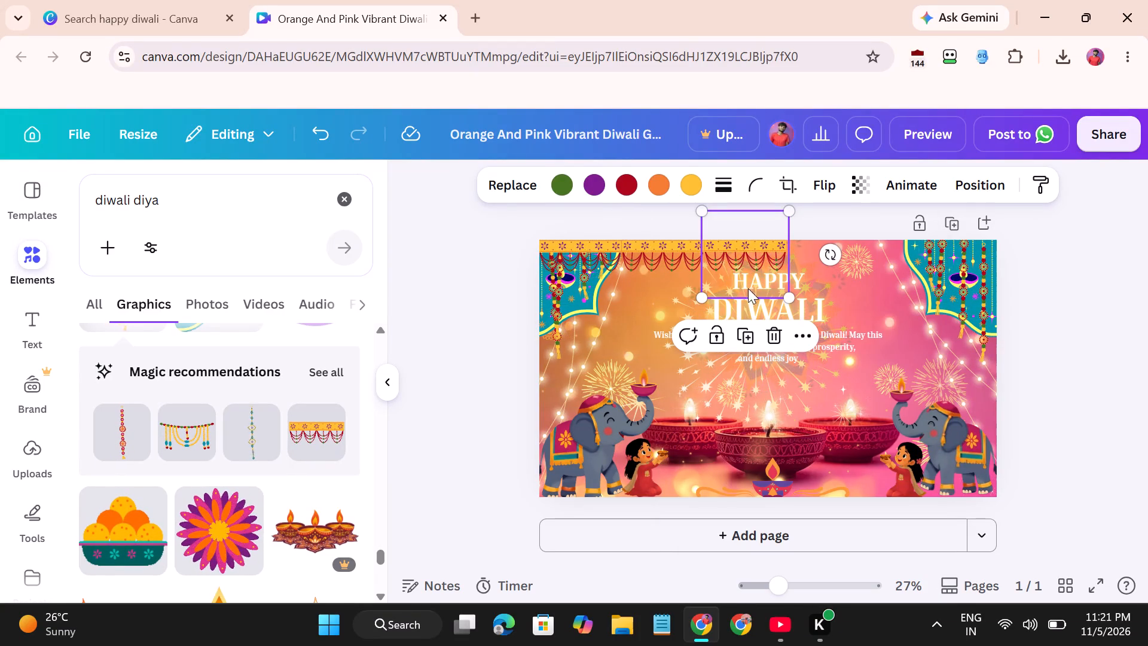
Duplicate the toran three more times, each copy continuing to the right, so the yellow band spans the page's entire top edge.
right_click(743, 242)
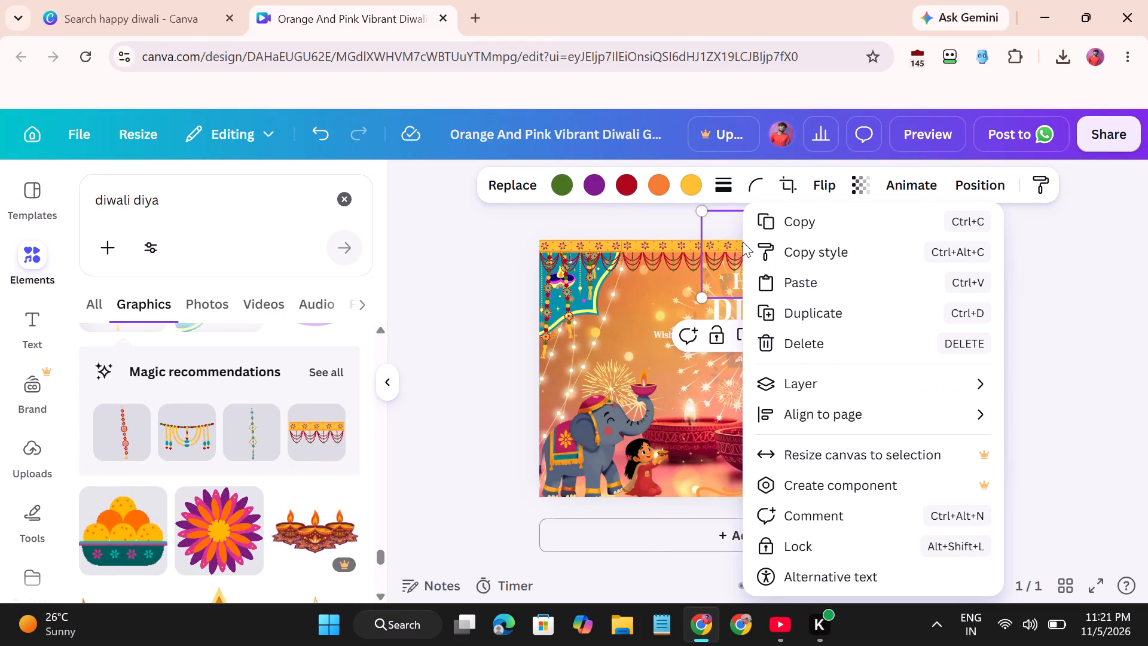
left_click(791, 312)
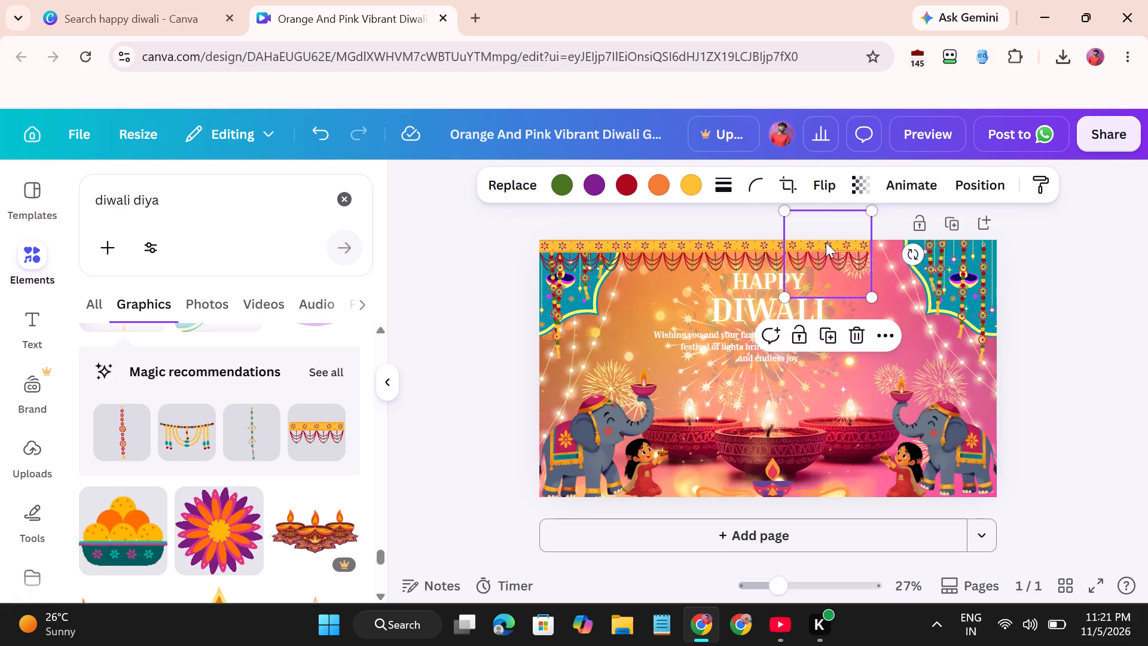
right_click(823, 243)
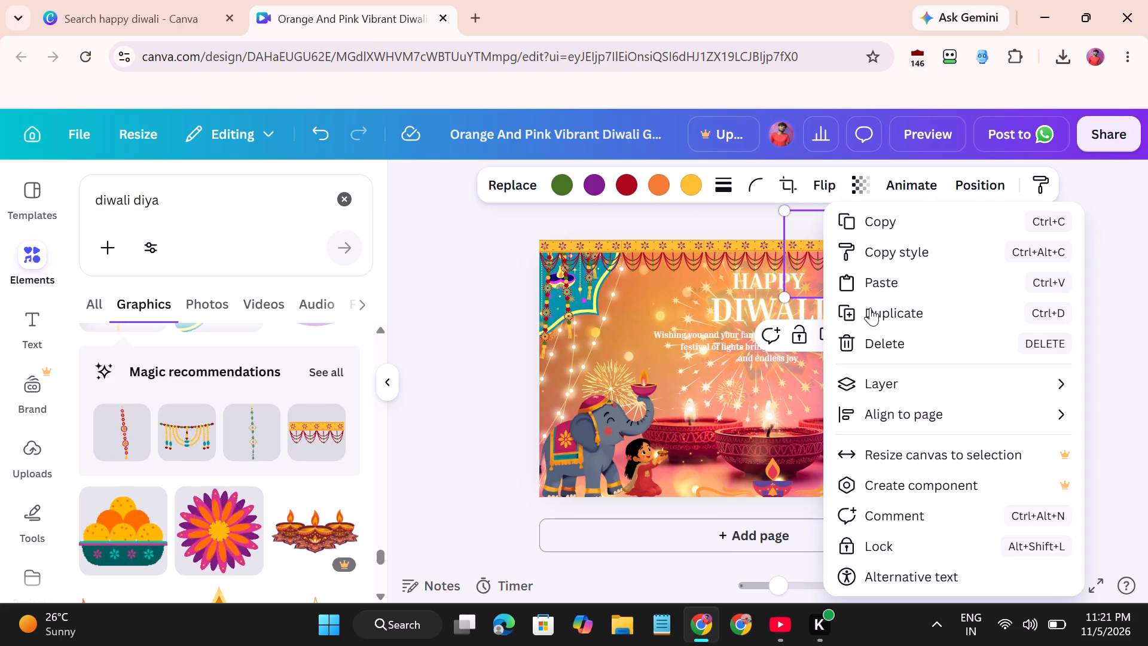
left_click(884, 310)
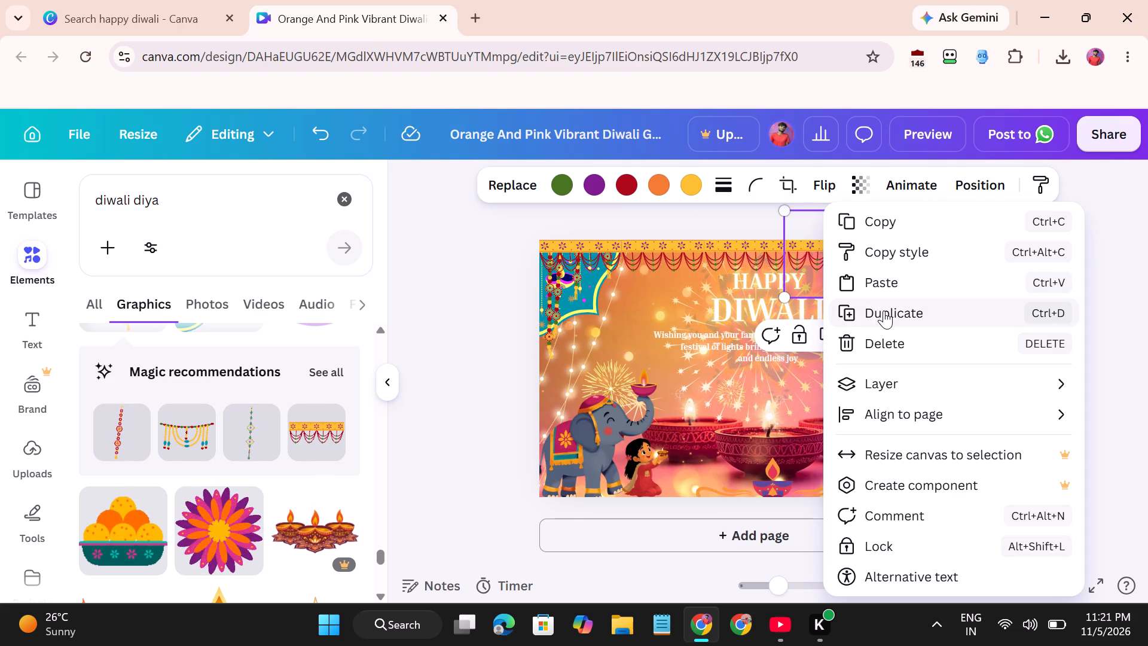
right_click(906, 246)
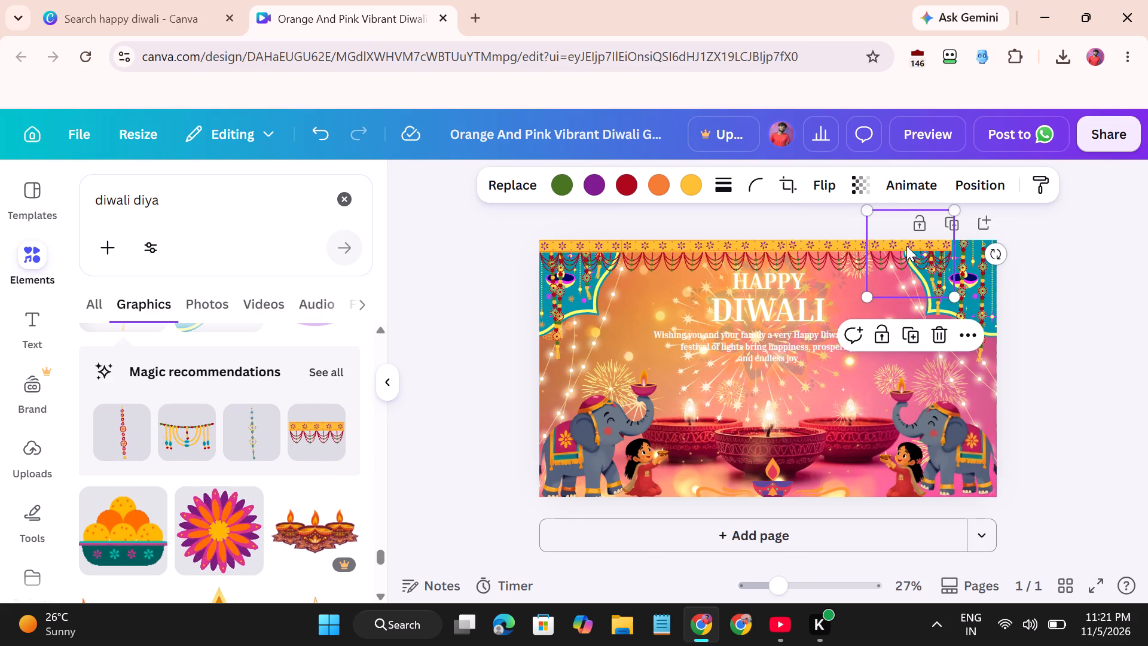
left_click(838, 308)
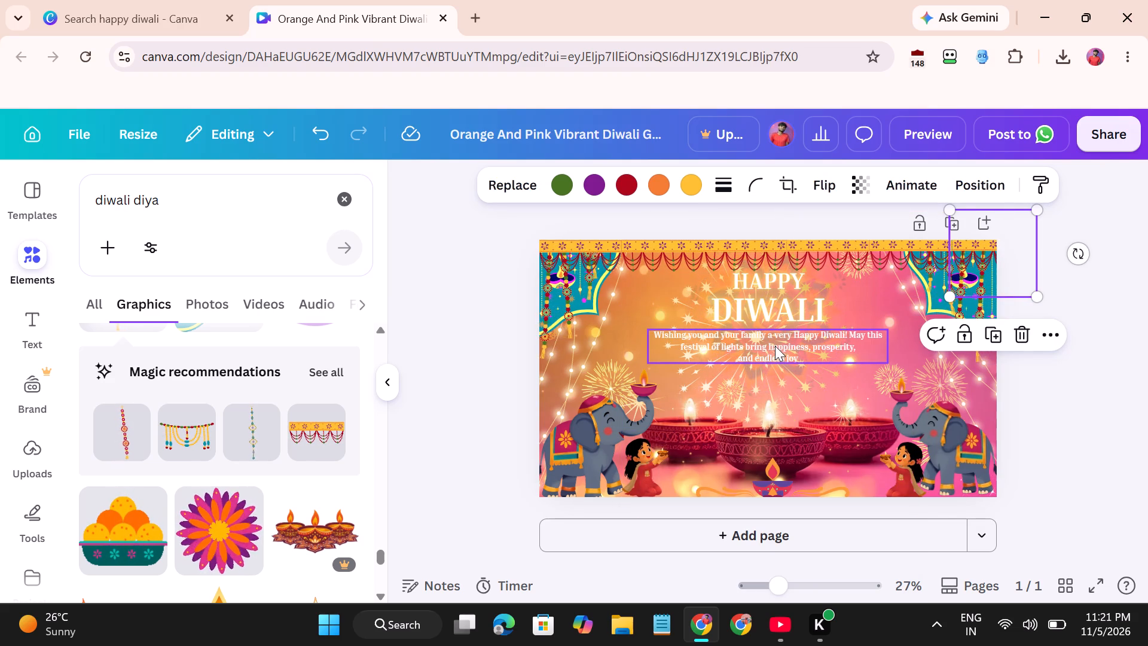
Recolour the greeting paragraph below the HAPPY DIWALI title with the dark red from the design's colours.
left_click(775, 346)
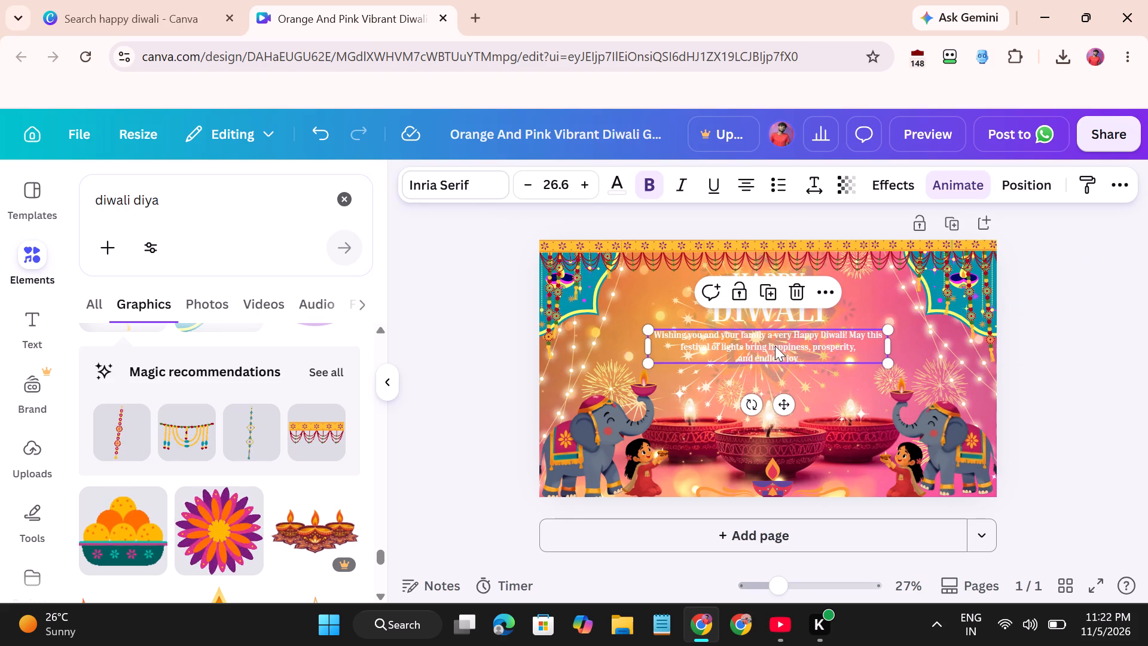
left_click(615, 189)
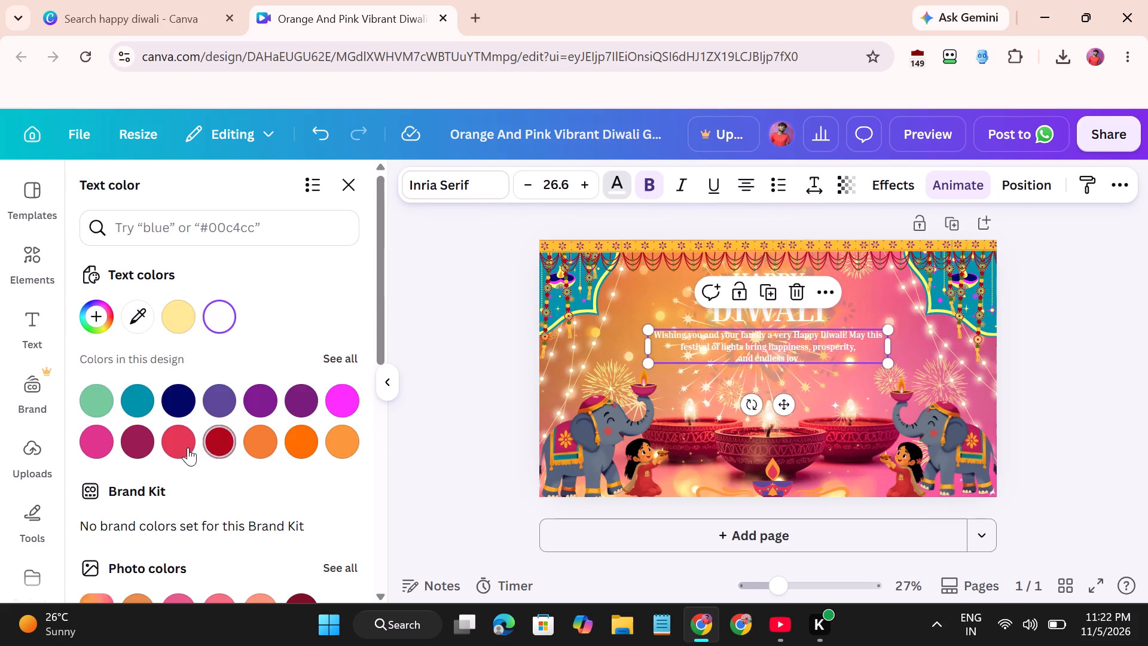
scroll(188, 447, "down", 2)
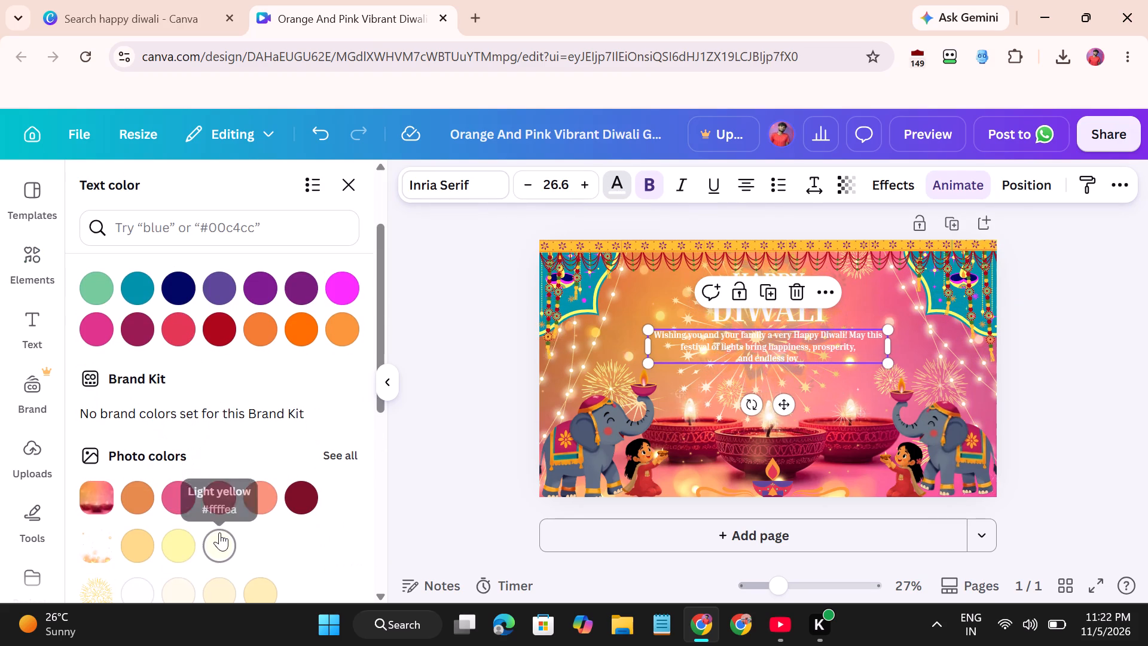
left_click(102, 336)
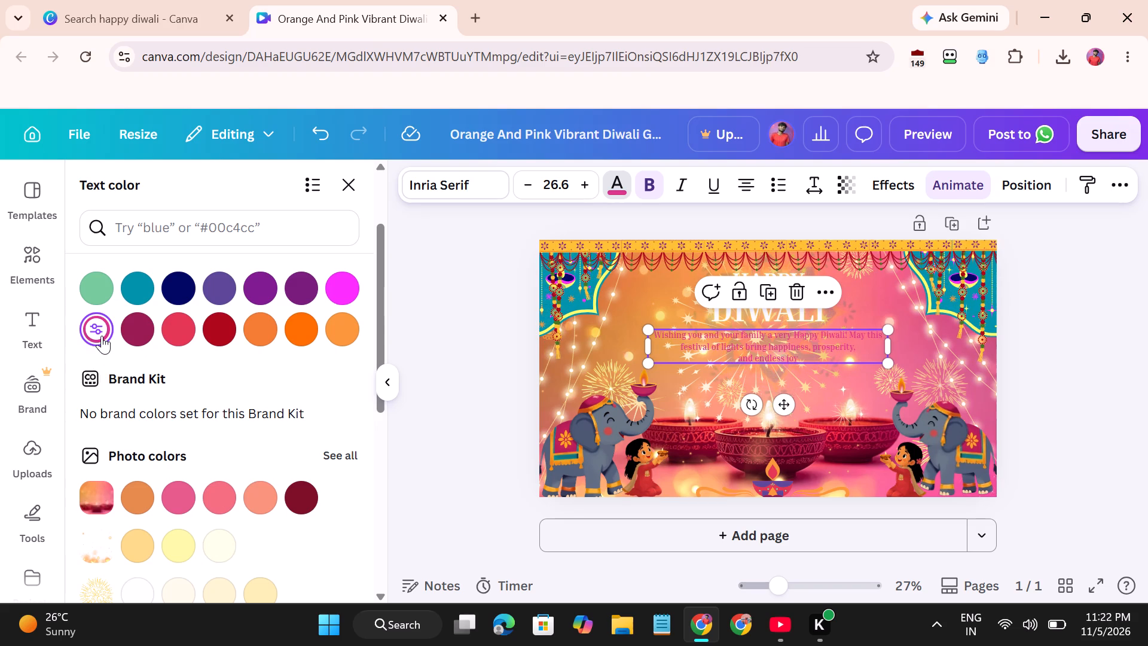
left_click(136, 328)
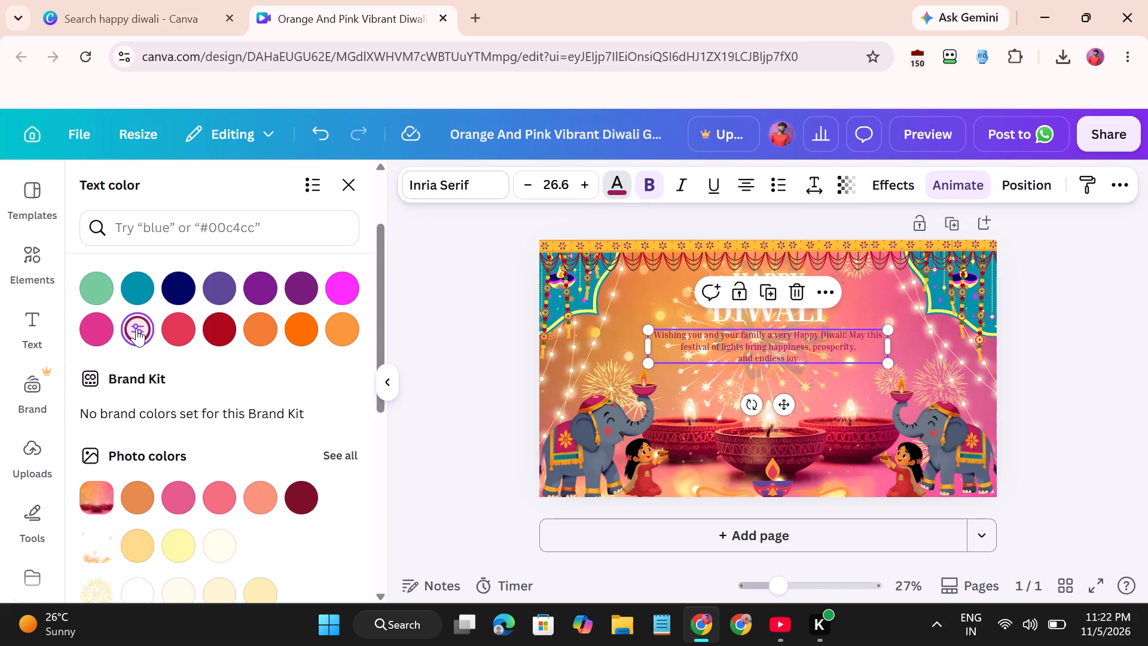
left_click(212, 327)
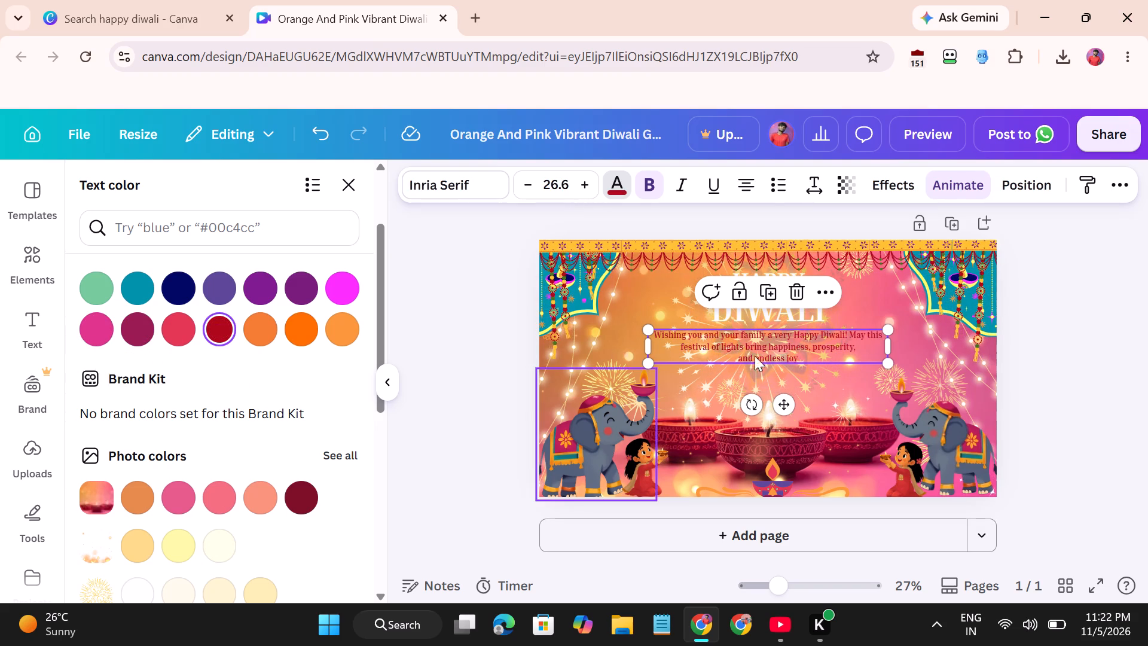
Apply the Glow text effect to the greeting paragraph at intensity 40.
left_click(766, 345)
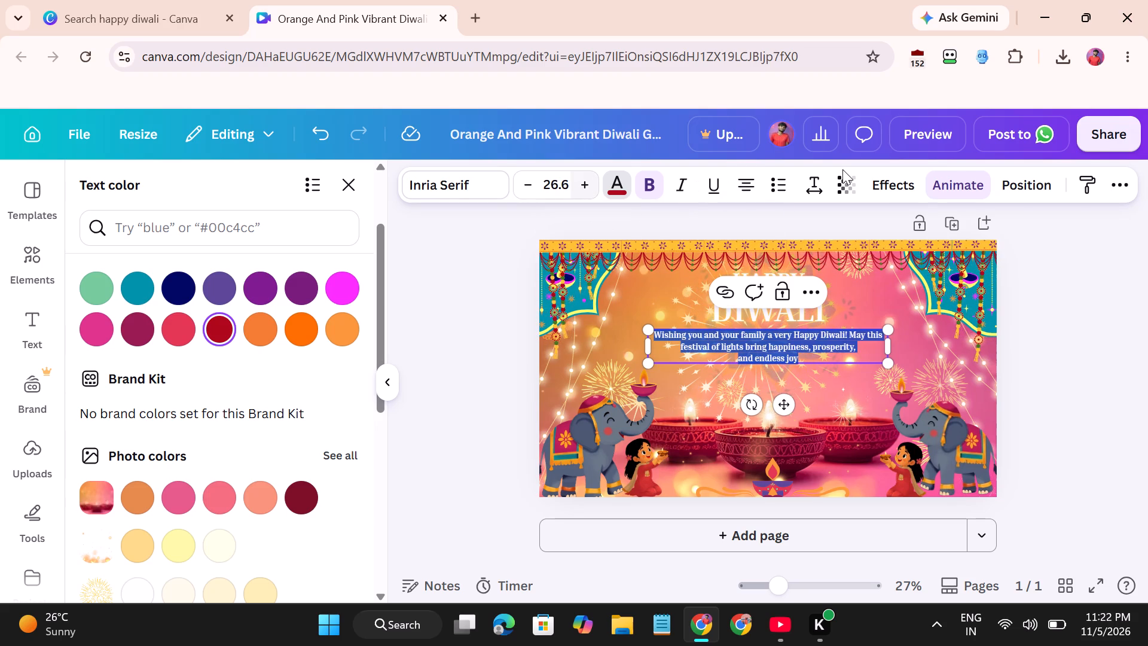
left_click(906, 193)
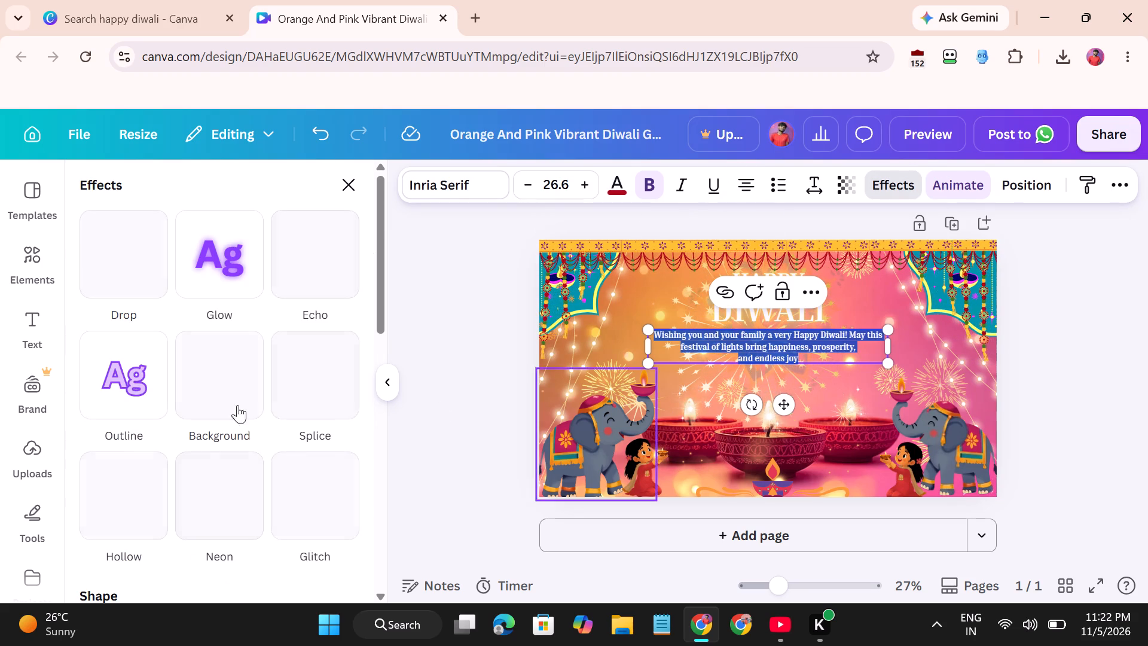
left_click(215, 258)
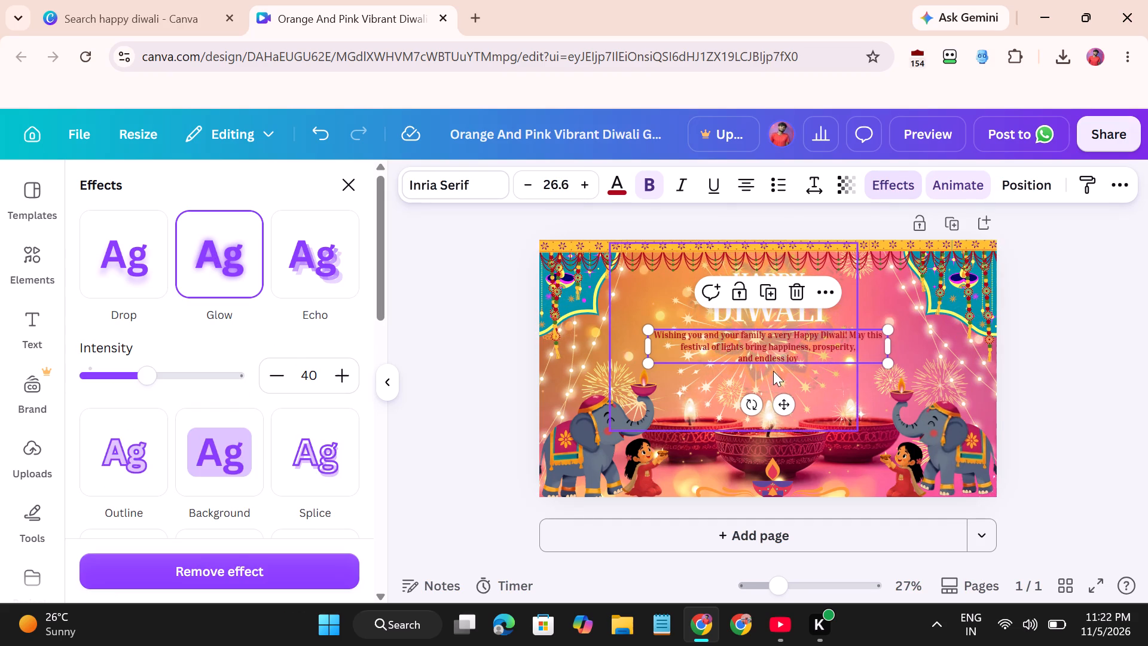
left_click(460, 347)
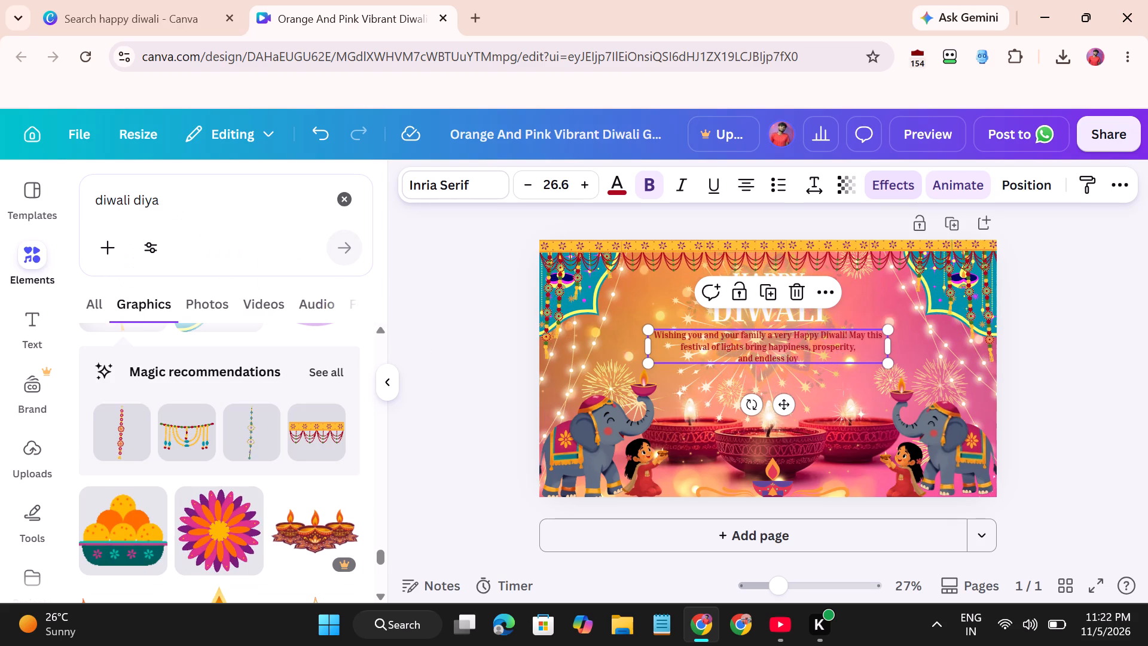
Look through the remaining diwali diya graphics and related searches for another decoration to add.
scroll(187, 410, "down", 2)
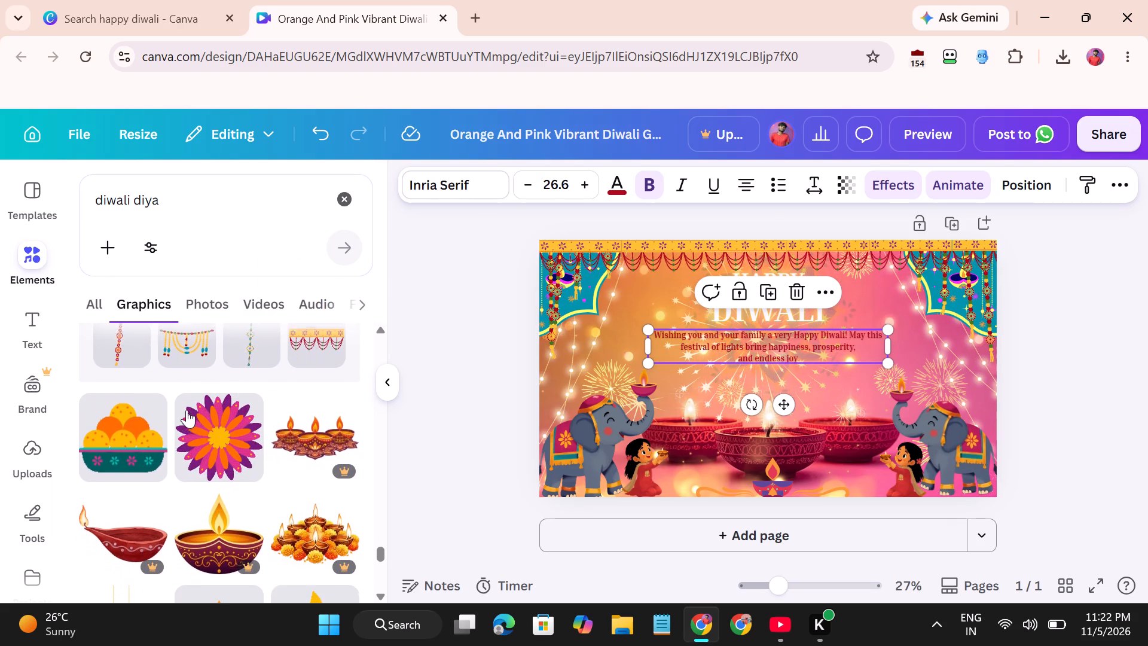
scroll(187, 410, "down", 1)
scroll(255, 490, "down", 1)
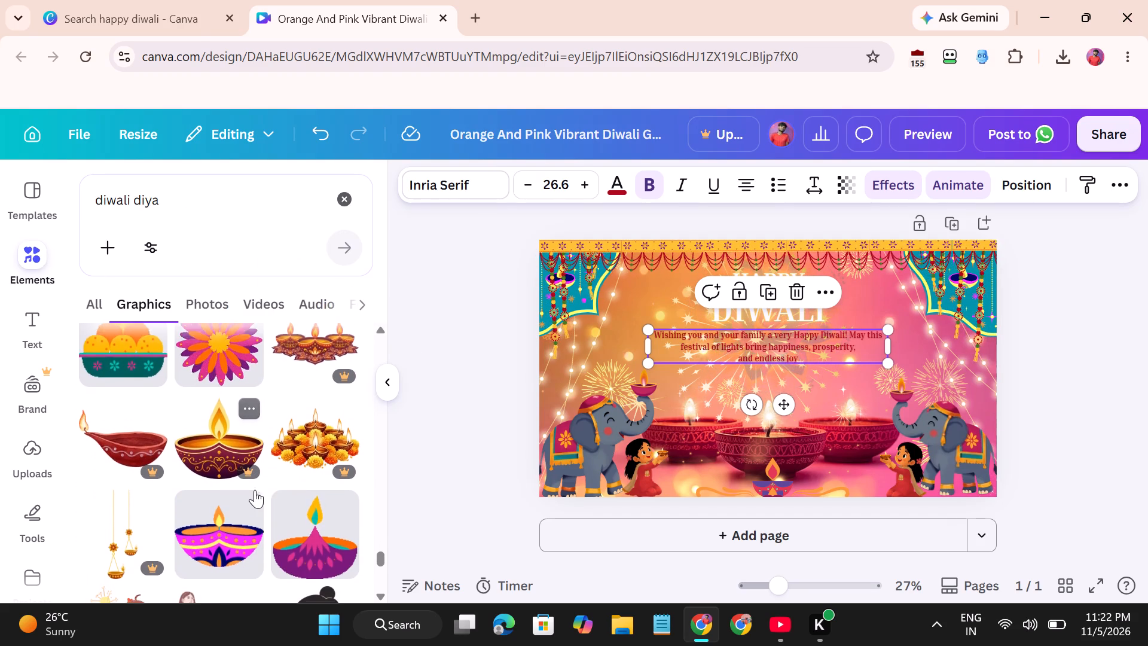
scroll(255, 490, "down", 2)
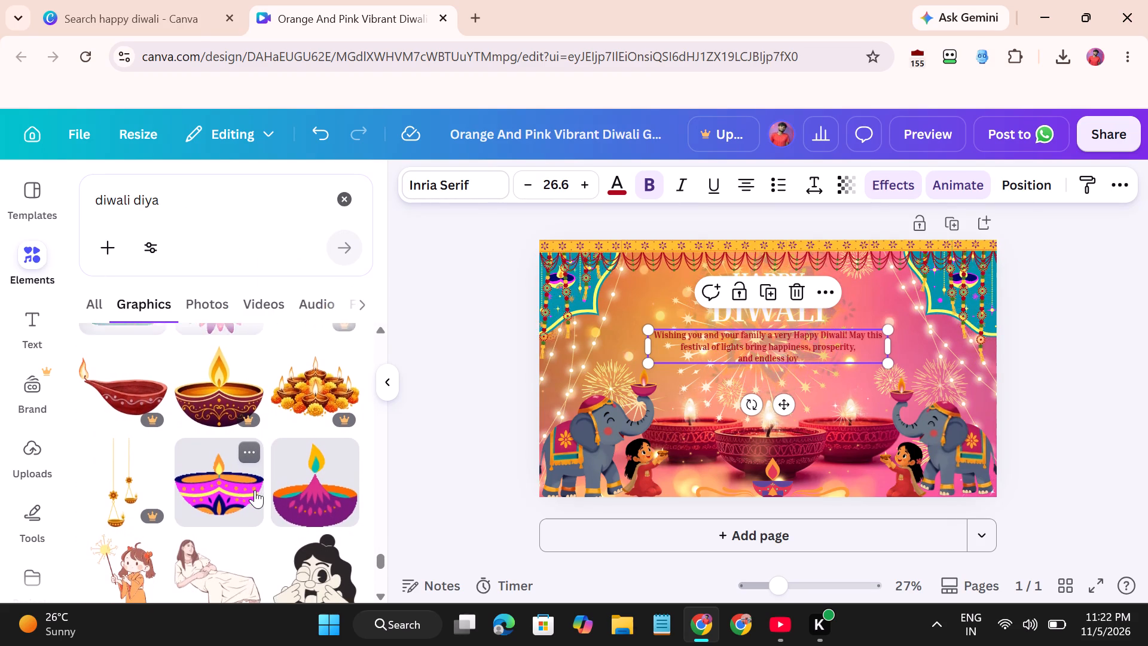
scroll(255, 490, "down", 2)
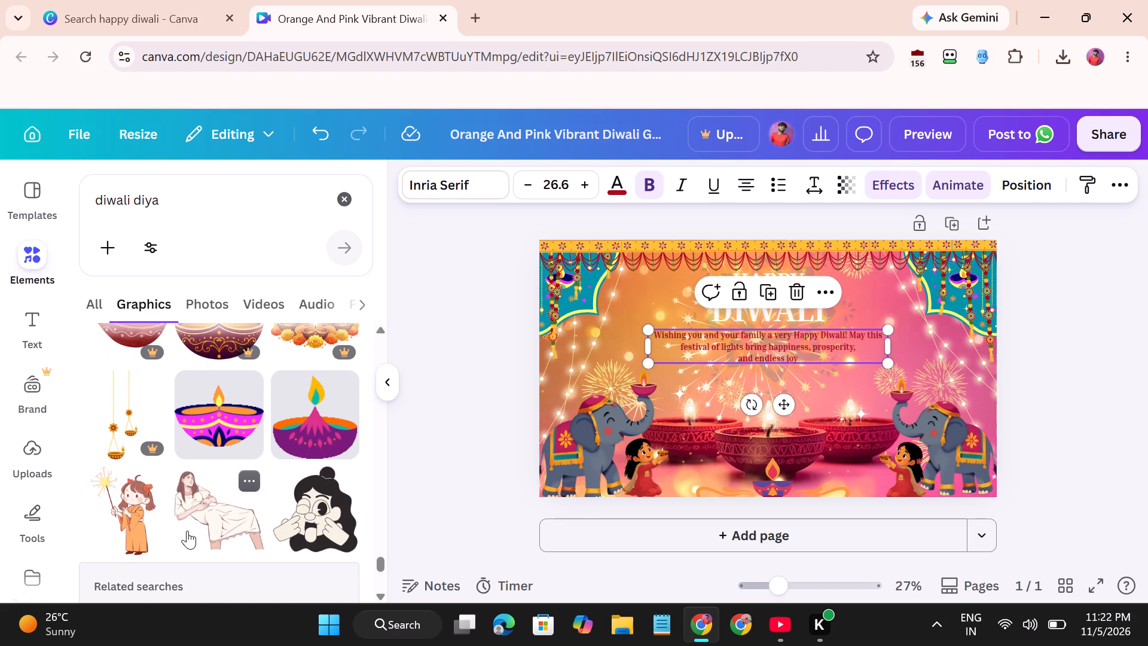
scroll(212, 507, "down", 3)
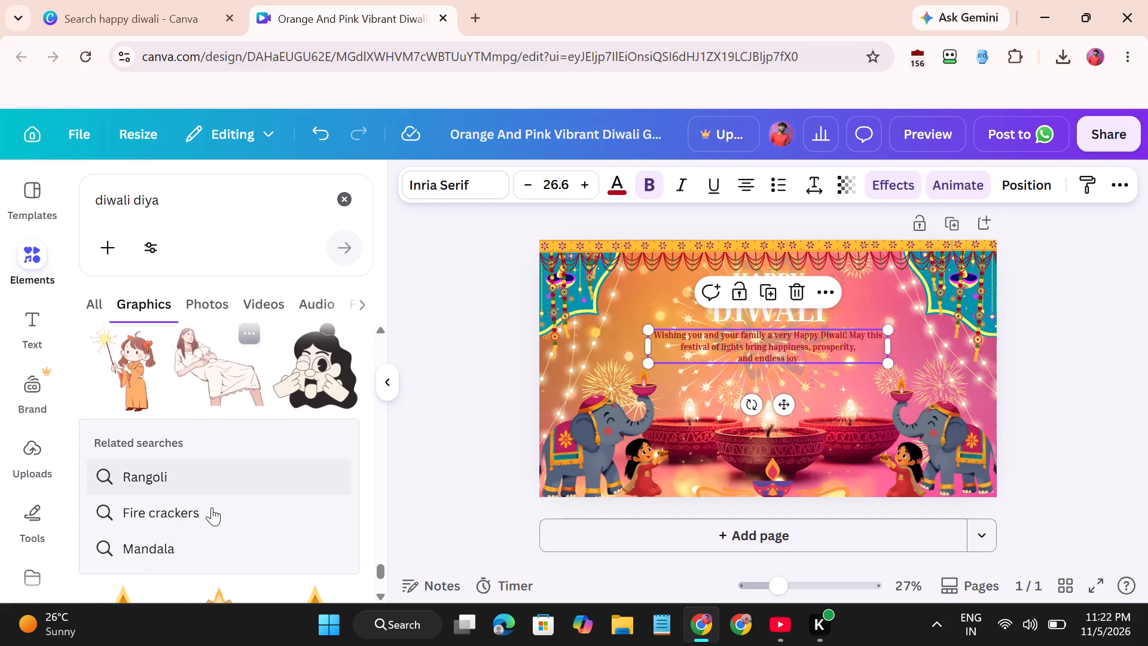
scroll(212, 507, "down", 1)
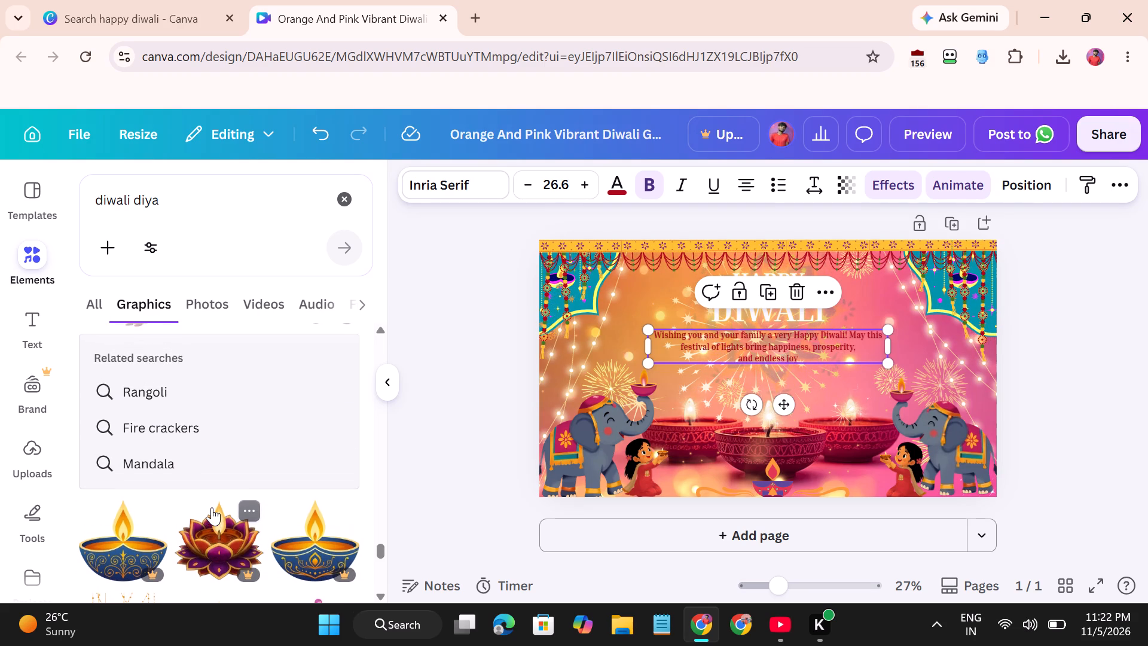
scroll(212, 507, "down", 1)
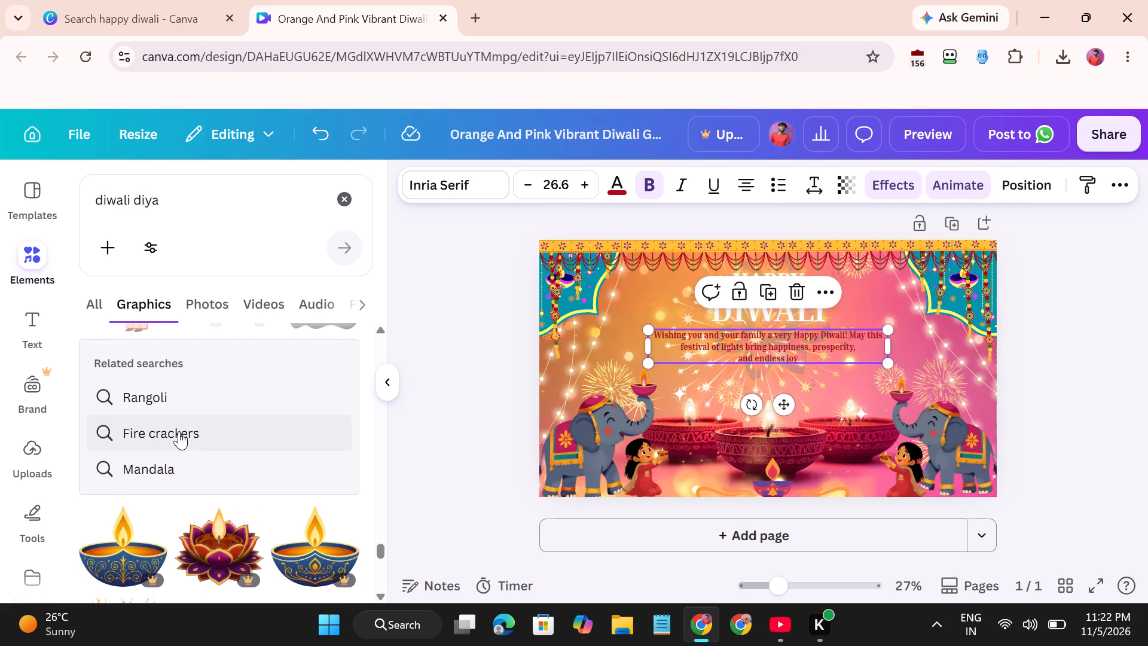
Search the graphics for the related term Fire crackers and look through the results for a suitable decoration.
left_click(179, 431)
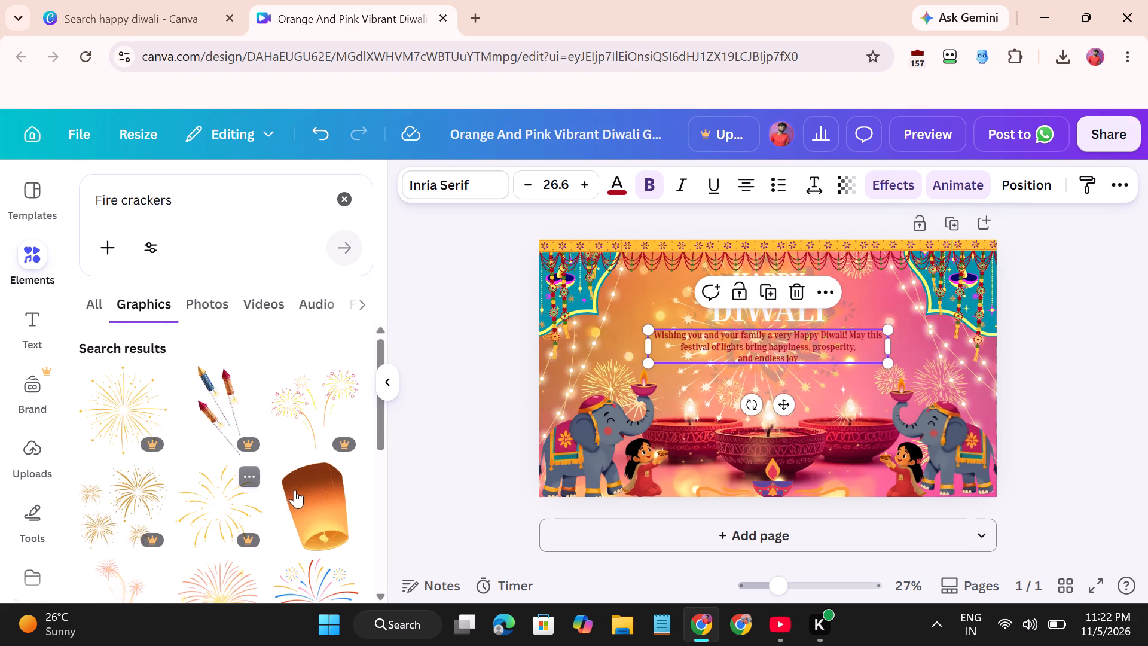
scroll(297, 516, "down", 4)
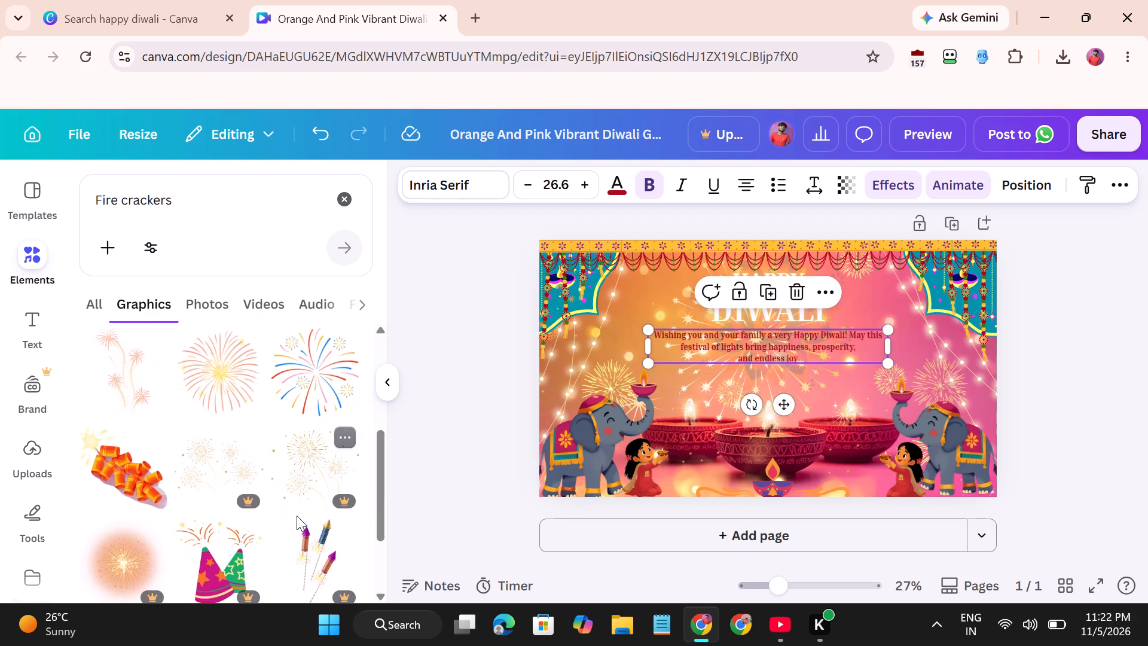
scroll(297, 516, "down", 2)
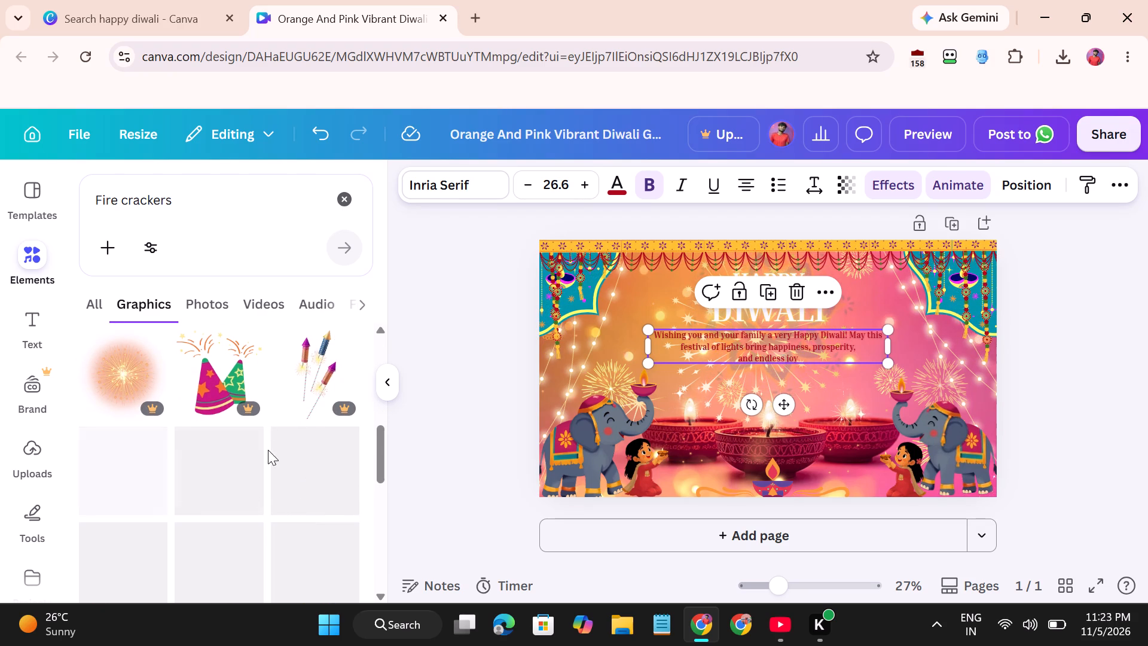
scroll(262, 482, "down", 3)
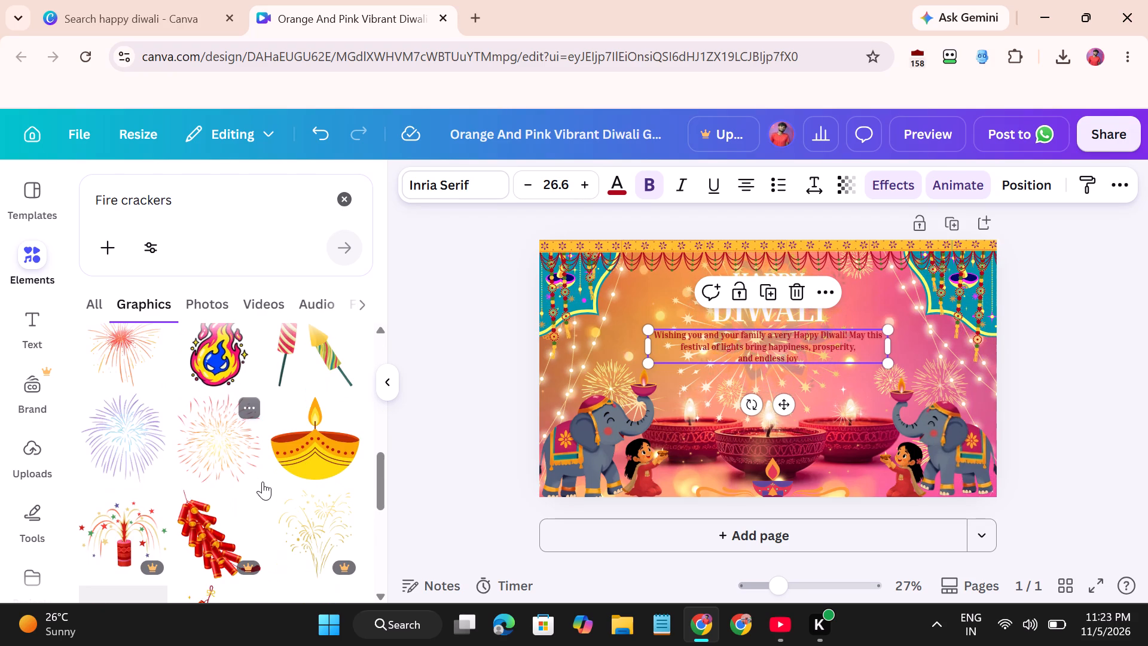
scroll(262, 482, "down", 2)
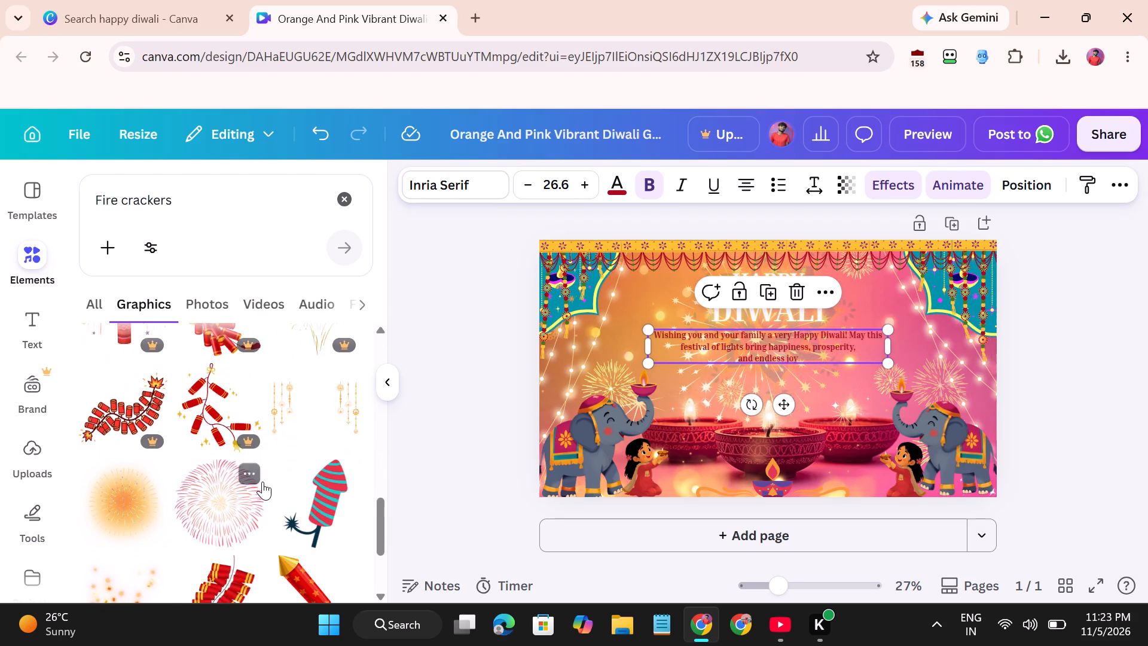
scroll(262, 482, "down", 3)
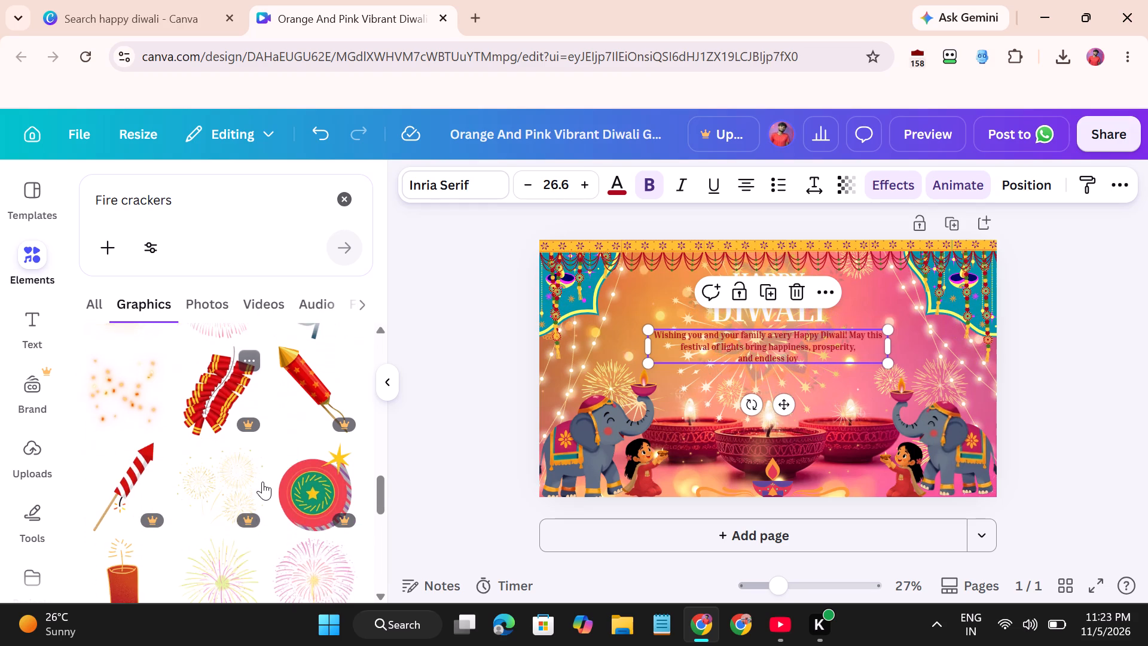
scroll(262, 482, "up", 8)
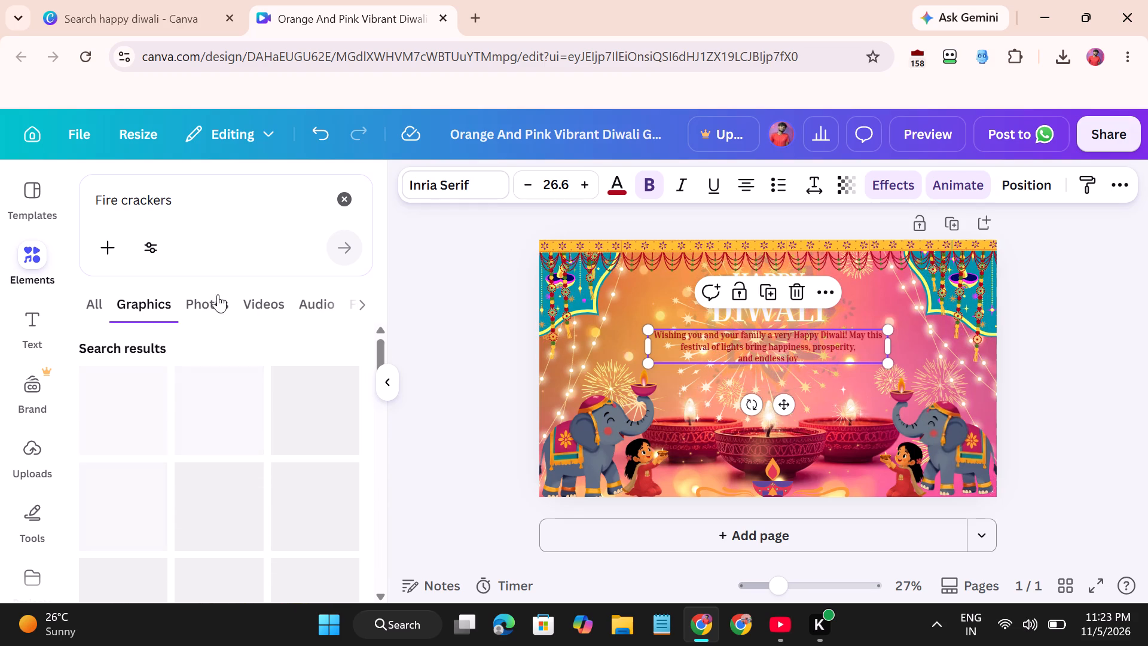
Search the graphics for "diwali decoration".
left_click_drag(196, 198, 111, 190)
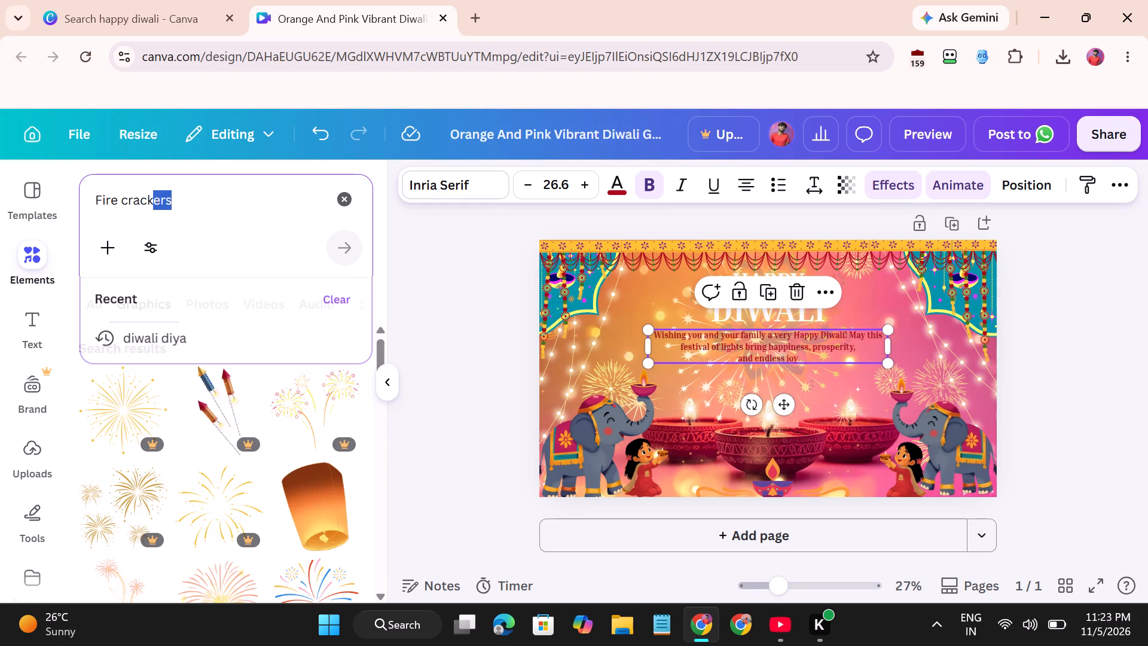
left_click_drag(111, 190, 88, 196)
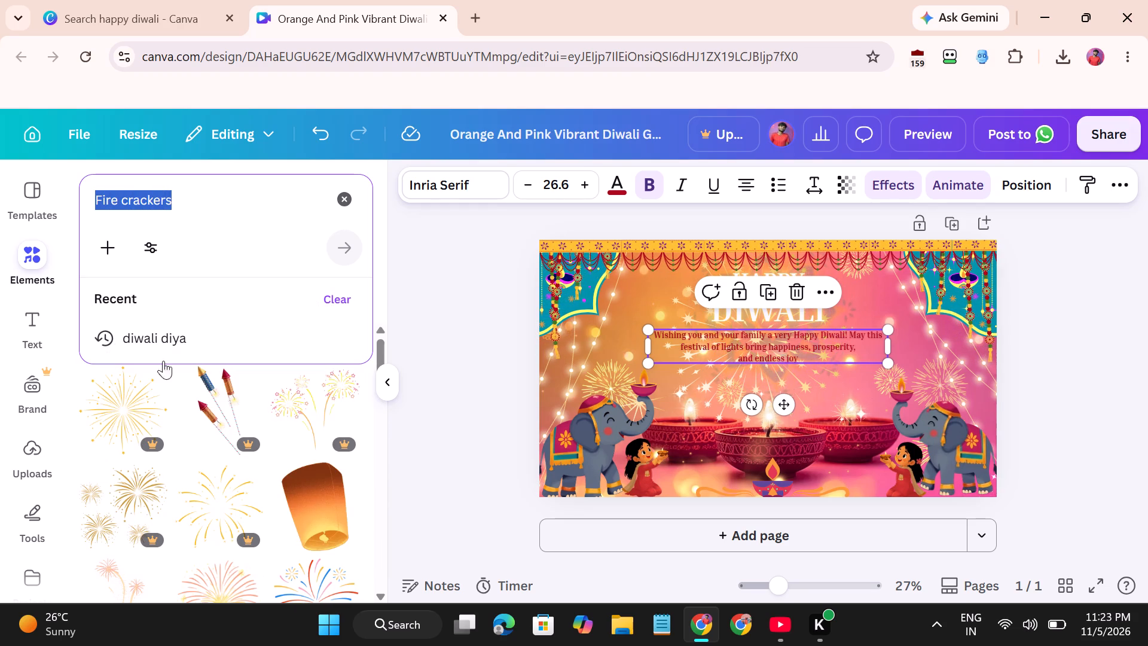
left_click(173, 340)
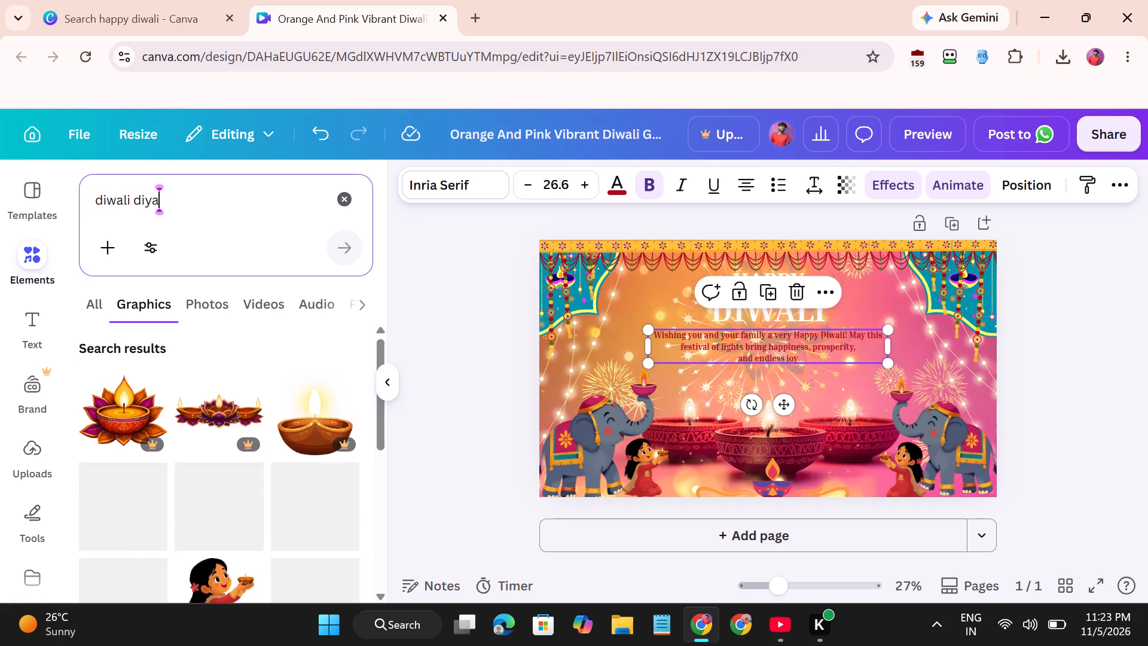
left_click_drag(185, 204, 136, 202)
type("de")
type("corat")
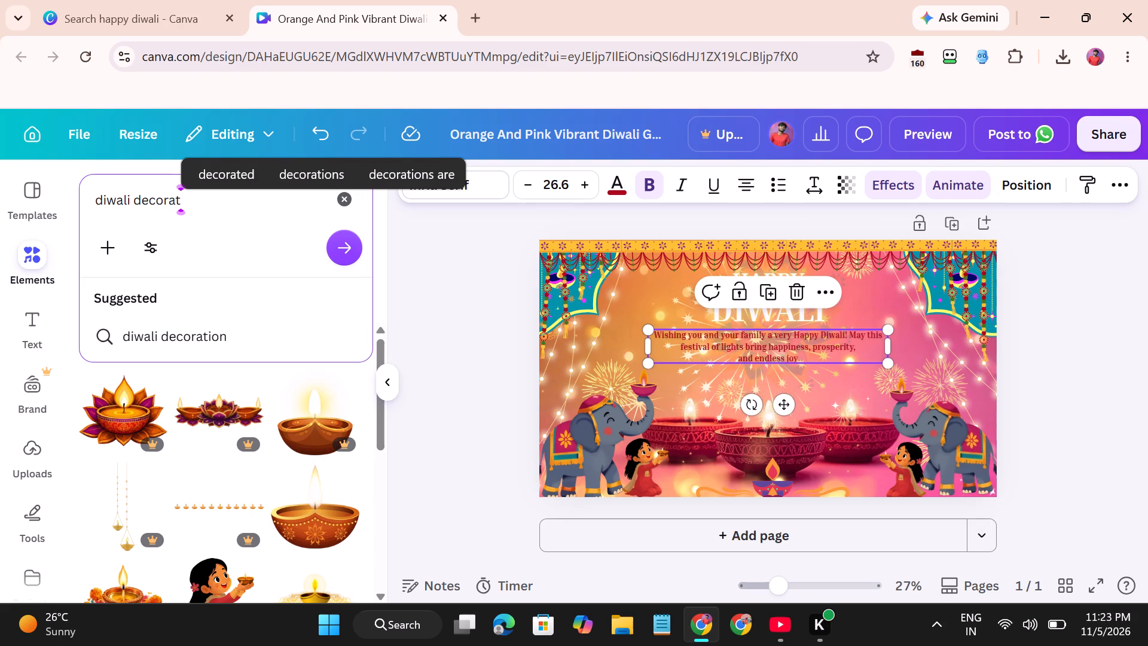
type("ion")
key("Return")
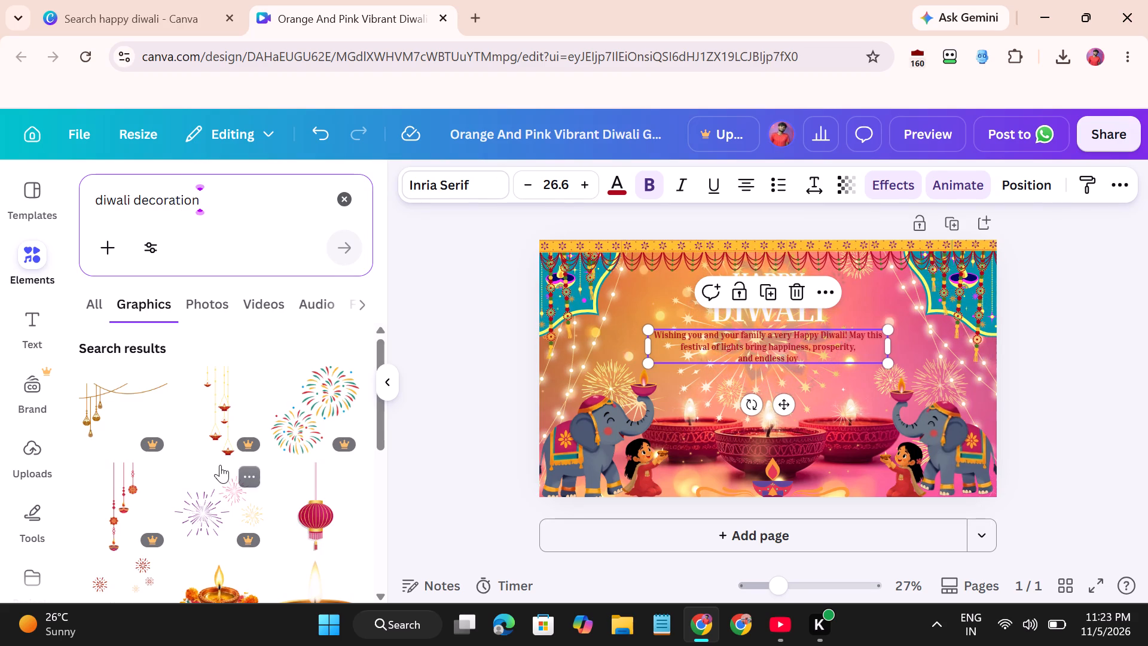
Add the pink hanging lantern graphic to the page's upper-left area and shrink it so it ends above the elephant.
scroll(220, 465, "down", 1)
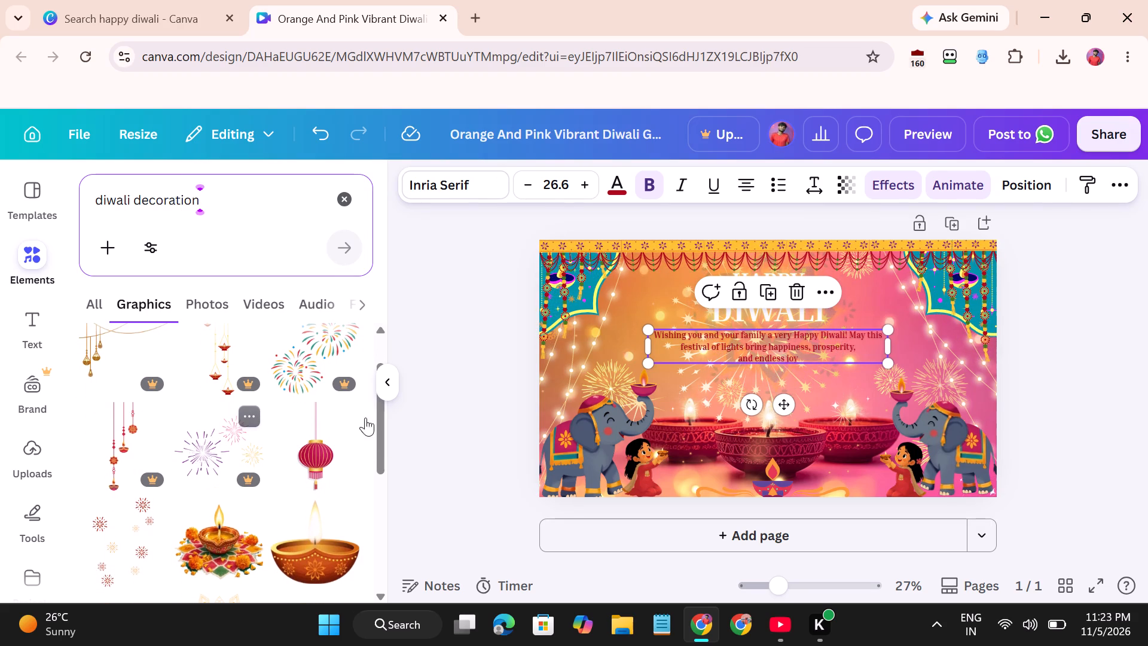
left_click_drag(313, 452, 498, 380)
scroll(470, 393, "right", 1)
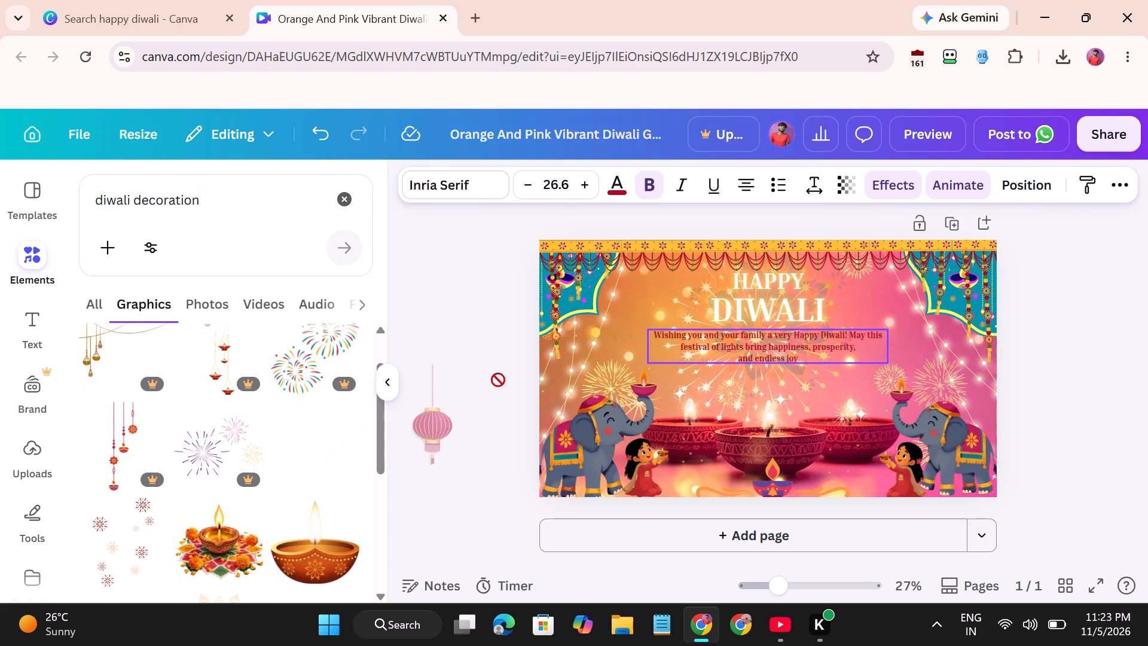
scroll(498, 380, "right", 1)
left_click_drag(498, 380, 602, 298)
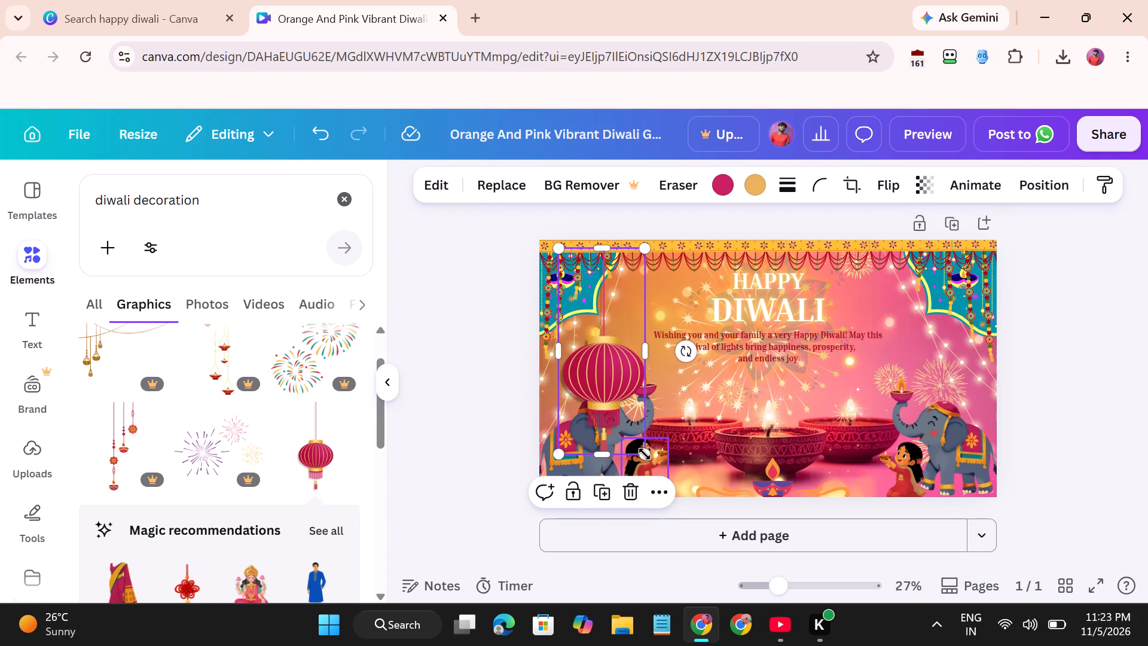
left_click_drag(645, 454, 610, 397)
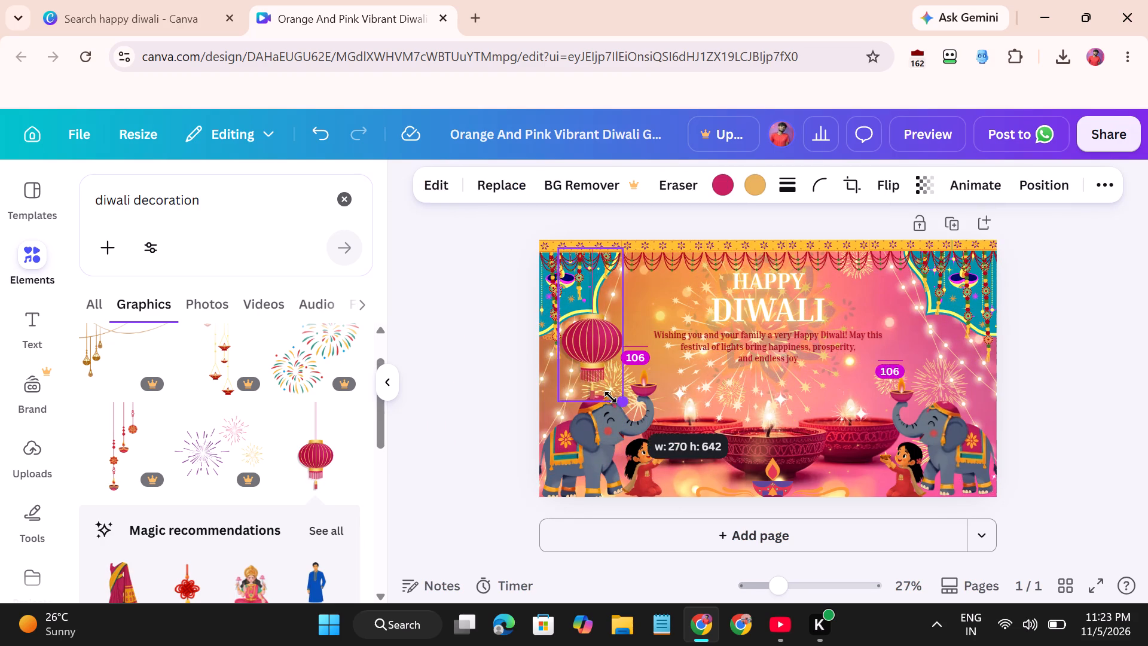
left_click_drag(610, 397, 596, 369)
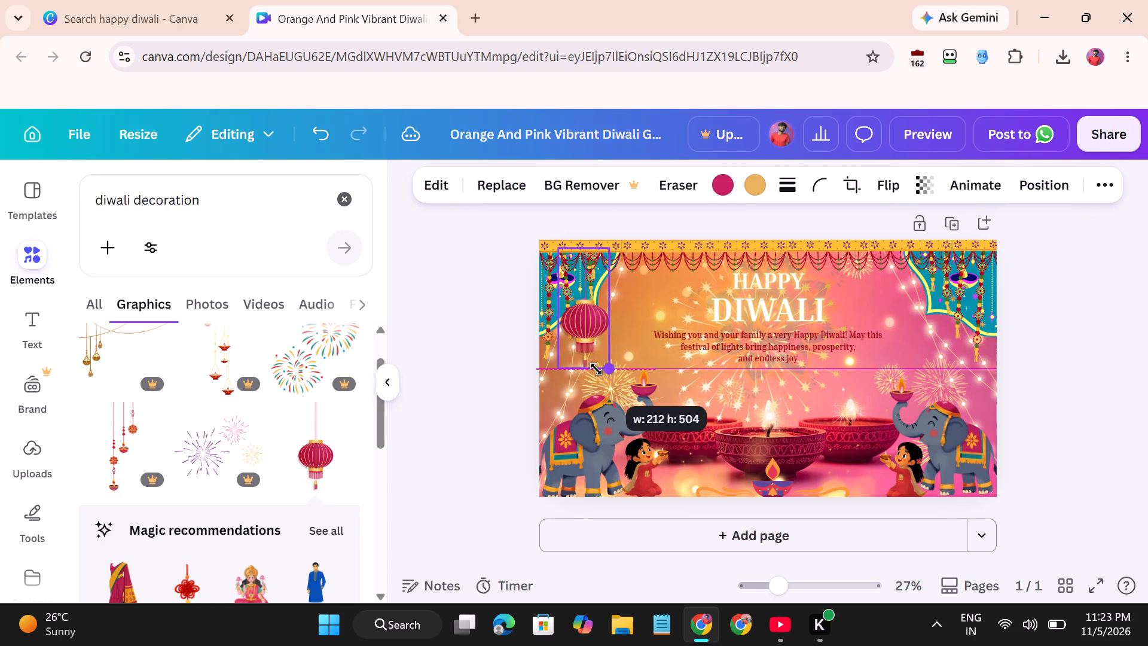
left_click_drag(596, 369, 593, 366)
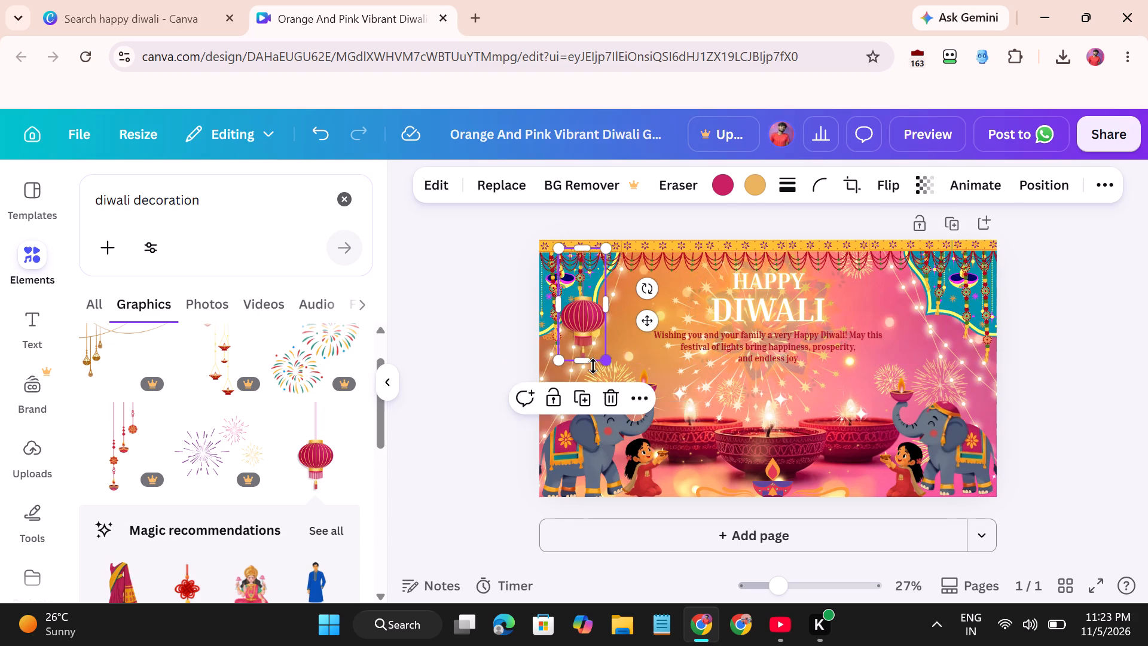
Send the lantern to the back so it sits behind the drapes and string lights.
left_click(592, 337)
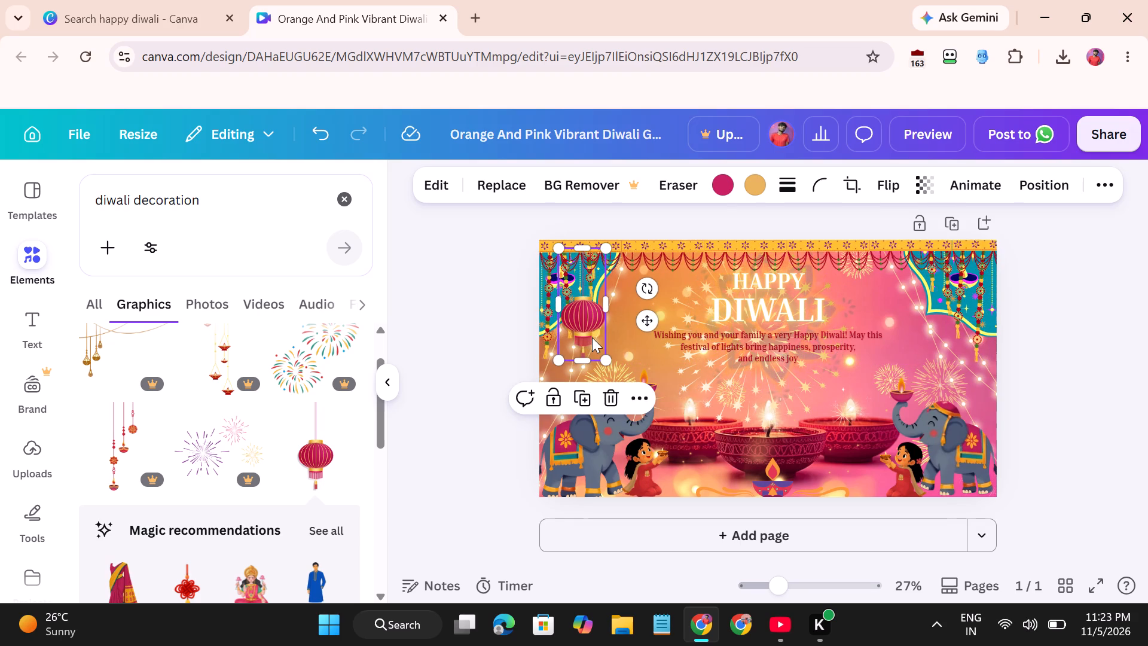
right_click(588, 333)
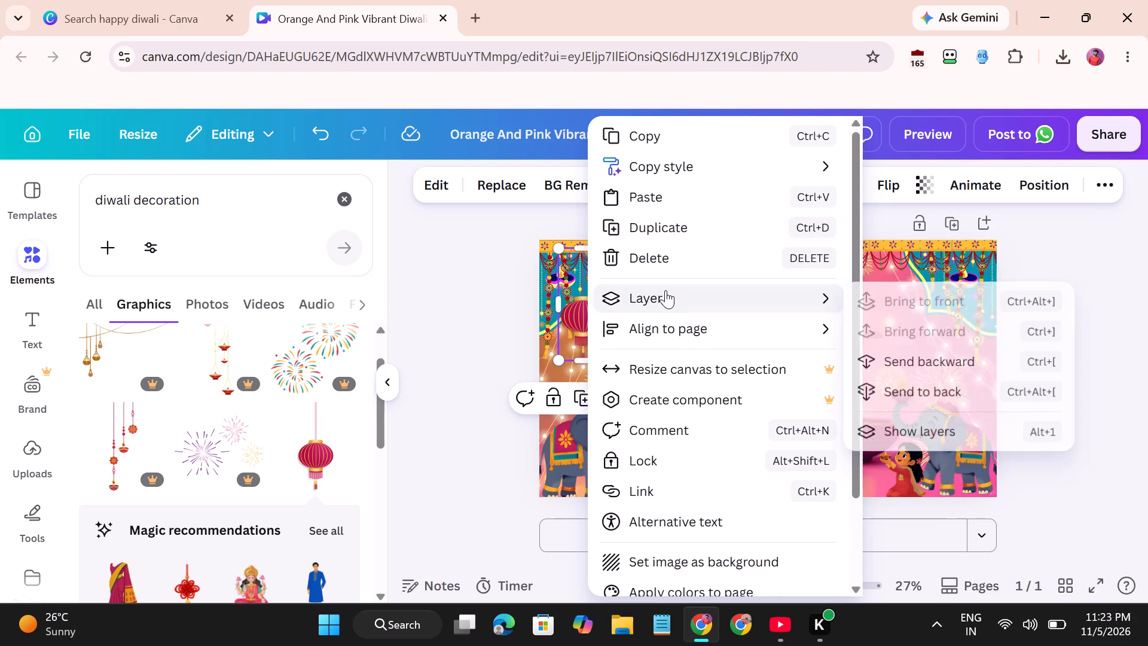
left_click(921, 391)
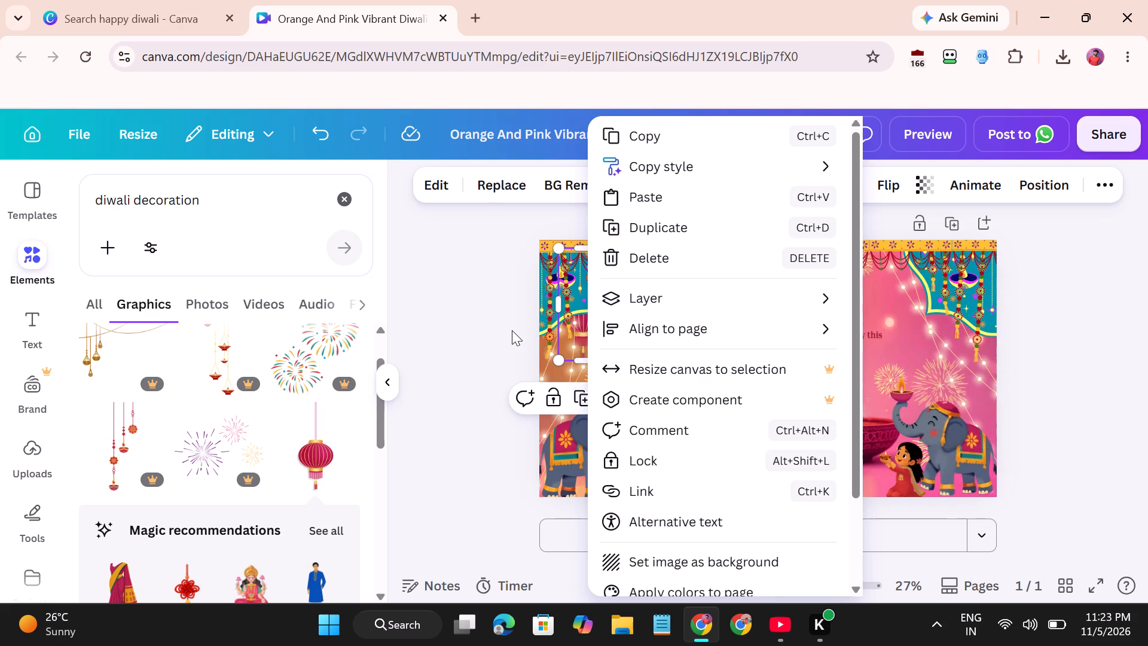
left_click(572, 345)
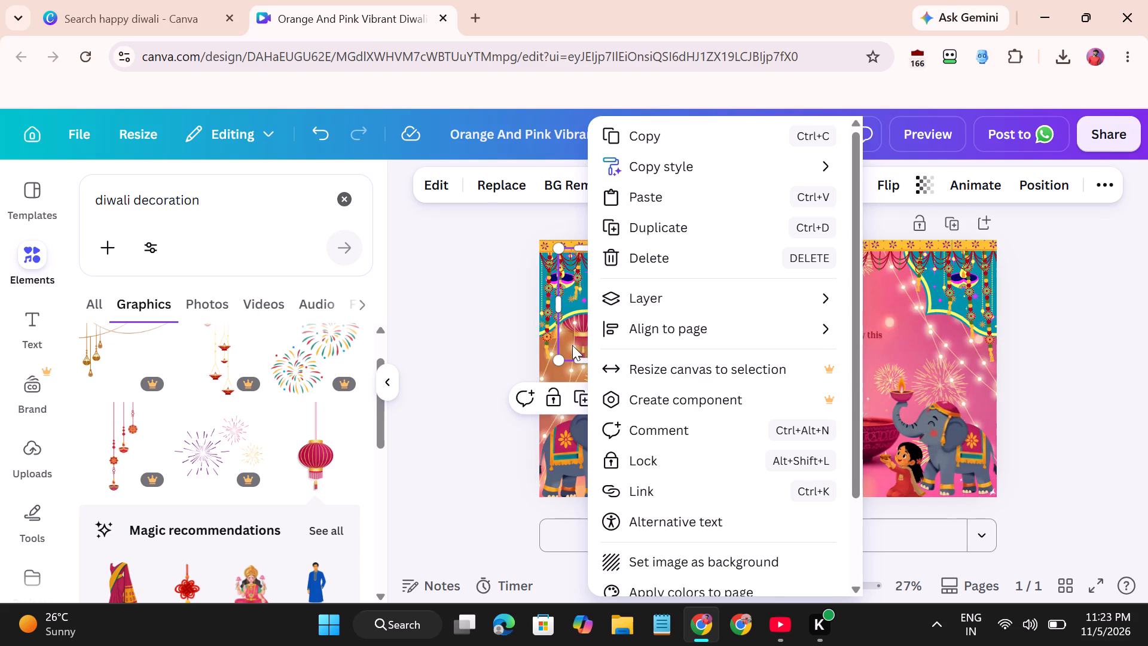
left_click(610, 361)
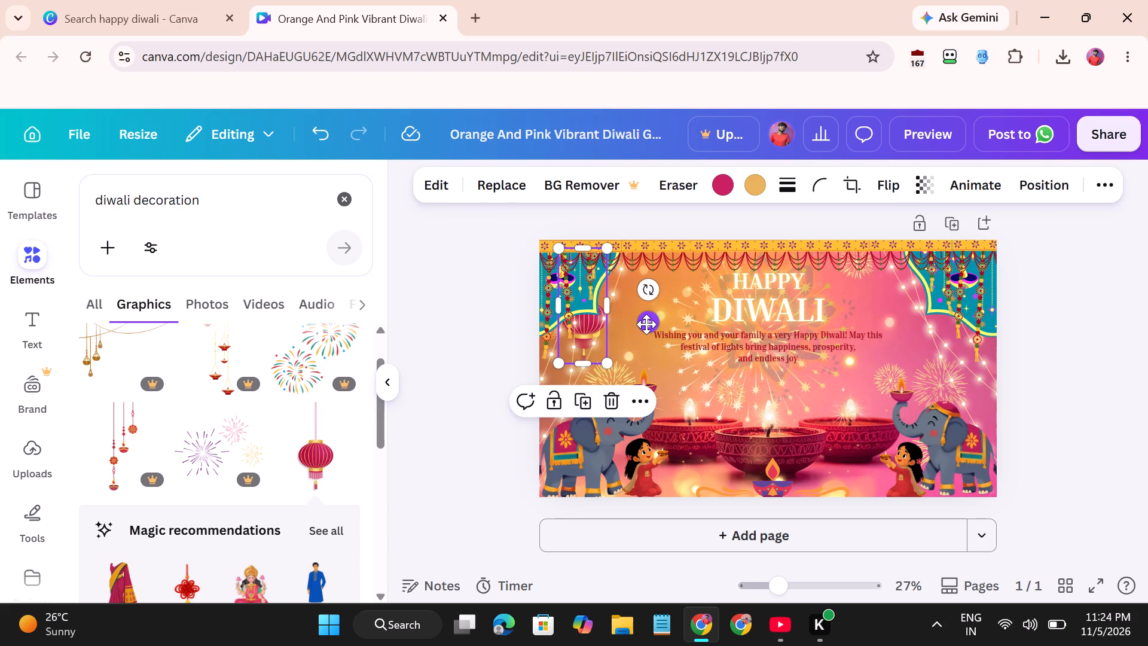
Move the lantern beside the left drape's inner edge, hanging from the top border, and shrink it slightly.
left_click_drag(646, 324, 693, 306)
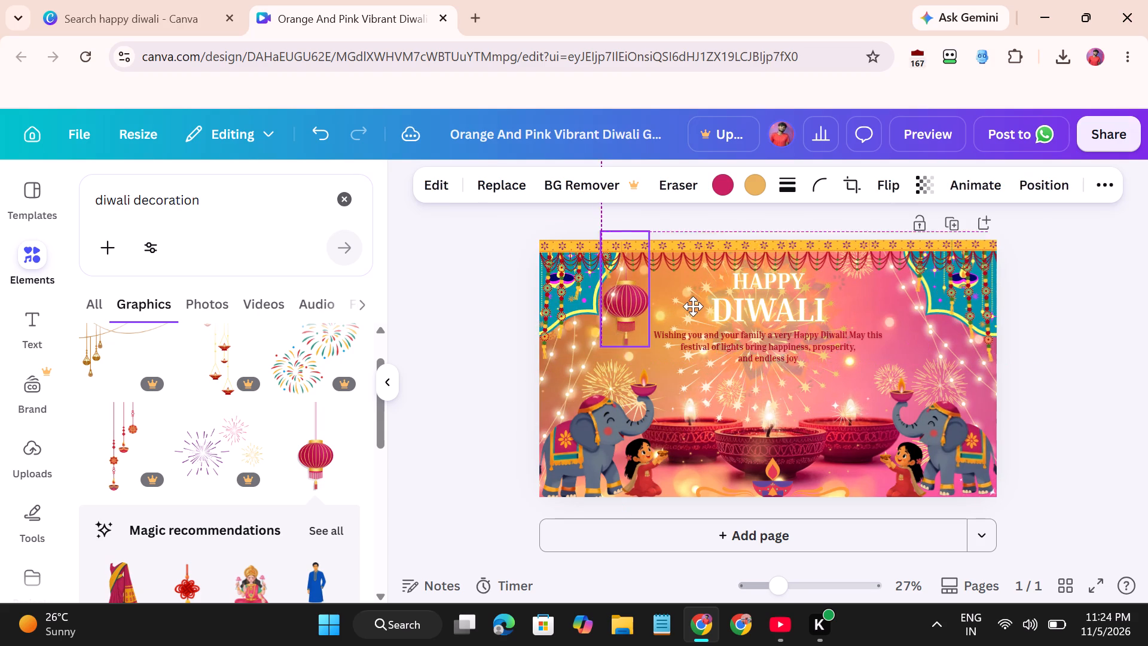
left_click_drag(693, 306, 686, 307)
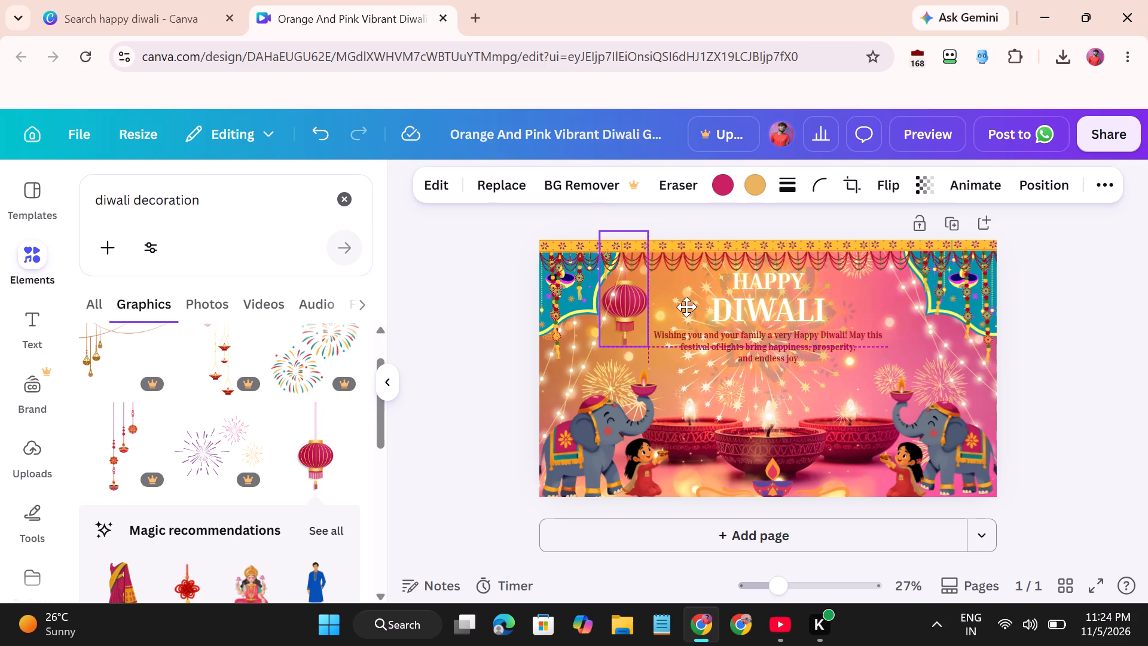
left_click_drag(686, 307, 685, 307)
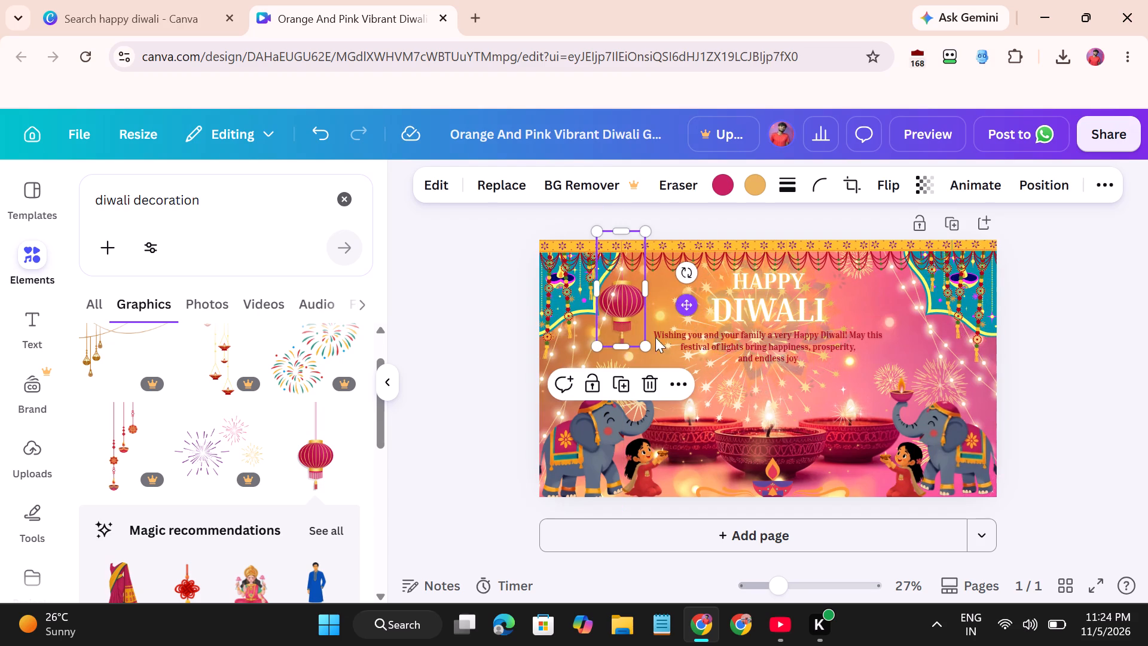
left_click_drag(645, 344, 642, 336)
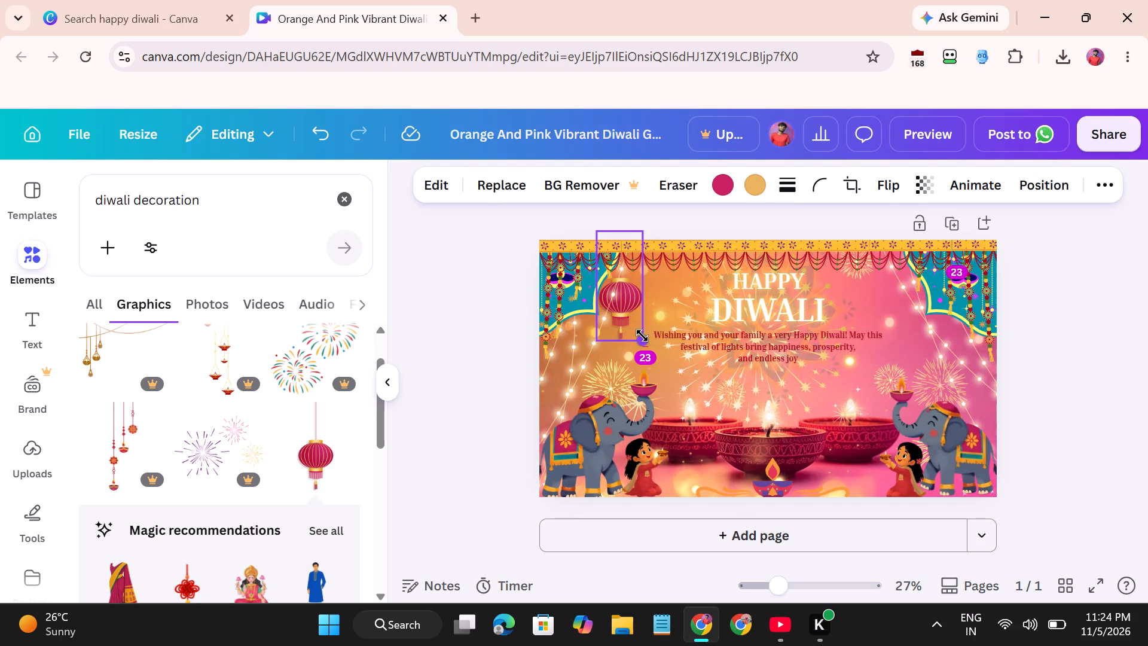
left_click_drag(642, 336, 637, 327)
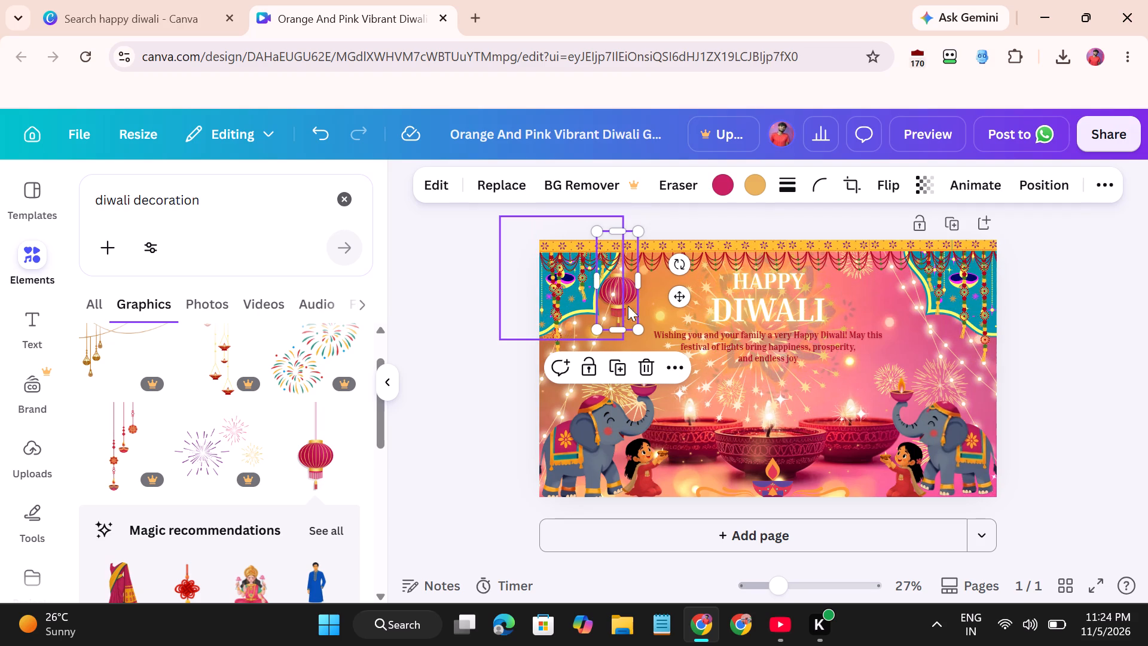
Duplicate the lantern and position the copy beside the right drape's inner edge, mirroring the one on the page's left side.
right_click(682, 295)
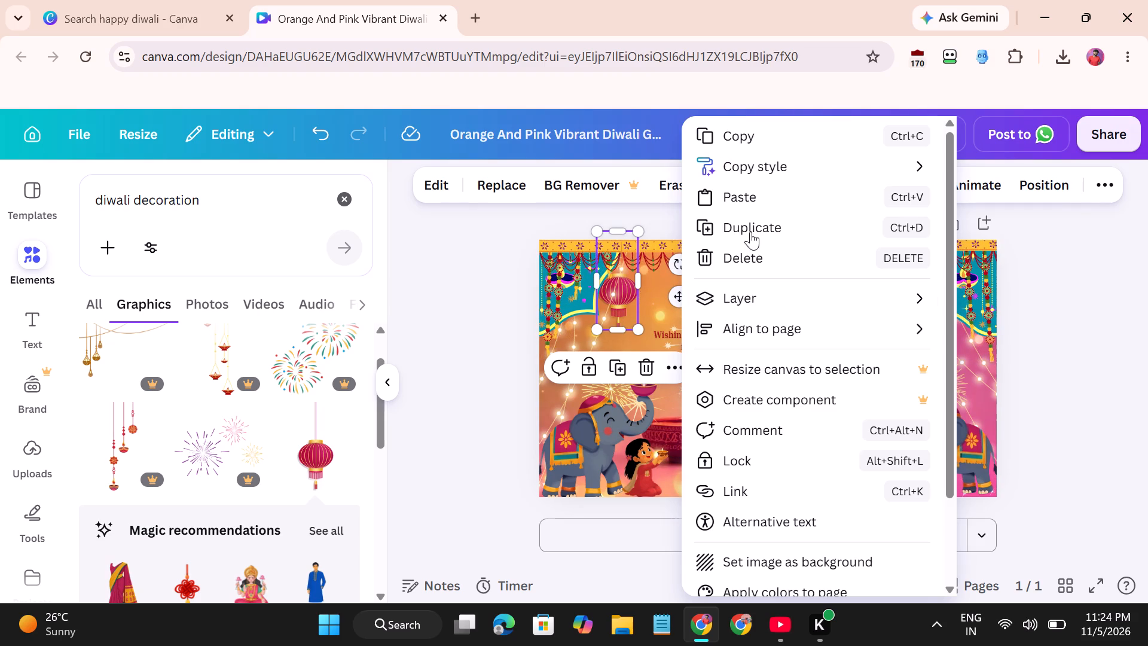
left_click(747, 227)
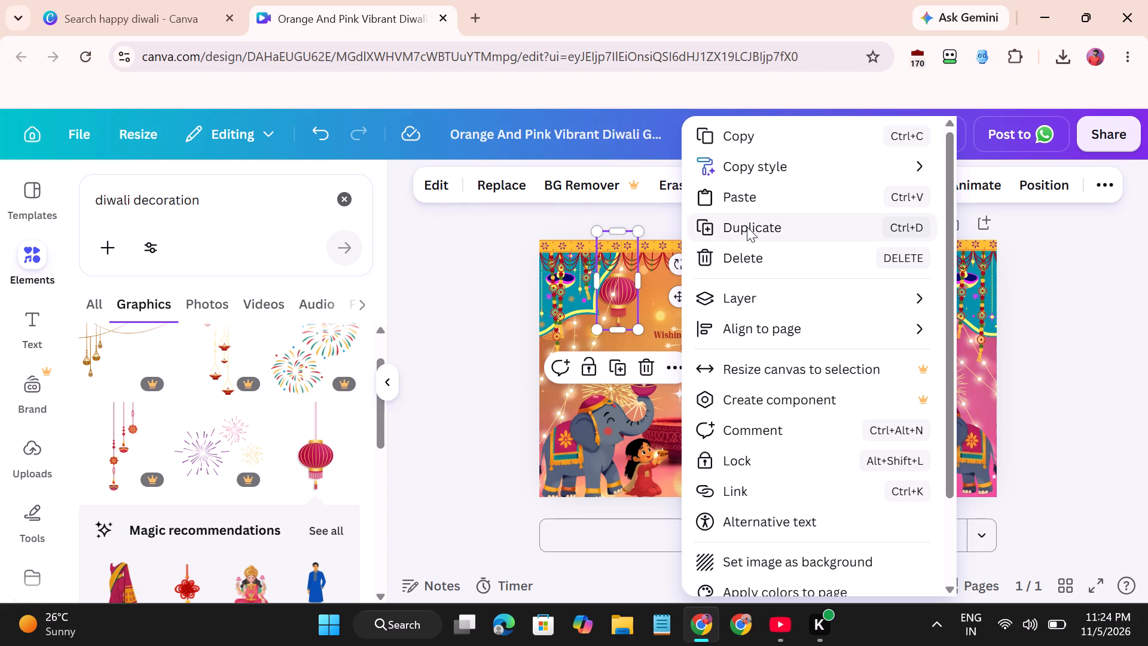
left_click_drag(627, 291, 663, 288)
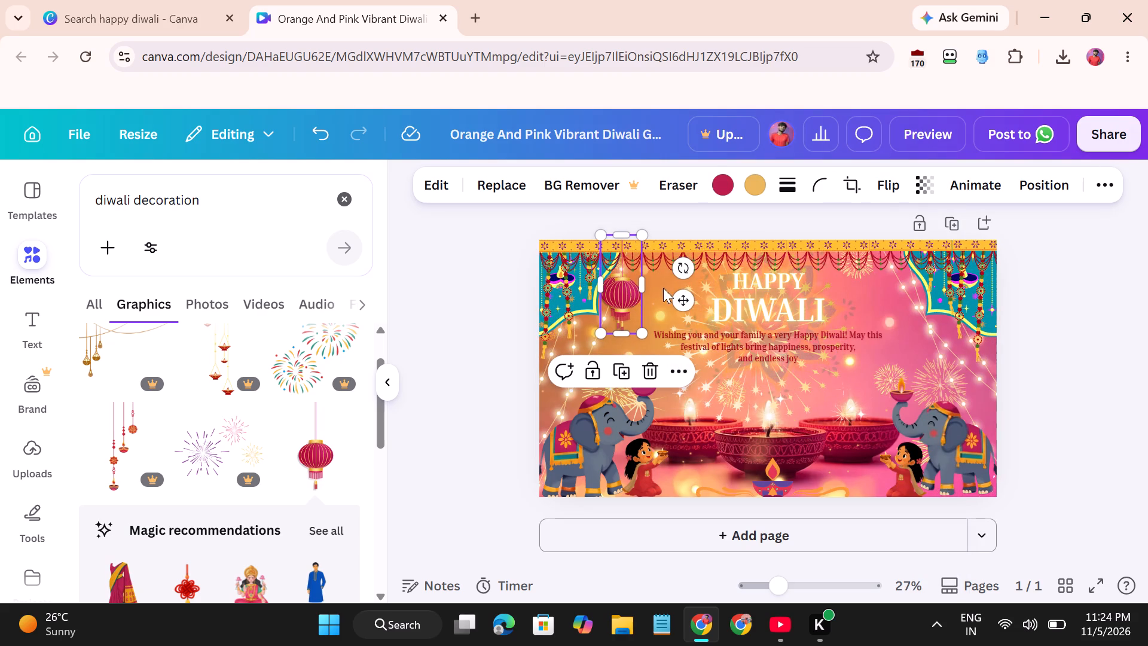
left_click_drag(663, 288, 909, 291)
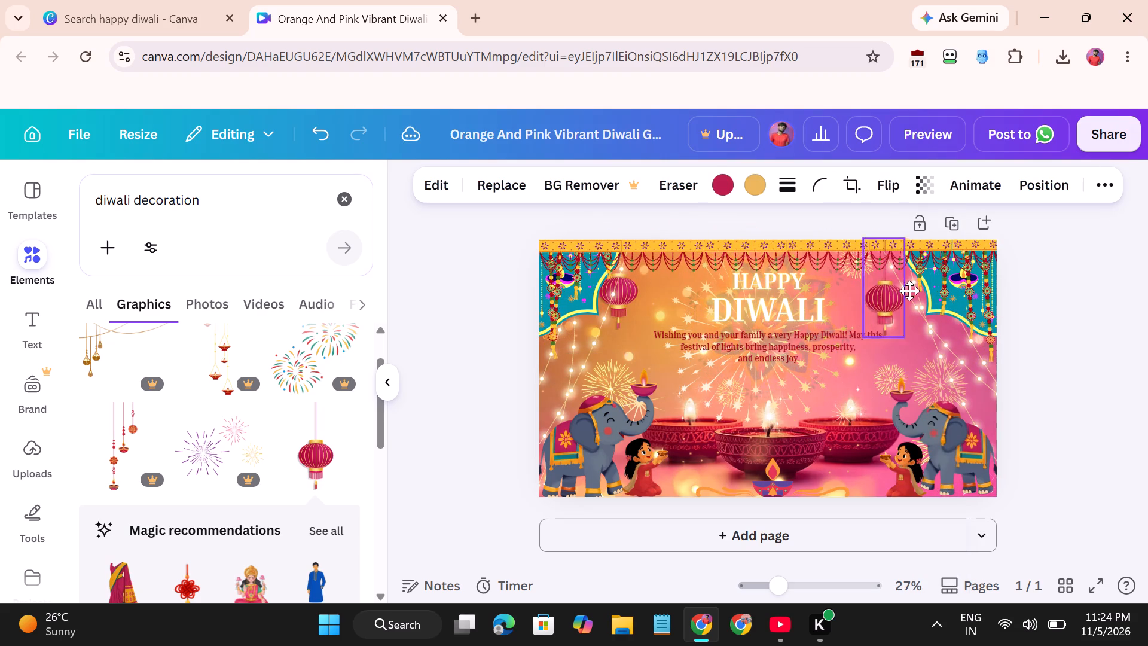
left_click_drag(909, 291, 898, 289)
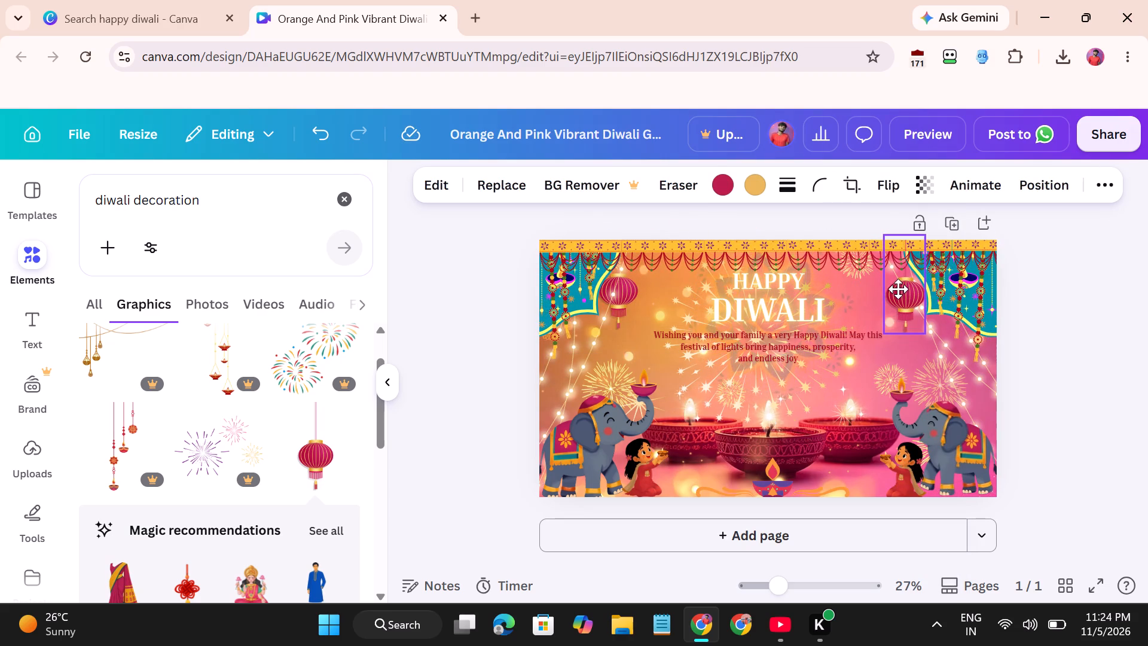
left_click_drag(898, 289, 894, 285)
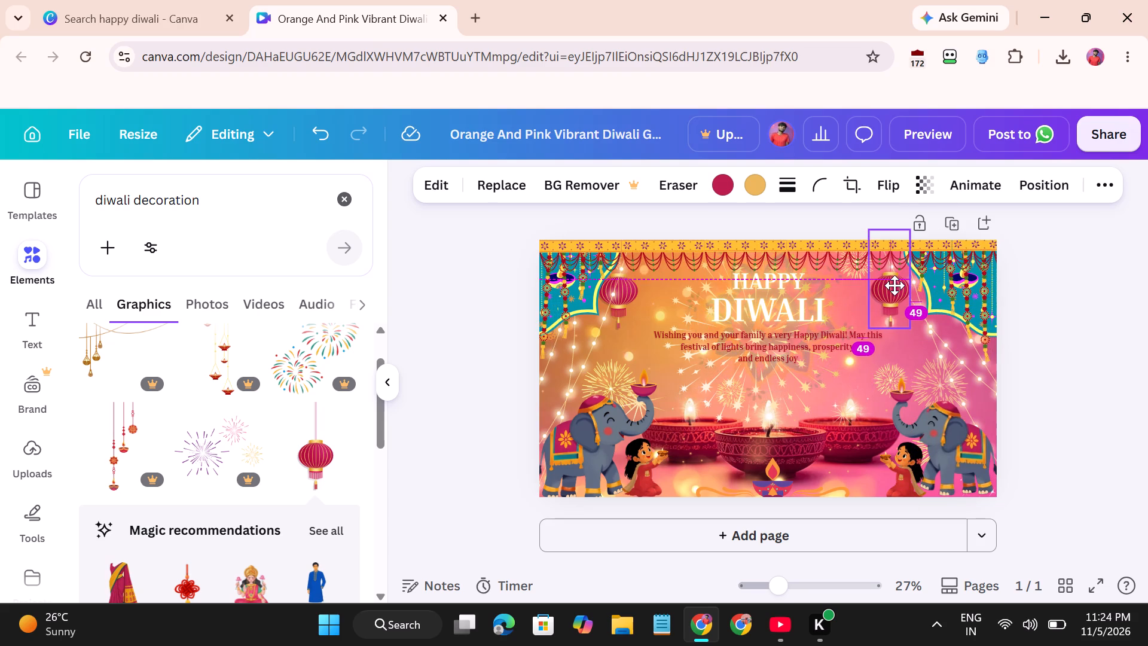
left_click_drag(894, 285, 898, 282)
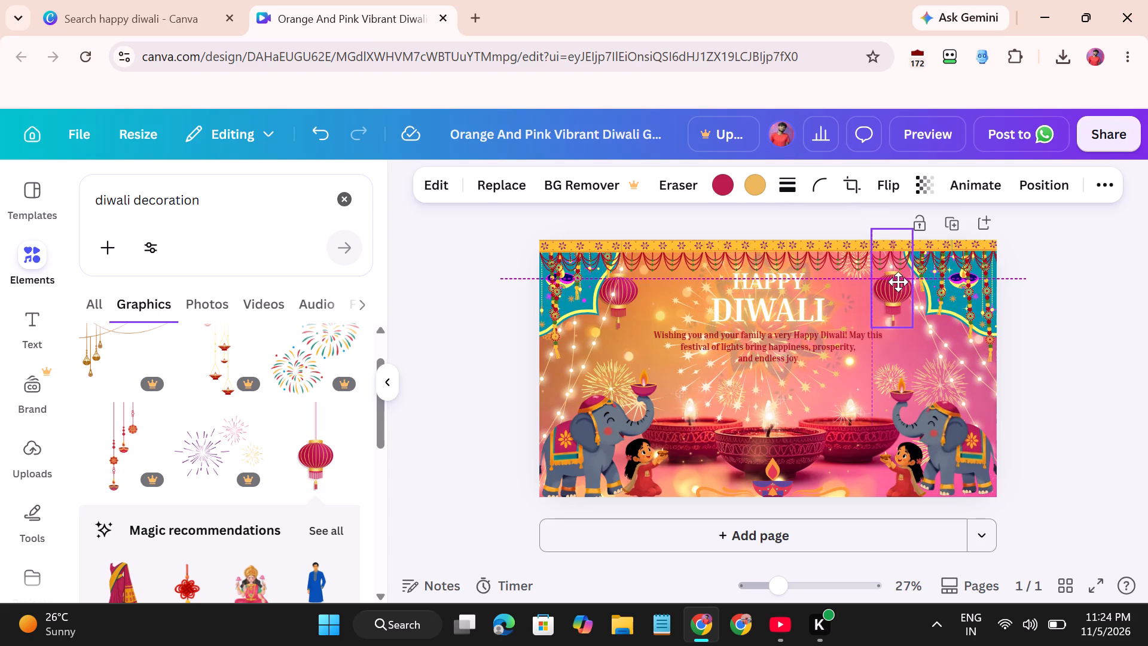
left_click_drag(898, 282, 908, 279)
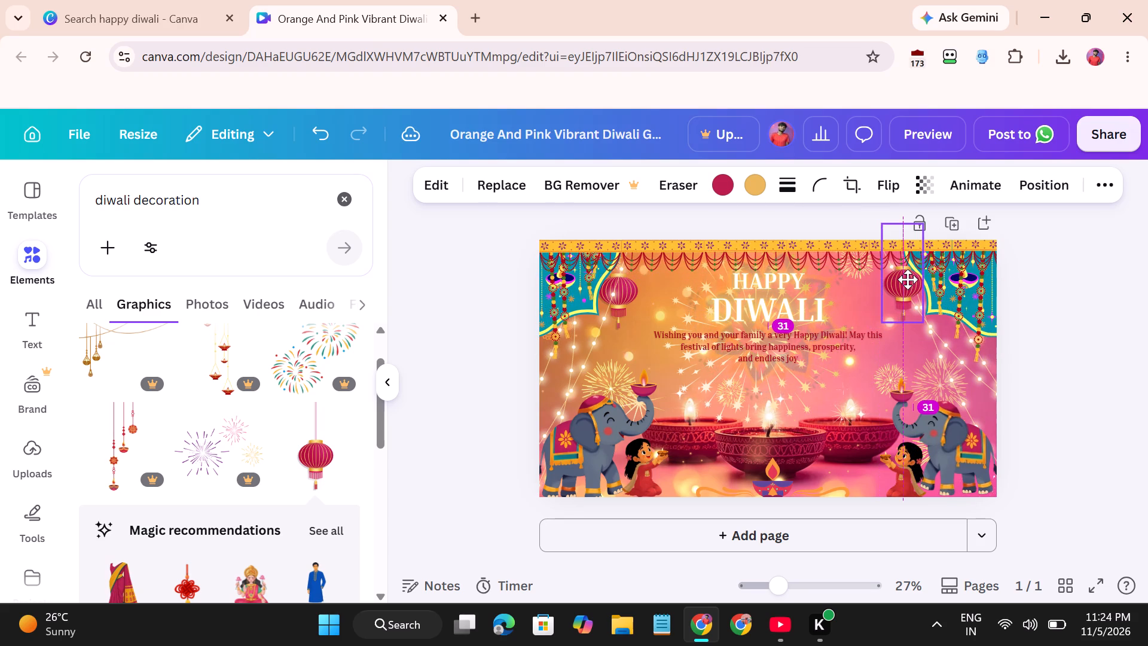
left_click_drag(908, 279, 902, 280)
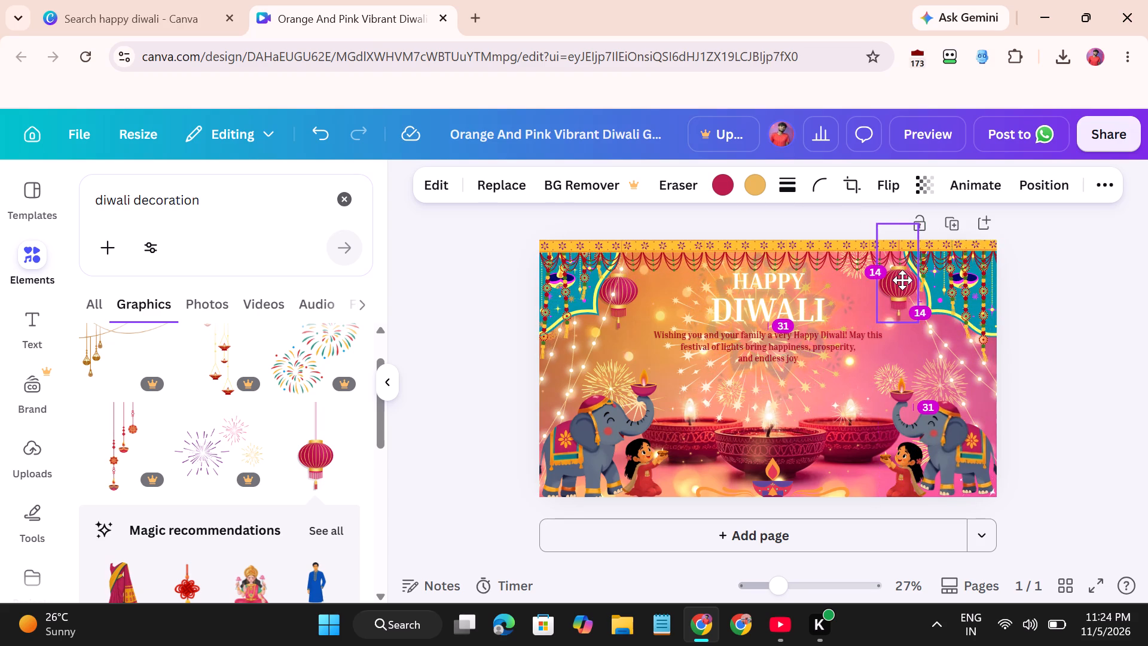
left_click_drag(902, 280, 907, 279)
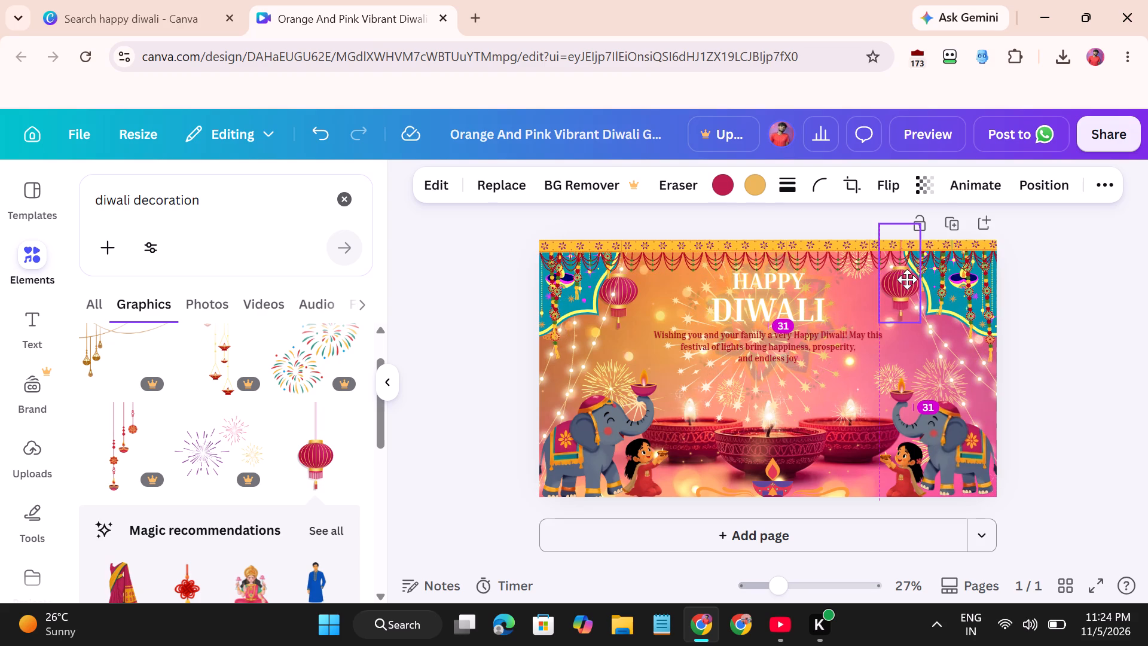
left_click_drag(907, 279, 908, 279)
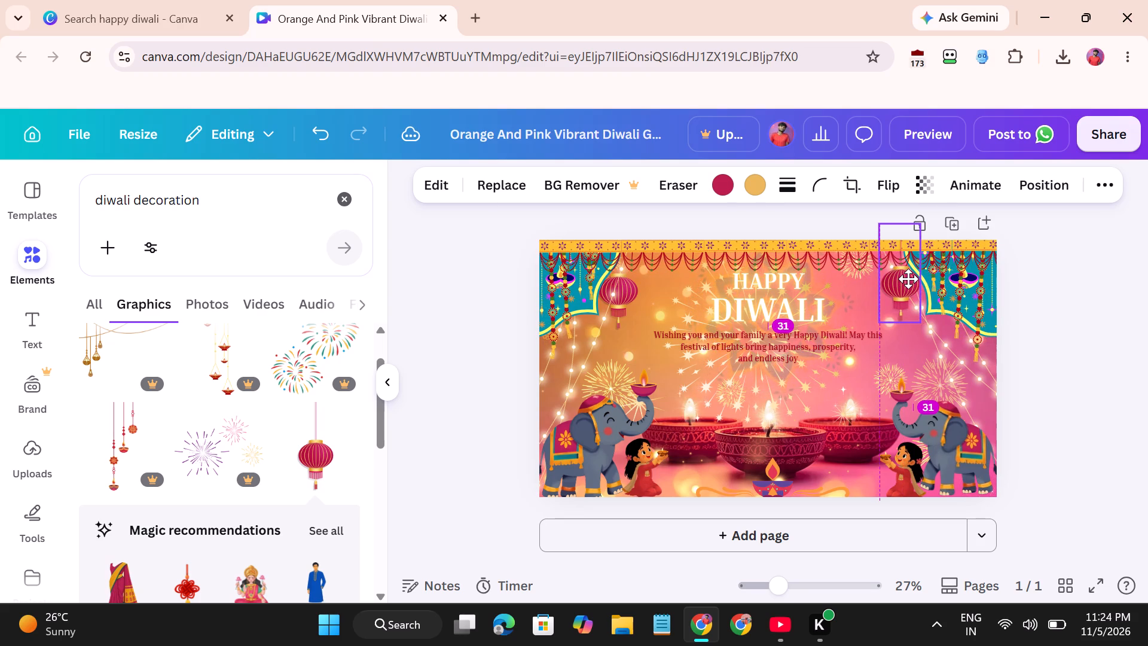
left_click_drag(908, 279, 904, 279)
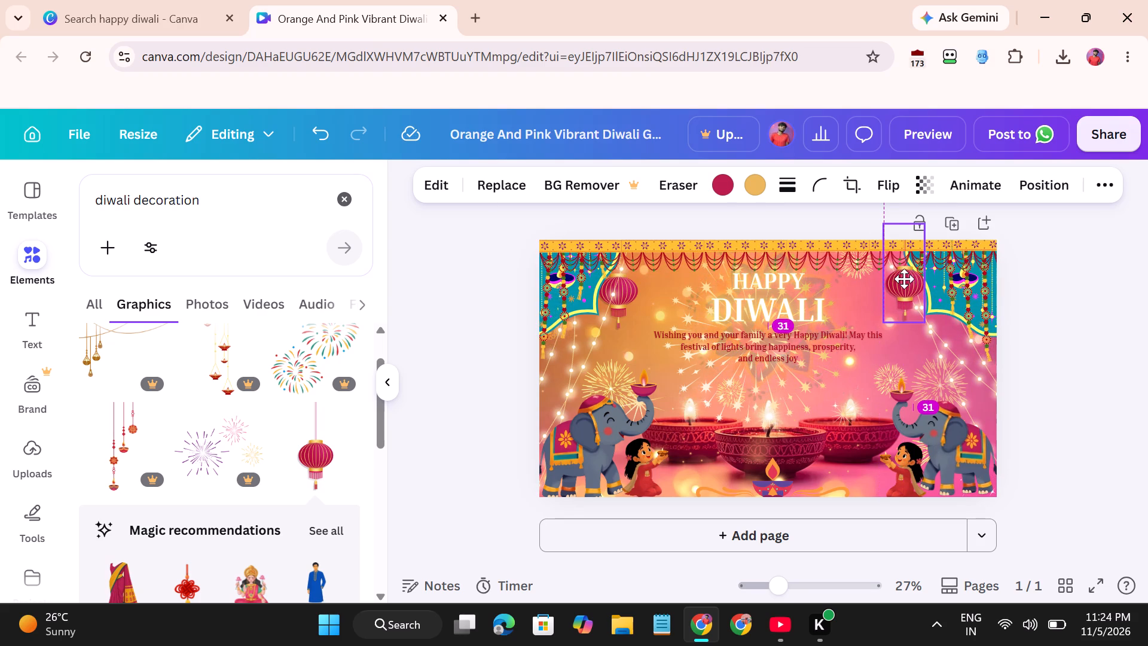
left_click_drag(904, 279, 905, 279)
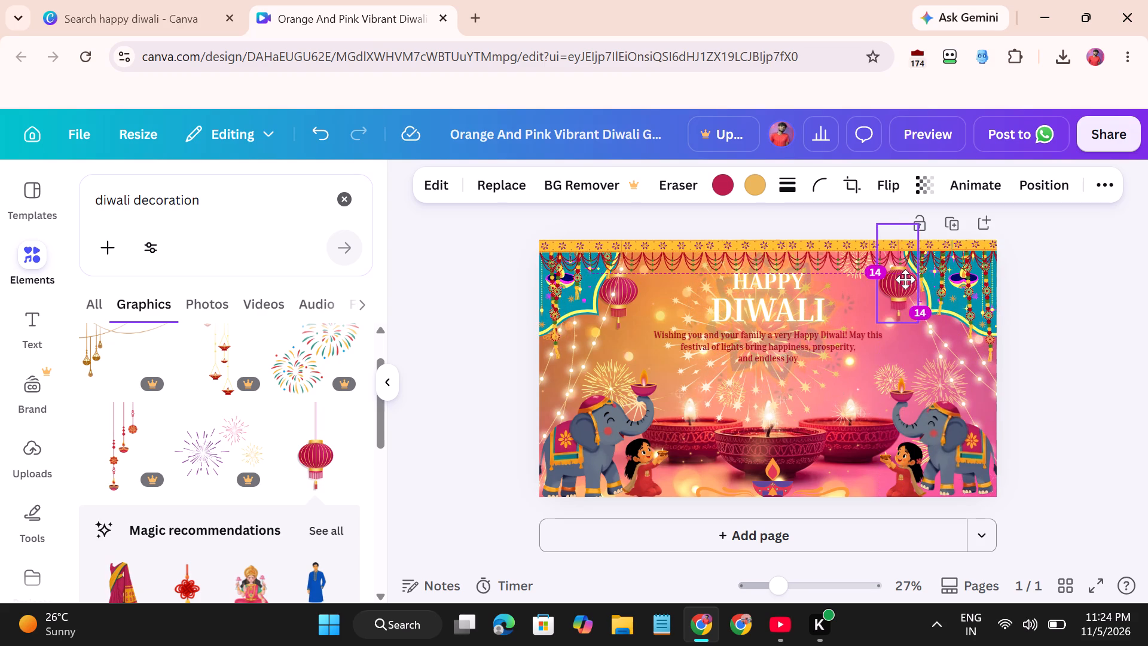
left_click_drag(905, 279, 906, 279)
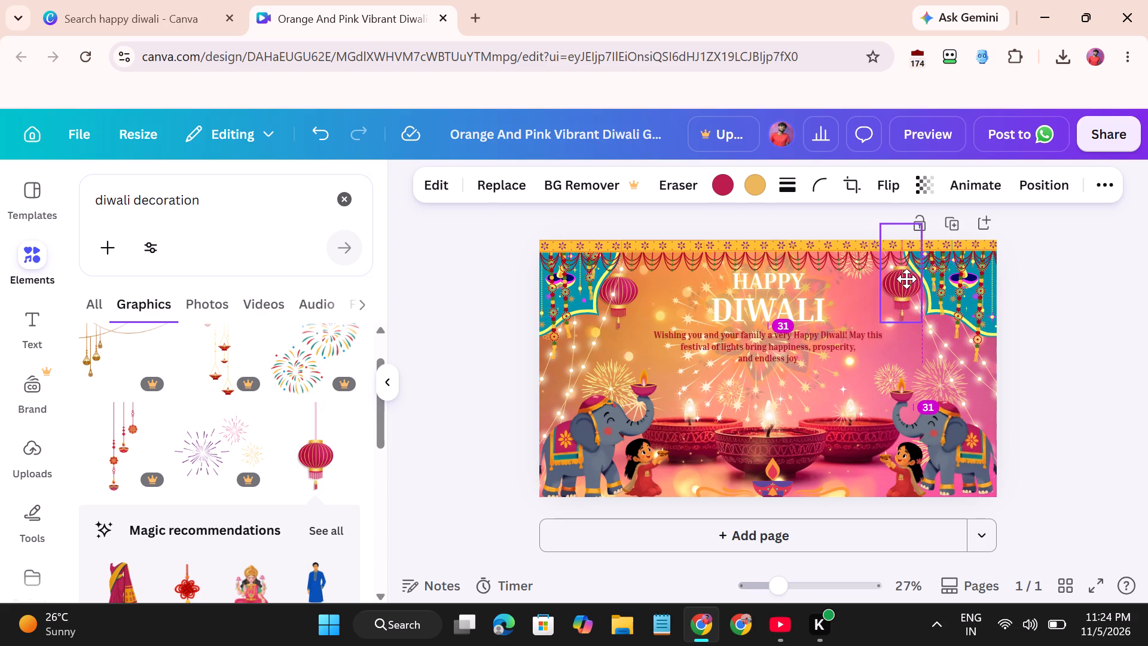
left_click_drag(906, 279, 909, 279)
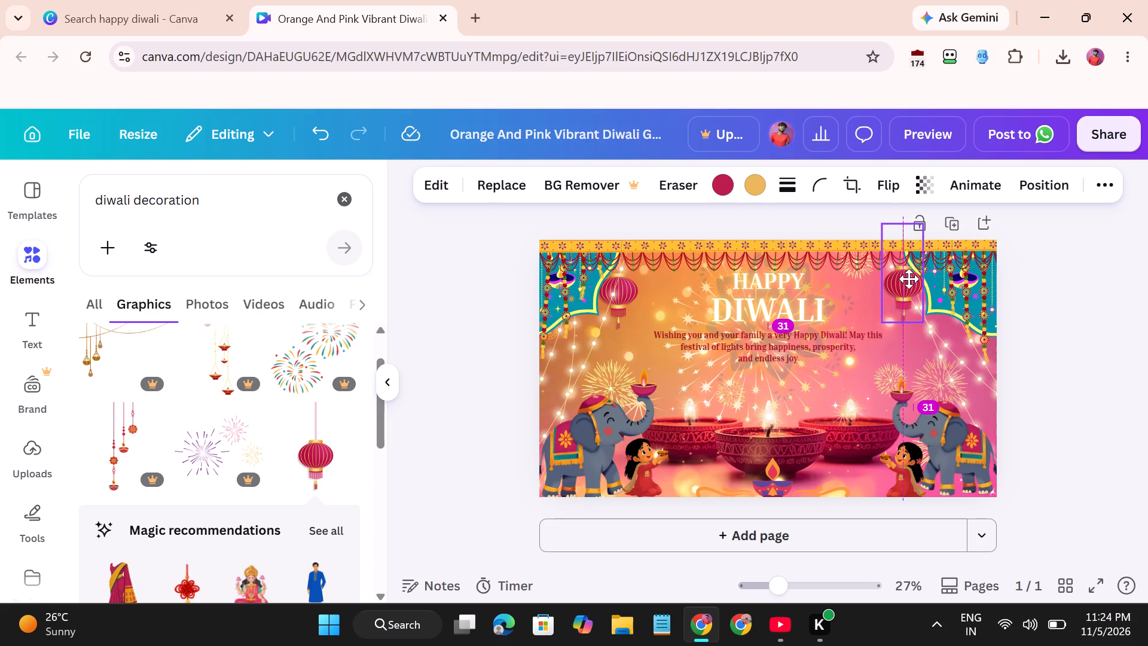
left_click_drag(909, 279, 908, 279)
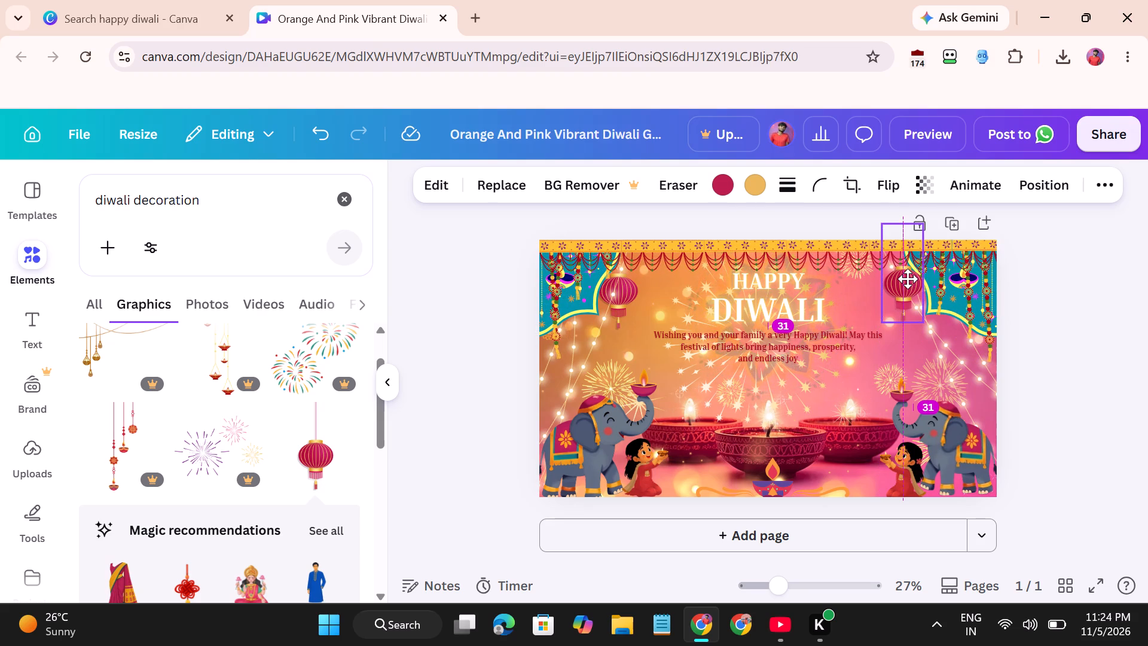
left_click_drag(908, 279, 911, 278)
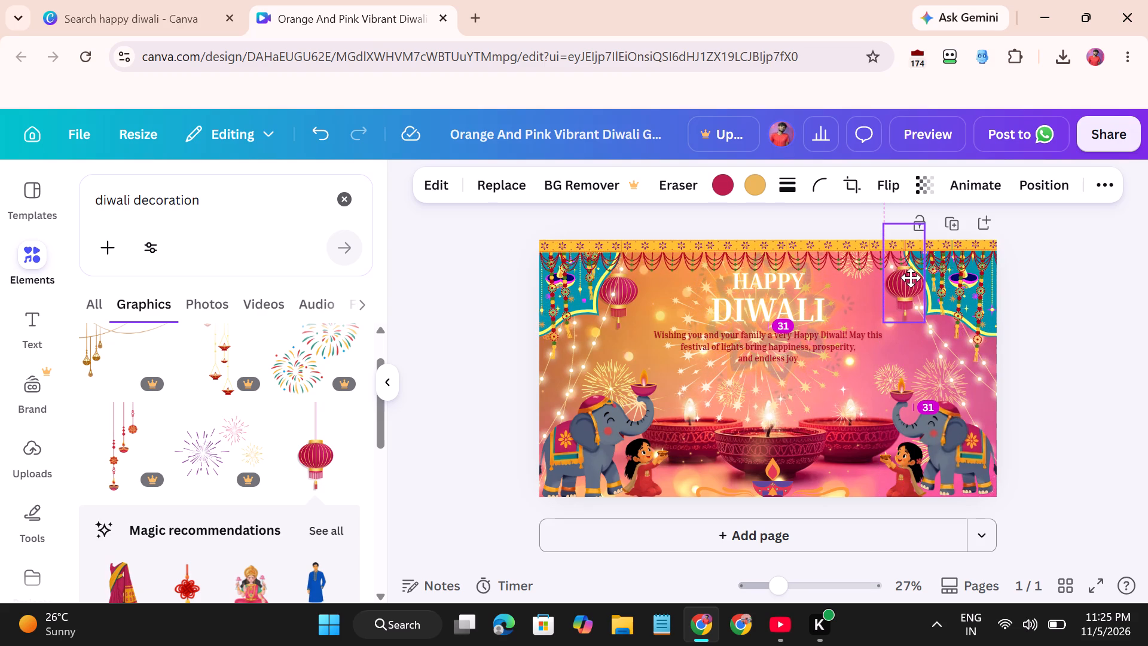
left_click_drag(911, 278, 903, 279)
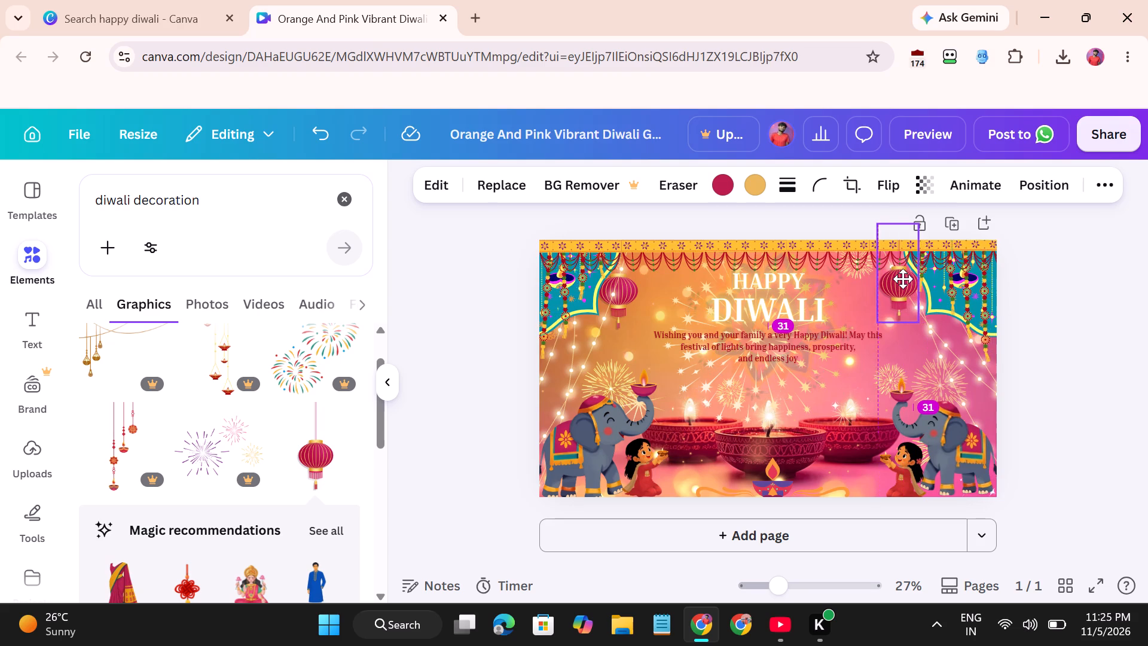
left_click_drag(903, 279, 915, 275)
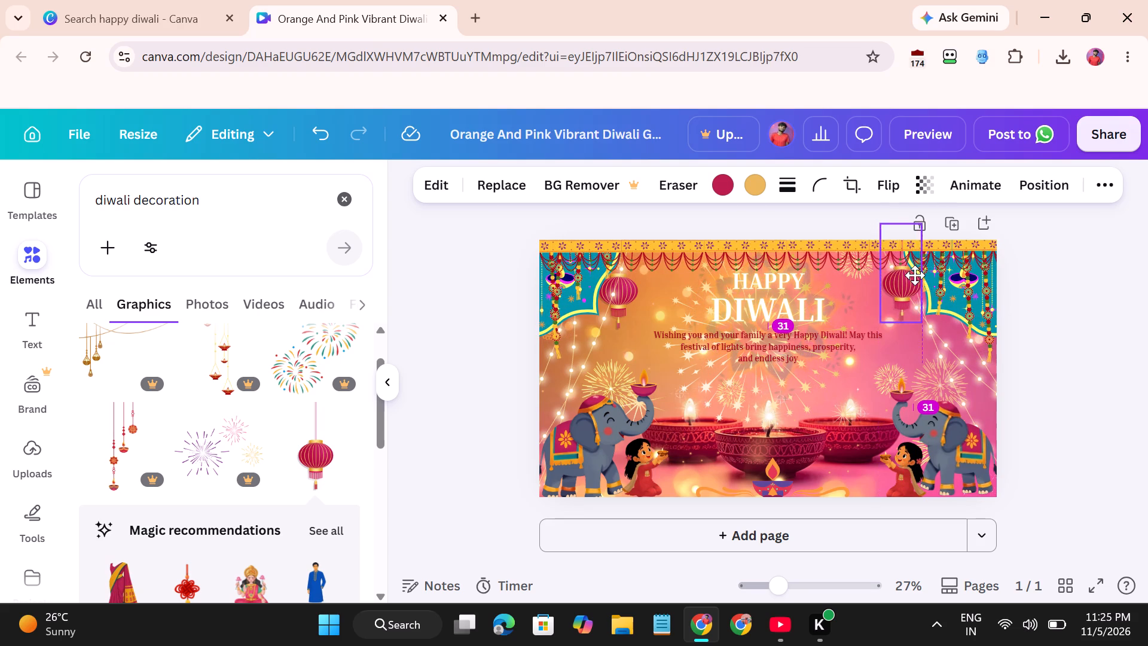
Fine-tune the copied lantern's position beside the right drape's inner edge, level with the lantern on the page's left side.
left_click_drag(915, 275, 912, 278)
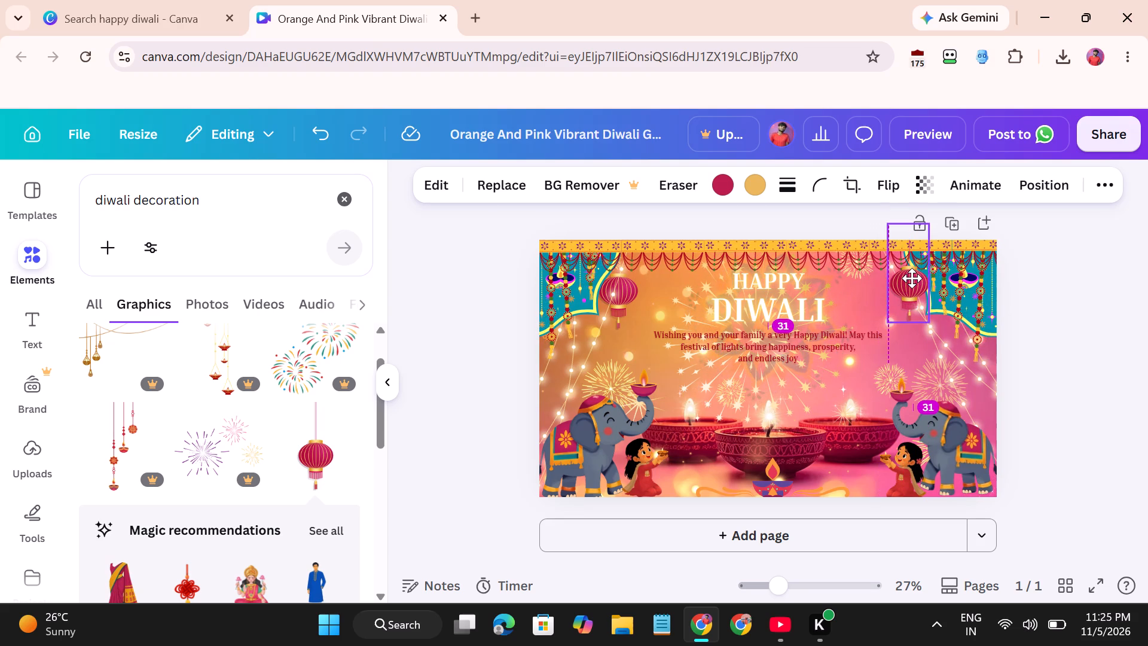
left_click_drag(912, 278, 914, 278)
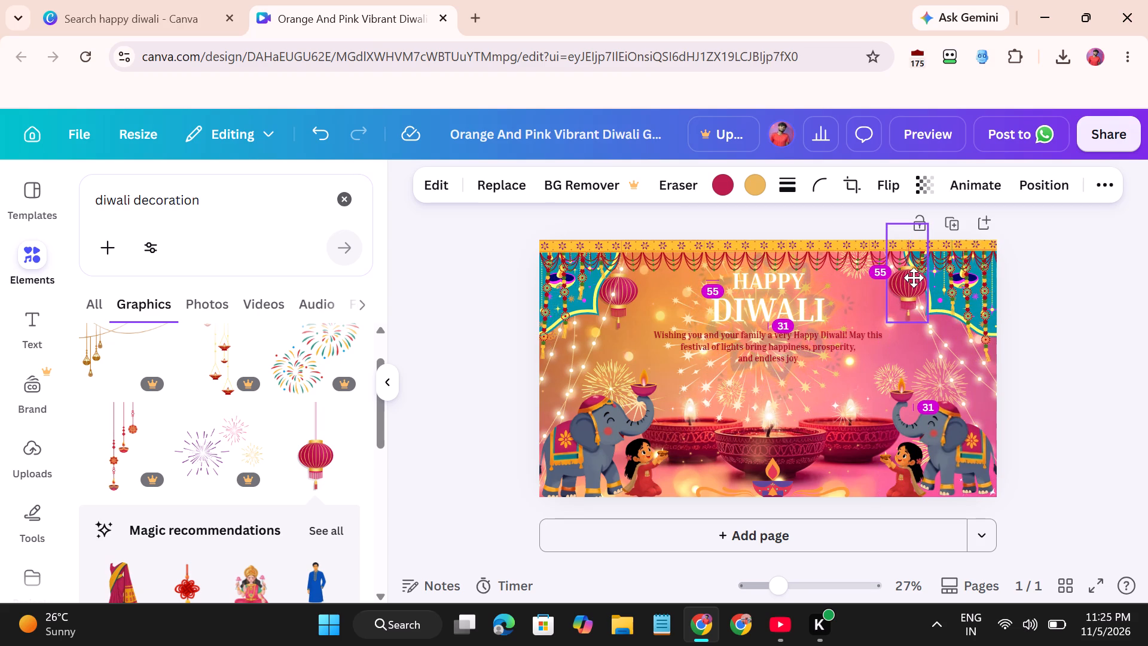
left_click_drag(914, 278, 915, 276)
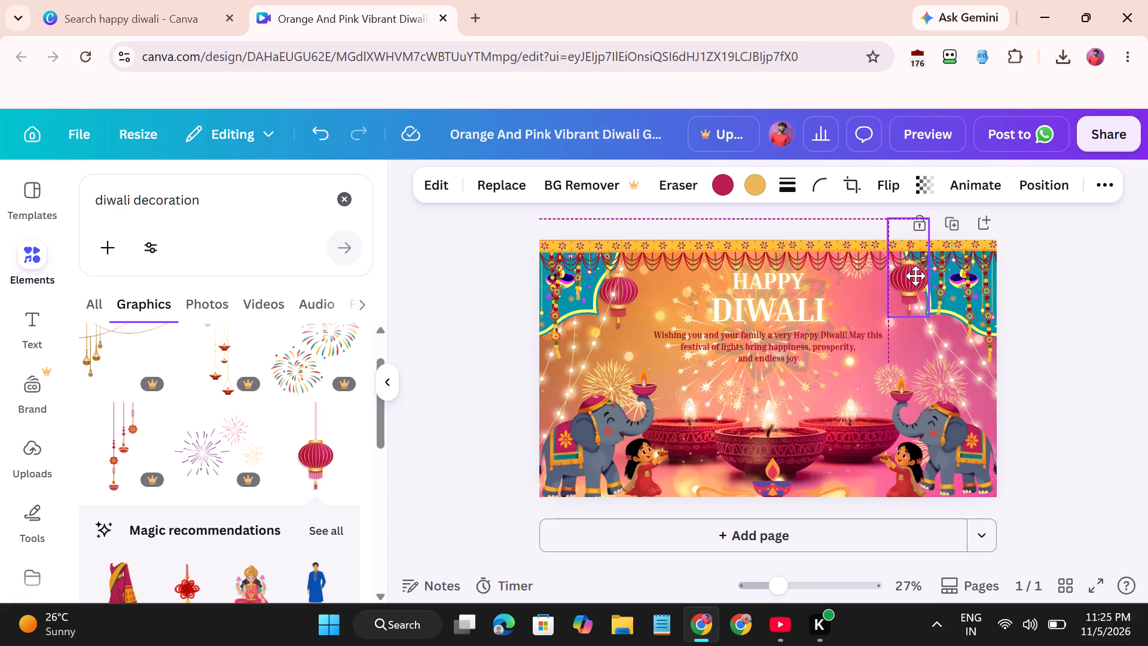
left_click_drag(915, 276, 912, 276)
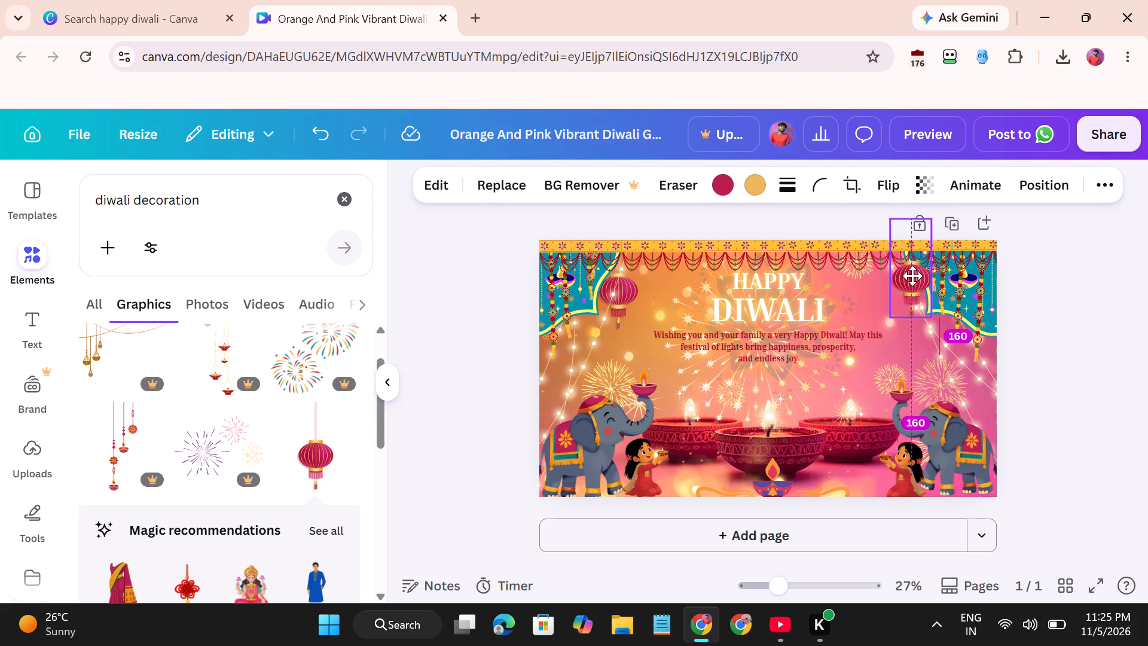
left_click_drag(912, 276, 912, 277)
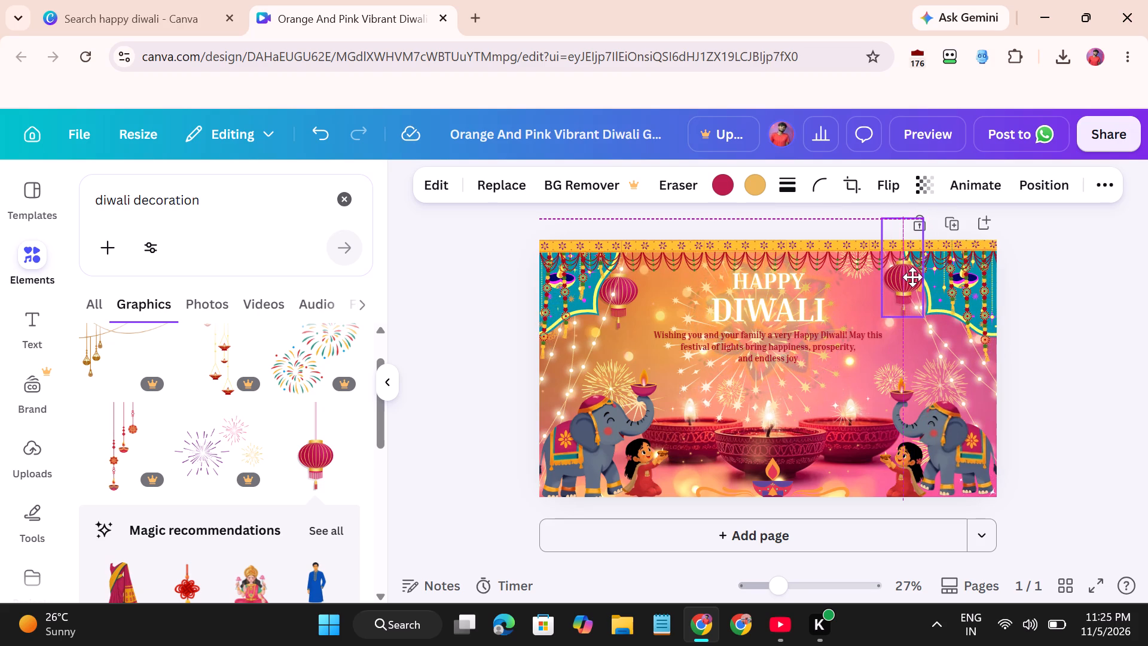
left_click_drag(912, 277, 912, 279)
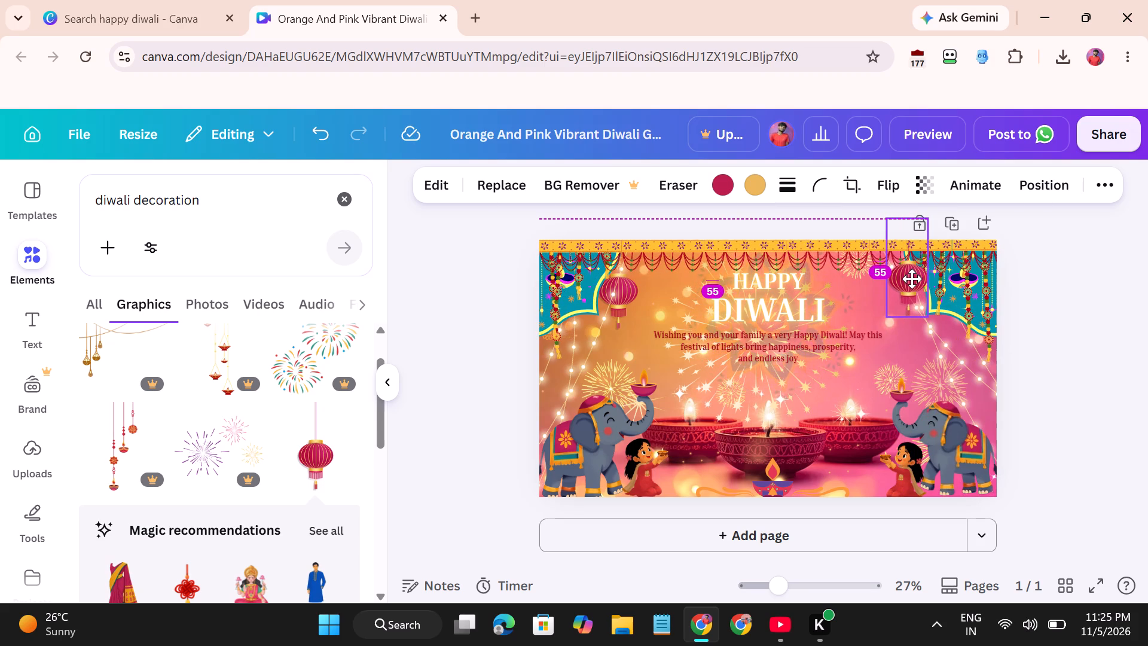
left_click_drag(912, 279, 911, 284)
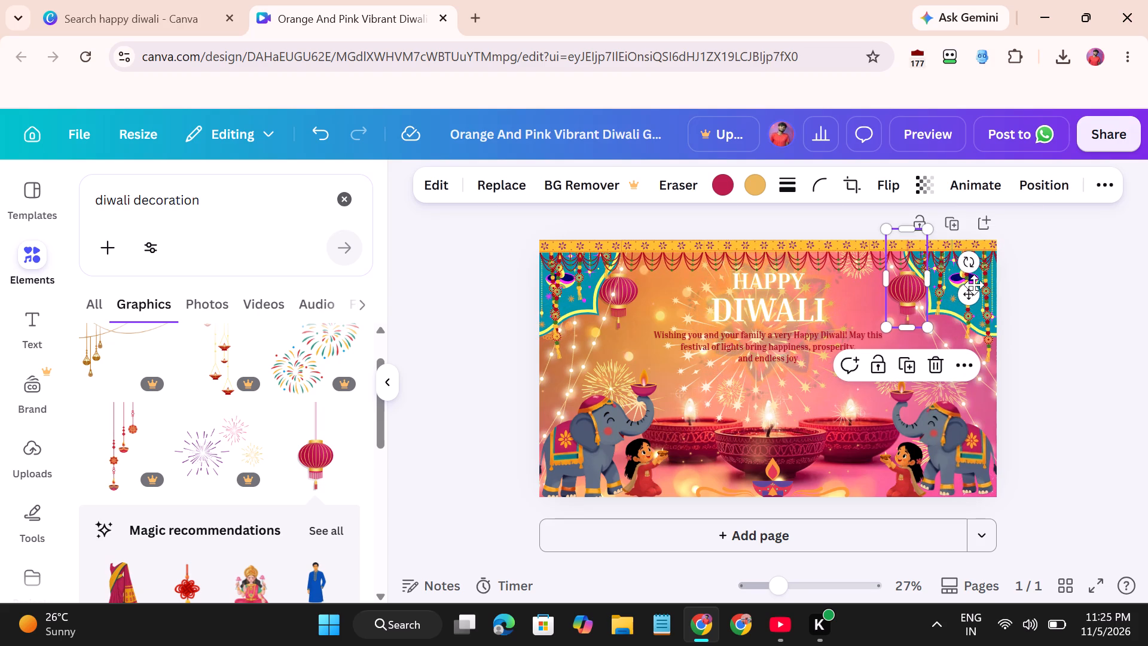
Send the right lantern to the back so it sits behind the drape and string lights.
left_click(967, 292)
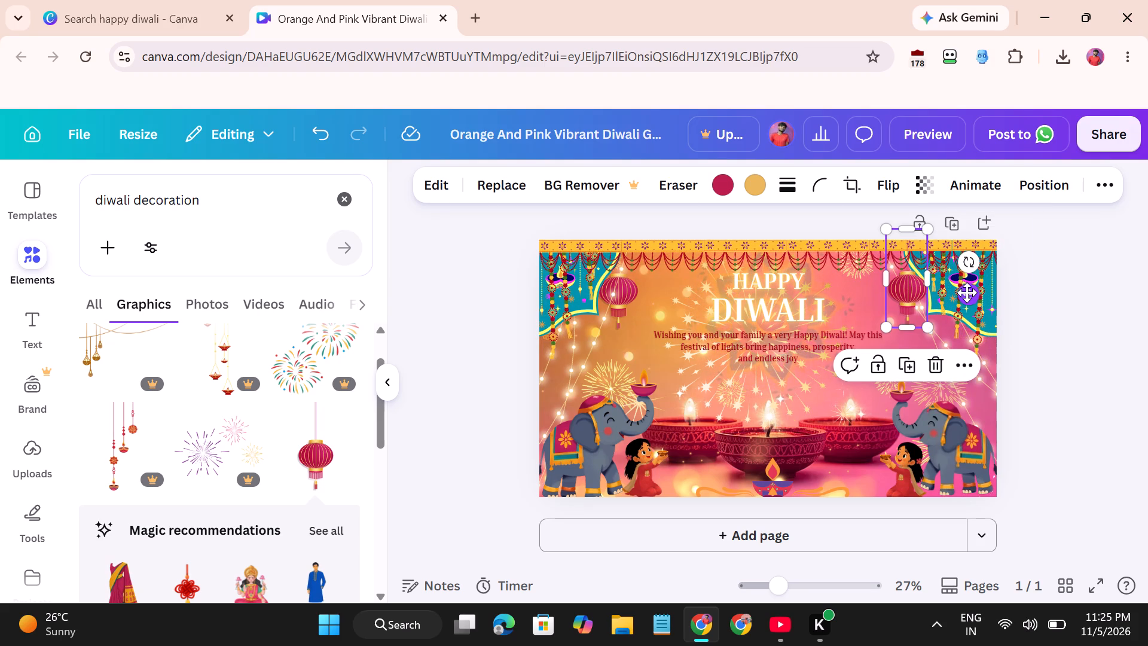
right_click(967, 292)
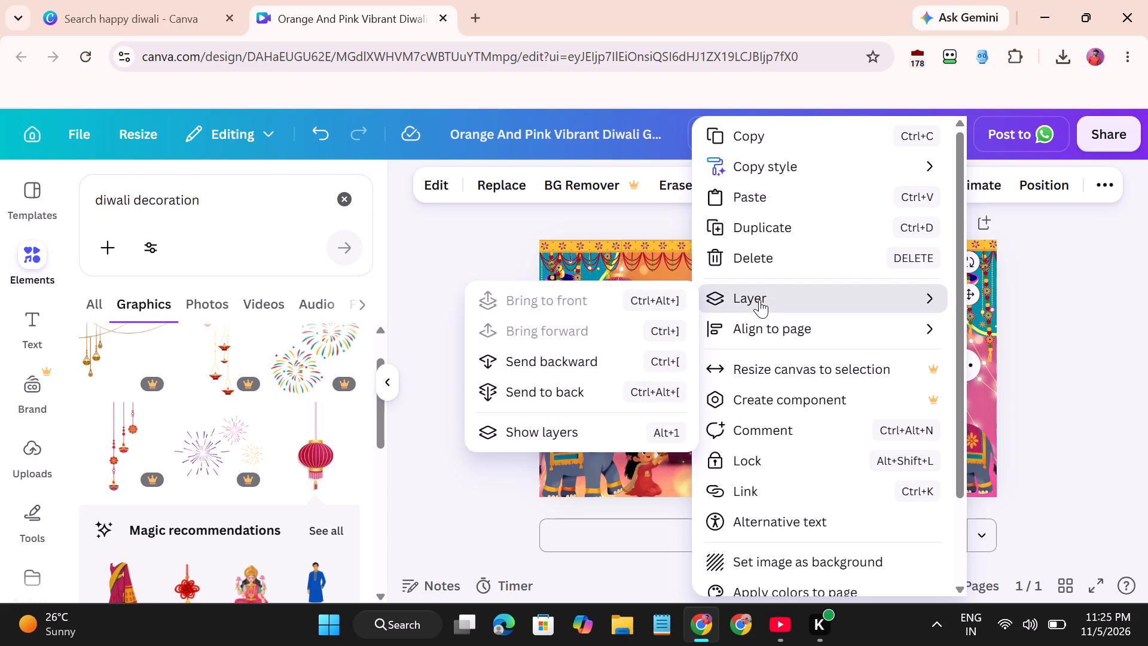
left_click(588, 393)
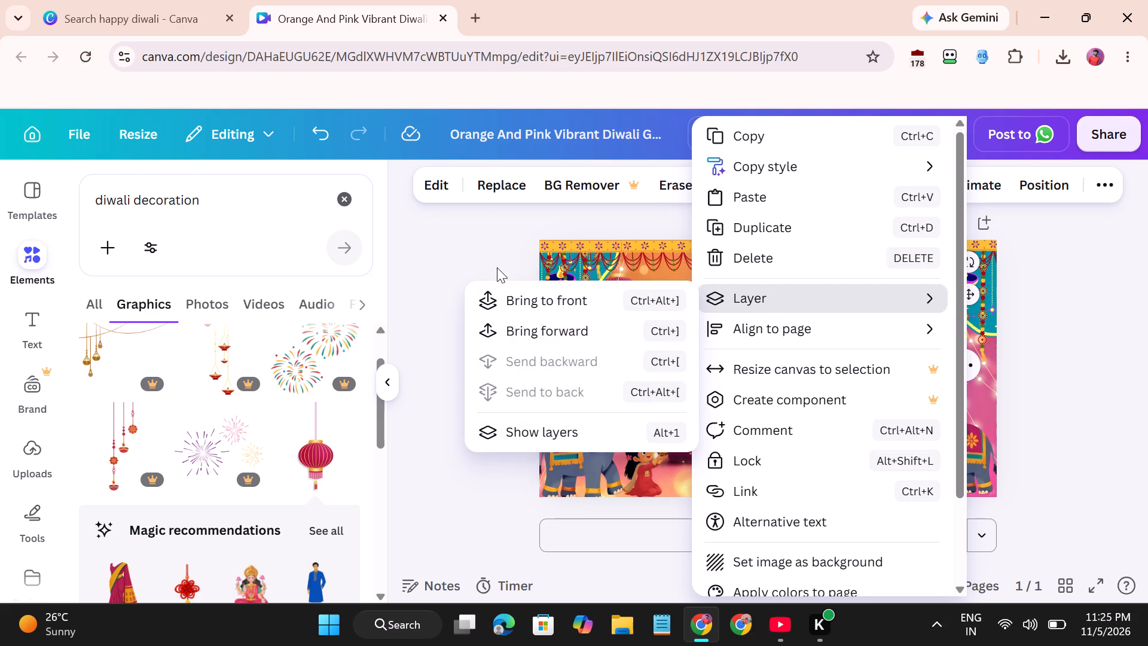
left_click(484, 256)
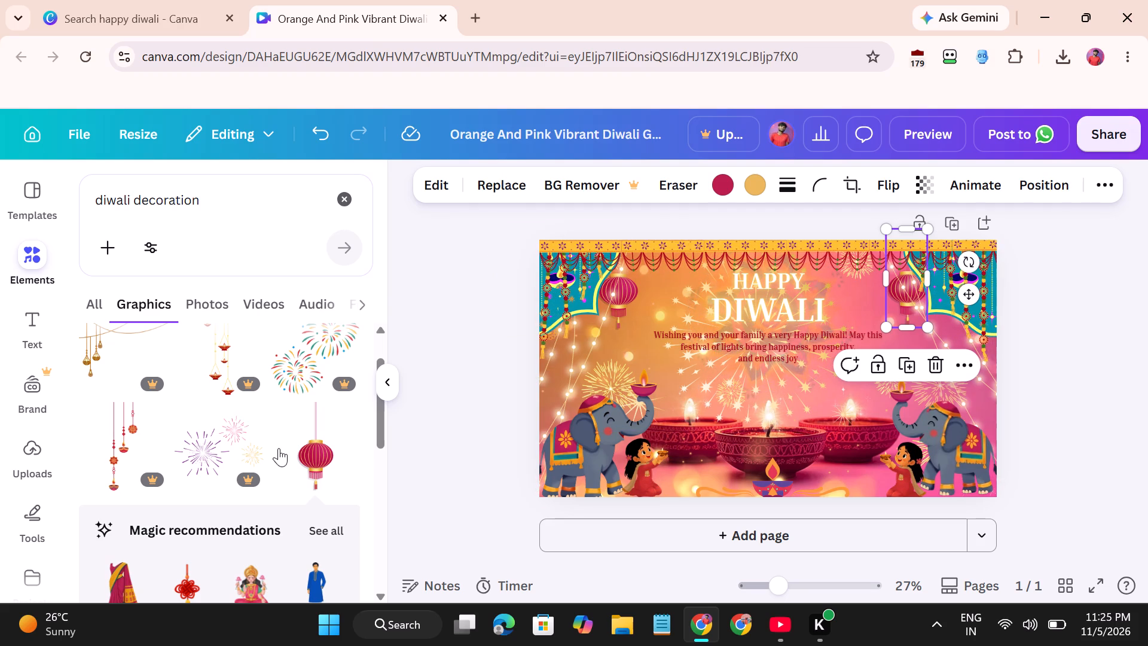
Browse the Diwali decoration graphics and add the goddess Lakshmi on a pink lotus to the page centre, above the large diya.
scroll(279, 448, "down", 5)
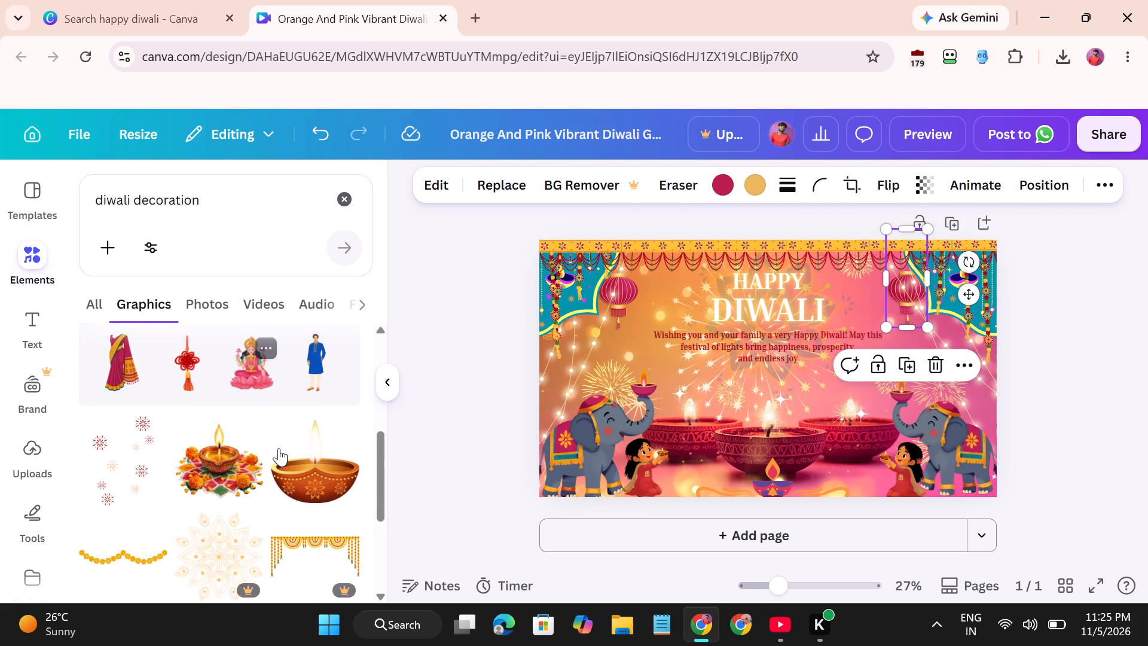
scroll(279, 448, "down", 1)
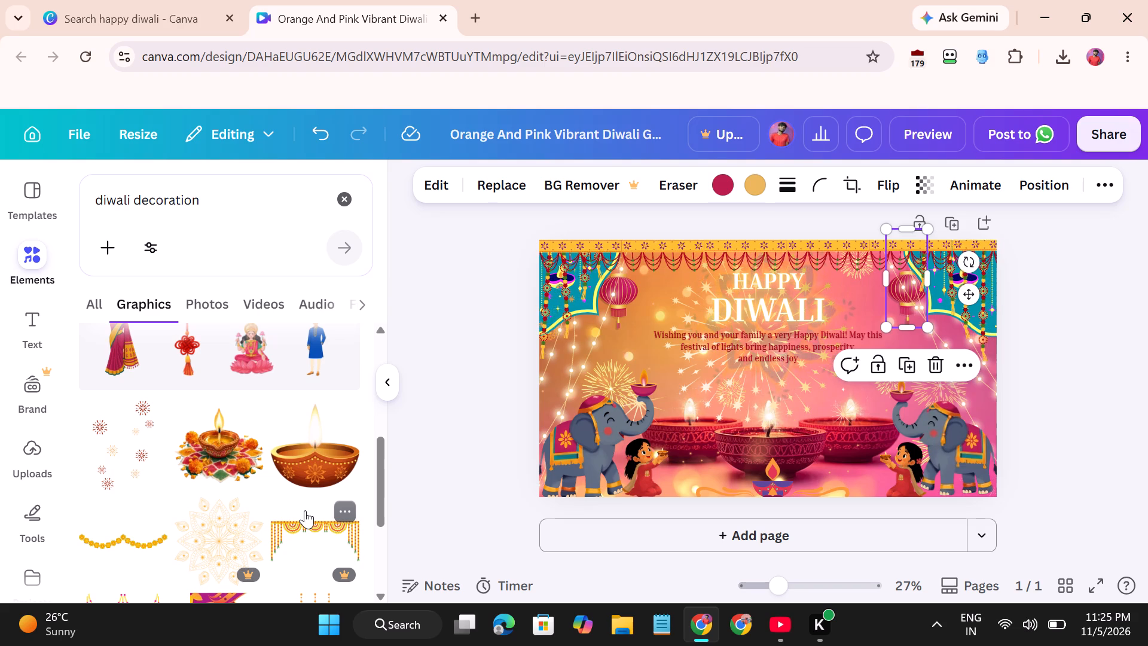
scroll(257, 364, "up", 1)
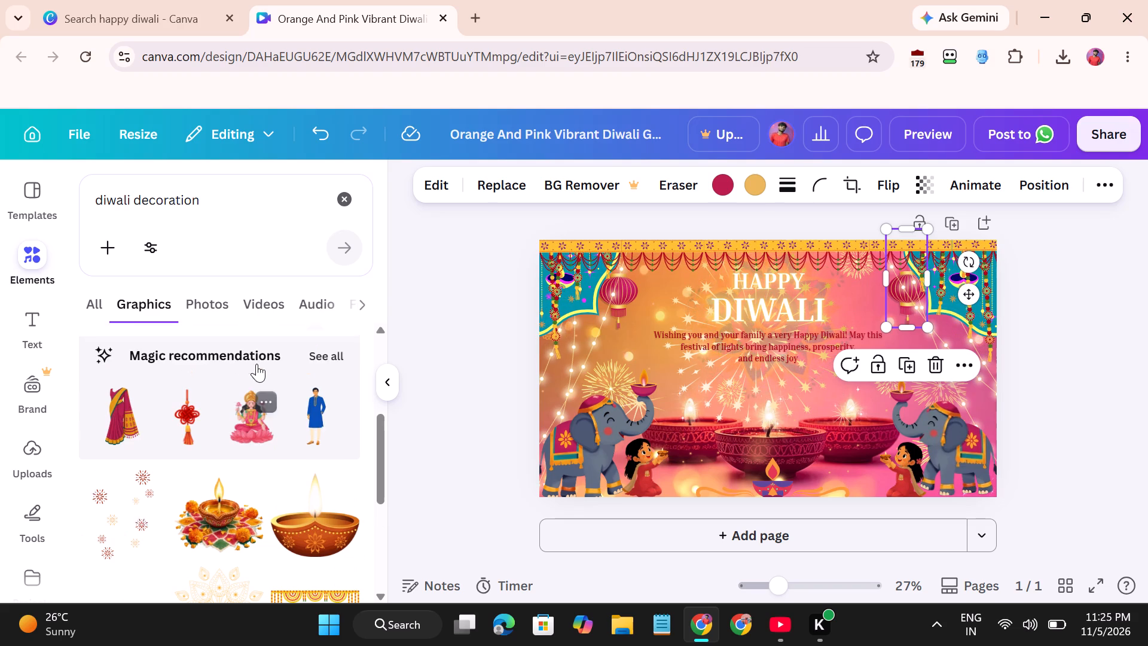
scroll(257, 364, "up", 1)
left_click_drag(253, 466, 590, 431)
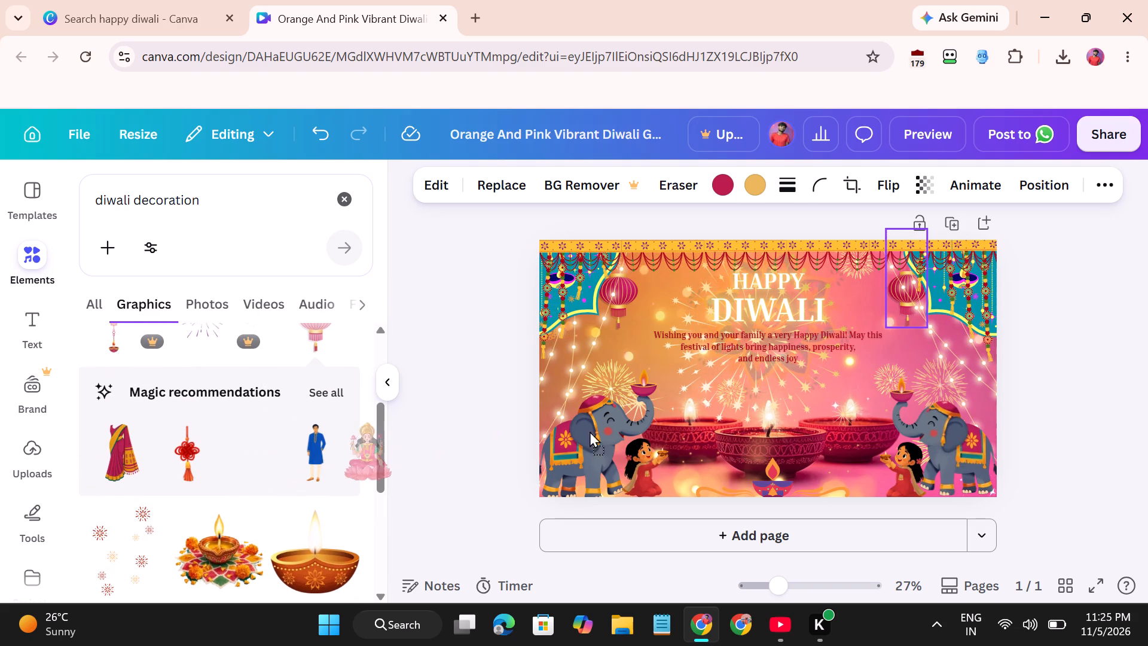
left_click_drag(590, 431, 739, 398)
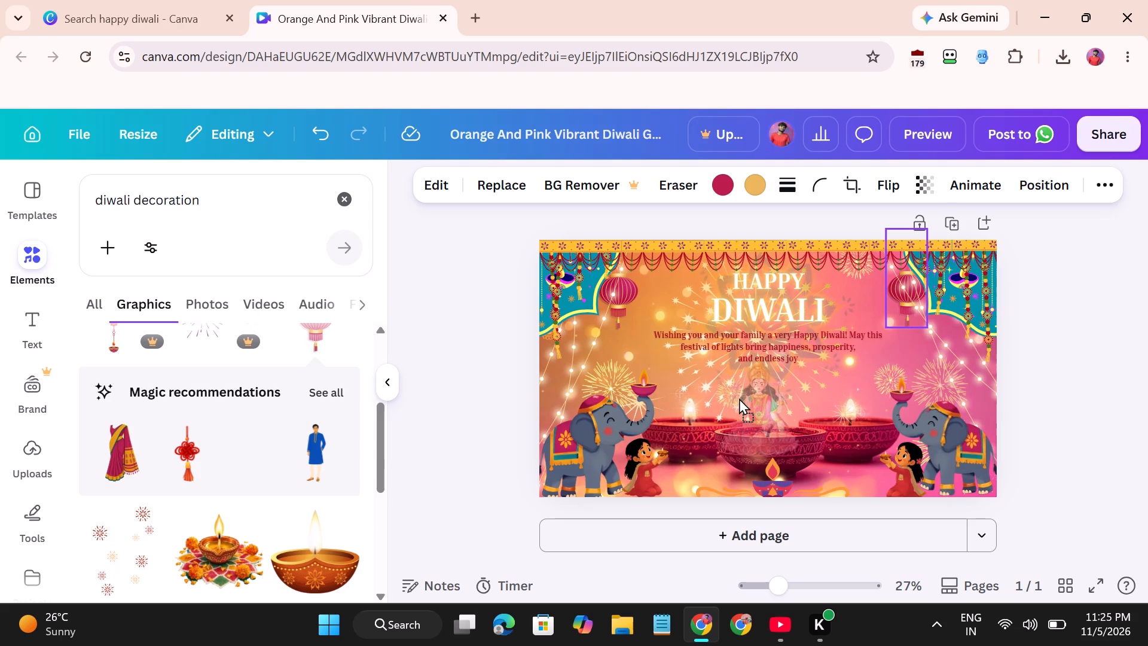
left_click_drag(739, 398, 749, 377)
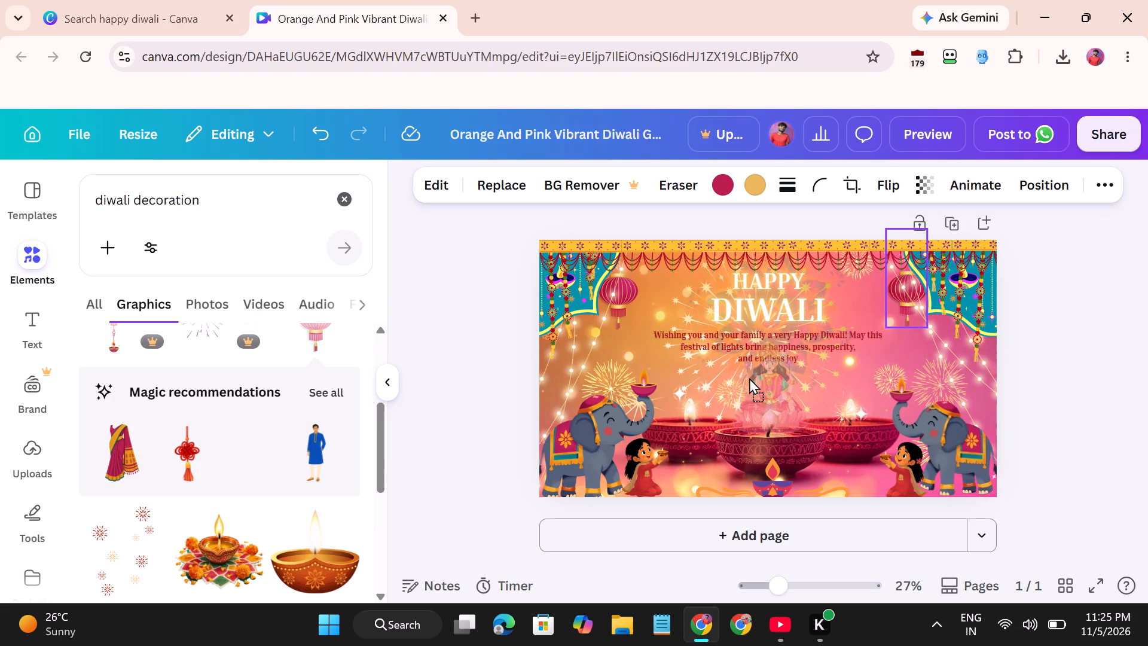
left_click_drag(749, 377, 750, 377)
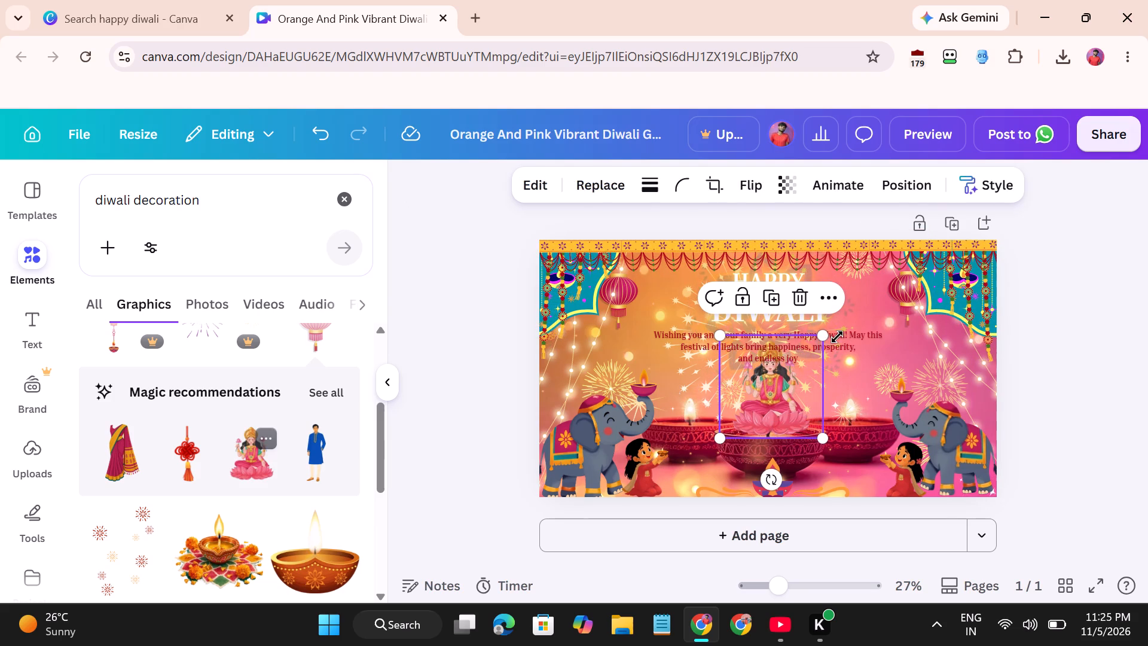
Shrink the Lakshmi graphic so it fits between the greeting message and the large central diya.
left_click_drag(826, 335, 811, 364)
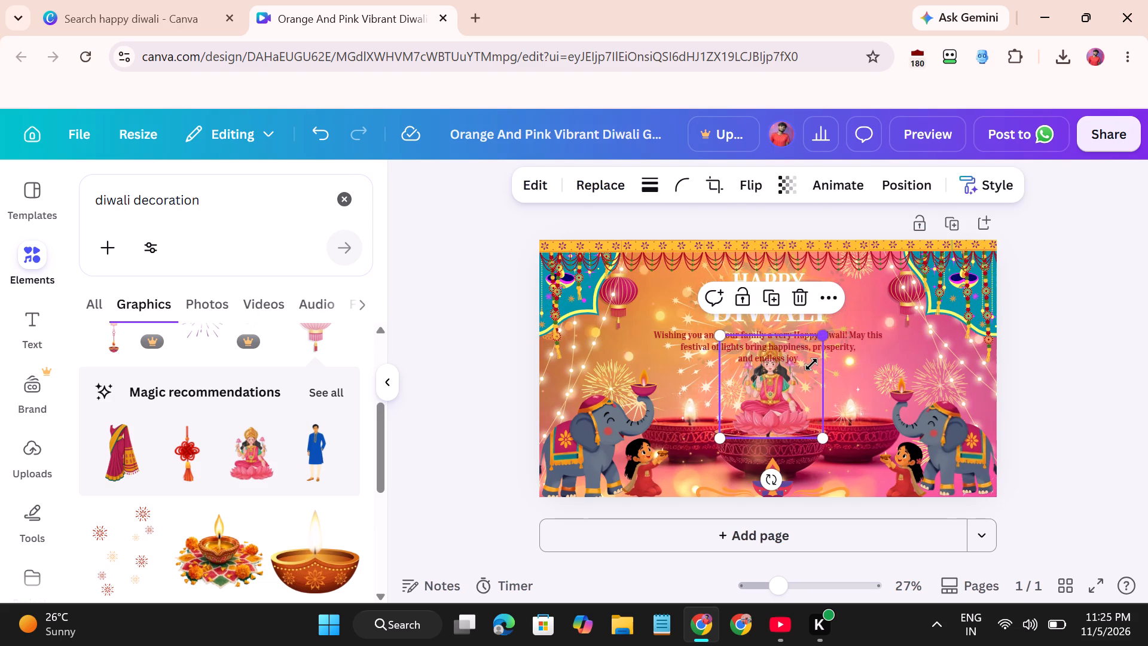
left_click_drag(811, 364, 791, 394)
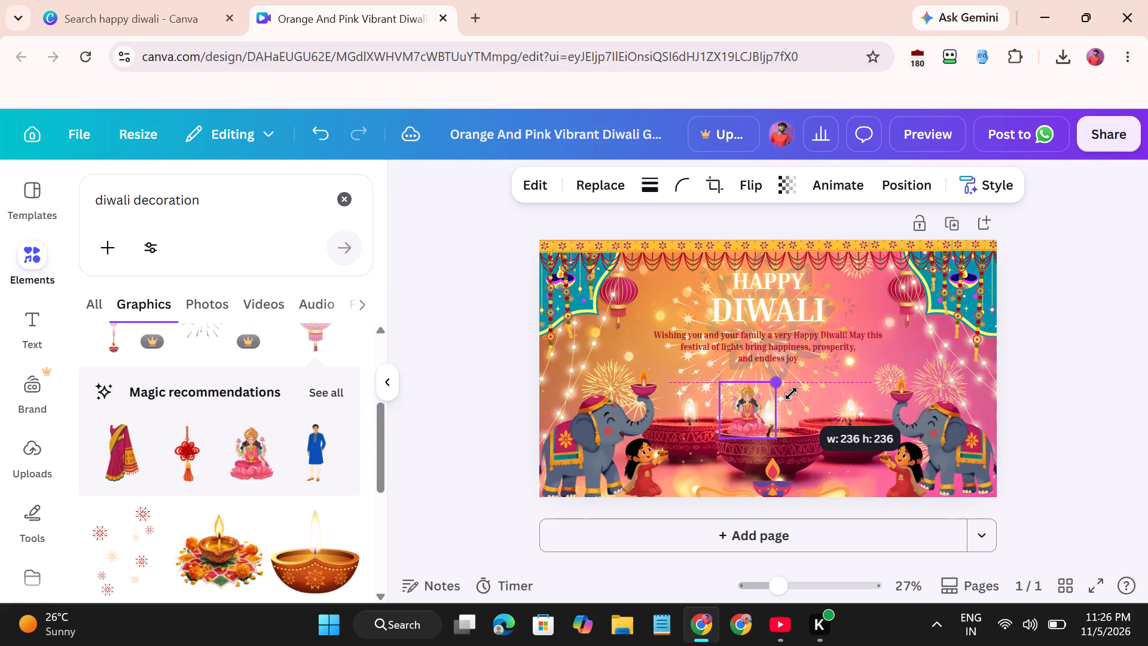
left_click_drag(791, 394, 819, 379)
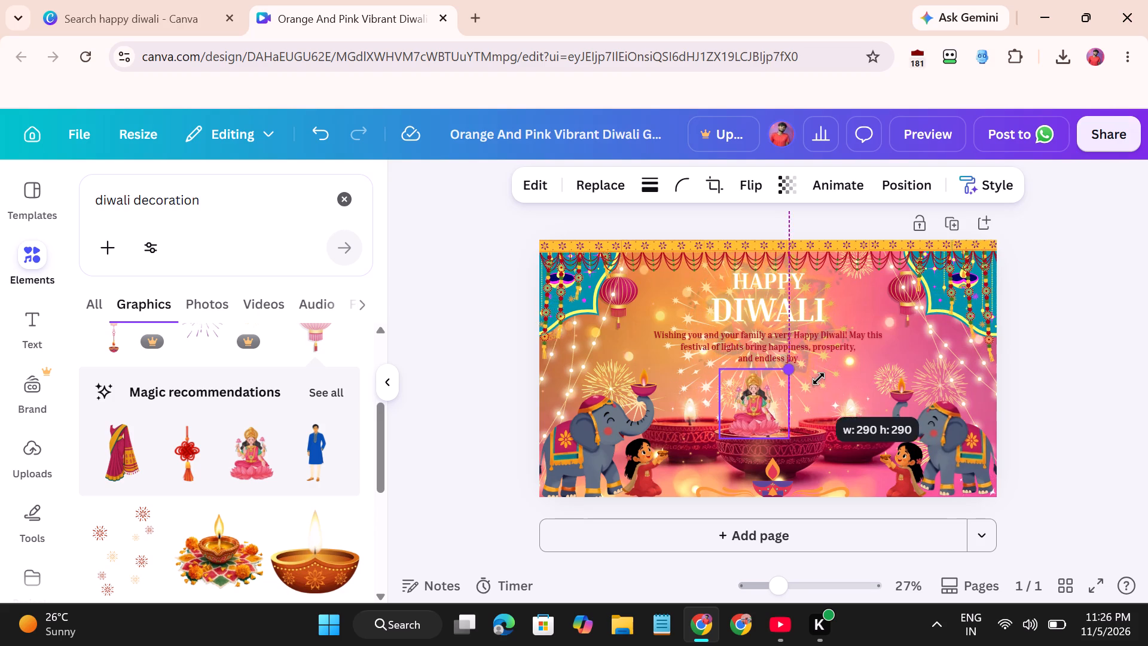
left_click_drag(819, 379, 824, 377)
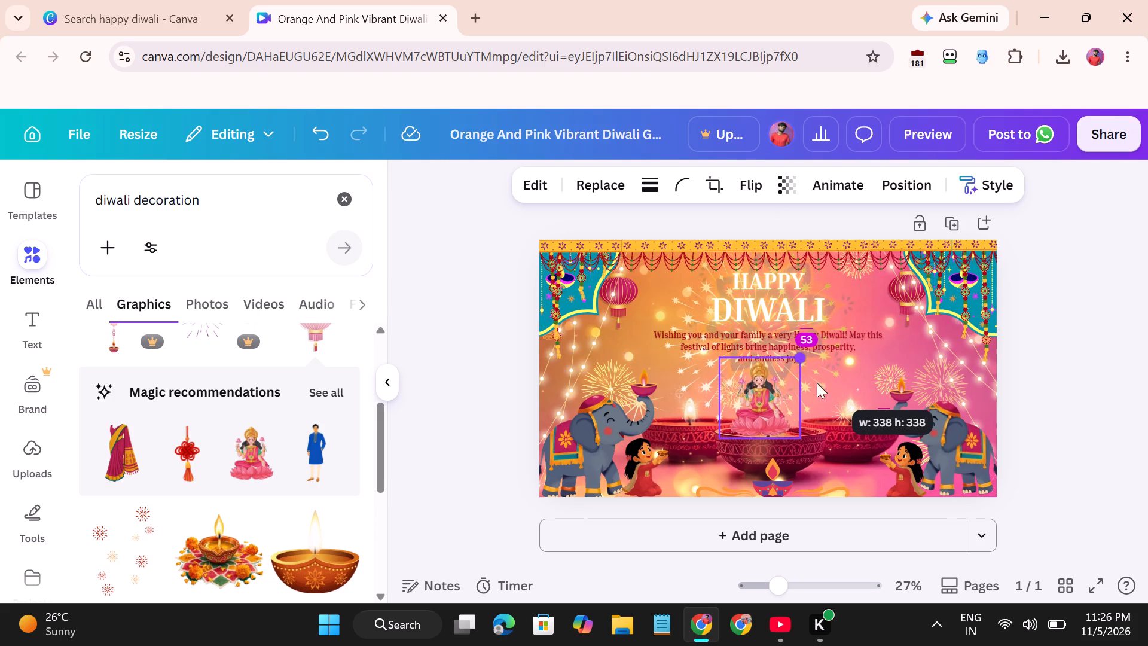
left_click_drag(725, 437, 731, 432)
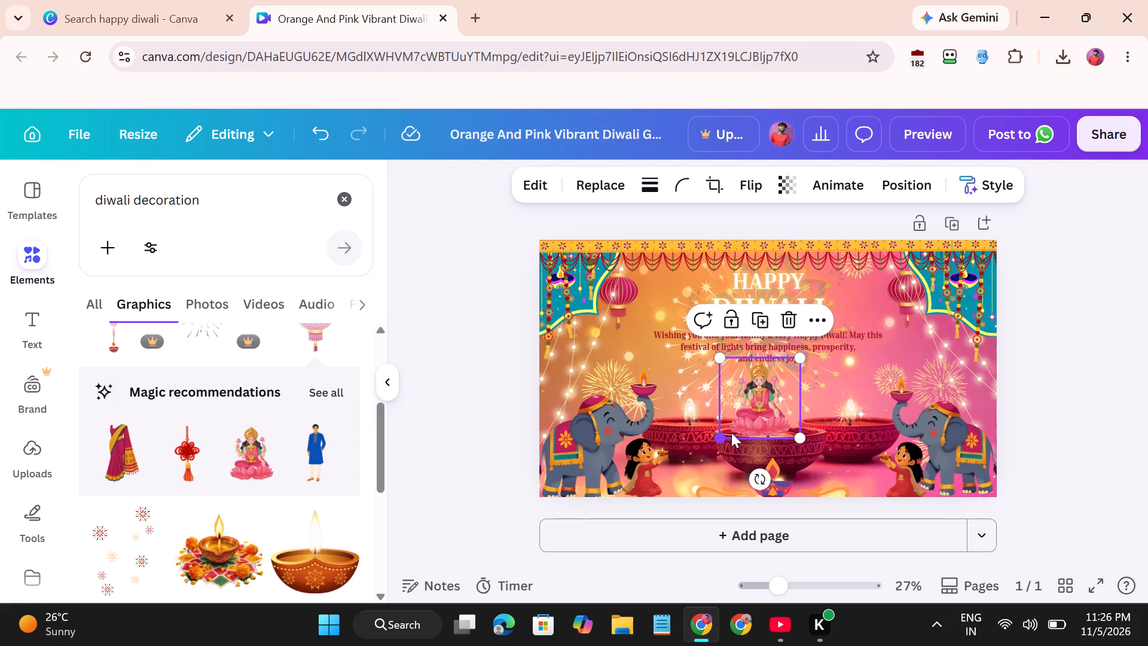
left_click_drag(731, 432, 762, 404)
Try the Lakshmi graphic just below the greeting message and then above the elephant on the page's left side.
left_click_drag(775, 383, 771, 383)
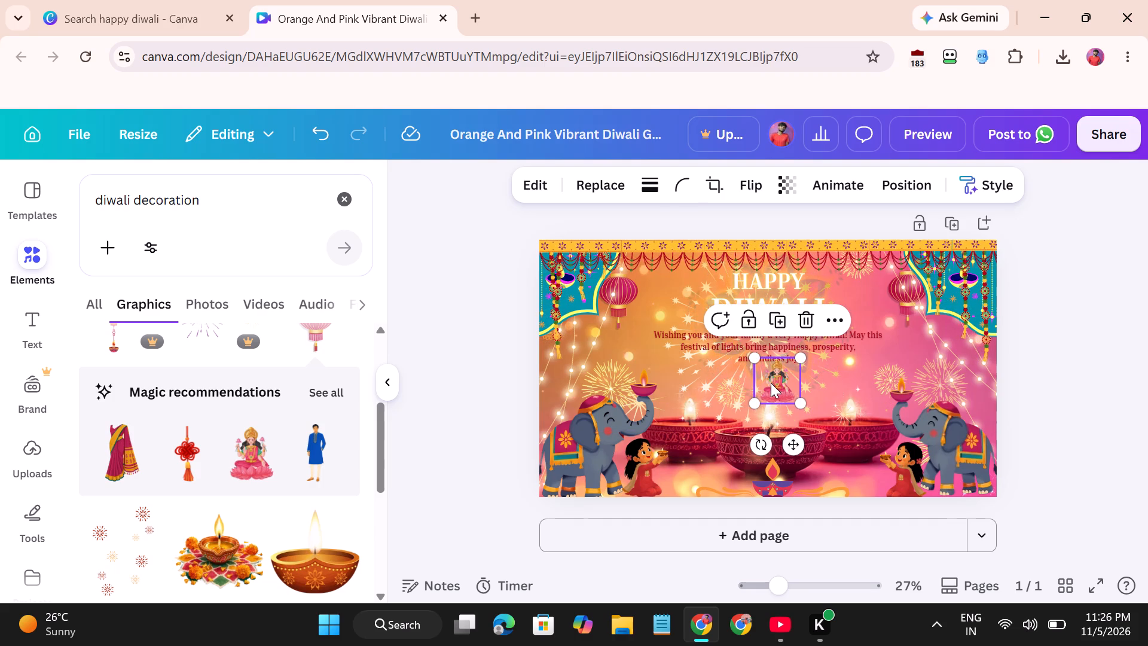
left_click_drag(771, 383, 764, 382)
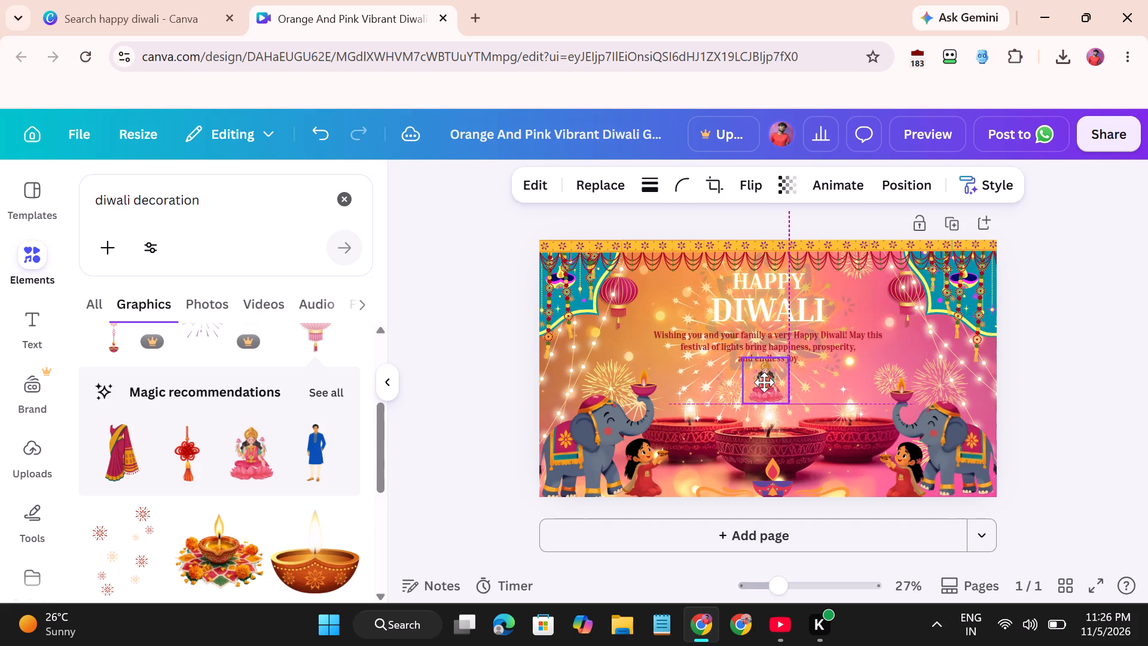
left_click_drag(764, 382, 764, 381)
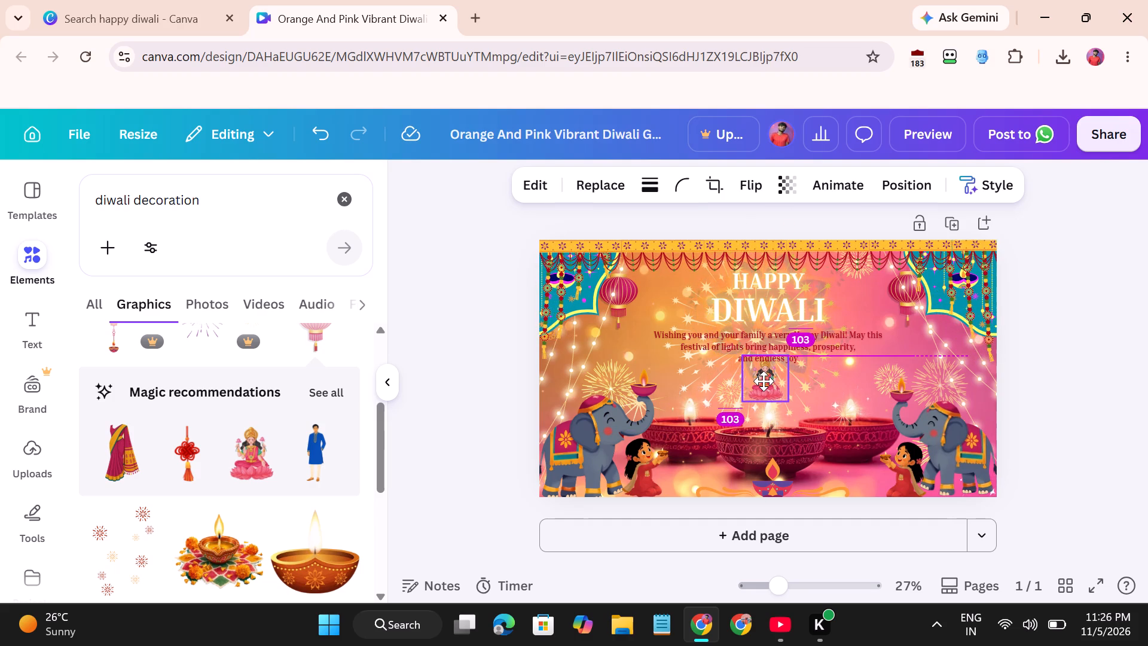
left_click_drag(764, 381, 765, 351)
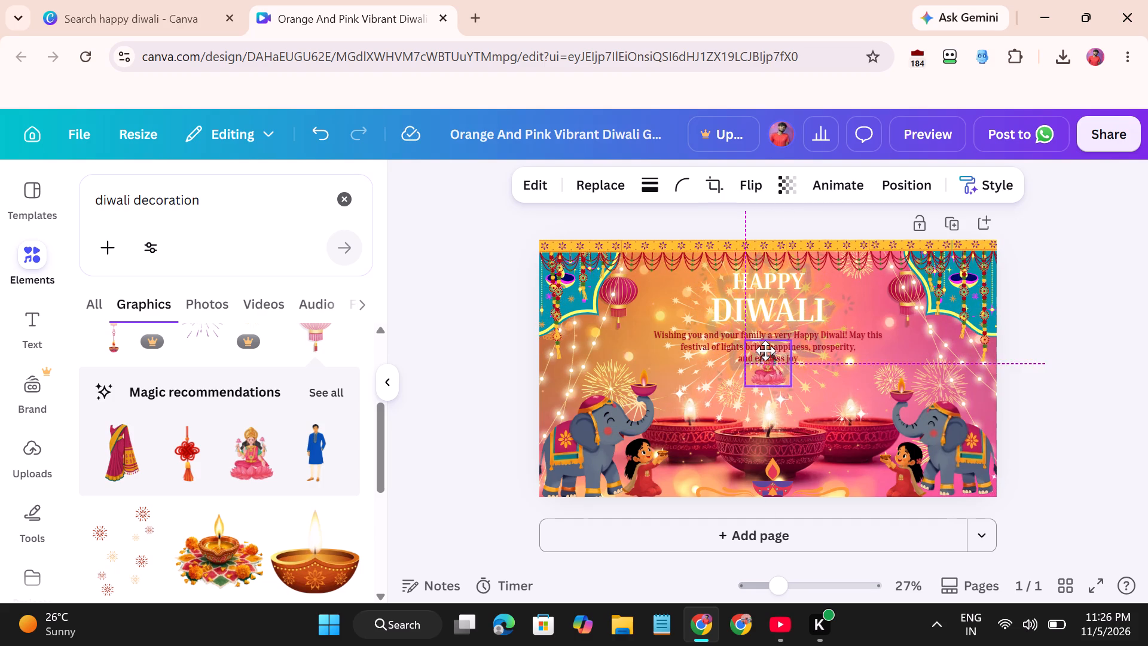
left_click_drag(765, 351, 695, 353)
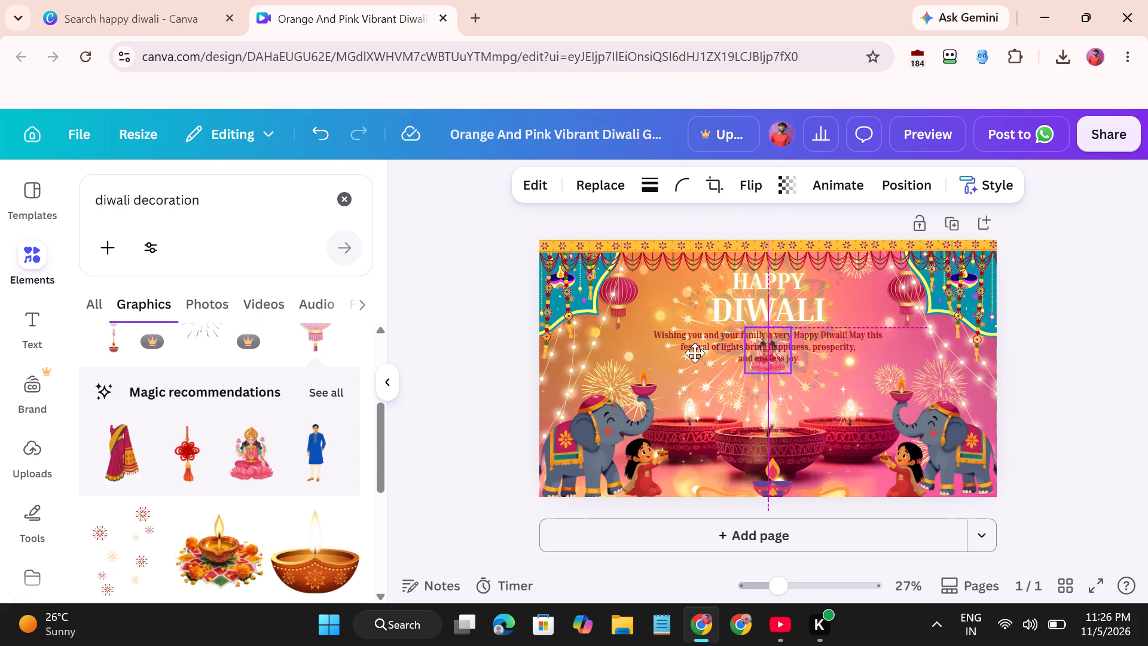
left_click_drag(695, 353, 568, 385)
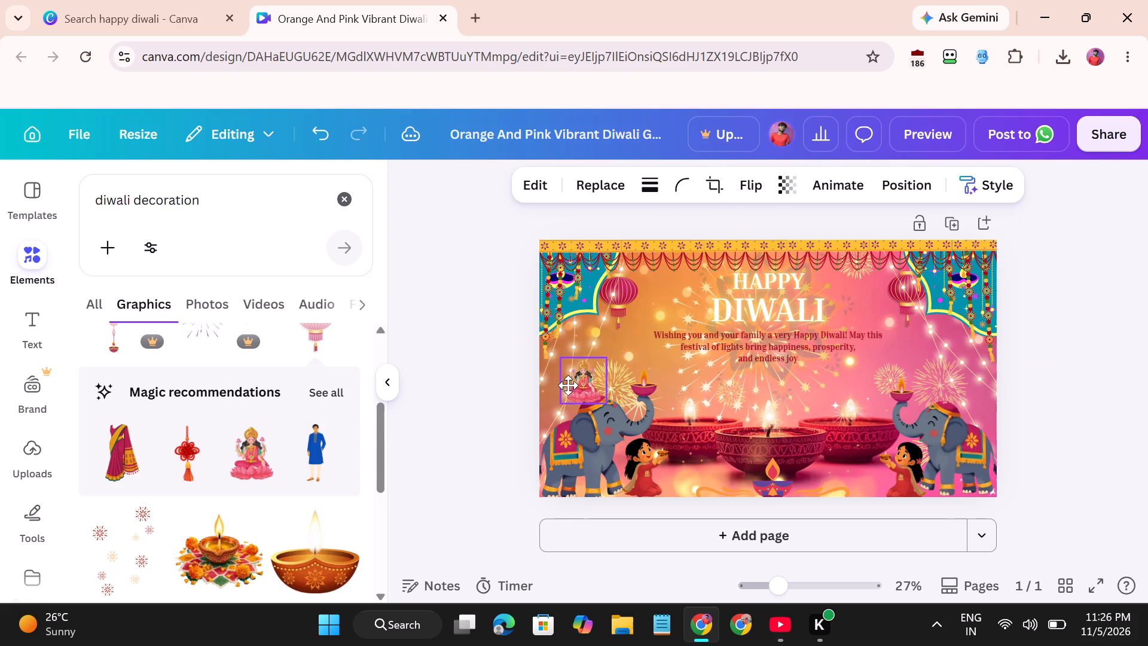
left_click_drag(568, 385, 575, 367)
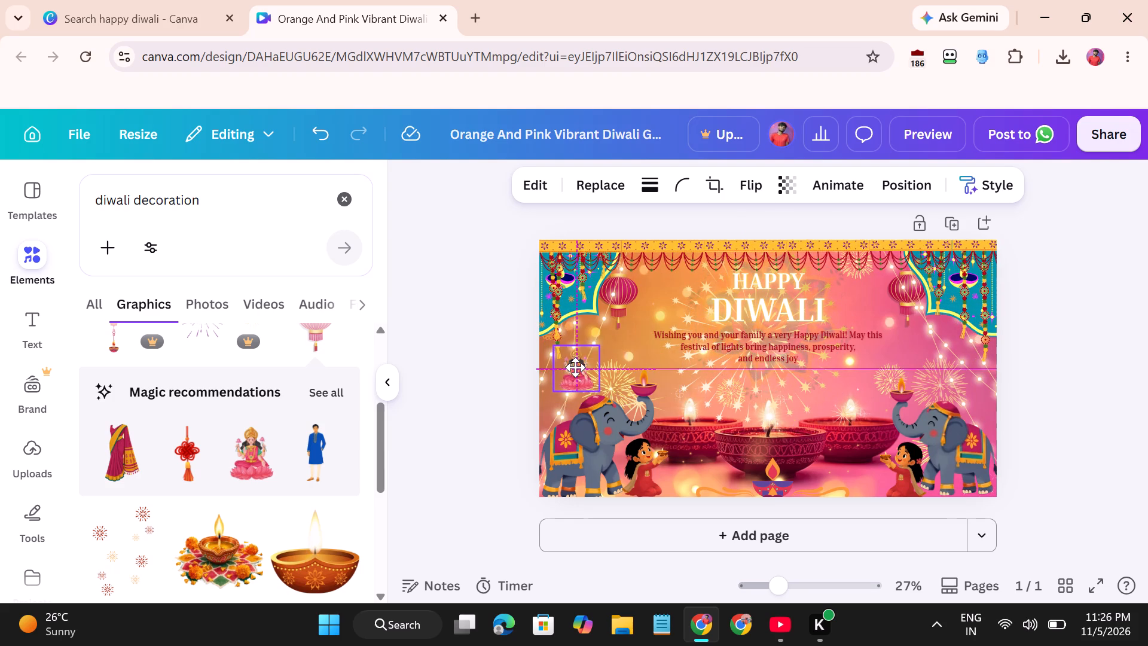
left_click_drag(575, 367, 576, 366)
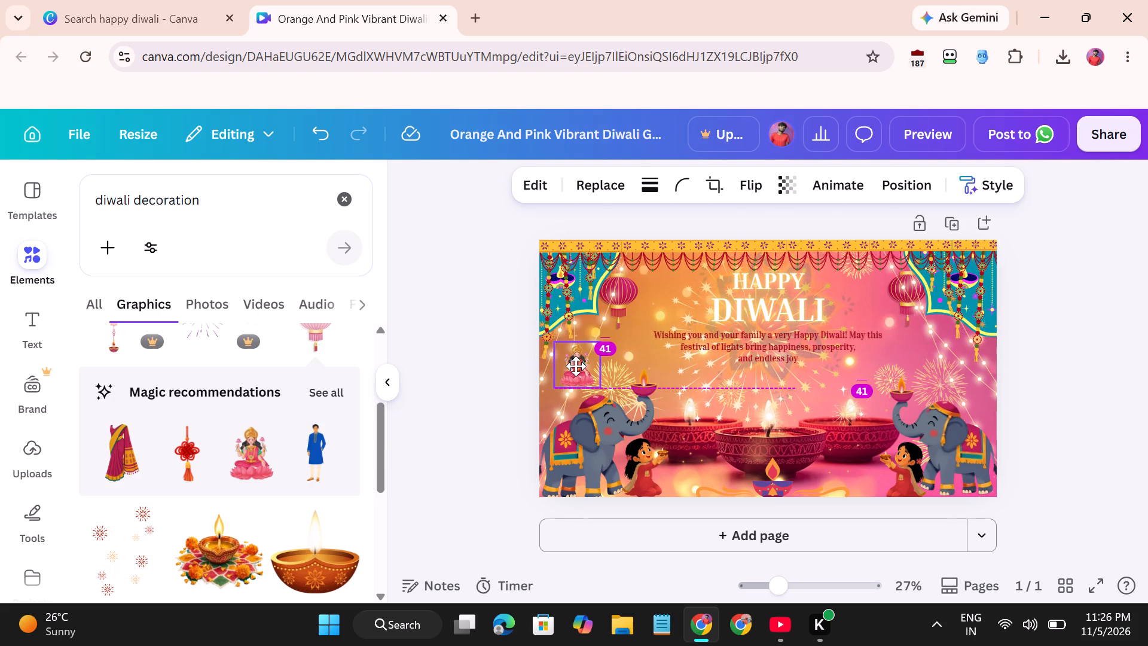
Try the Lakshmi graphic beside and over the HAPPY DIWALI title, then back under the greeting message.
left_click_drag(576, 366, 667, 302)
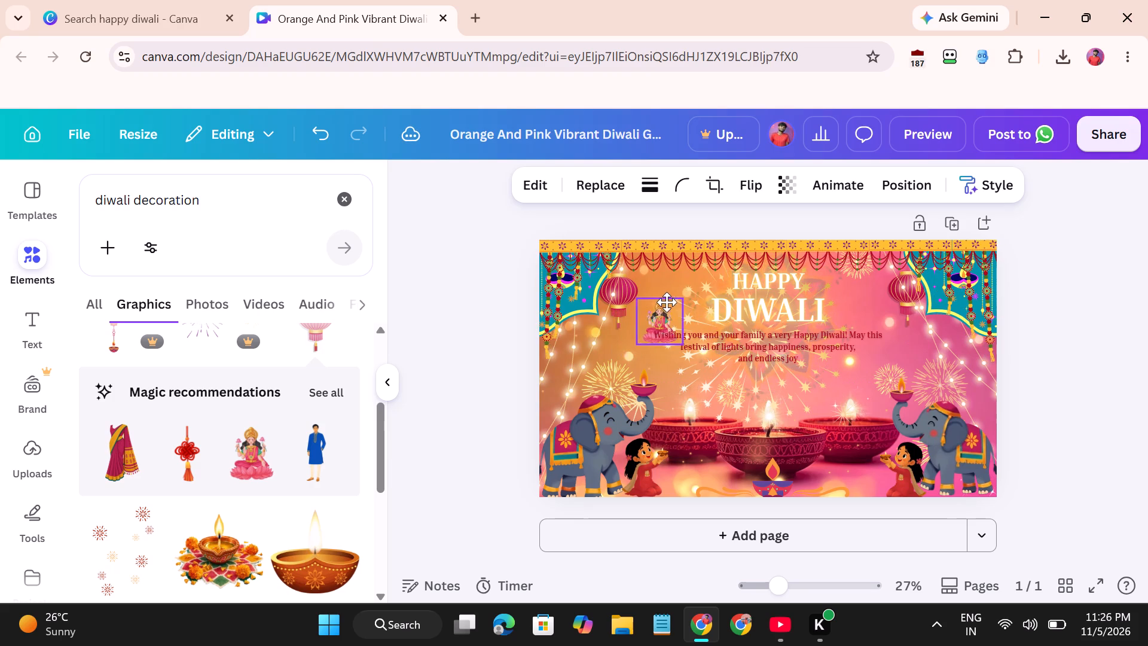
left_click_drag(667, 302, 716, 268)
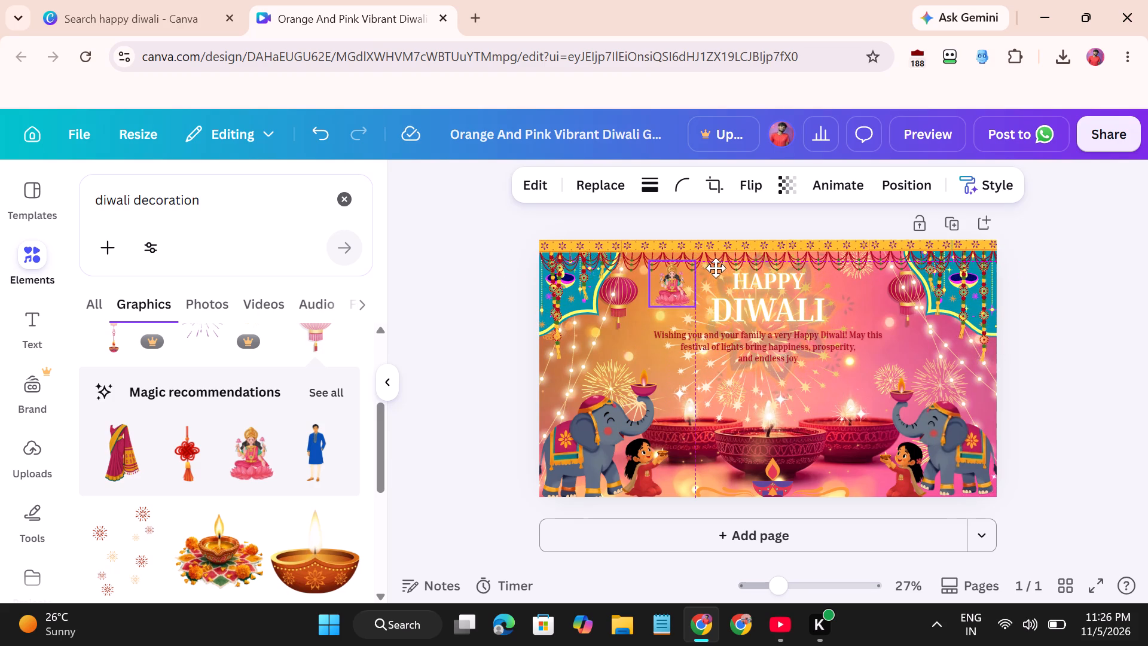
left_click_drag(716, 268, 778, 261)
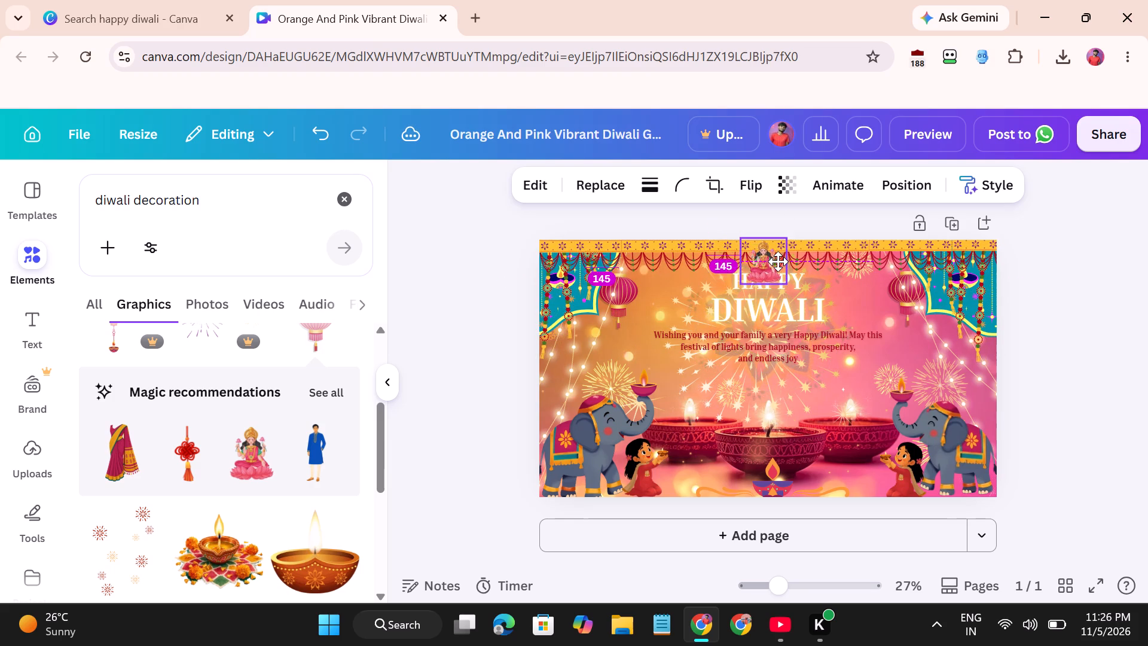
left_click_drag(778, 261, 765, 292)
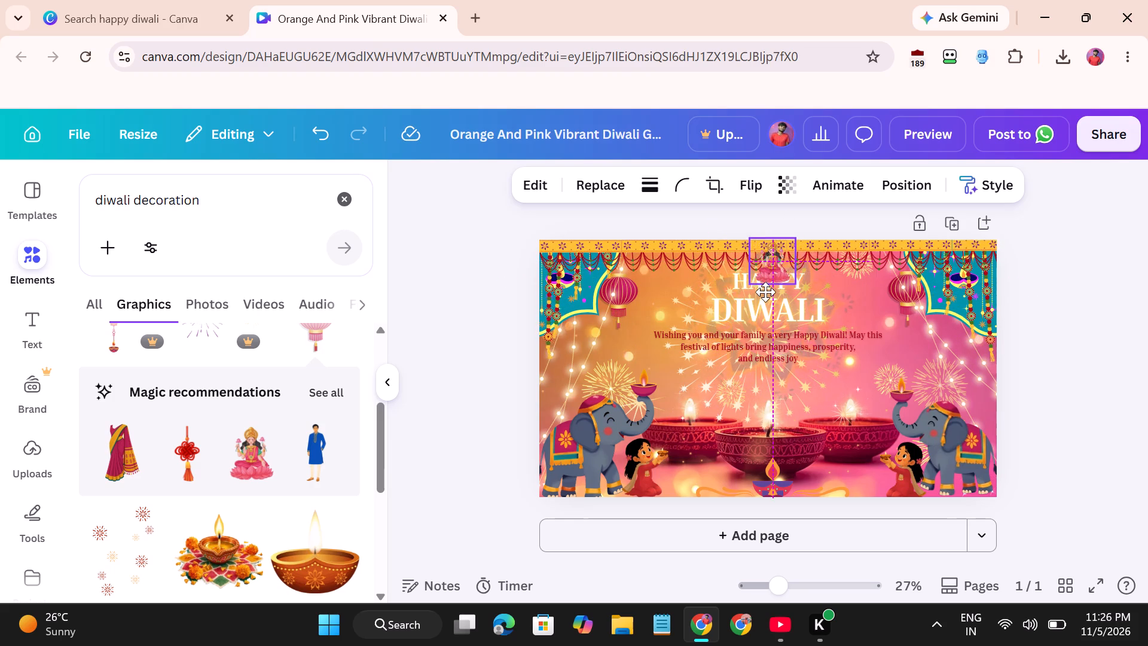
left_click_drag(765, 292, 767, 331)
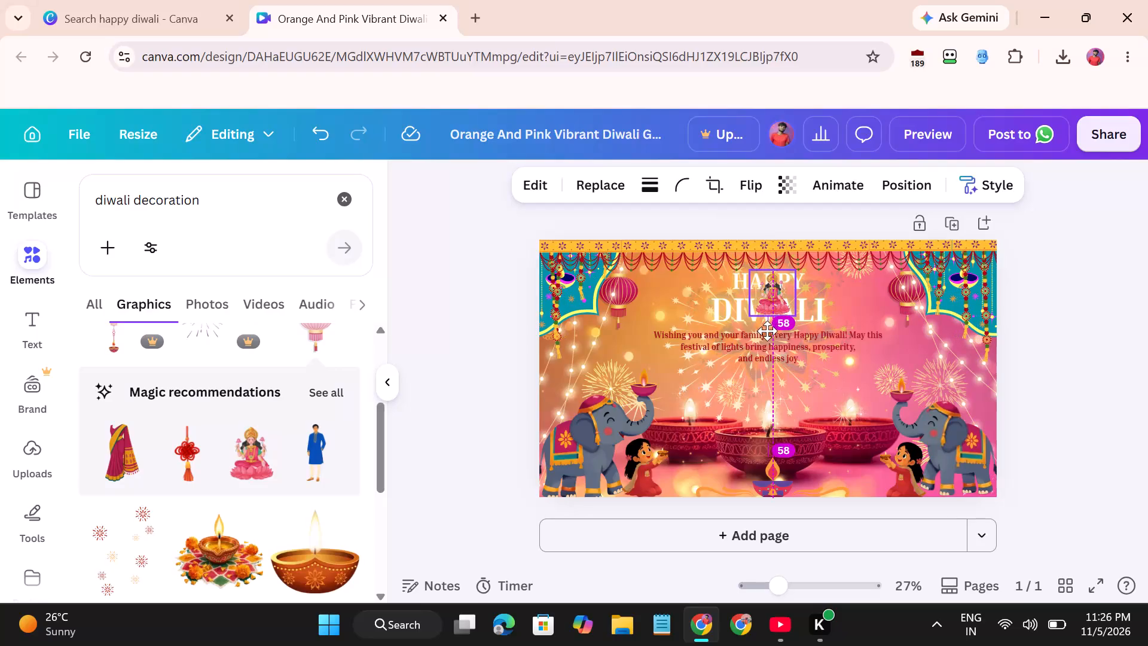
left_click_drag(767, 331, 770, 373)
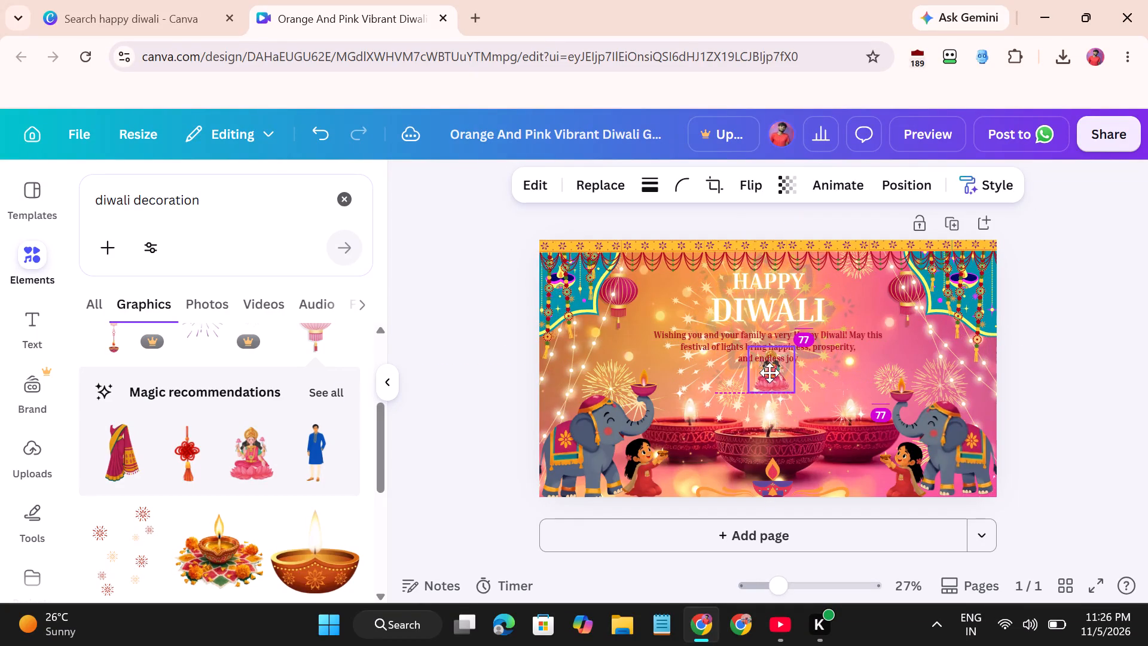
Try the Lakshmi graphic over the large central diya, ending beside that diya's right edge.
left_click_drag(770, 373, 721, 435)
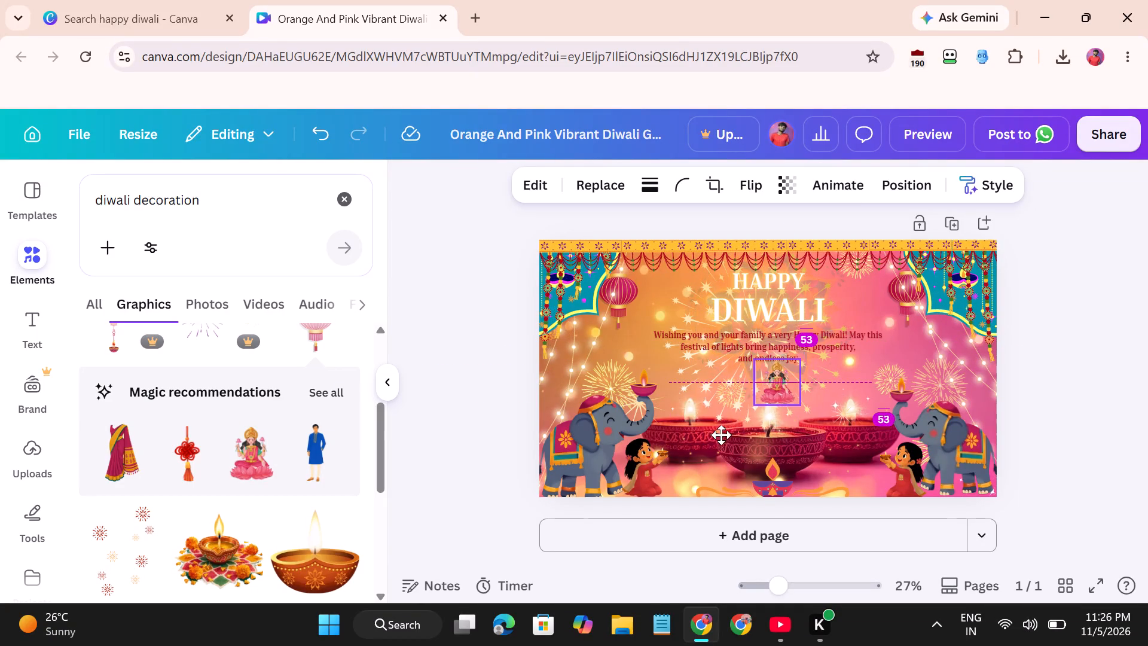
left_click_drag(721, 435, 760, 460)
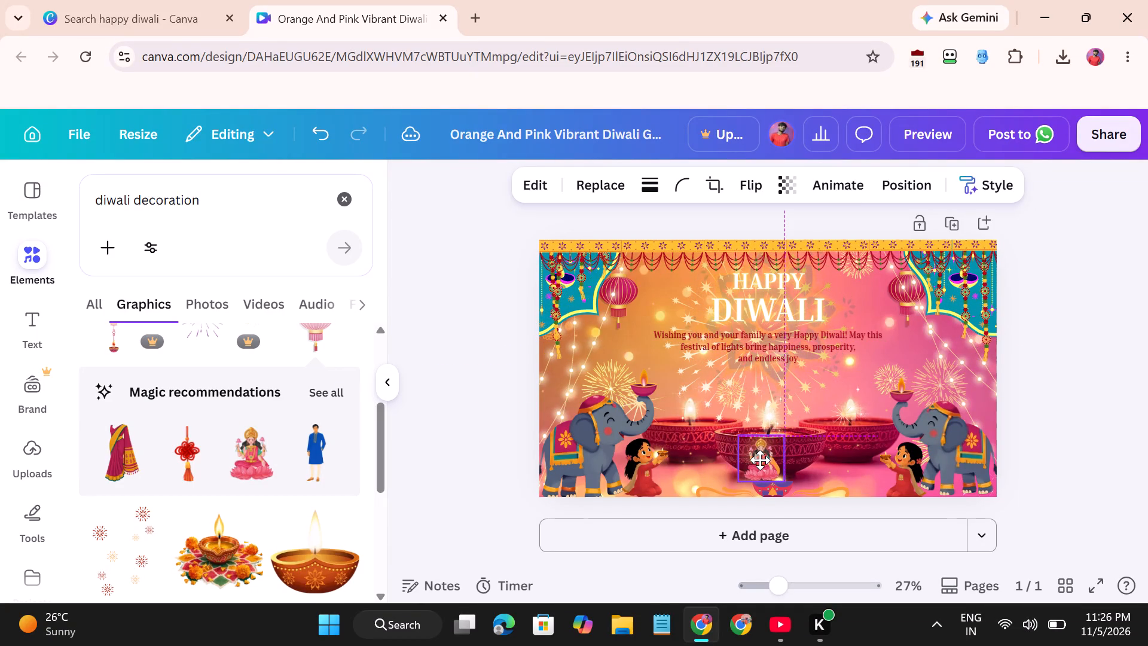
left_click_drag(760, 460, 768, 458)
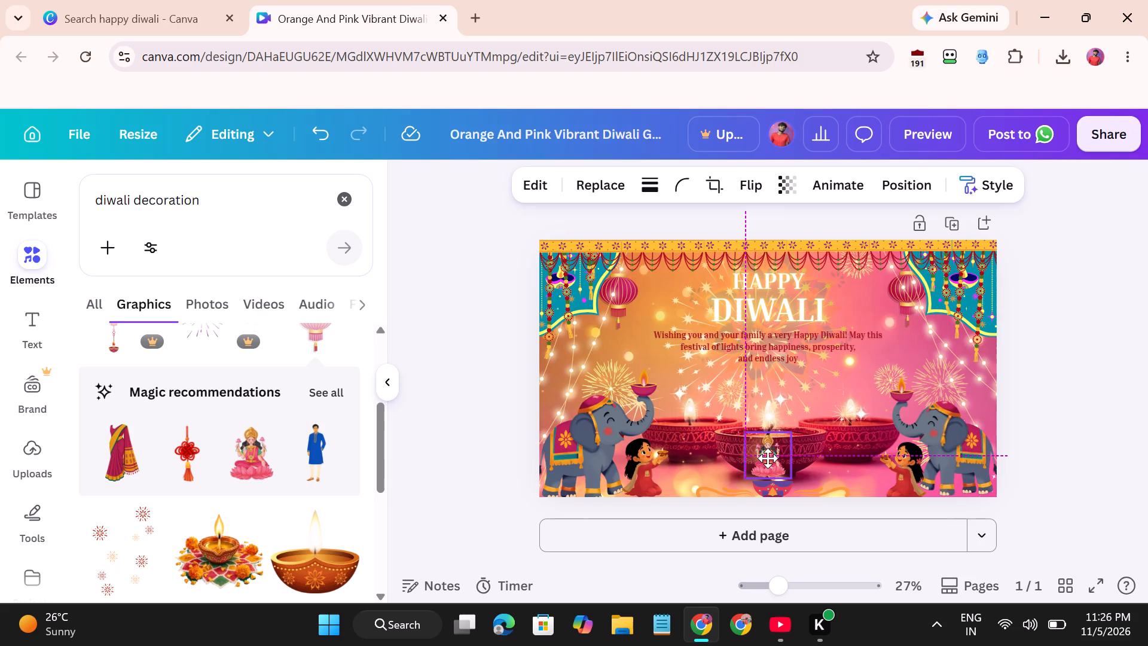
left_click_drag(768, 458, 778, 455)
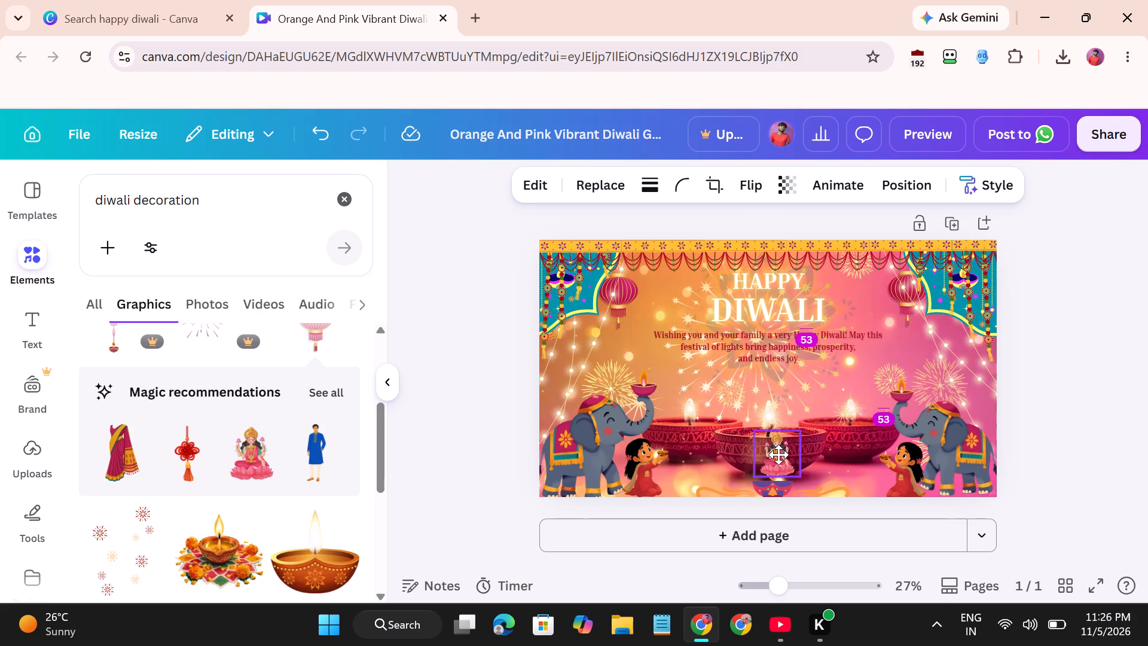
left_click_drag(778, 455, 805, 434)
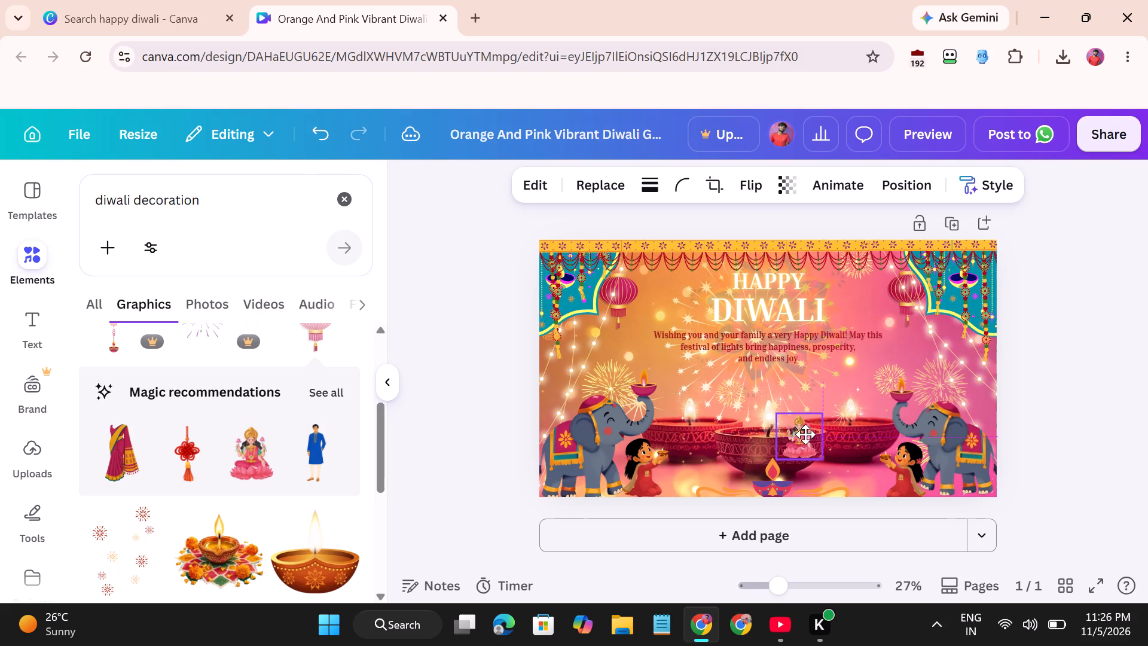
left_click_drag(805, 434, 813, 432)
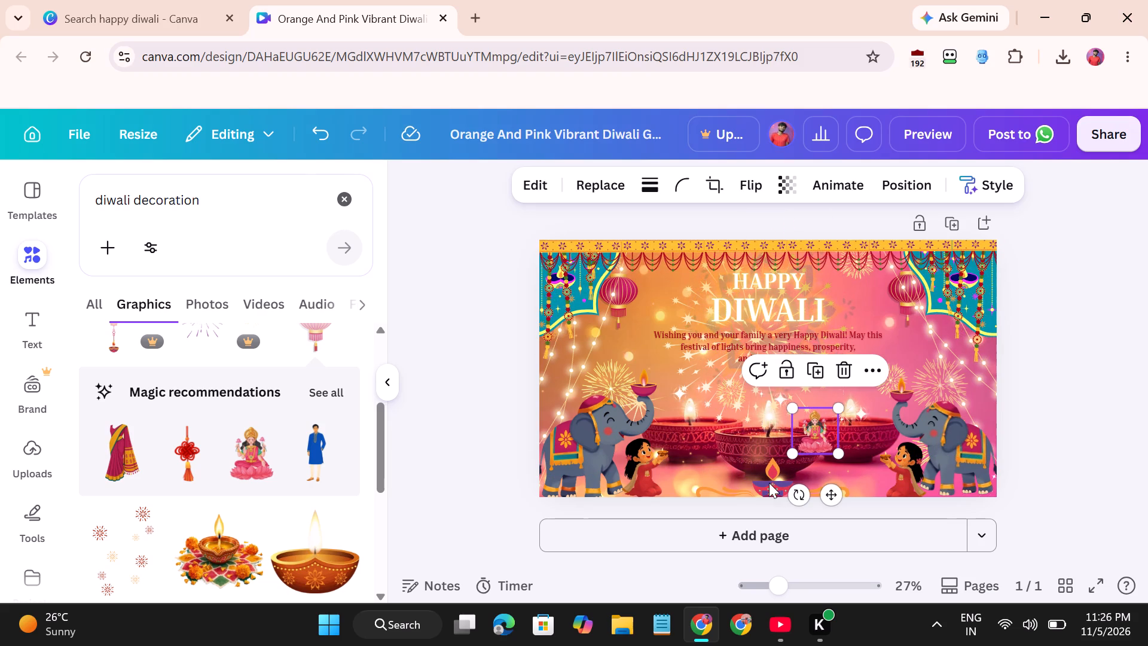
Duplicate the small diya ornament at the page's bottom centre and place the copy toward the girl on the right side.
left_click(769, 483)
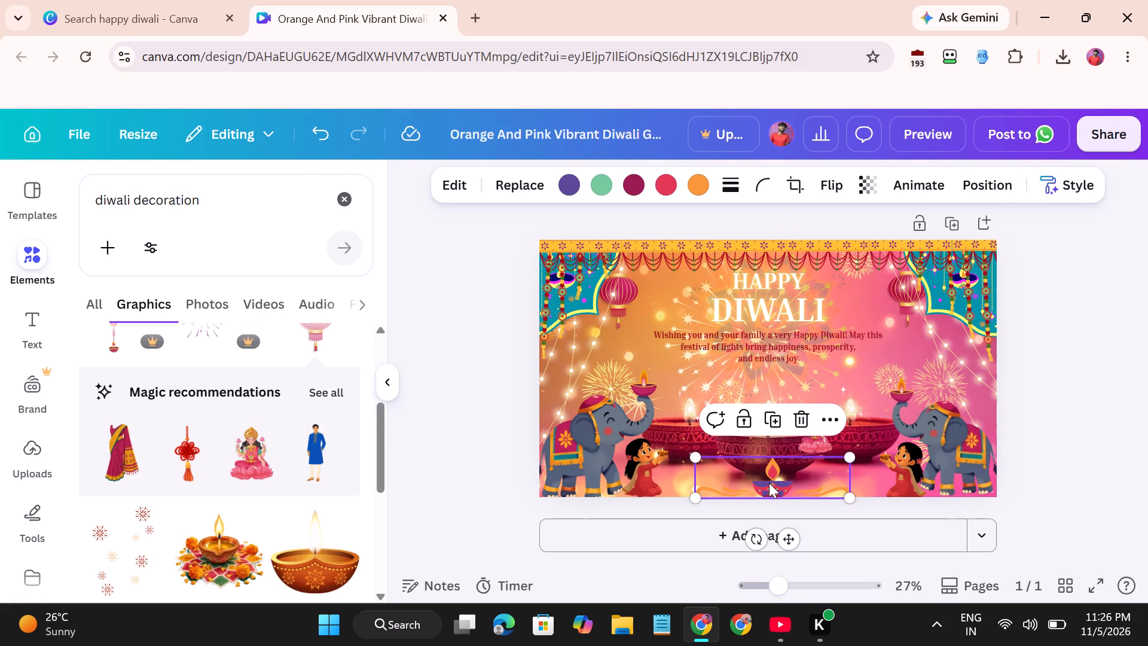
right_click(769, 483)
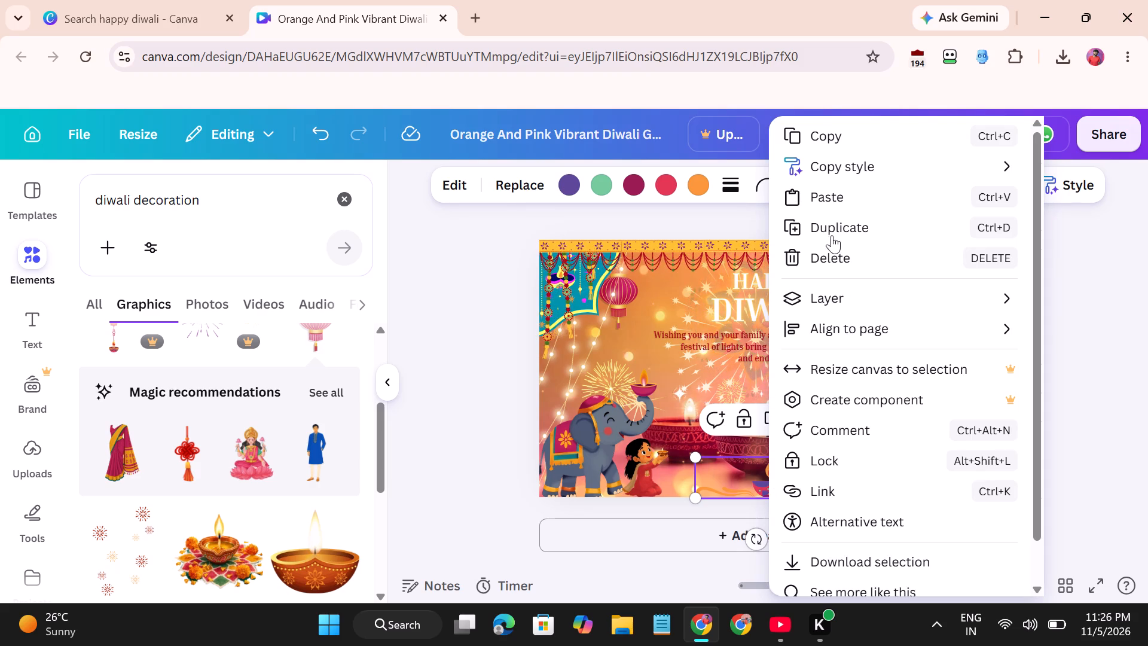
left_click(854, 221)
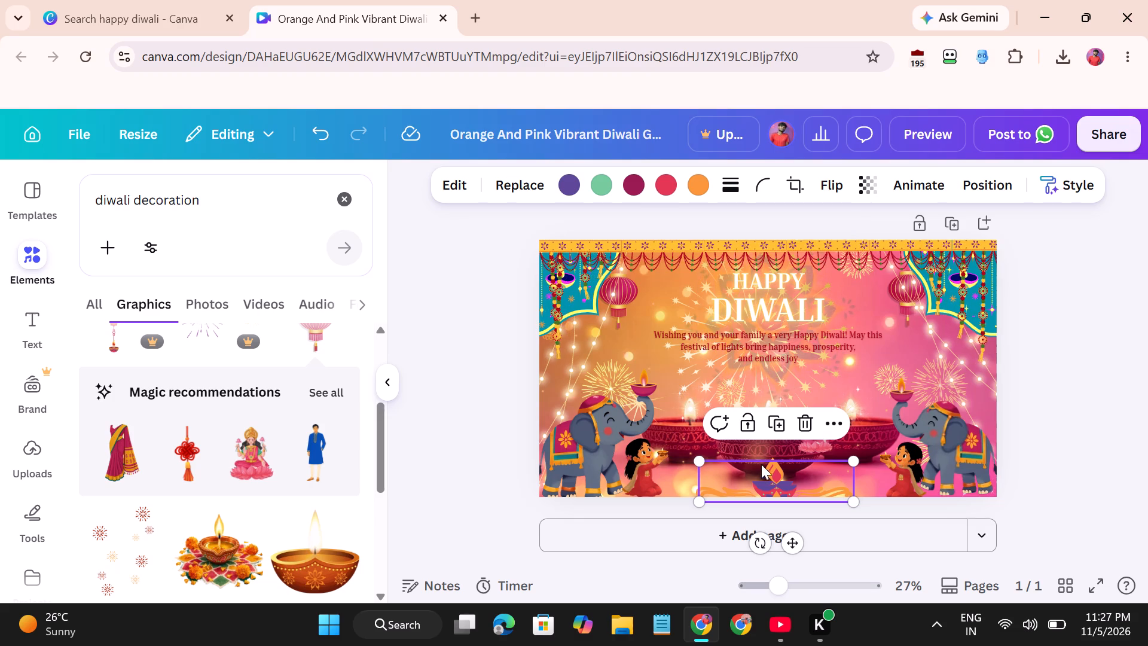
left_click_drag(769, 480, 799, 482)
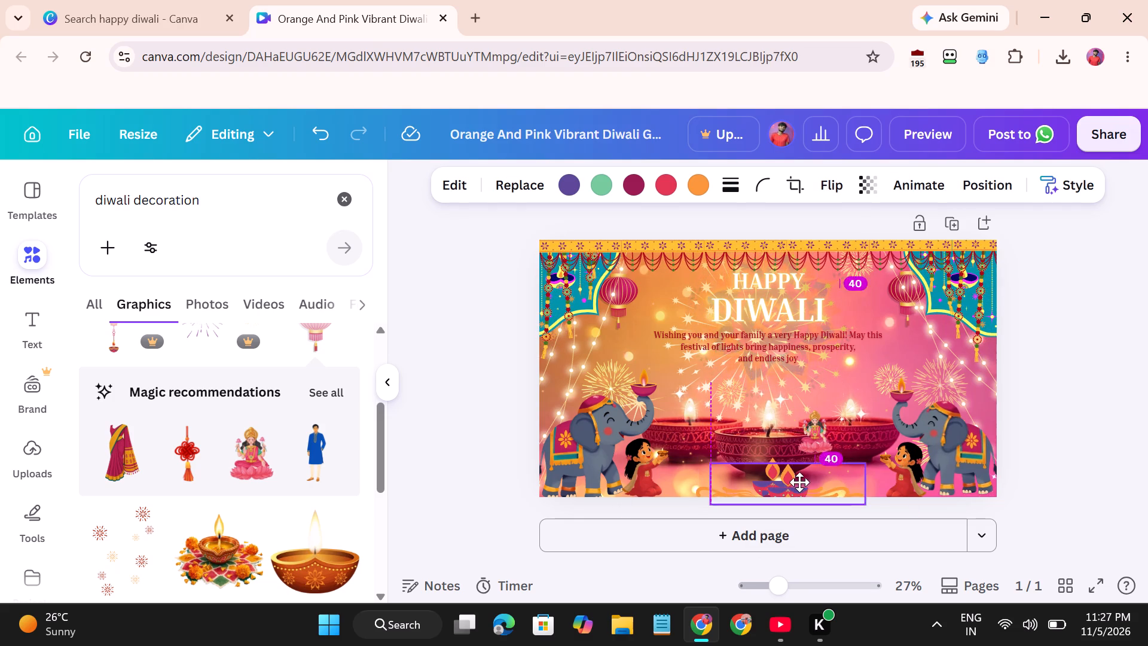
left_click_drag(799, 482, 833, 479)
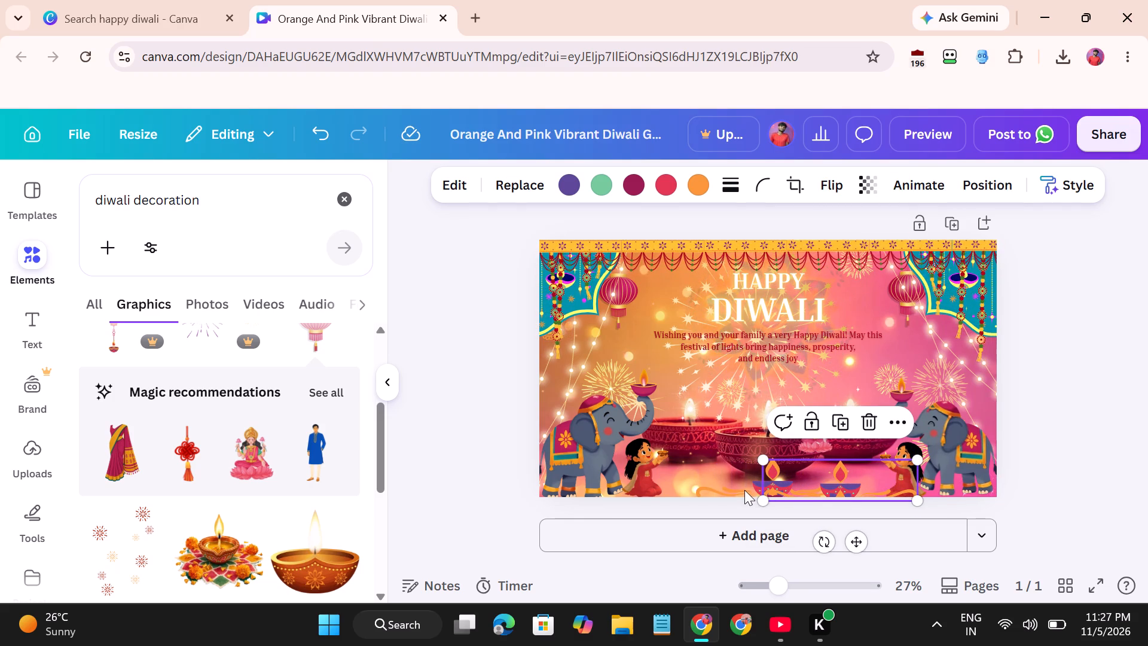
Shift the original small diya ornament left of the page centre, opening a gap between the two small diyas.
left_click(741, 488)
left_click_drag(741, 488, 726, 488)
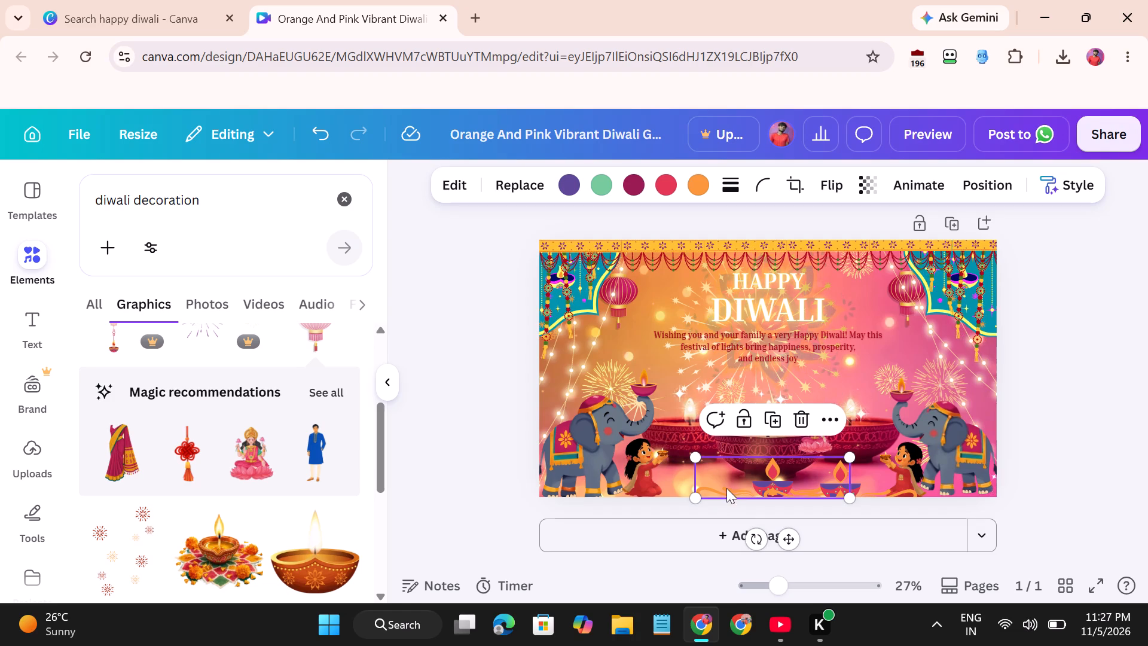
left_click_drag(726, 488, 707, 491)
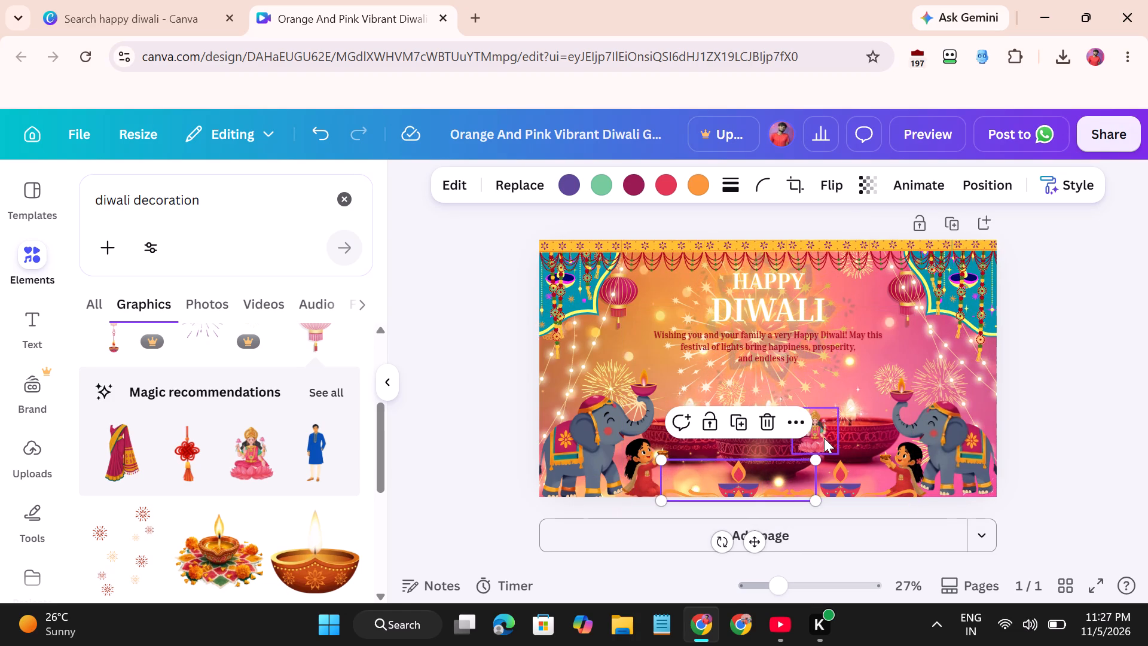
Move the Lakshmi graphic to the page's centre line, in front of the large central diya and between the two small diyas.
left_click(824, 438)
left_click_drag(824, 438, 801, 448)
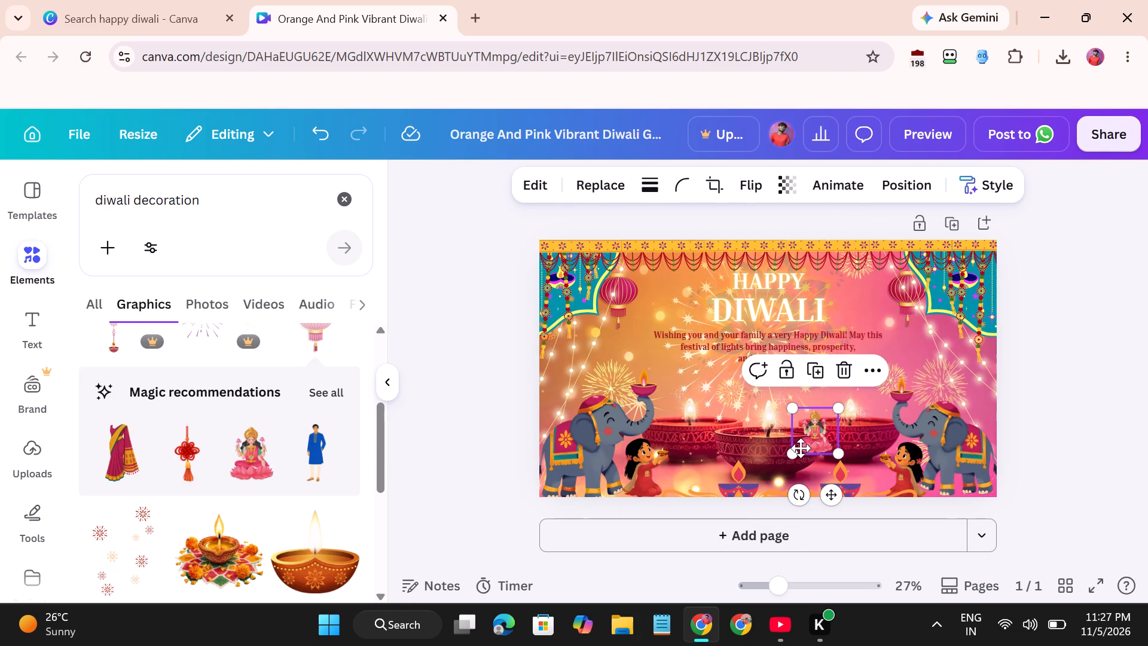
left_click_drag(801, 448, 779, 479)
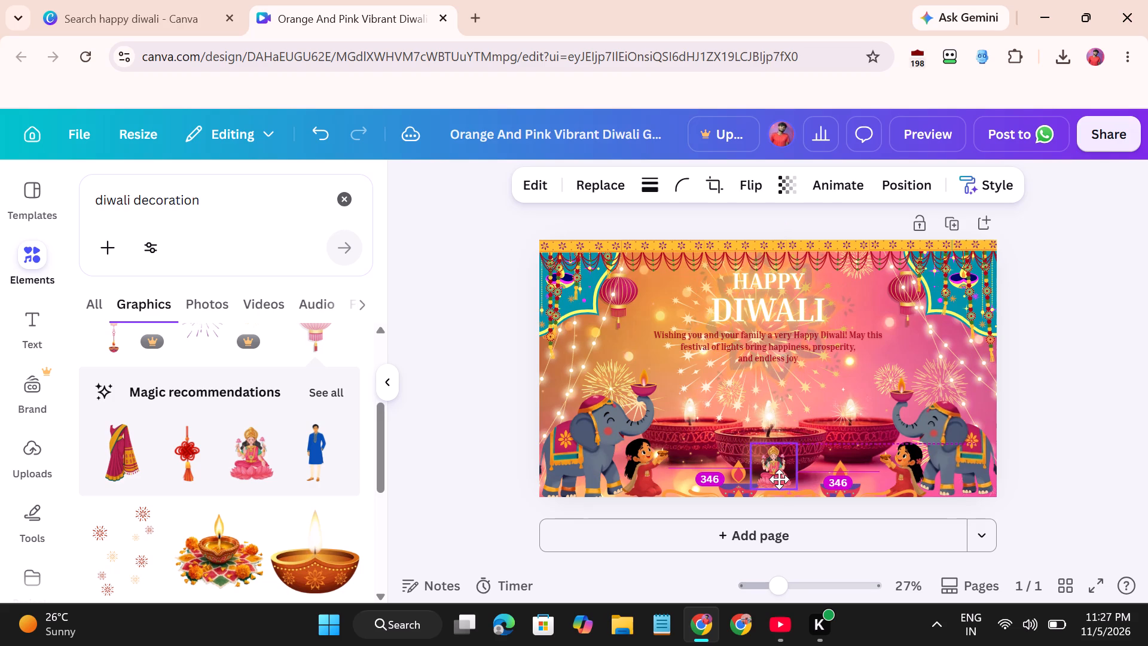
left_click_drag(779, 479, 782, 474)
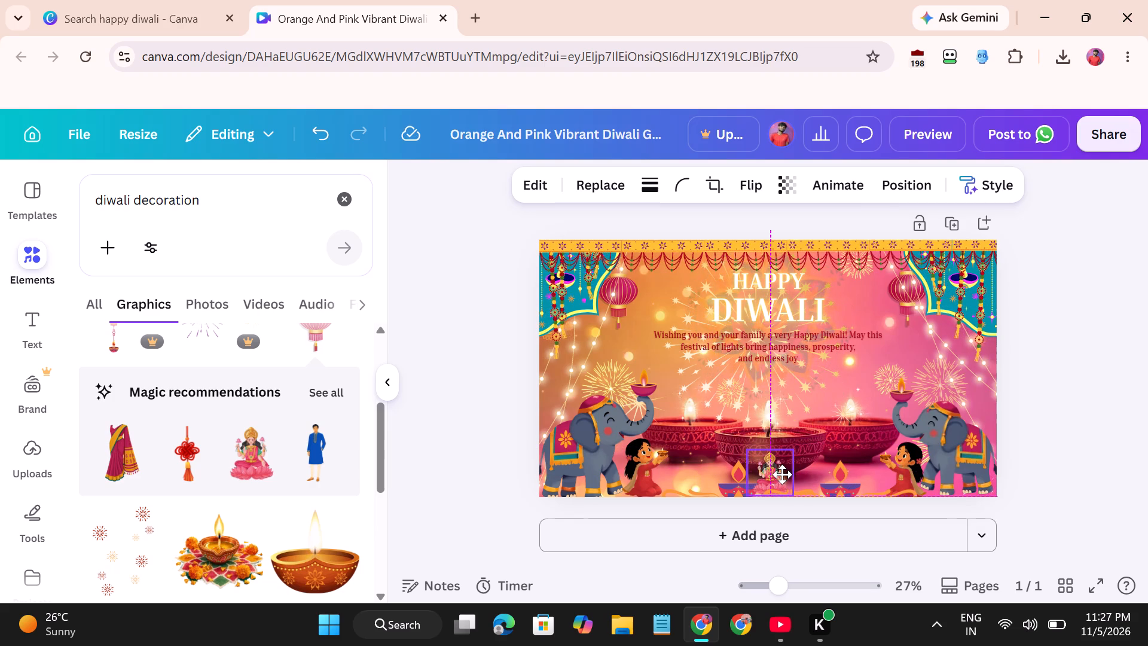
left_click_drag(782, 474, 782, 464)
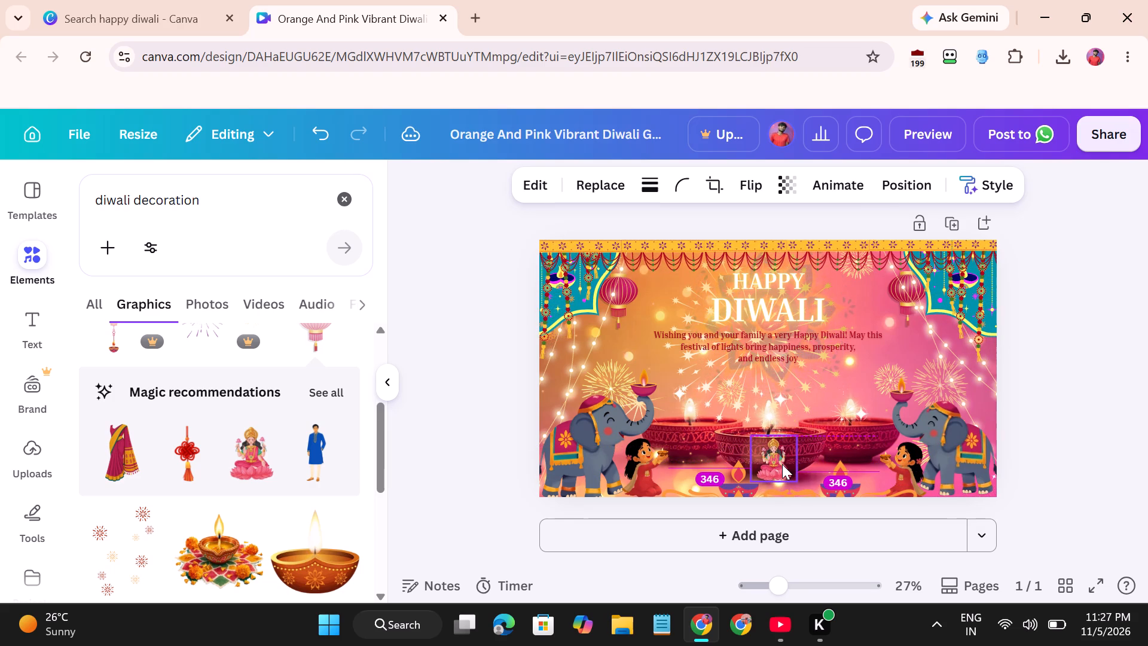
Move the left small diya ornament closer to the left girl, mirroring the right one's distance from the Lakshmi graphic.
left_click(728, 486)
left_click_drag(728, 486, 724, 486)
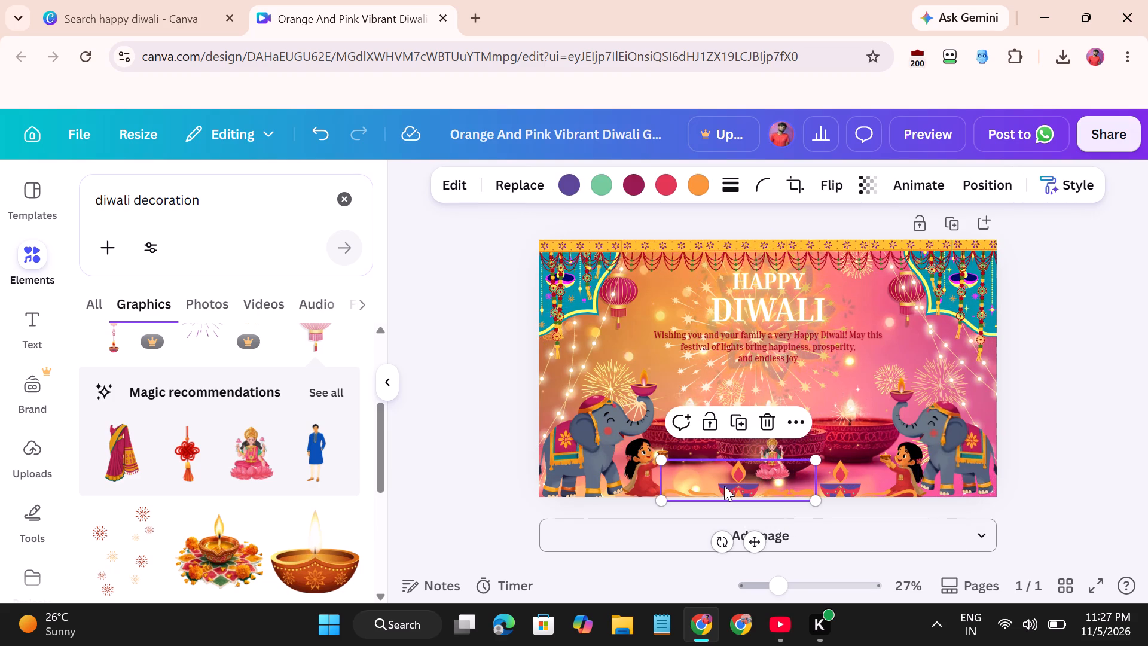
left_click_drag(724, 486, 672, 490)
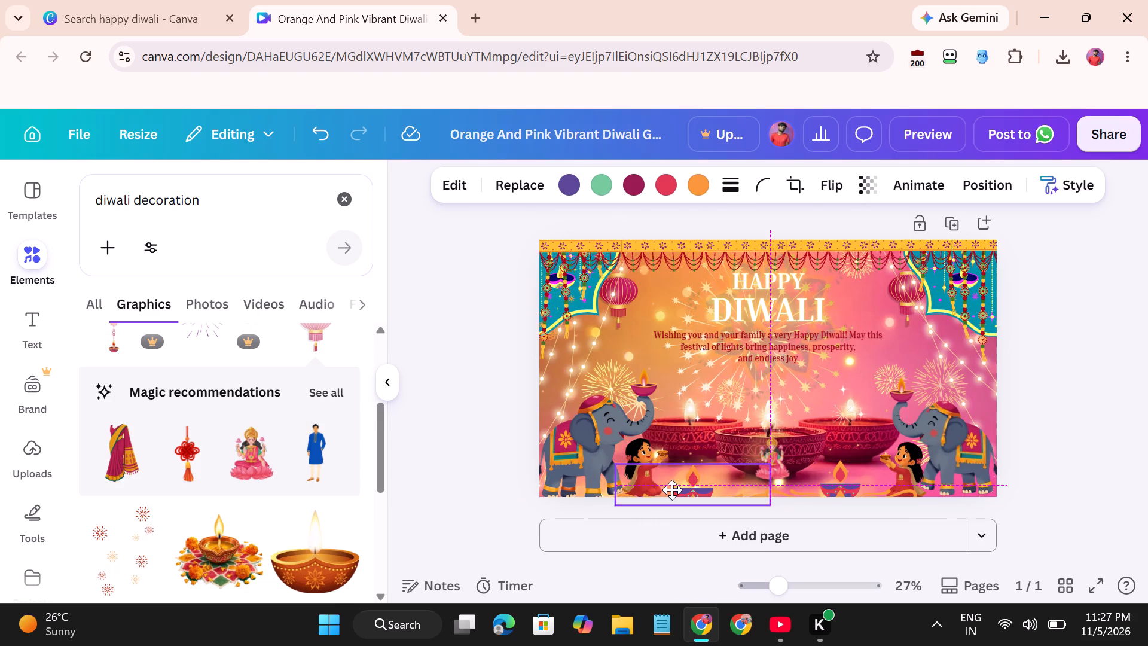
left_click_drag(672, 490, 683, 486)
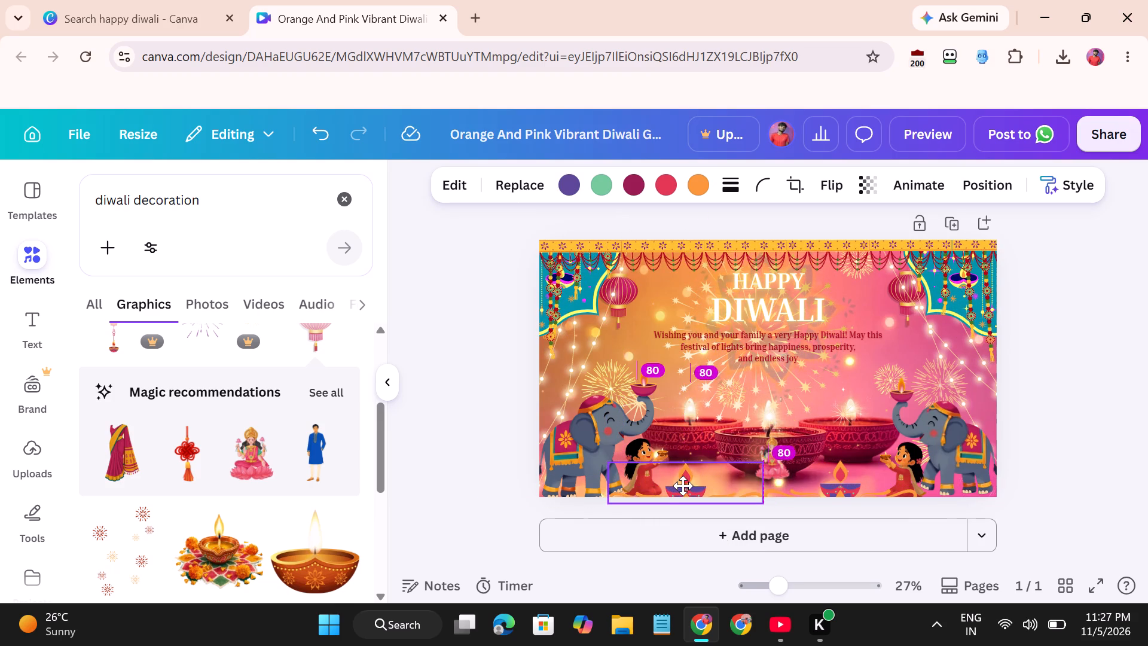
left_click_drag(683, 486, 692, 483)
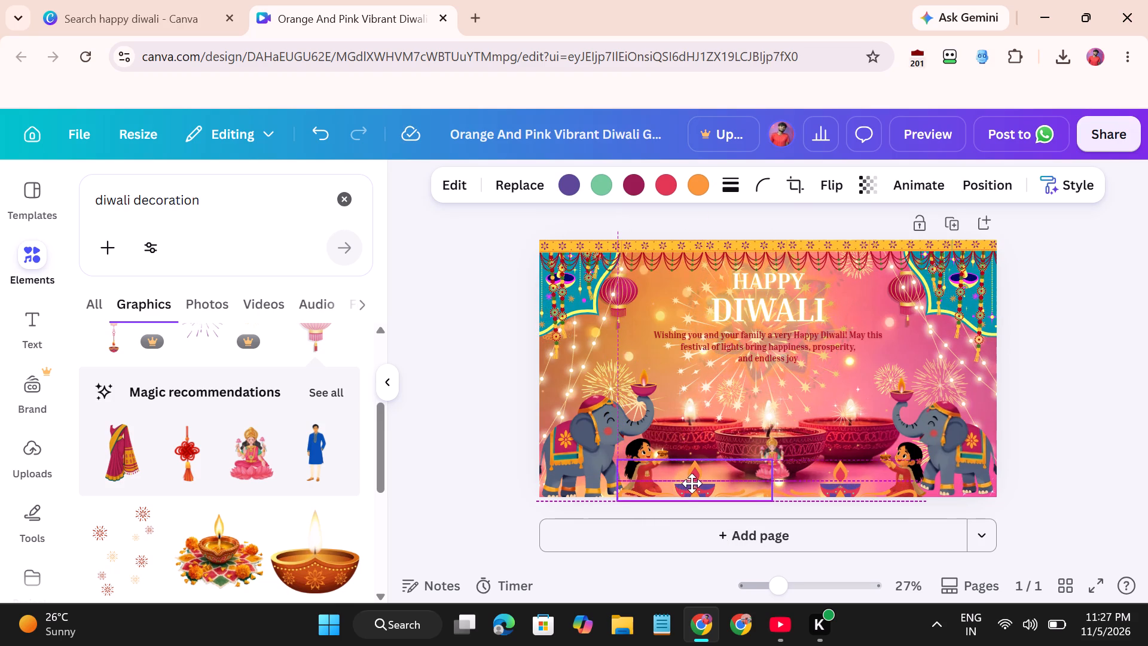
Nudge the left small diya ornament slightly toward the Lakshmi graphic, evening its spacing with the right small diya.
left_click_drag(692, 483, 688, 483)
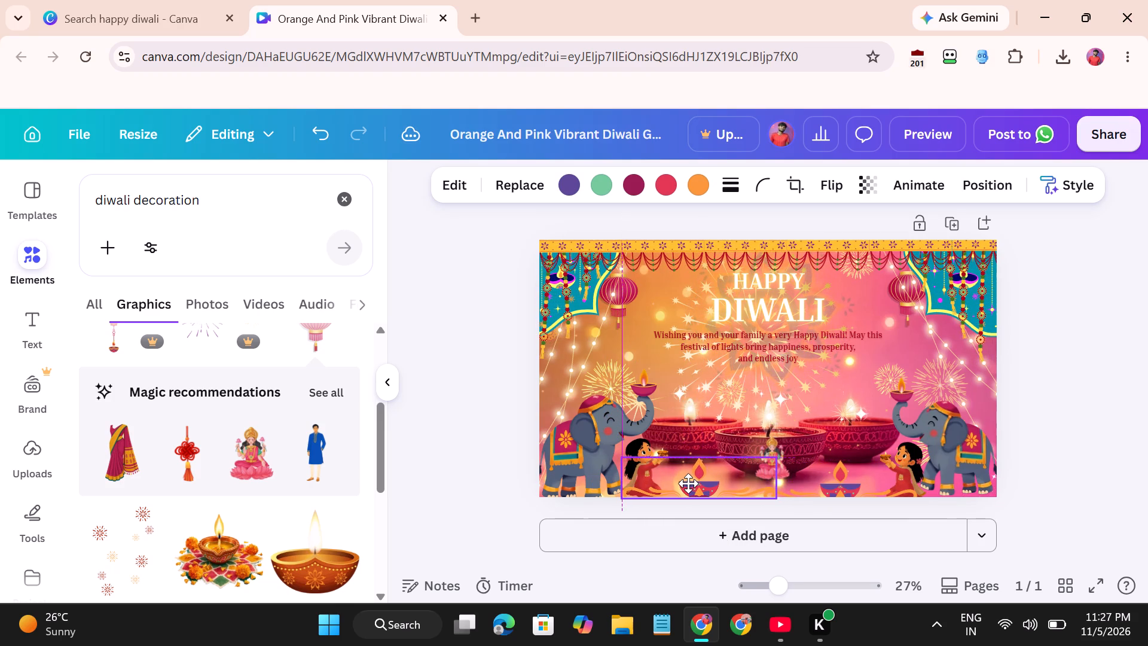
left_click_drag(688, 483, 695, 483)
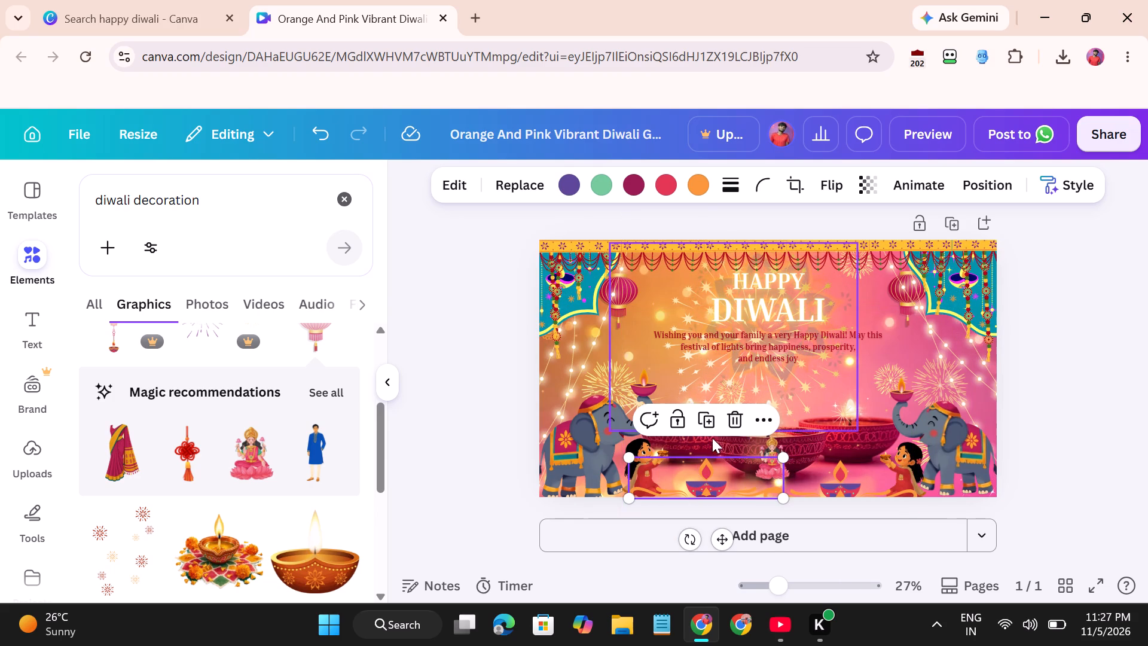
Browse the diwali decoration graphics for further ornaments that could suit the page.
scroll(243, 459, "down", 1)
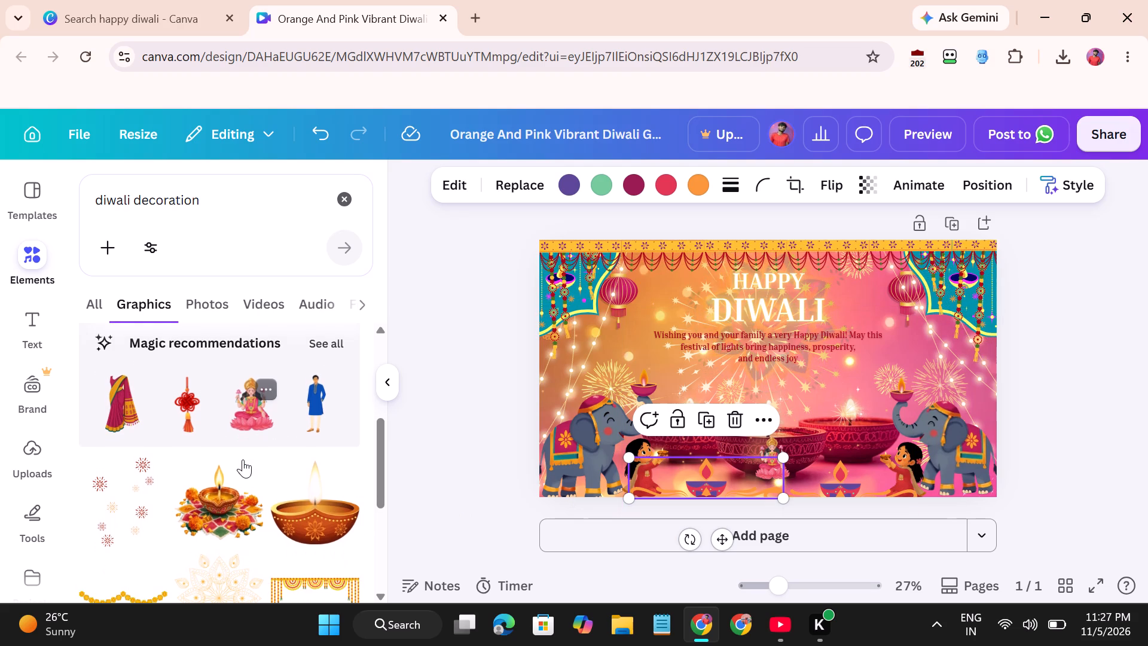
scroll(243, 459, "down", 1)
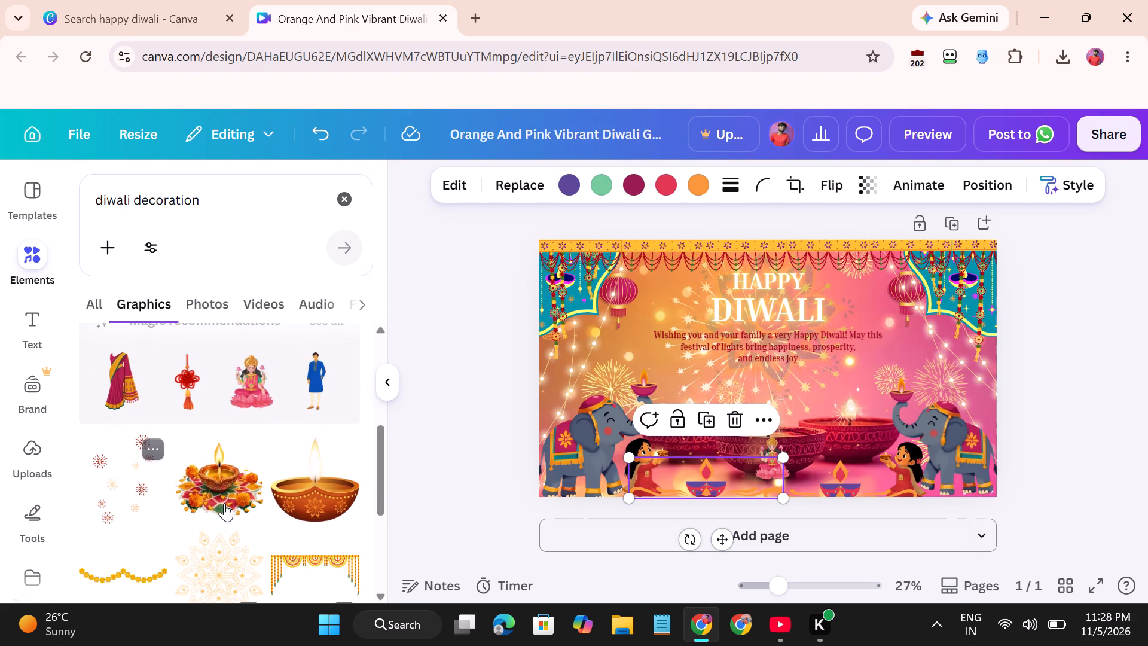
scroll(224, 503, "down", 3)
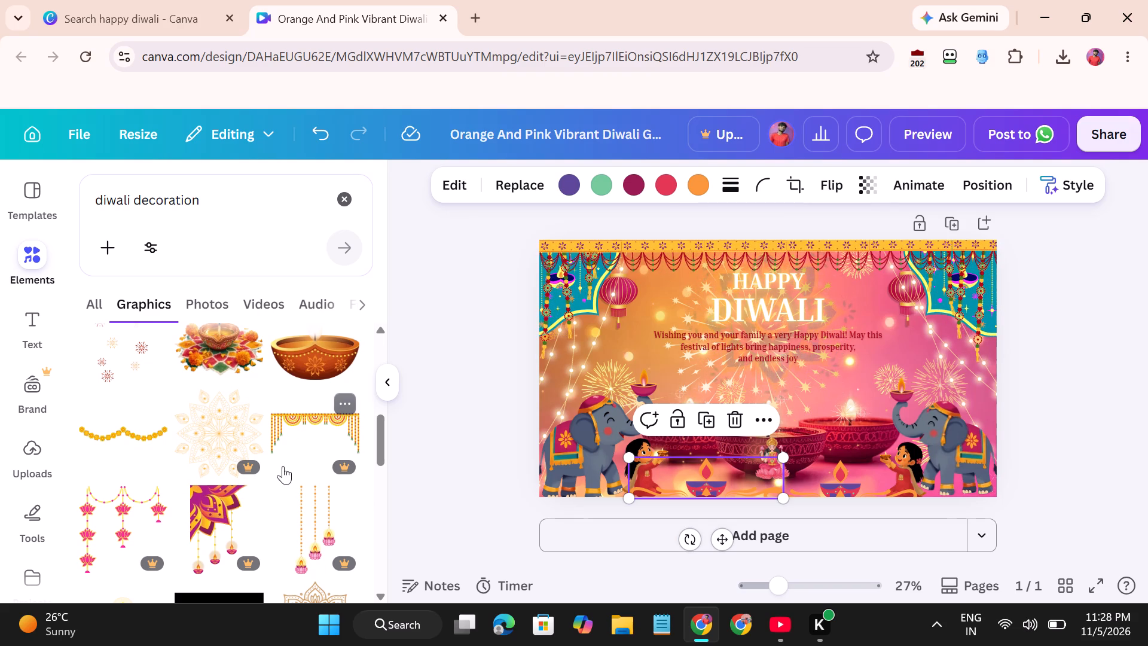
scroll(283, 466, "down", 4)
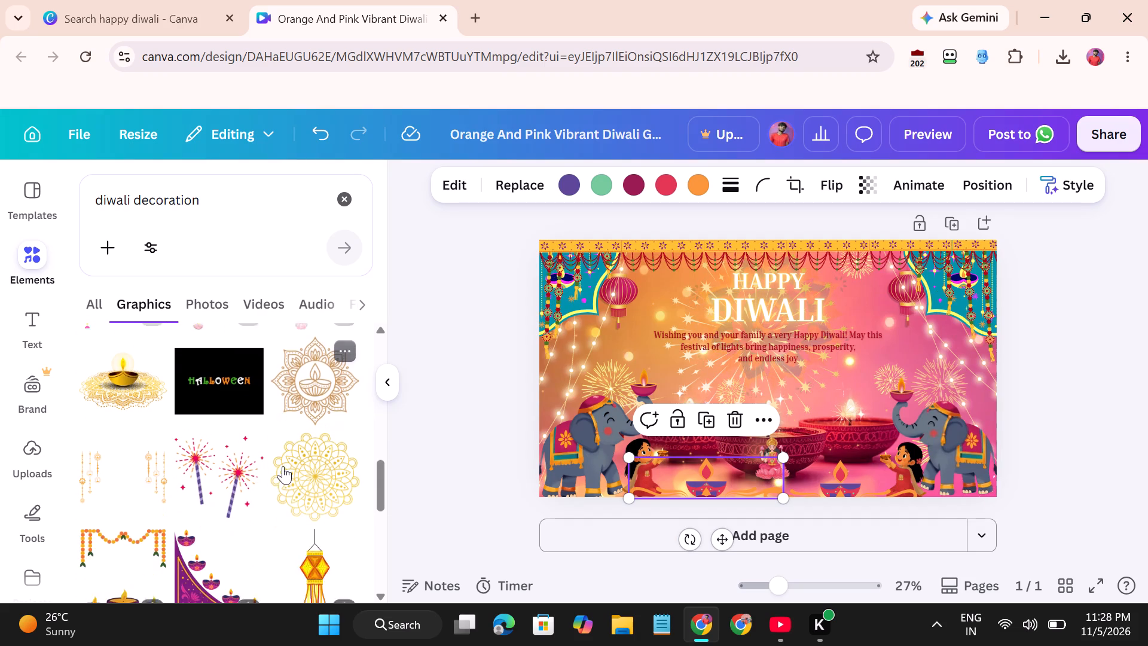
scroll(283, 466, "down", 2)
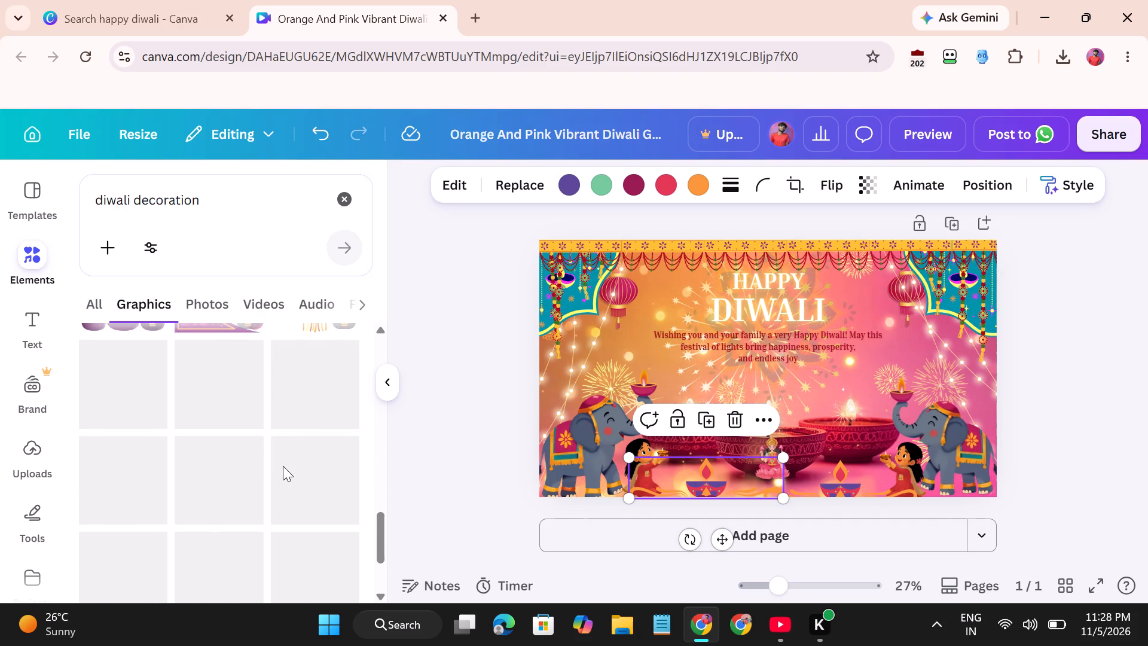
scroll(283, 466, "down", 5)
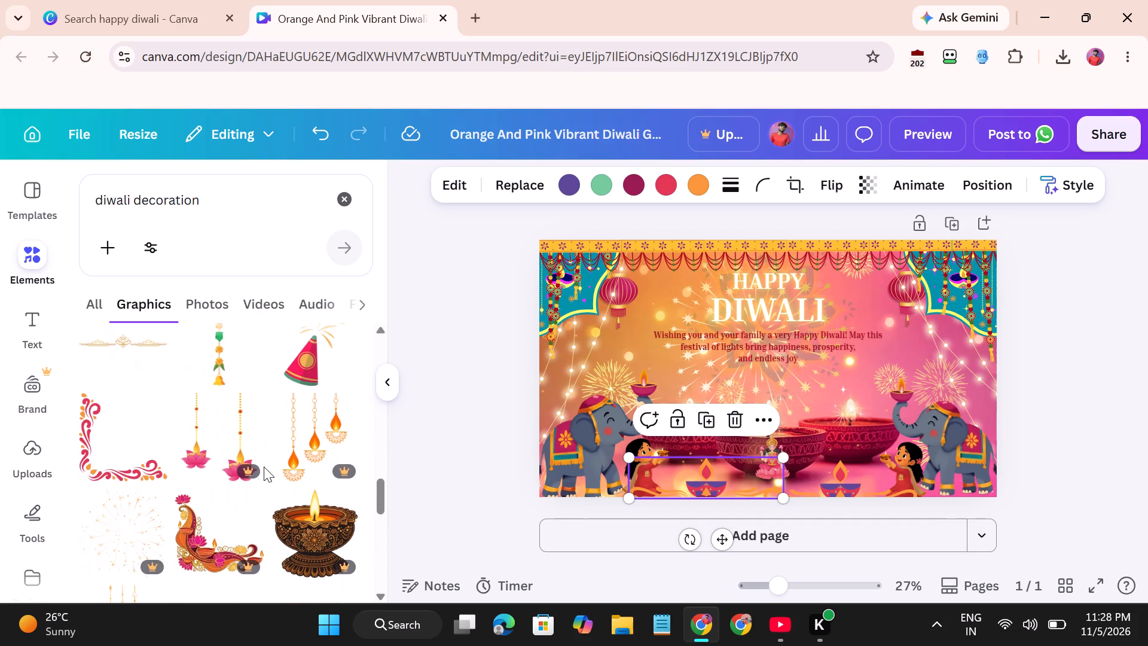
scroll(264, 467, "down", 1)
scroll(211, 525, "down", 2)
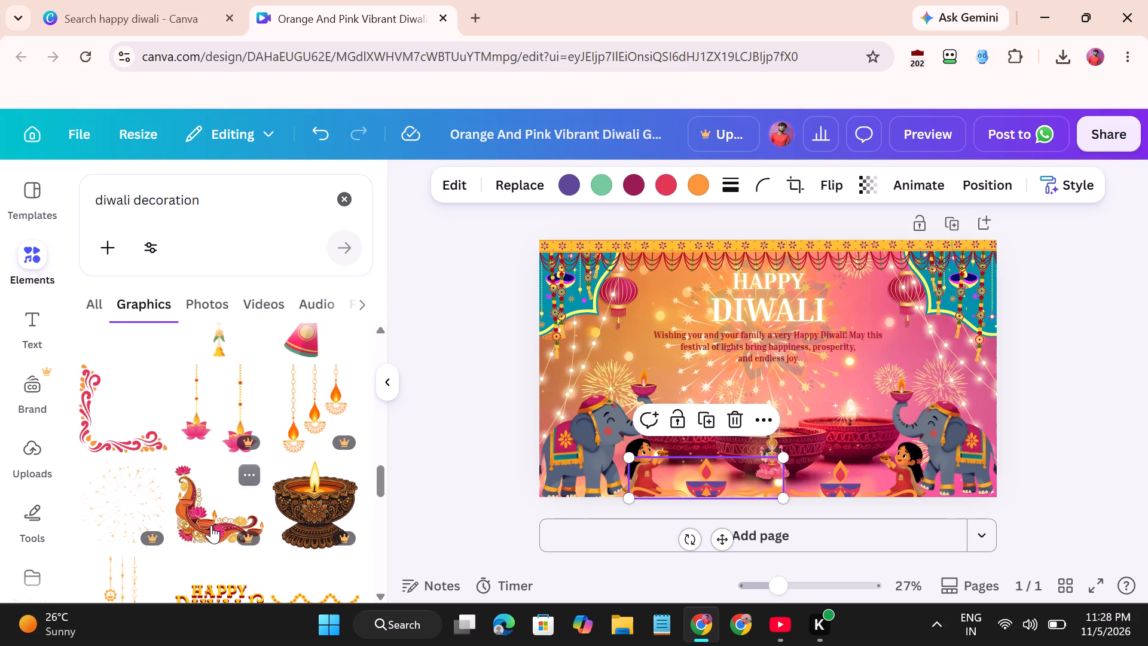
scroll(211, 525, "down", 4)
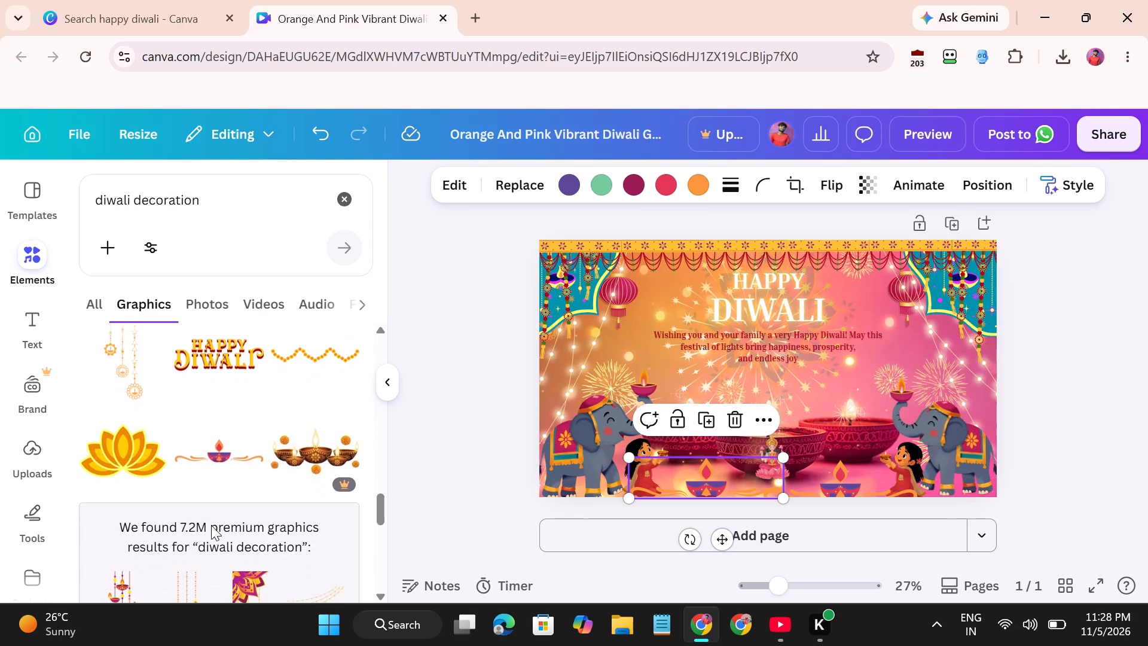
scroll(211, 525, "down", 4)
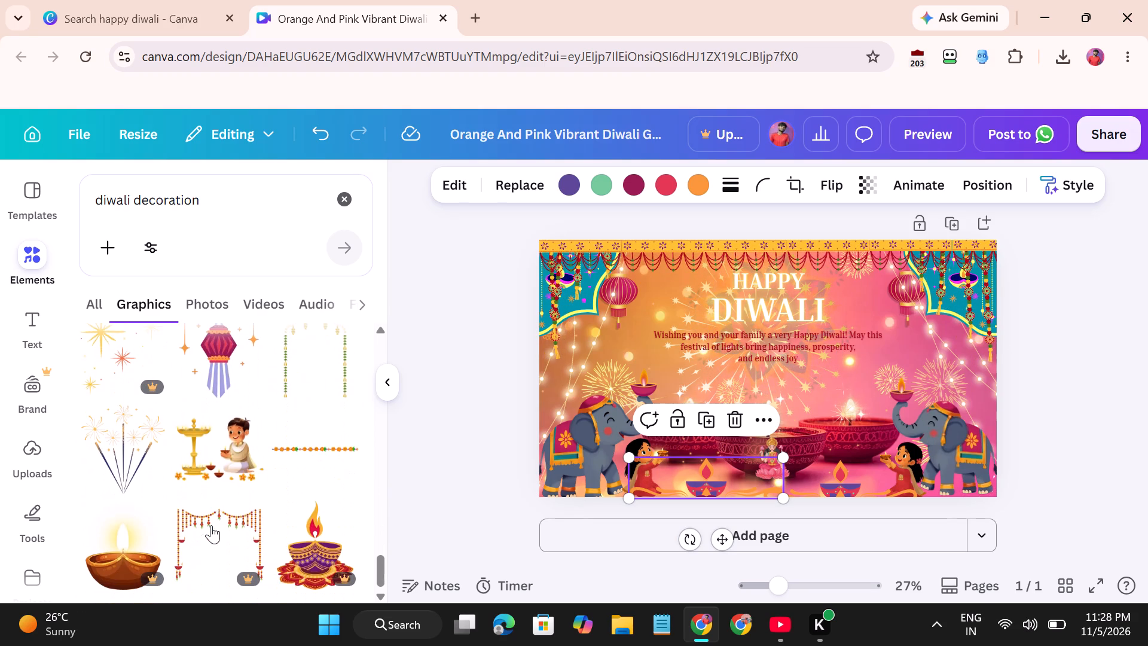
scroll(211, 525, "down", 3)
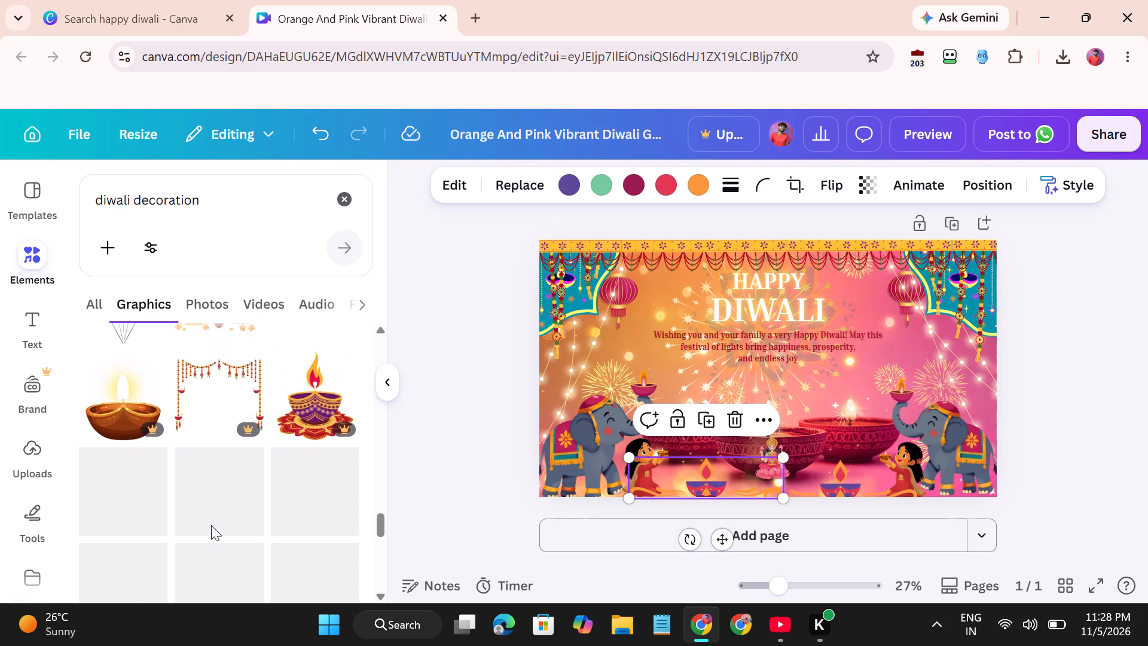
scroll(211, 525, "down", 1)
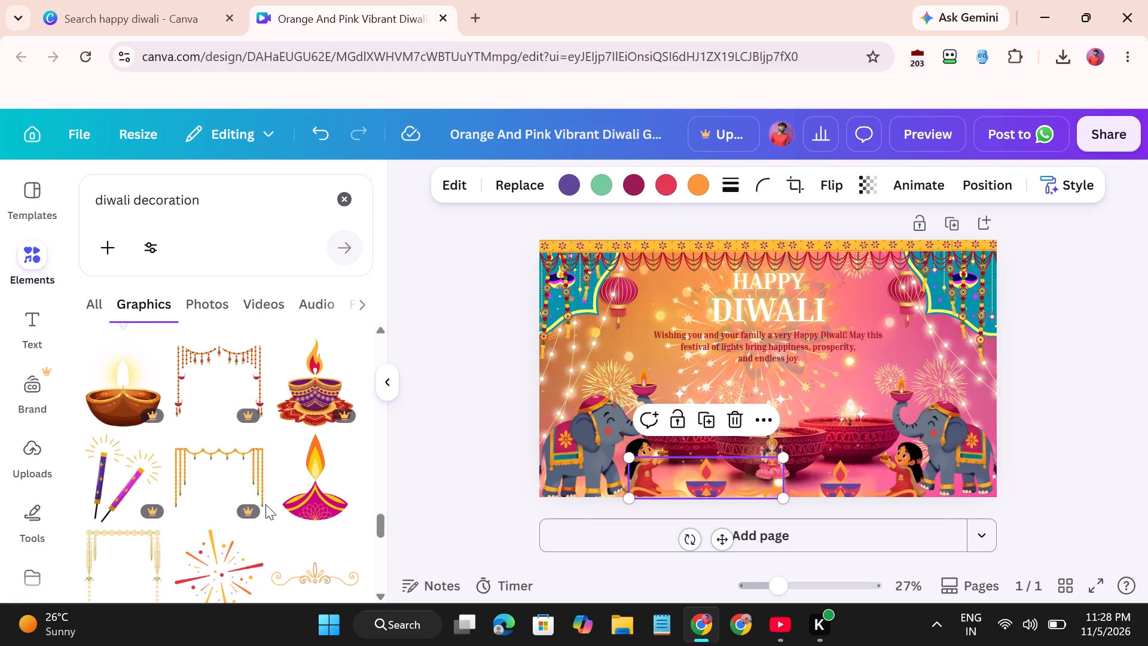
scroll(265, 504, "down", 4)
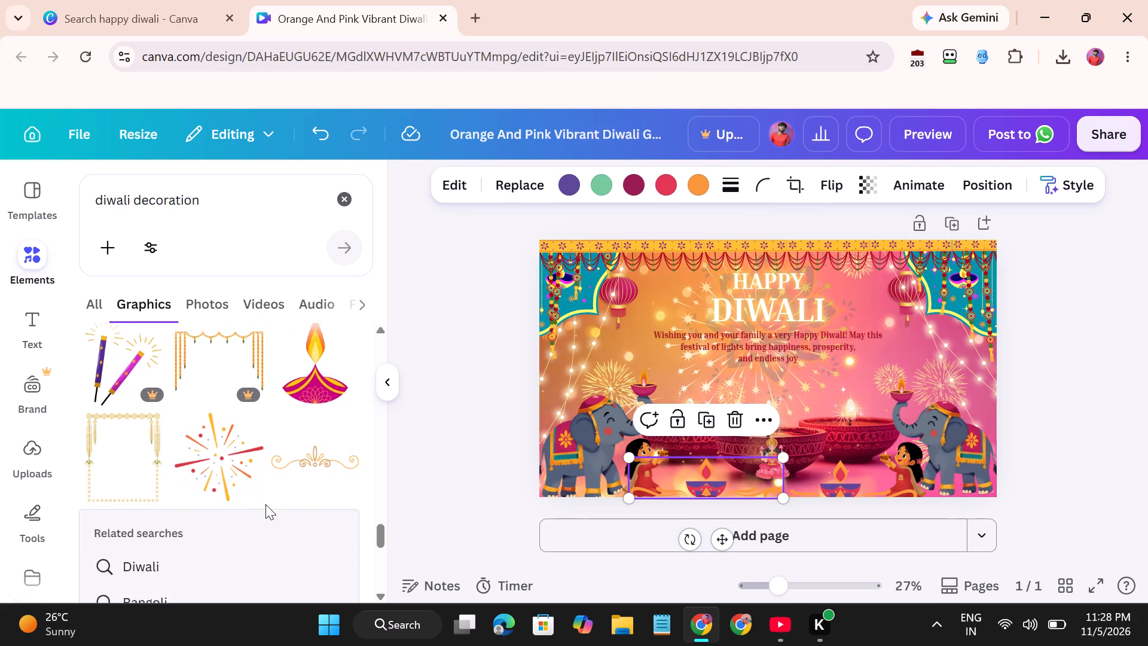
scroll(265, 504, "down", 4)
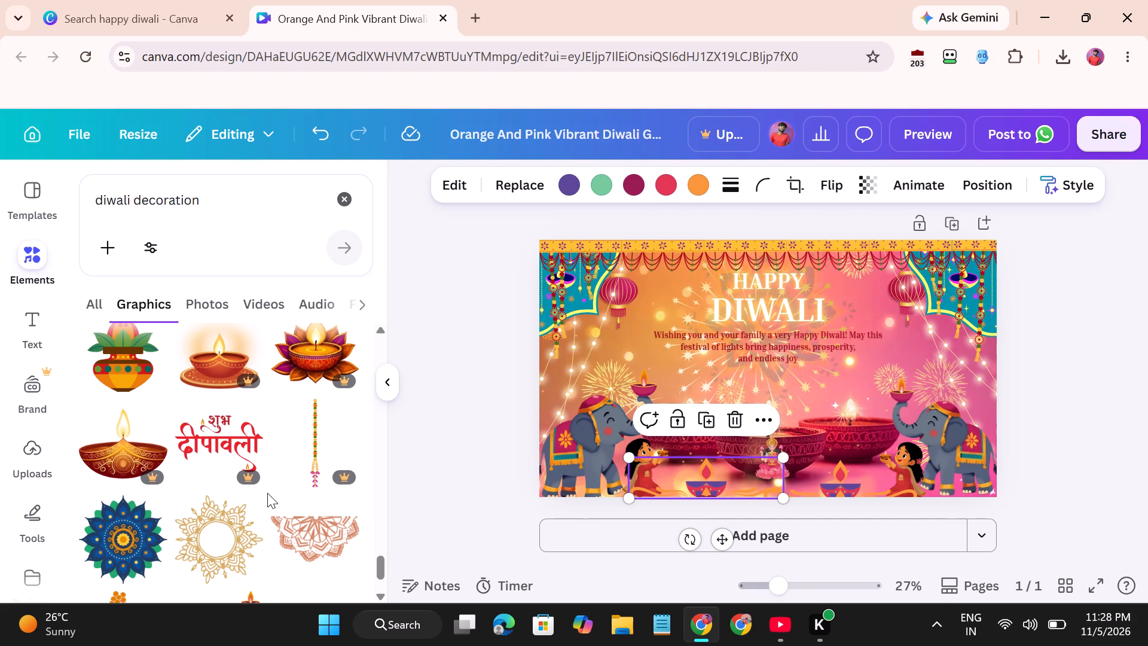
scroll(266, 495, "down", 4)
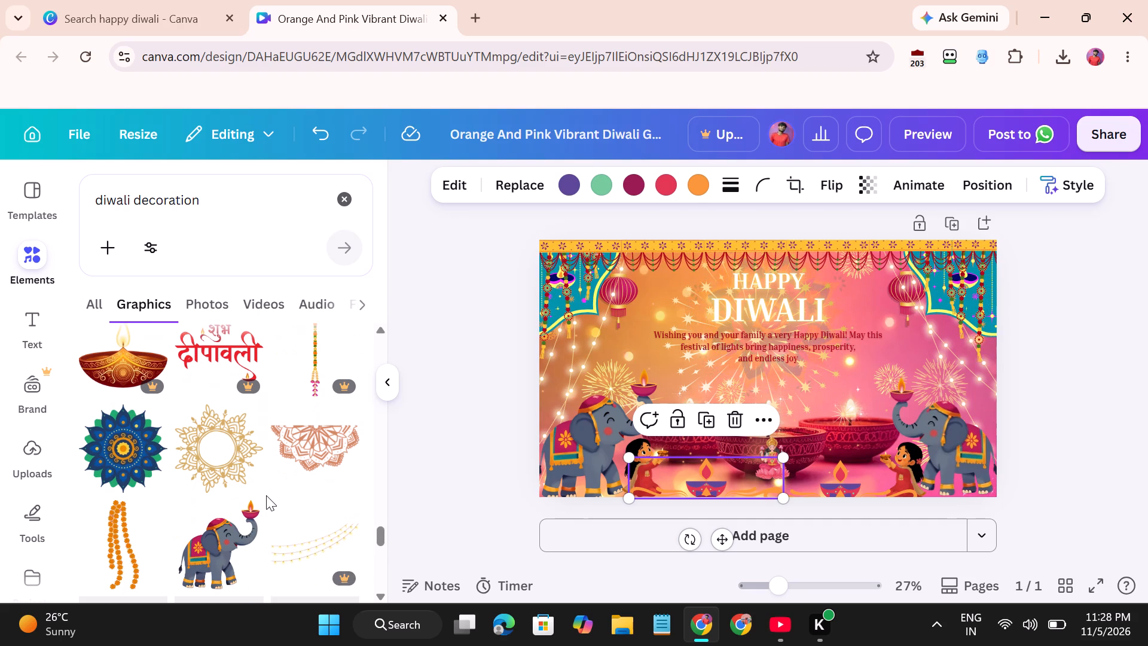
scroll(266, 495, "down", 3)
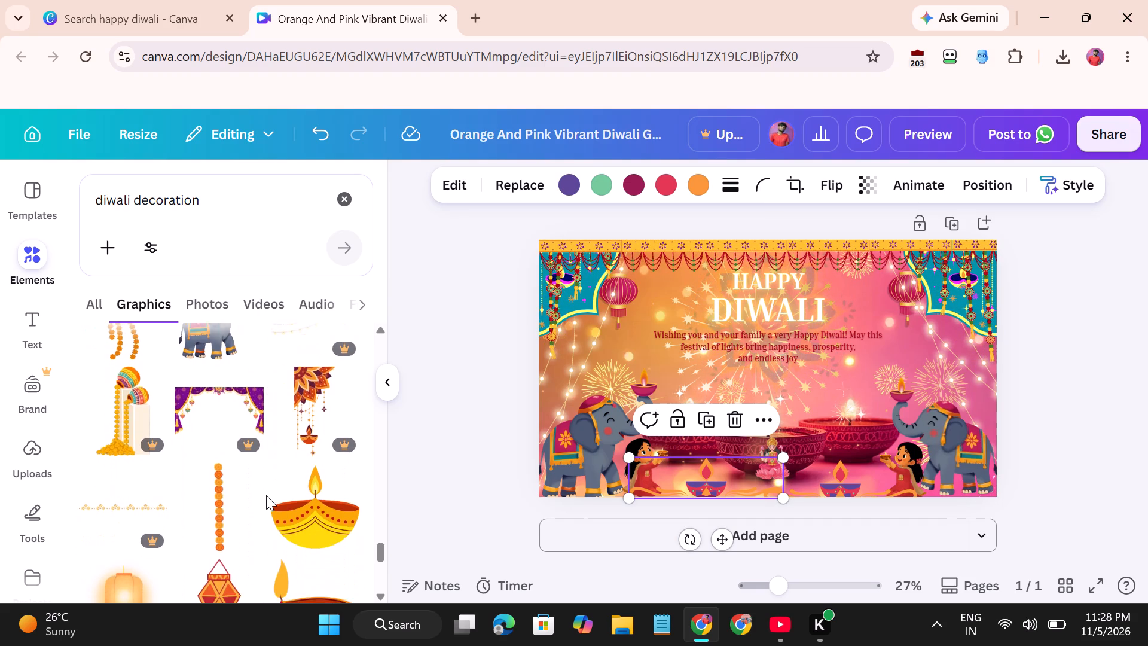
scroll(266, 495, "down", 3)
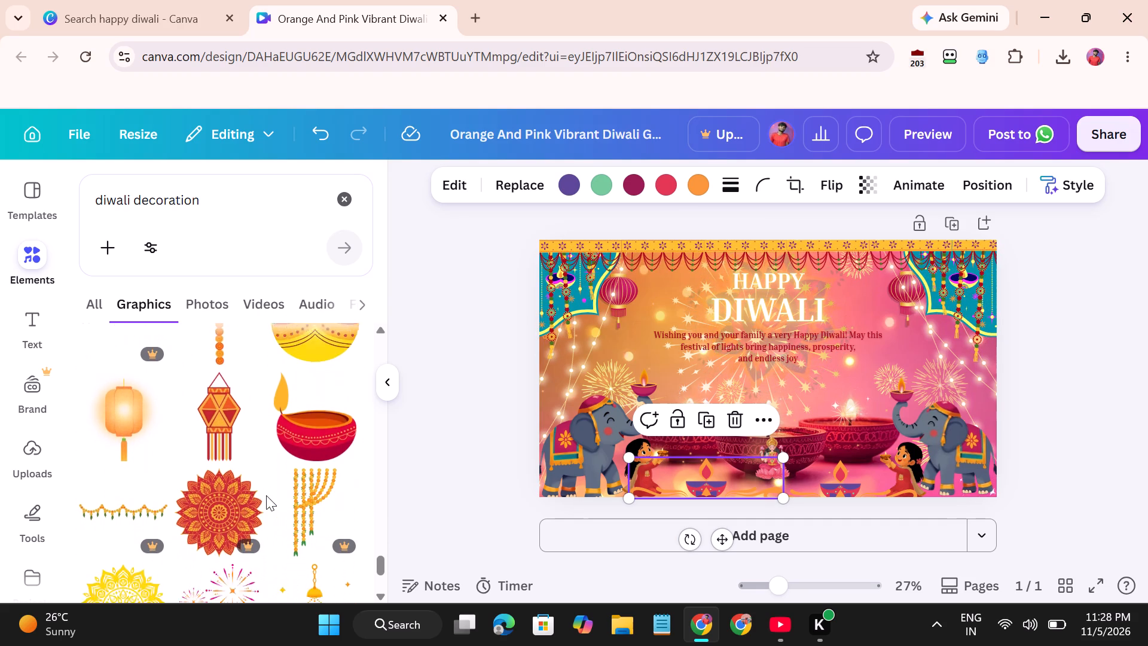
scroll(266, 495, "down", 3)
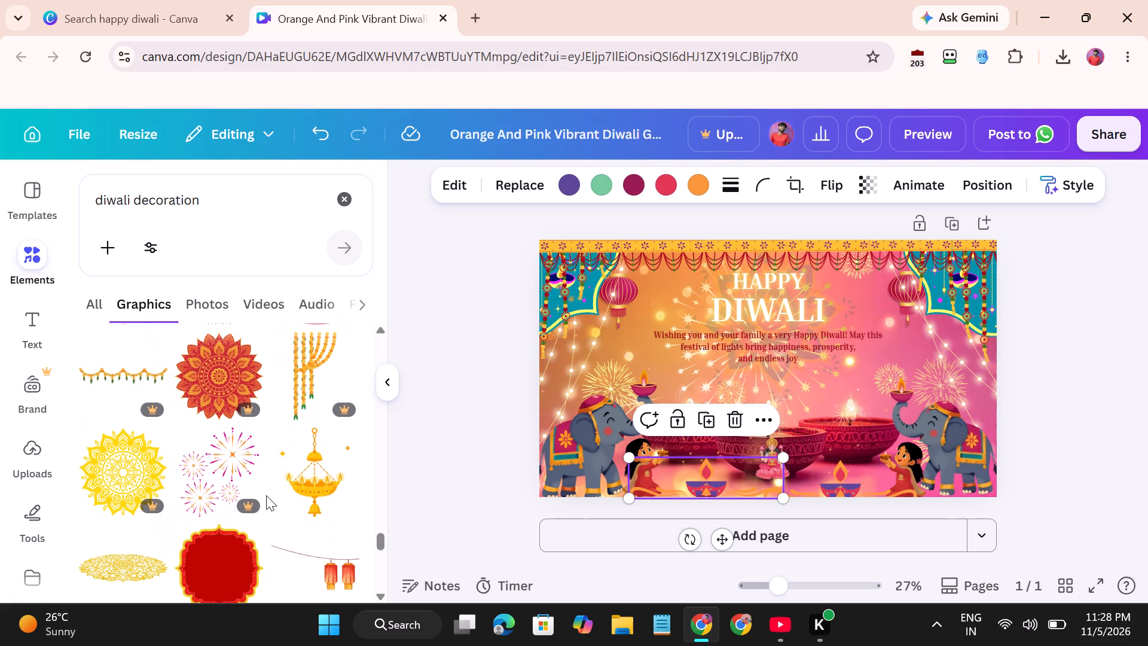
scroll(266, 495, "down", 3)
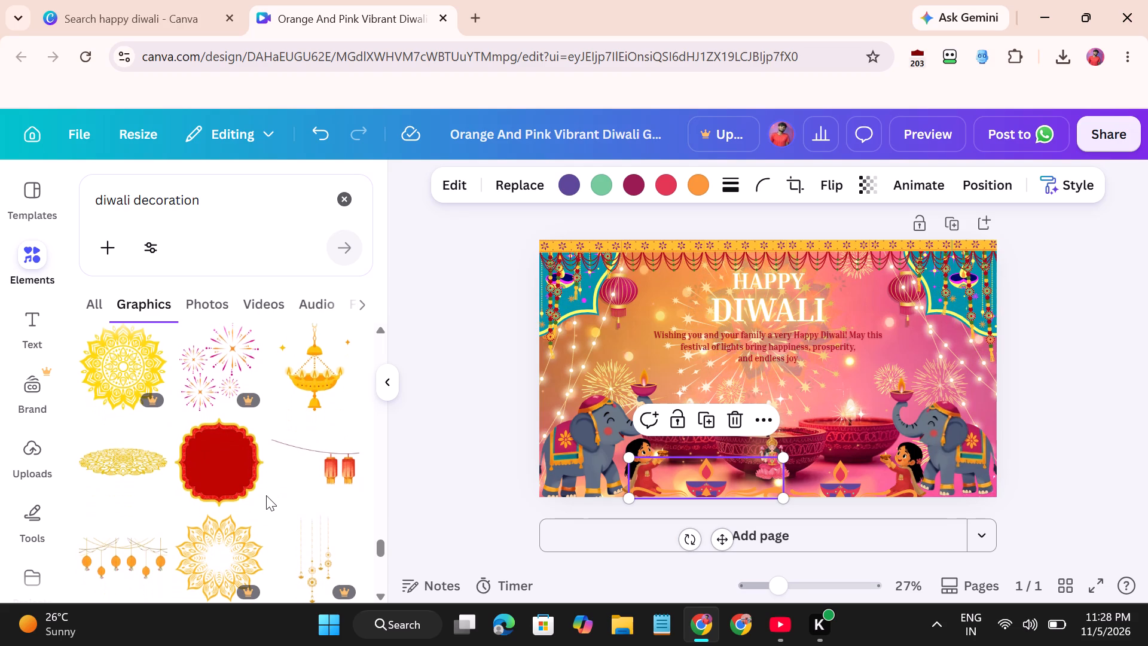
scroll(266, 495, "down", 3)
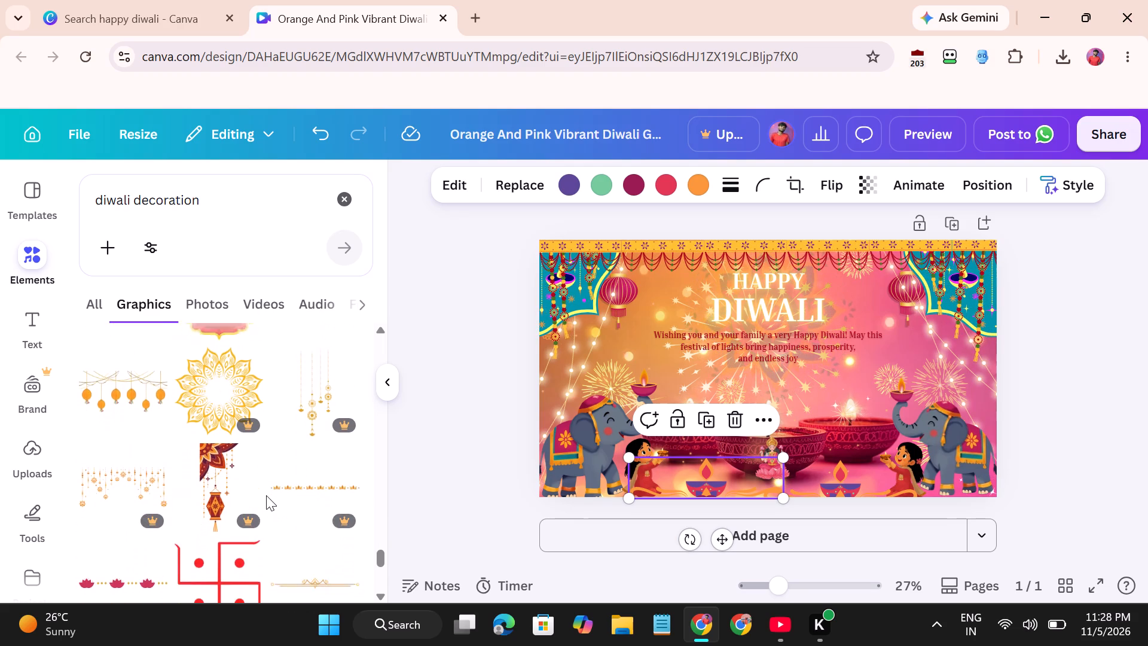
scroll(266, 495, "down", 3)
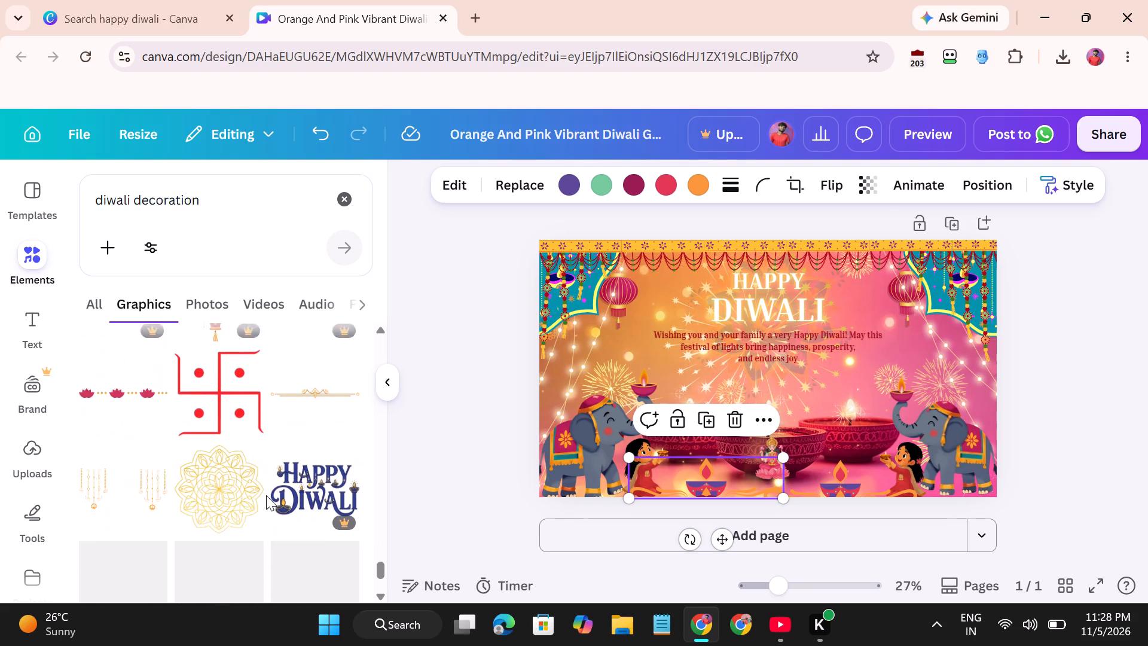
scroll(266, 495, "down", 3)
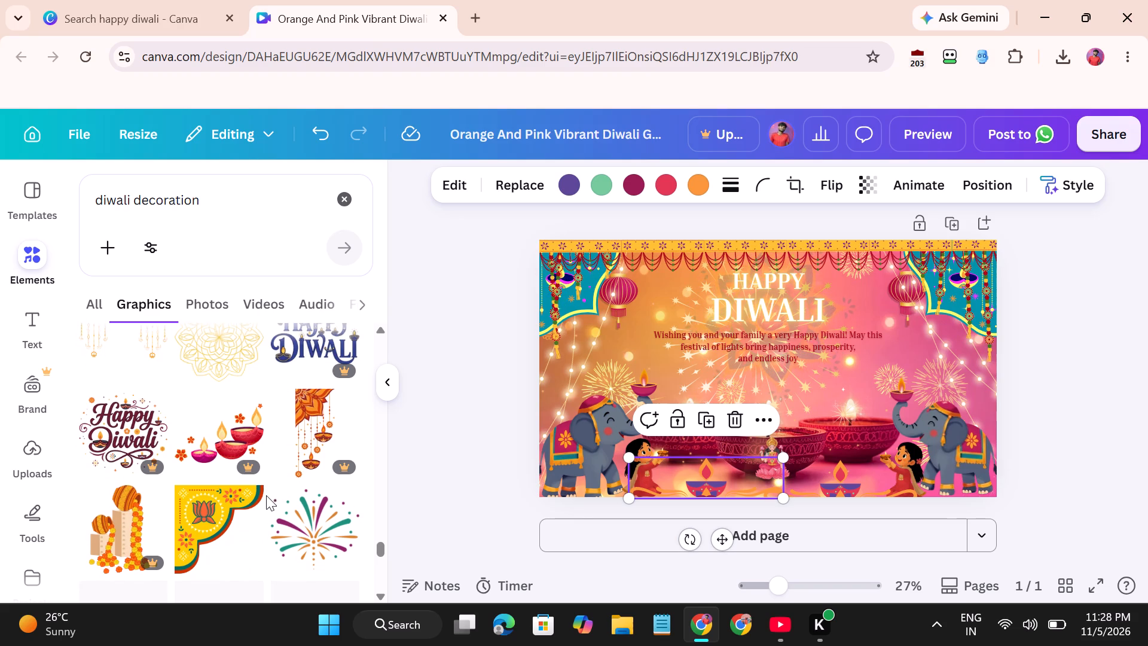
scroll(266, 495, "down", 1)
scroll(262, 546, "down", 3)
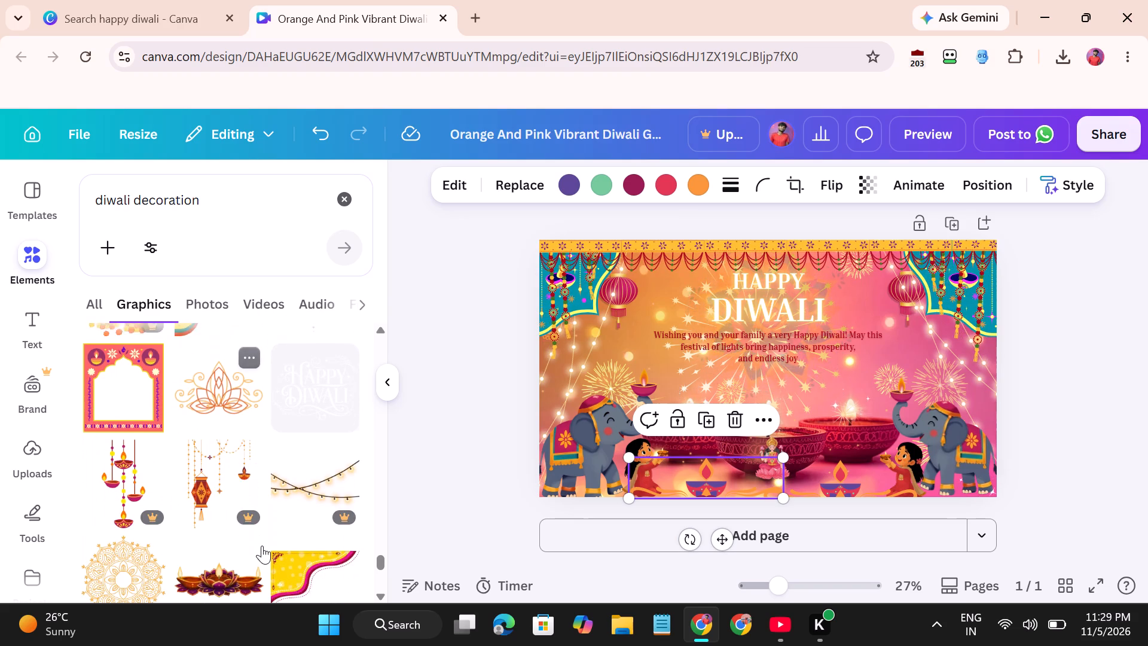
scroll(262, 546, "down", 3)
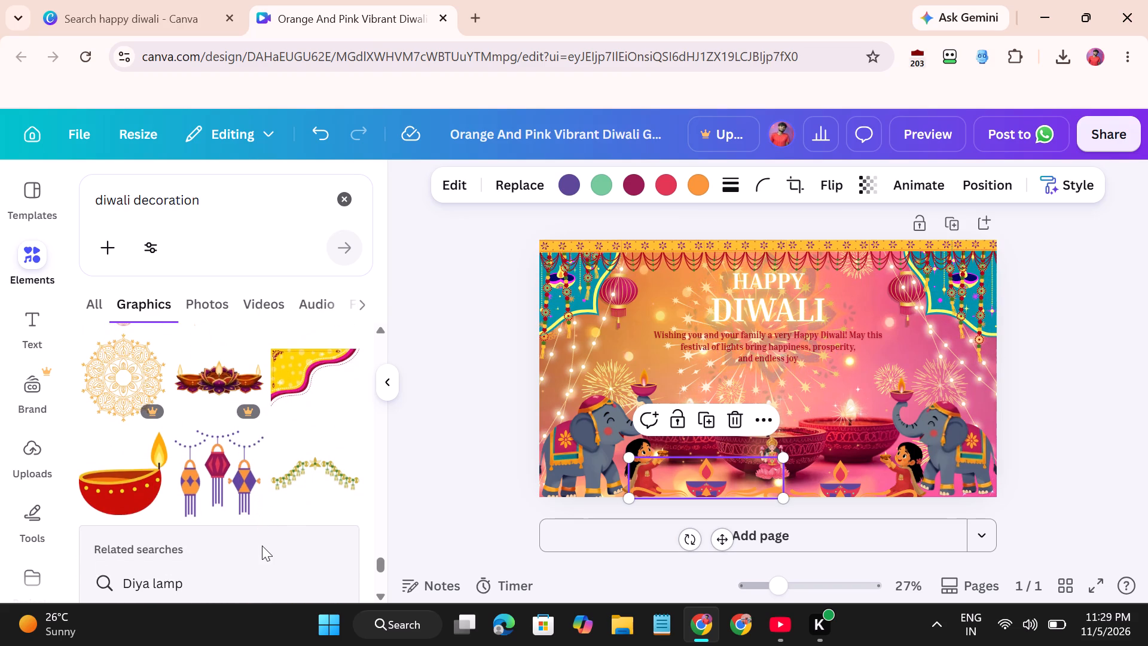
scroll(262, 546, "down", 2)
scroll(262, 546, "up", 1)
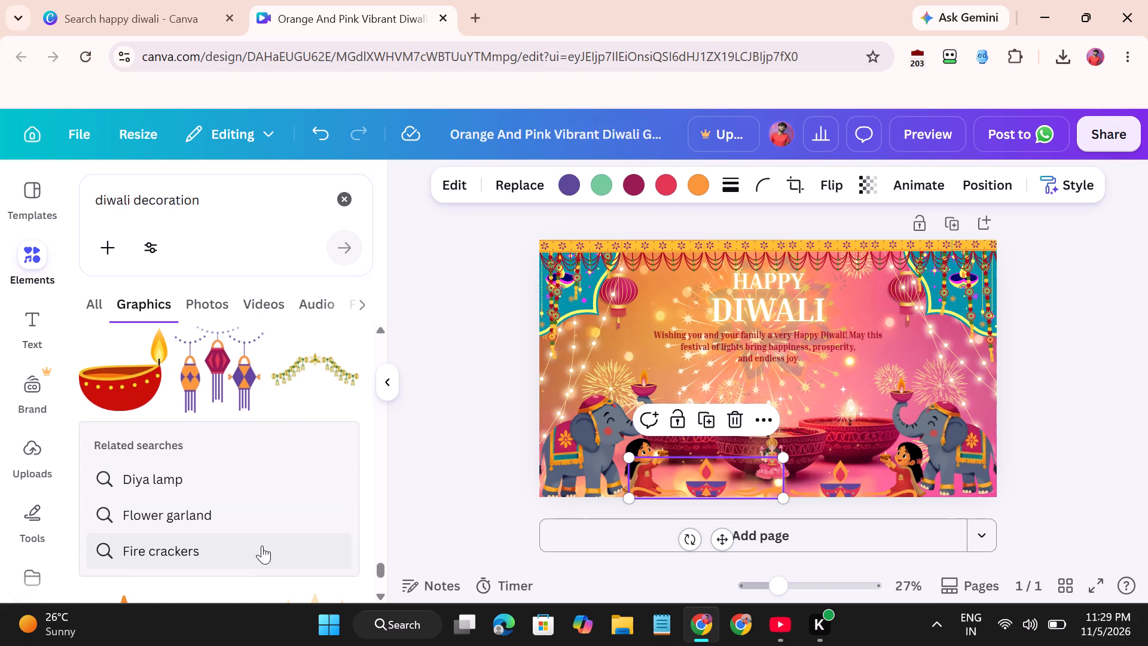
scroll(262, 546, "up", 1)
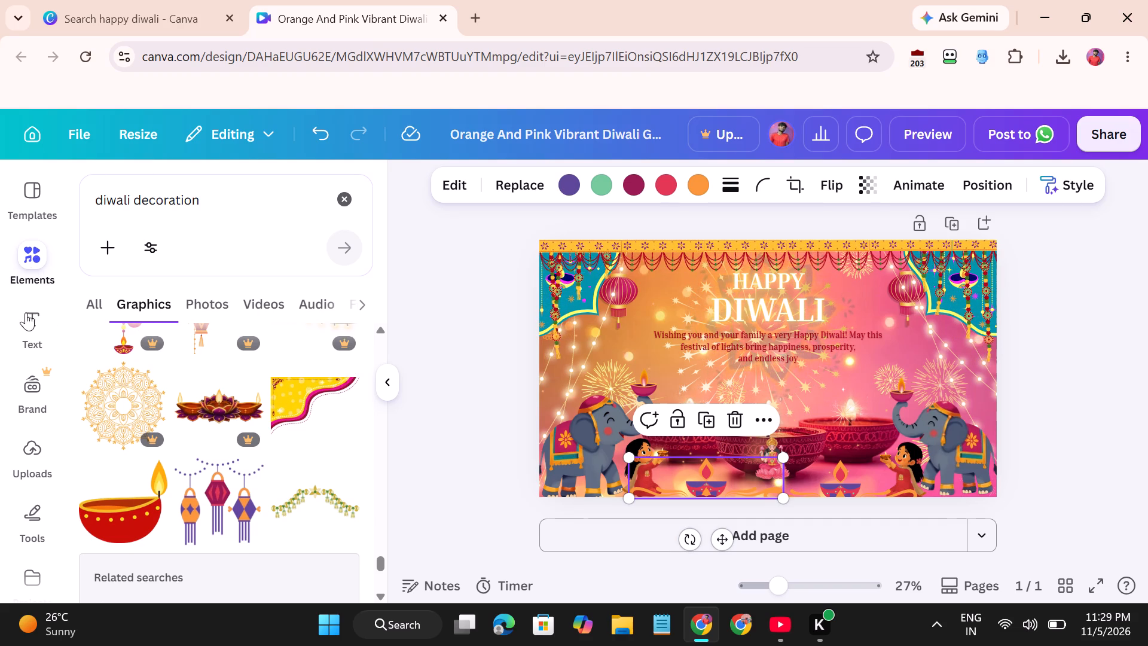
left_click(26, 327)
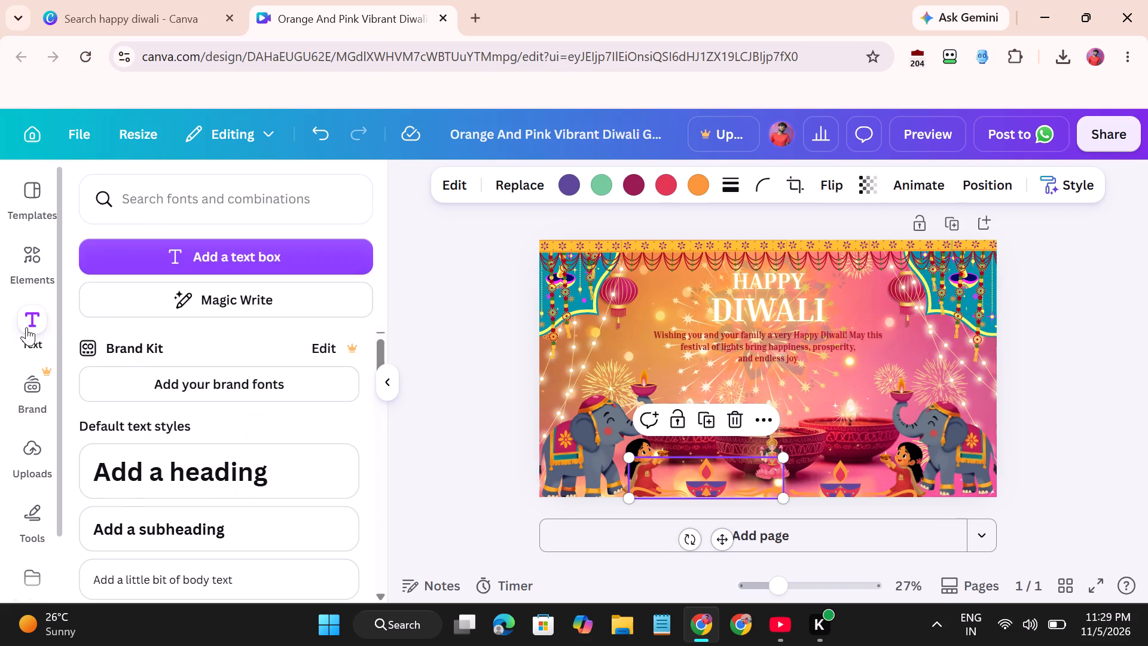
left_click(182, 532)
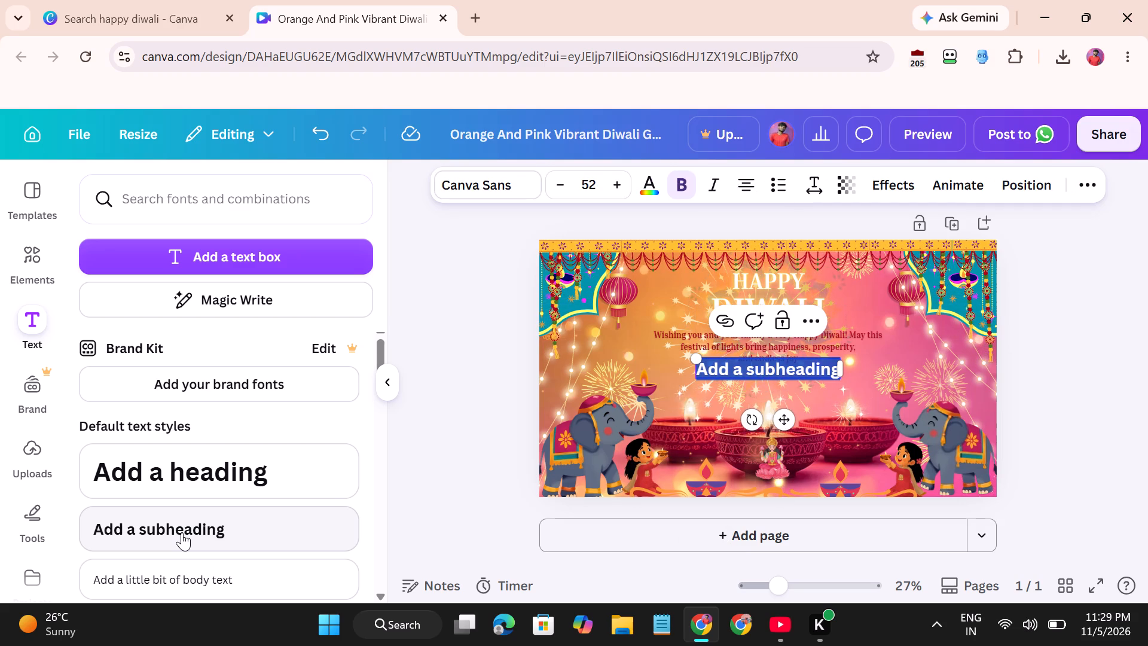
key("shift+at")
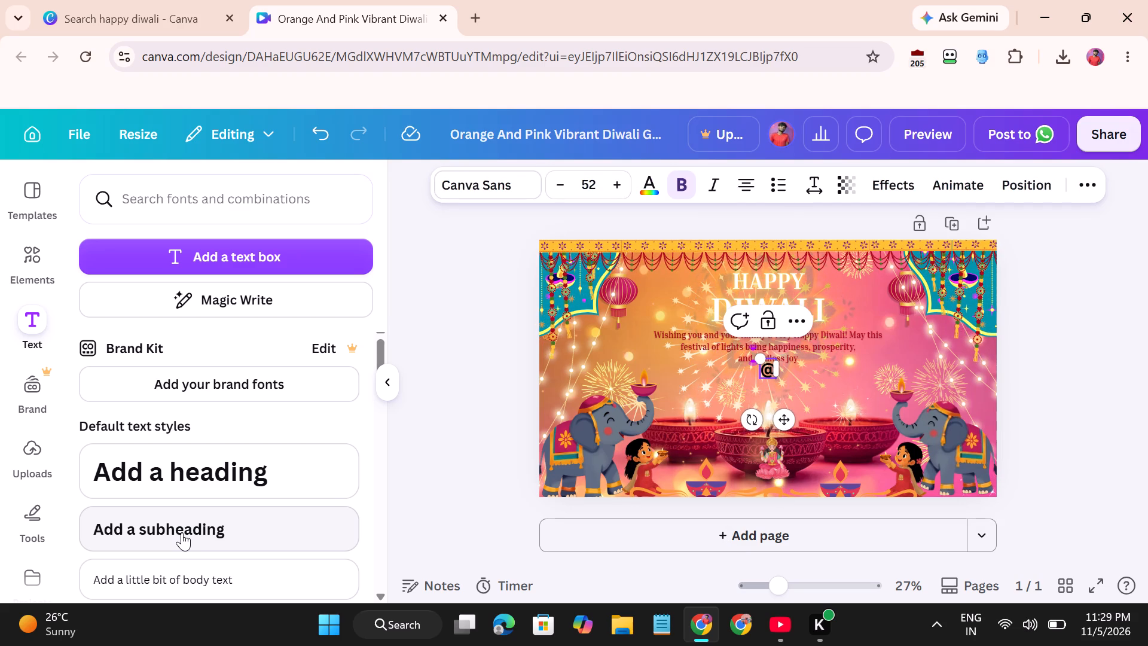
type("chand")
key("n")
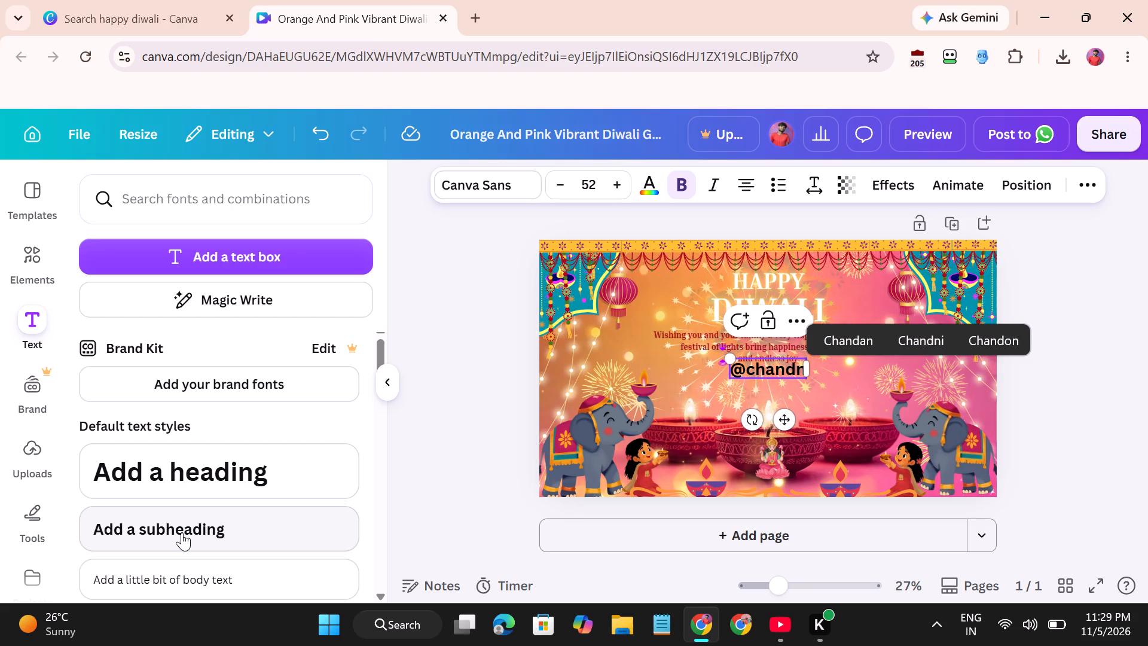
type(".x")
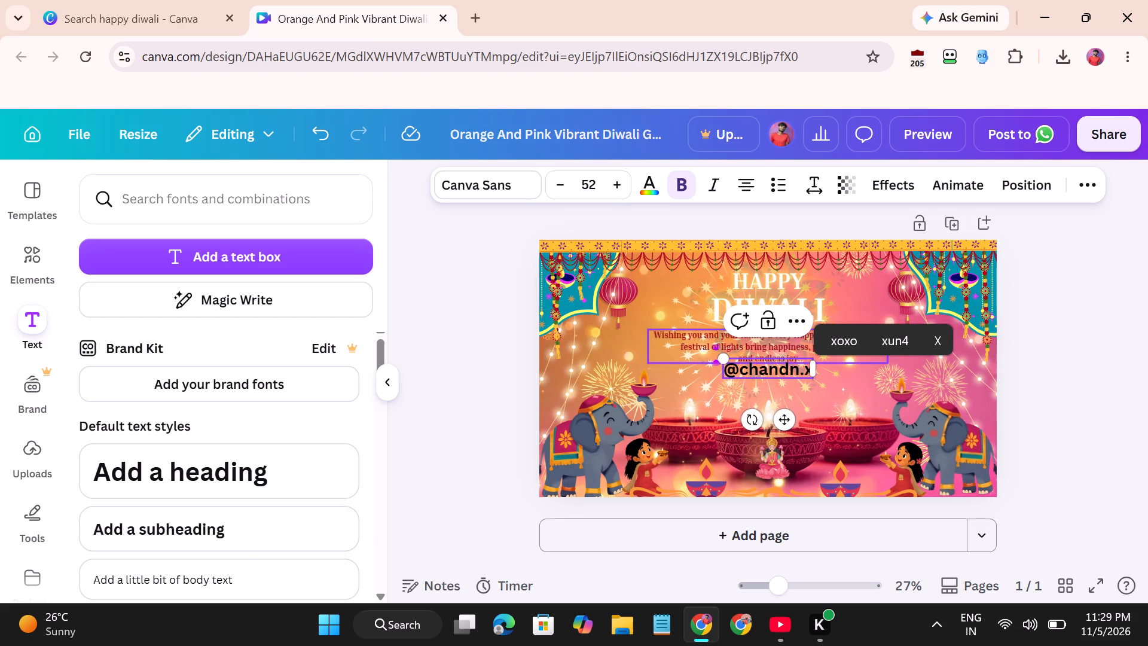
Shrink the handle text proportionally to a font size of about 23.4.
left_click_drag(722, 361, 758, 376)
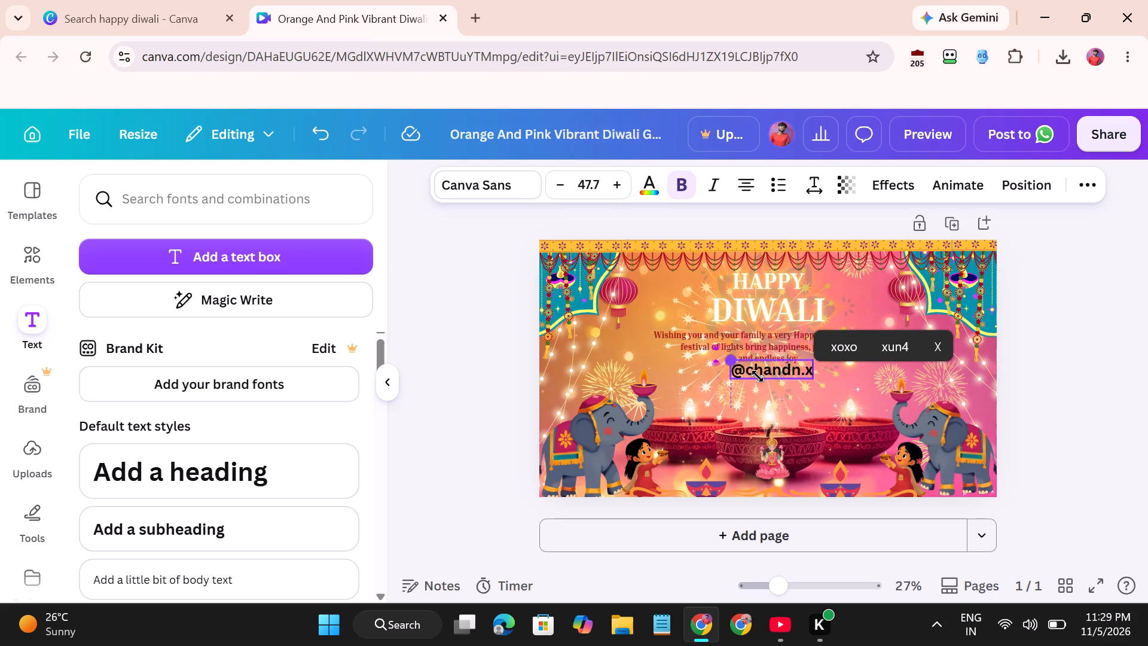
left_click_drag(758, 376, 770, 381)
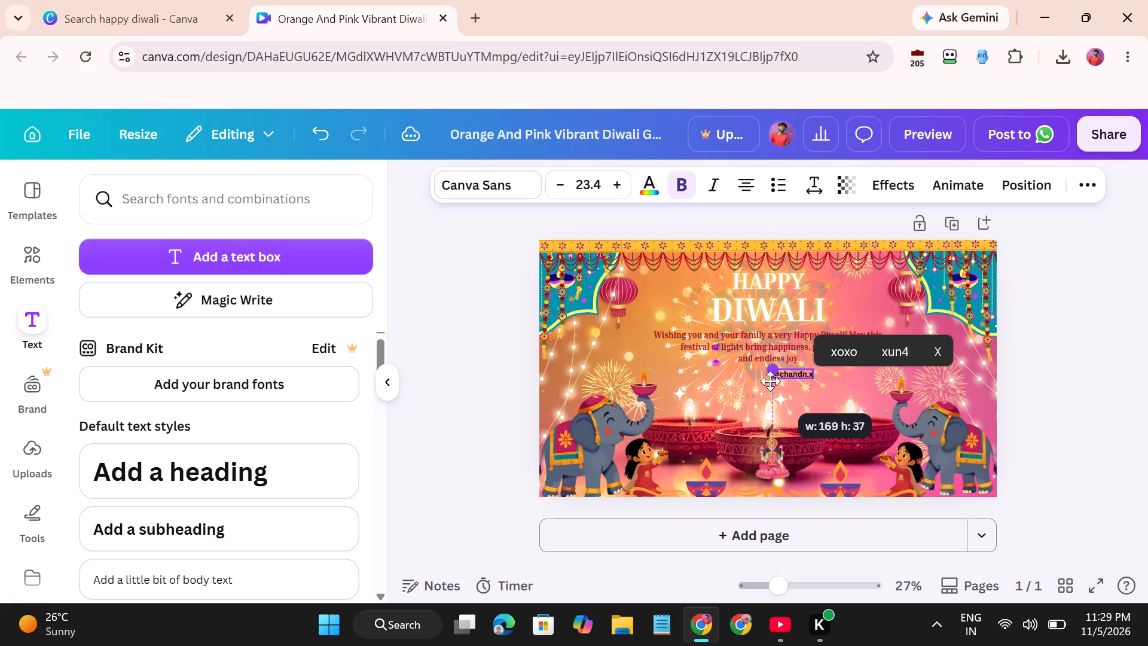
Place the handle text near the page's vertical centre line, directly beneath the greeting's last line, "and endless joy".
left_click_drag(812, 422, 804, 422)
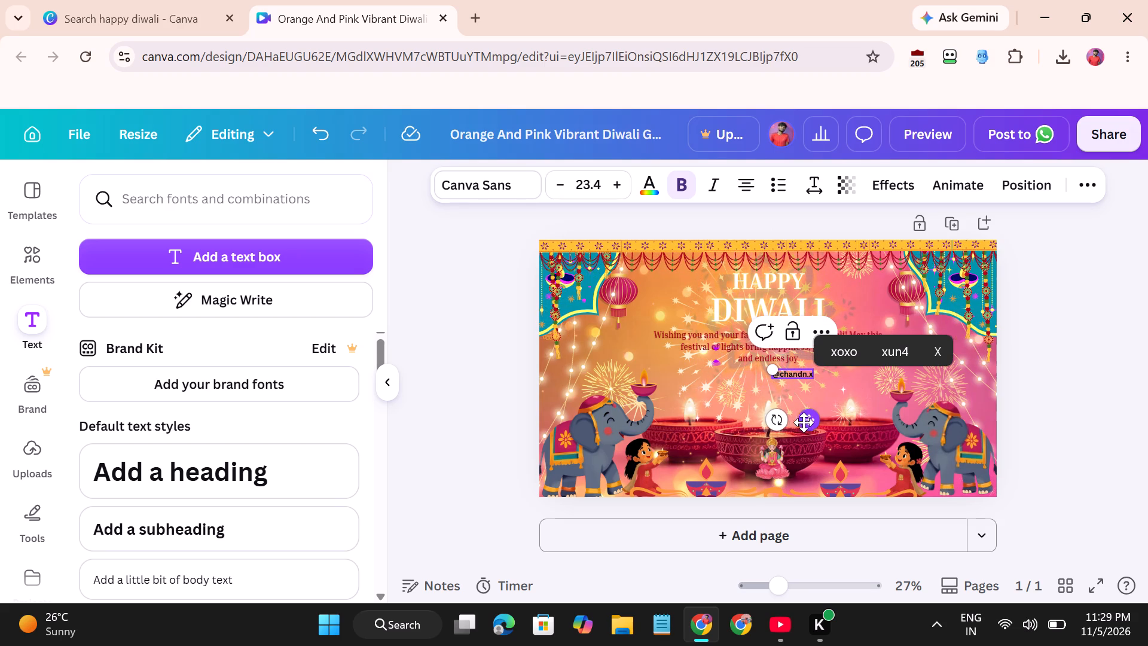
left_click_drag(804, 422, 771, 422)
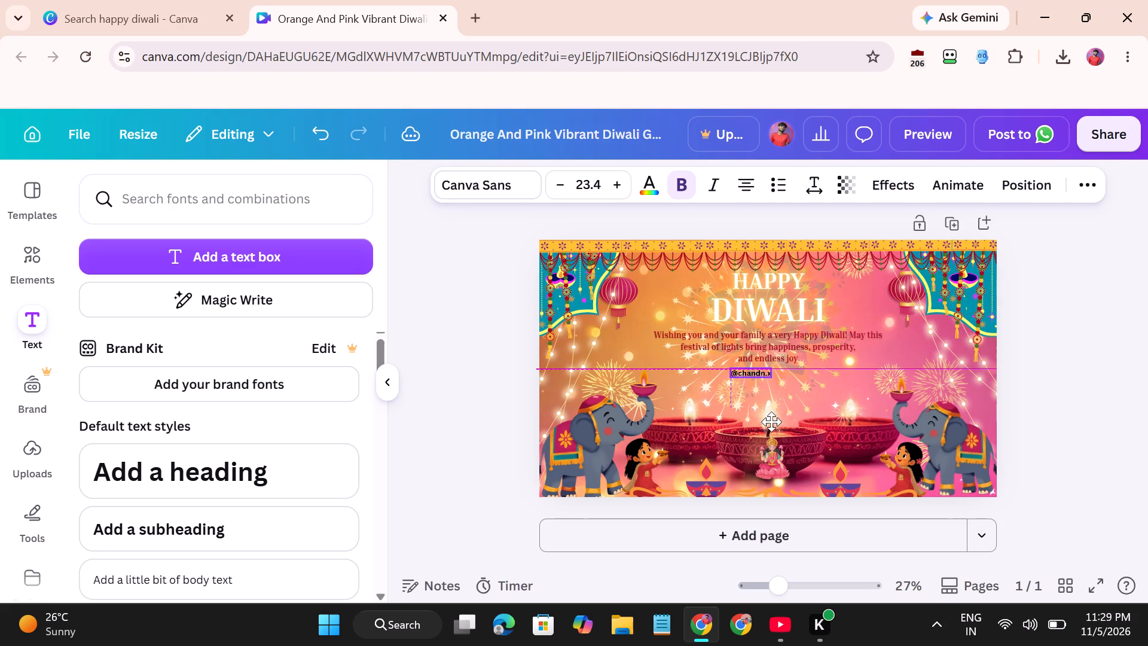
left_click_drag(771, 422, 781, 422)
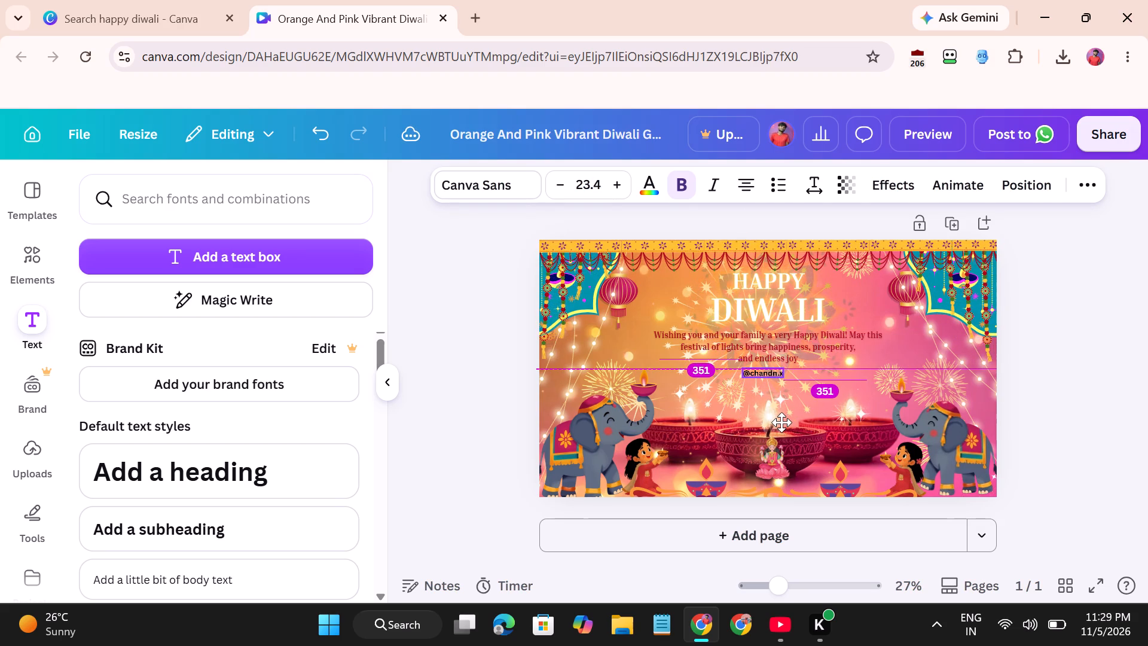
left_click_drag(781, 422, 782, 424)
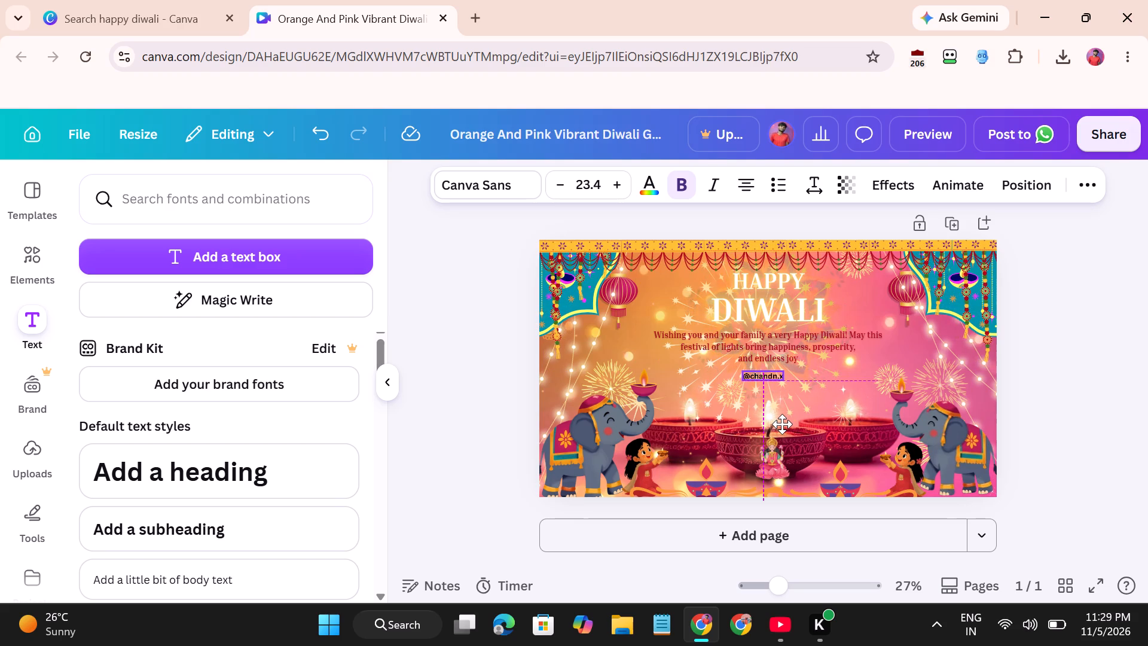
left_click_drag(782, 424, 784, 418)
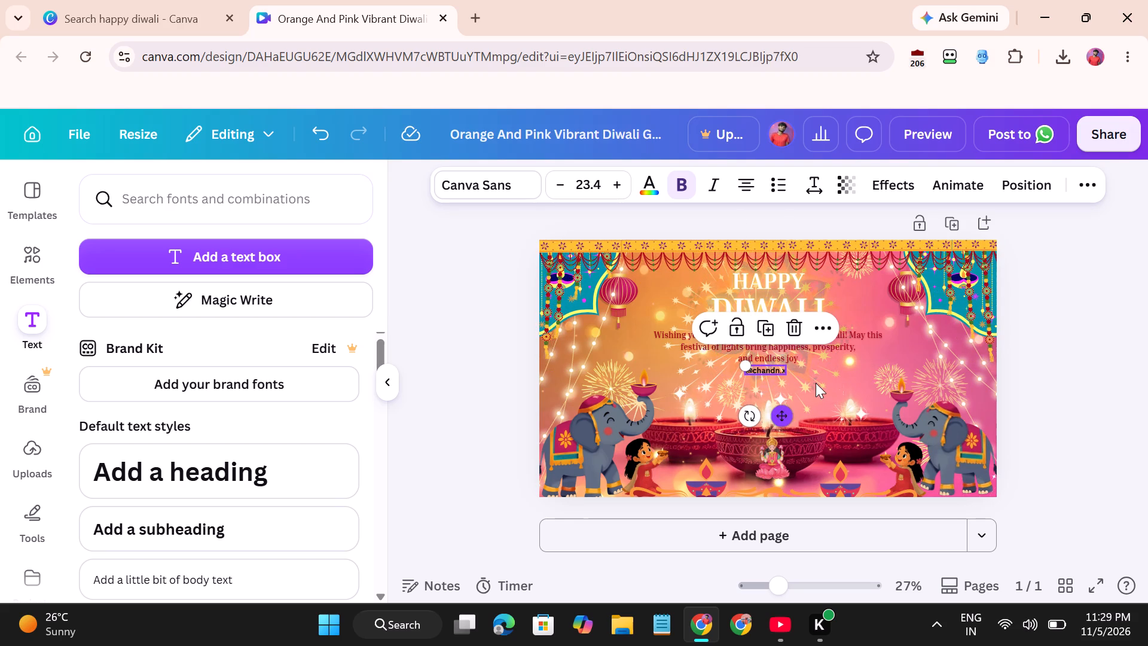
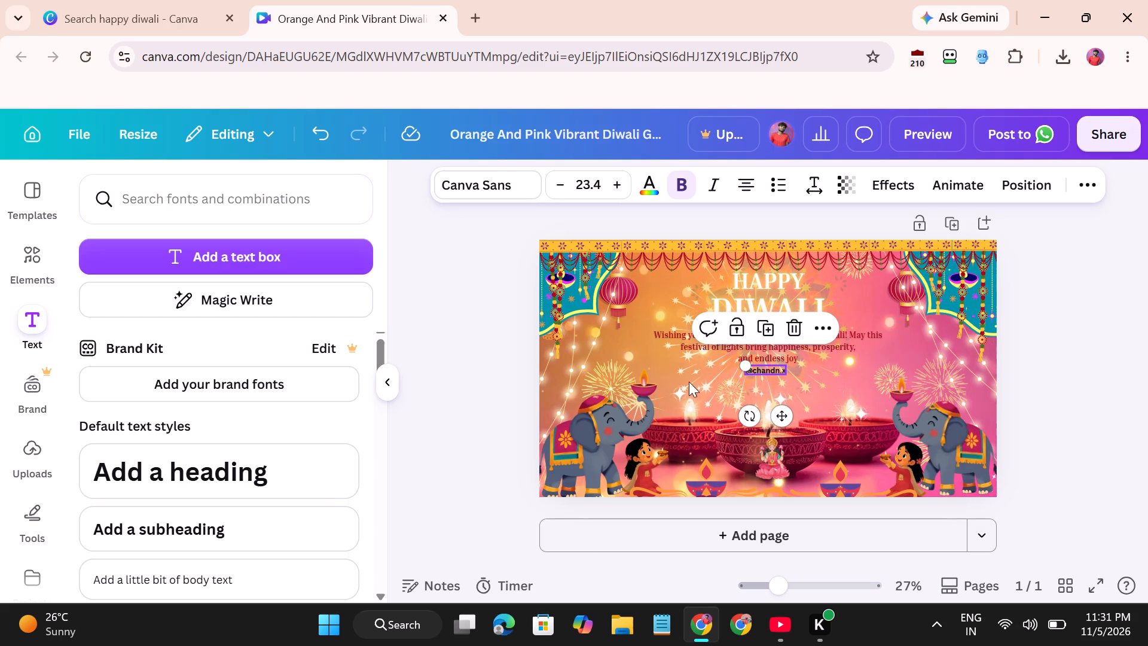
Look through the "diwali decoration" graphics in the elements library for a decoration suited to the Diwali greeting.
left_click(34, 254)
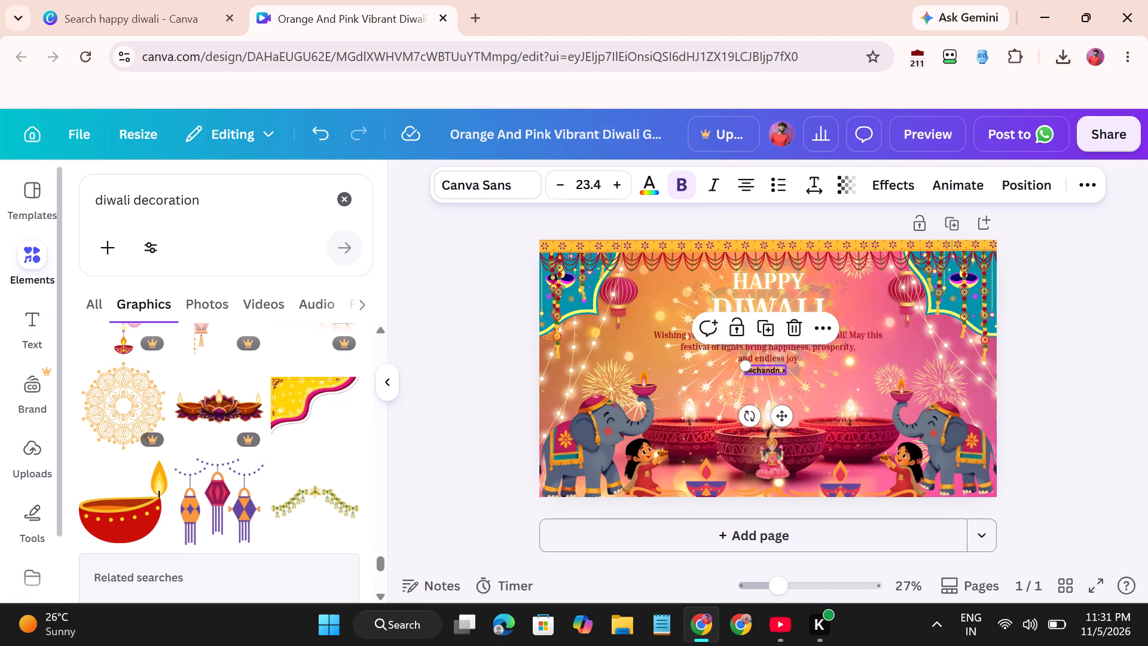
scroll(198, 433, "down", 5)
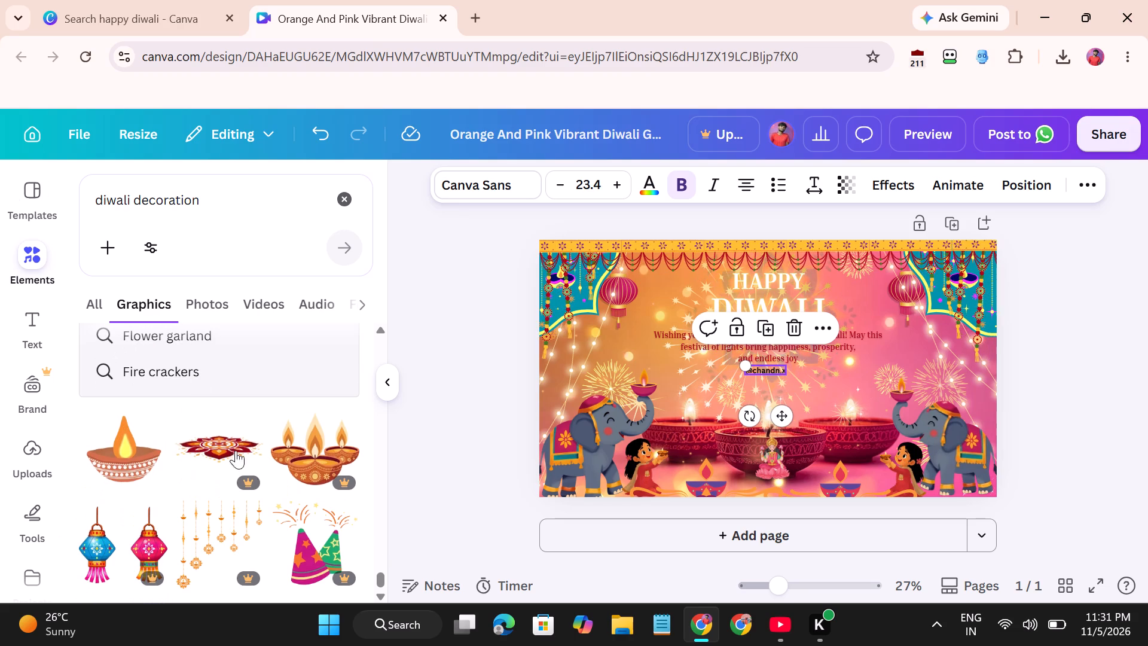
scroll(262, 519, "down", 7)
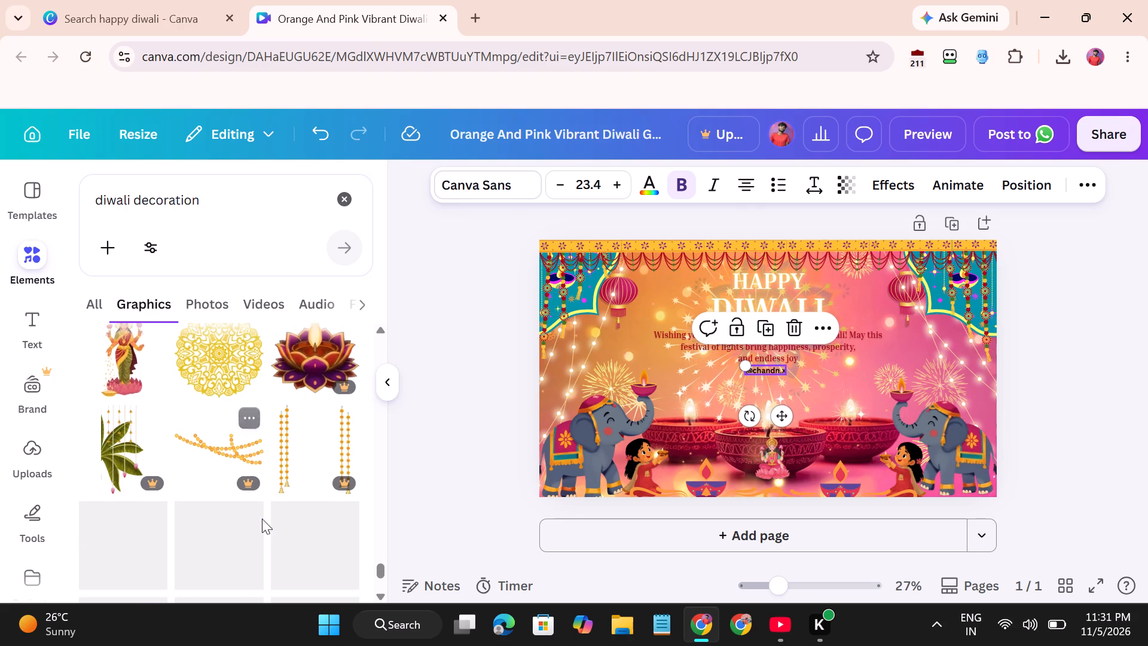
scroll(262, 519, "down", 7)
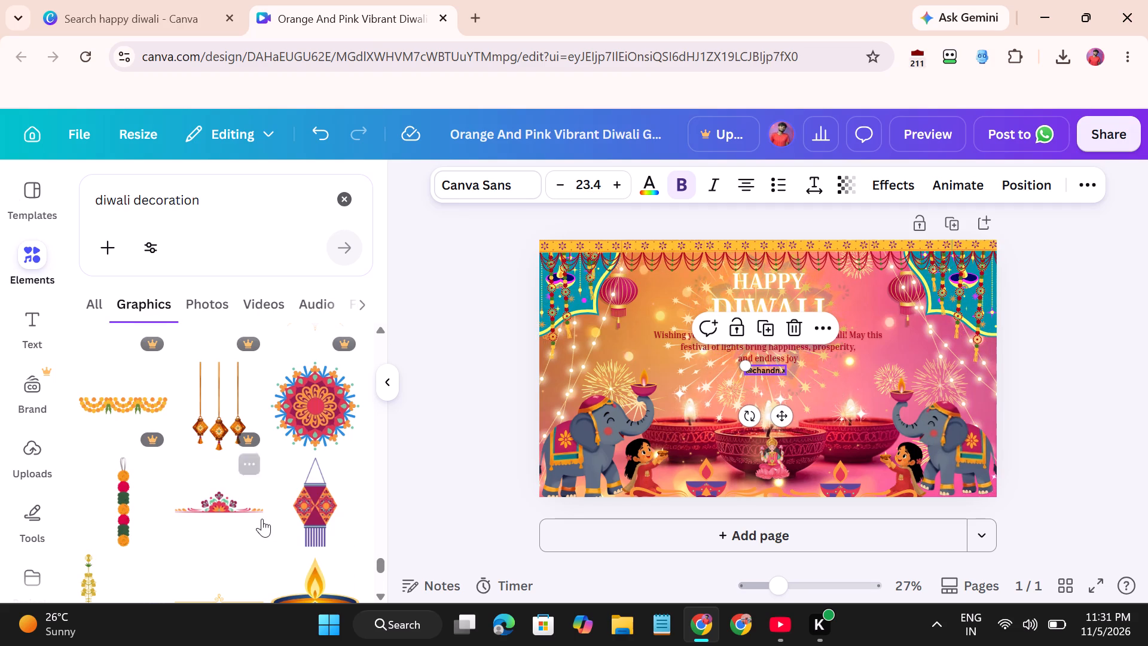
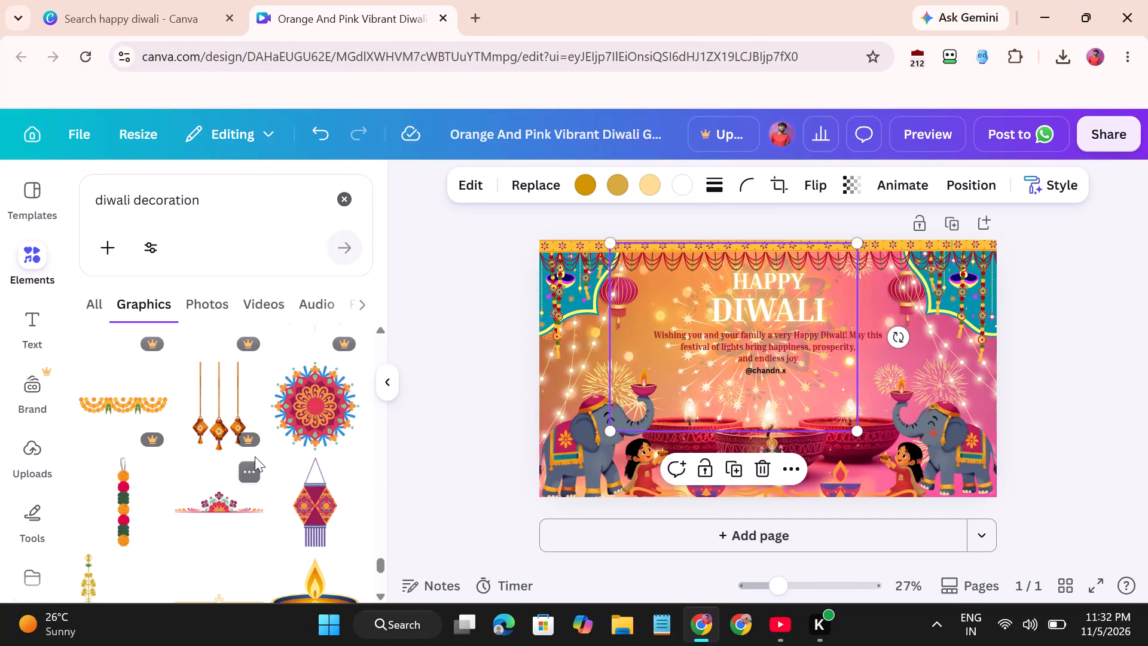
Find the teal peacock with a fanned tail among the "diwali decoration" graphics and add it to the greeting page.
scroll(255, 456, "down", 7)
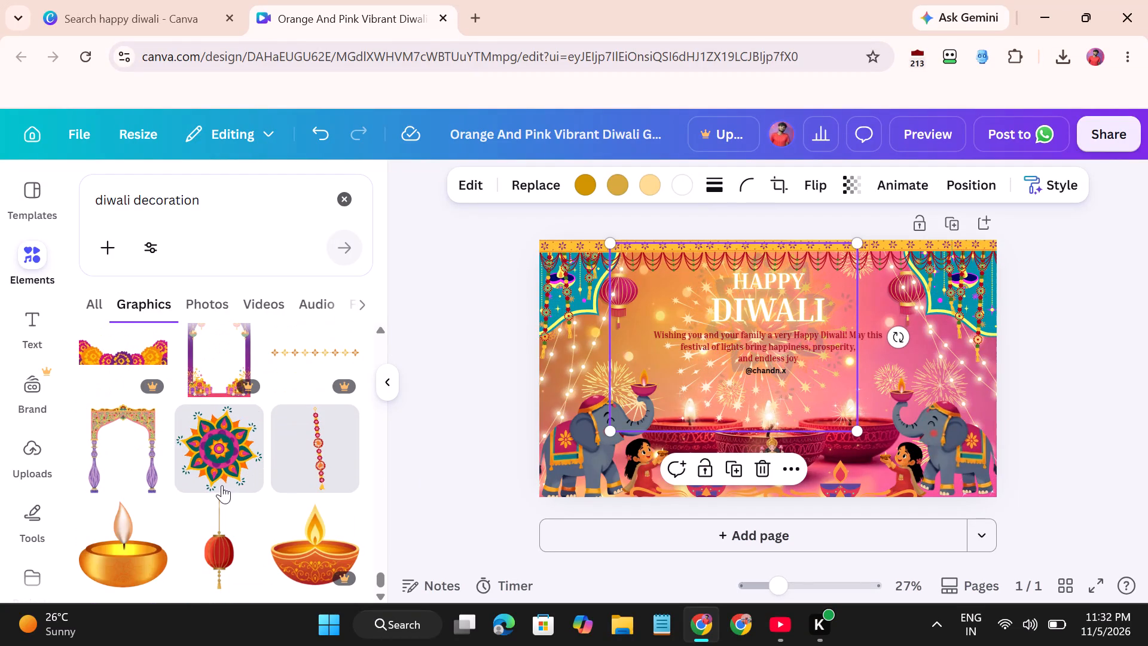
scroll(230, 522, "down", 5)
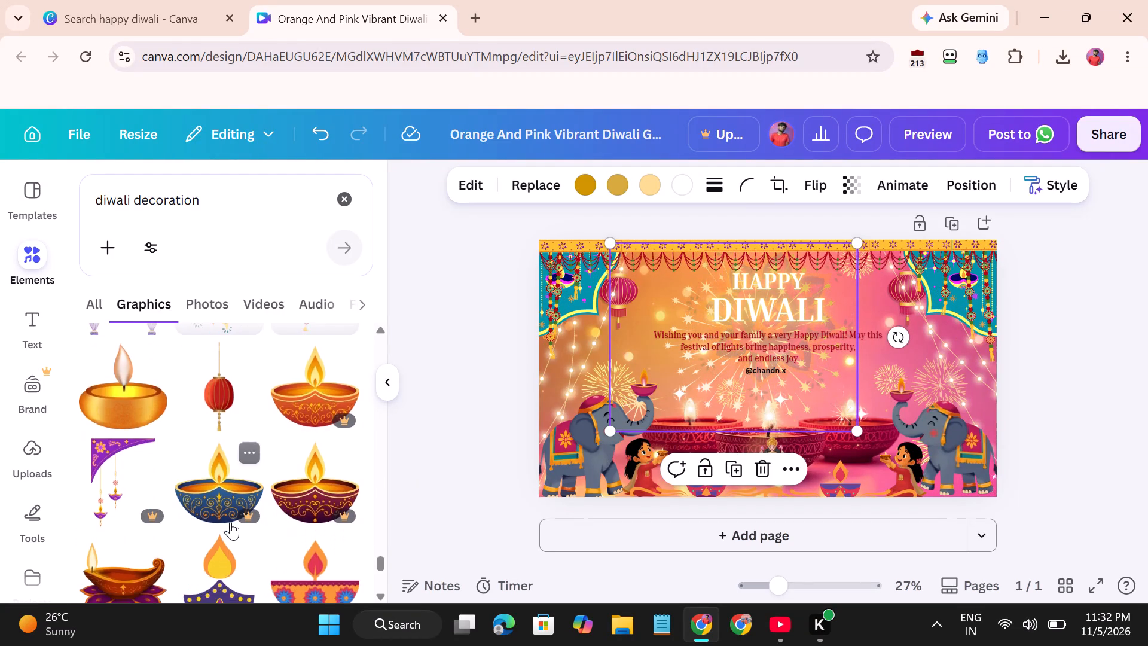
scroll(230, 522, "down", 3)
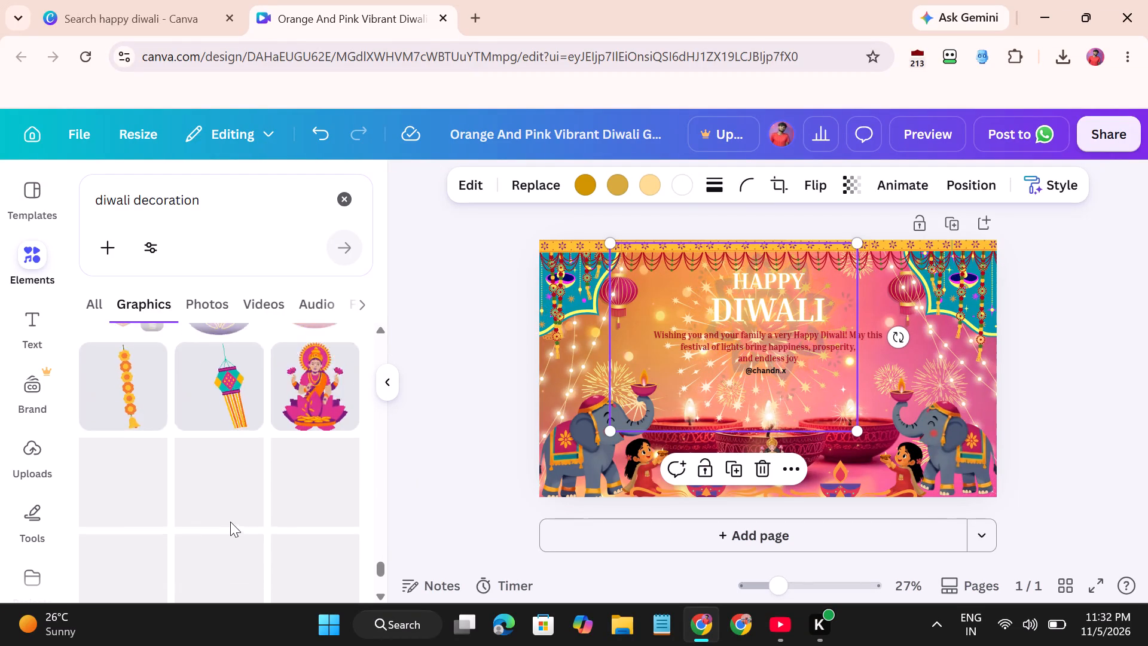
scroll(230, 522, "down", 2)
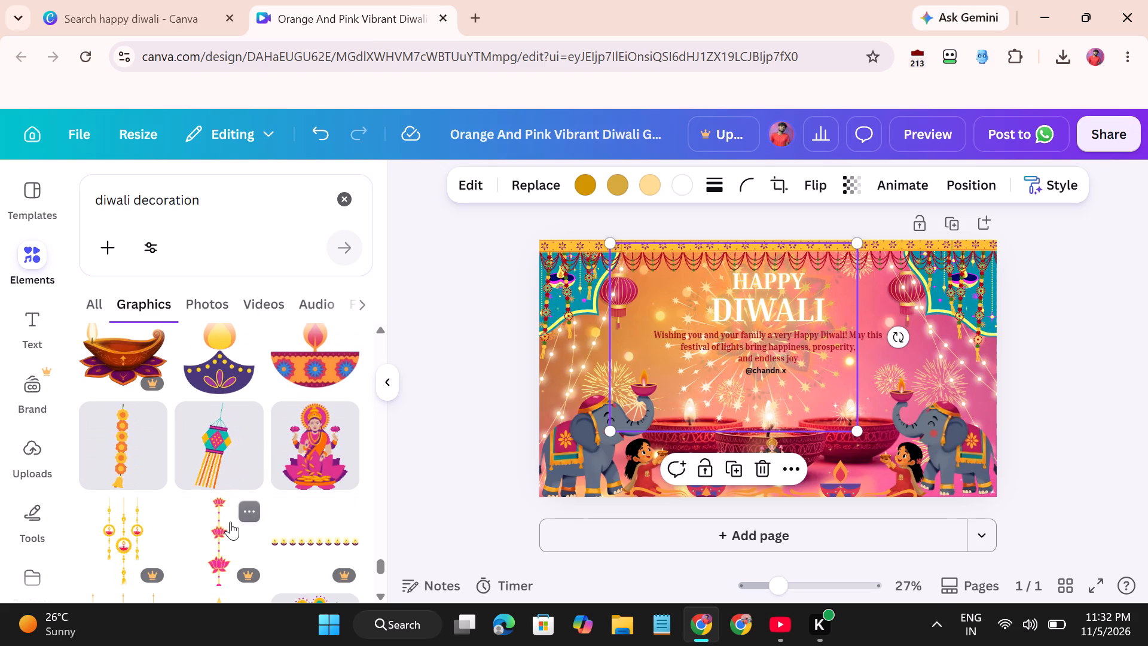
scroll(230, 522, "down", 1)
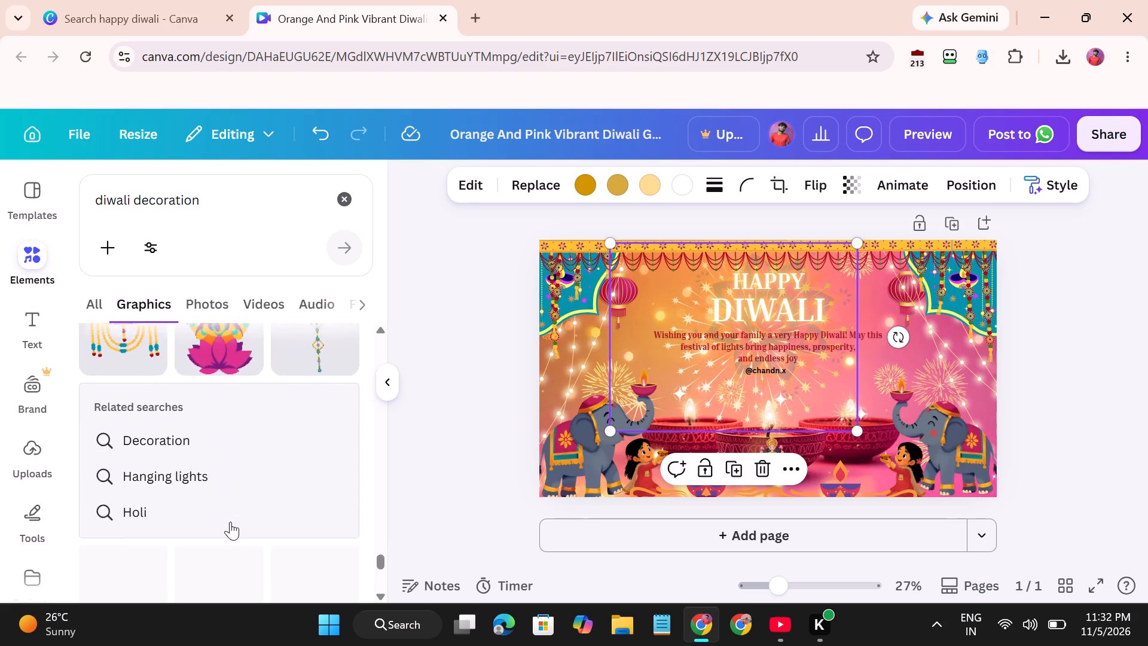
scroll(230, 522, "down", 3)
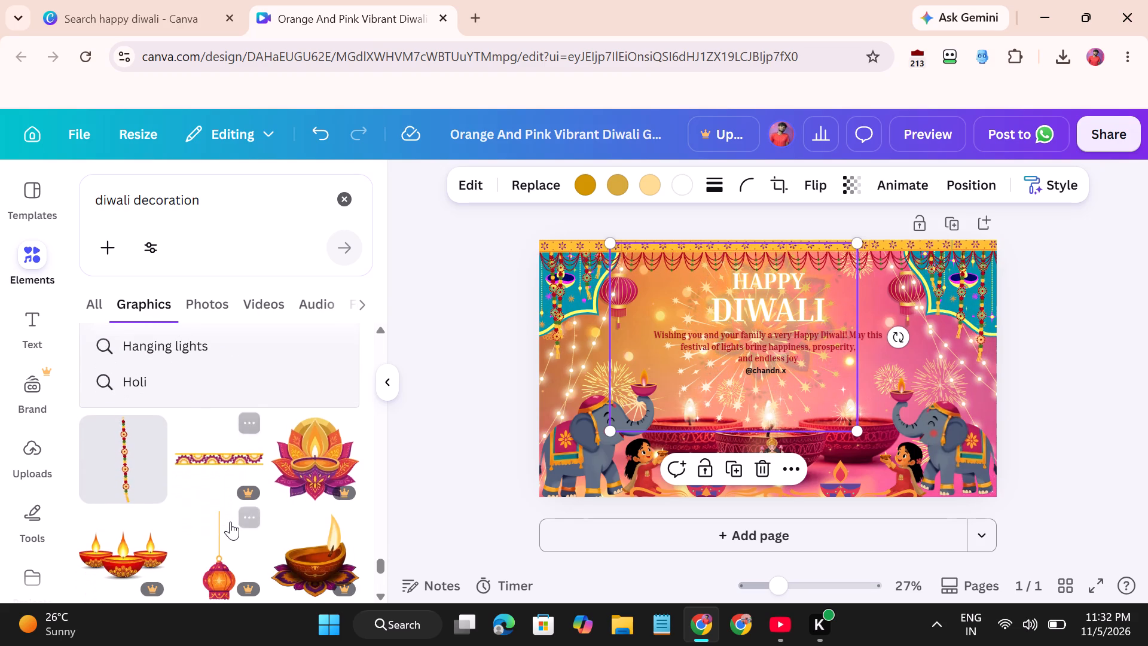
scroll(230, 522, "down", 3)
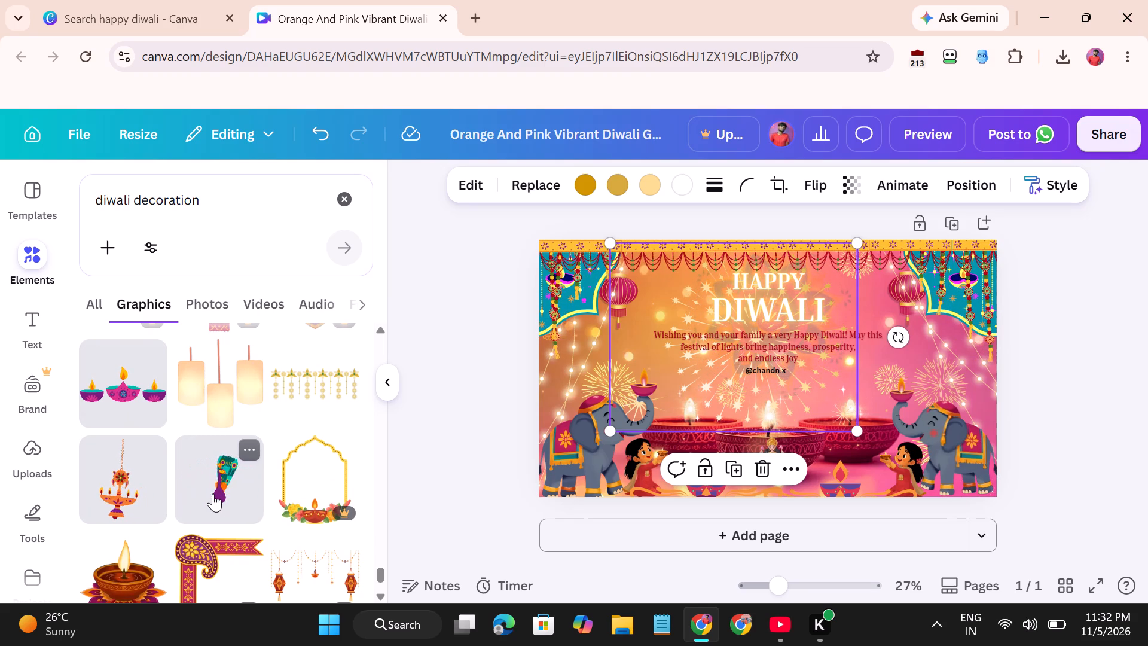
left_click_drag(213, 493, 242, 488)
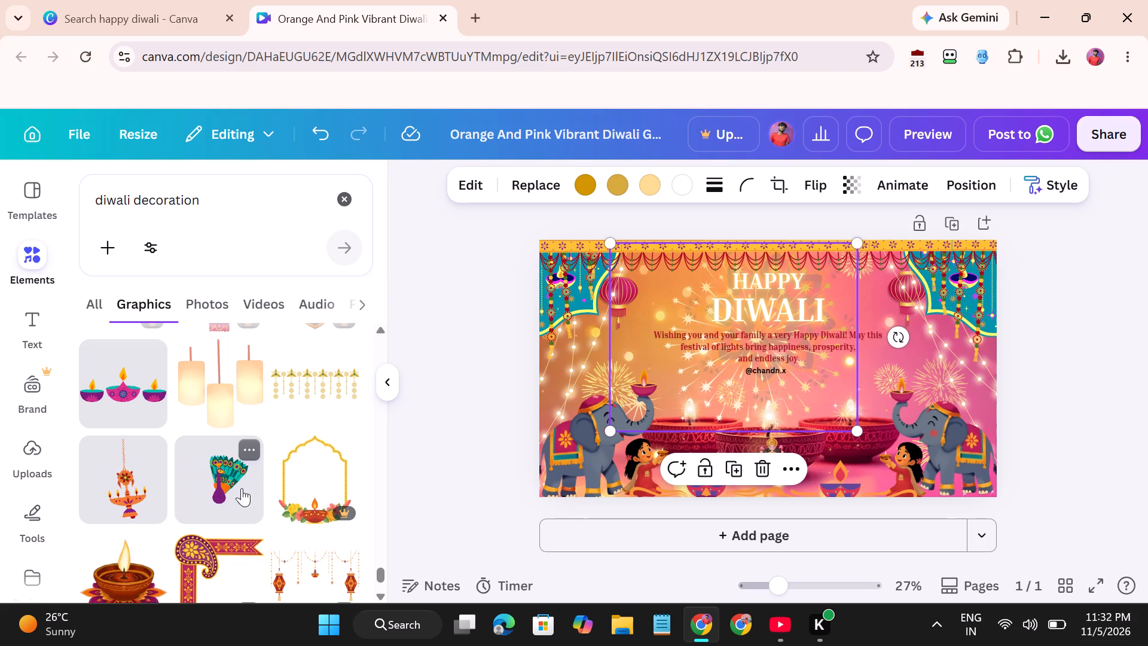
left_click_drag(242, 488, 545, 425)
scroll(426, 468, "right", 1)
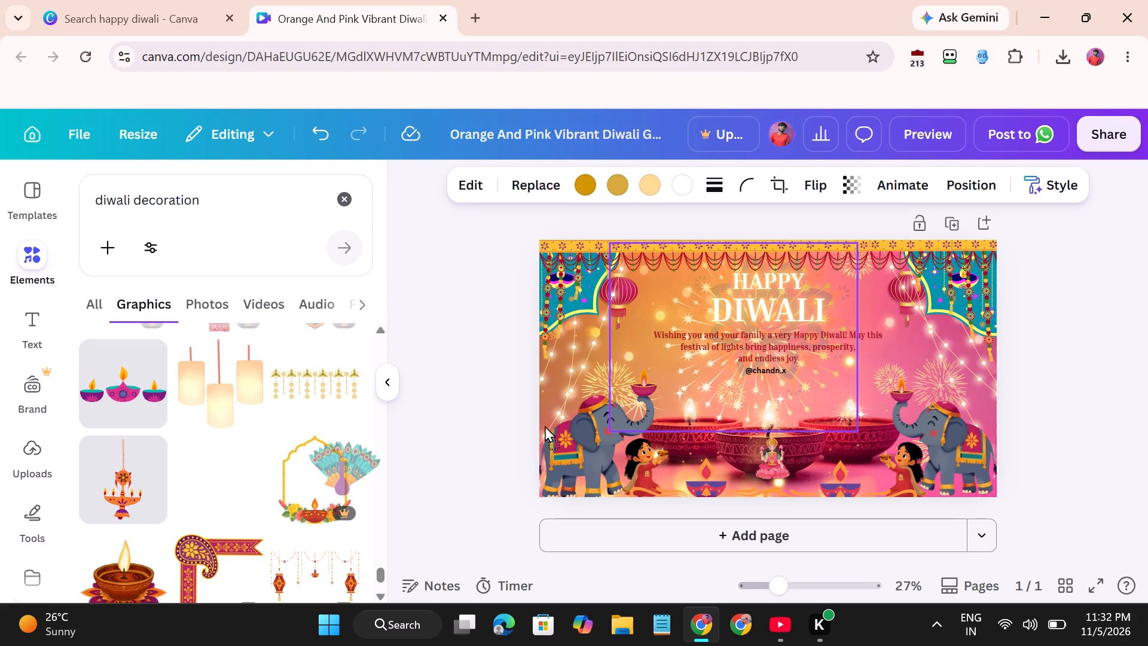
left_click_drag(545, 425, 679, 359)
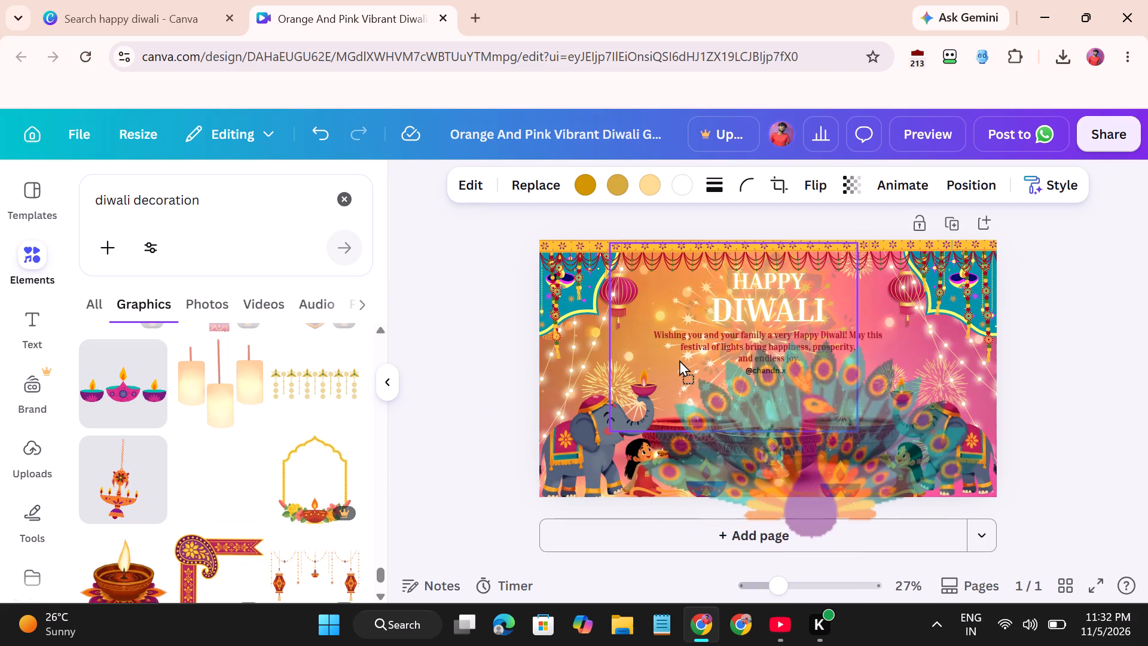
left_click_drag(679, 359, 671, 344)
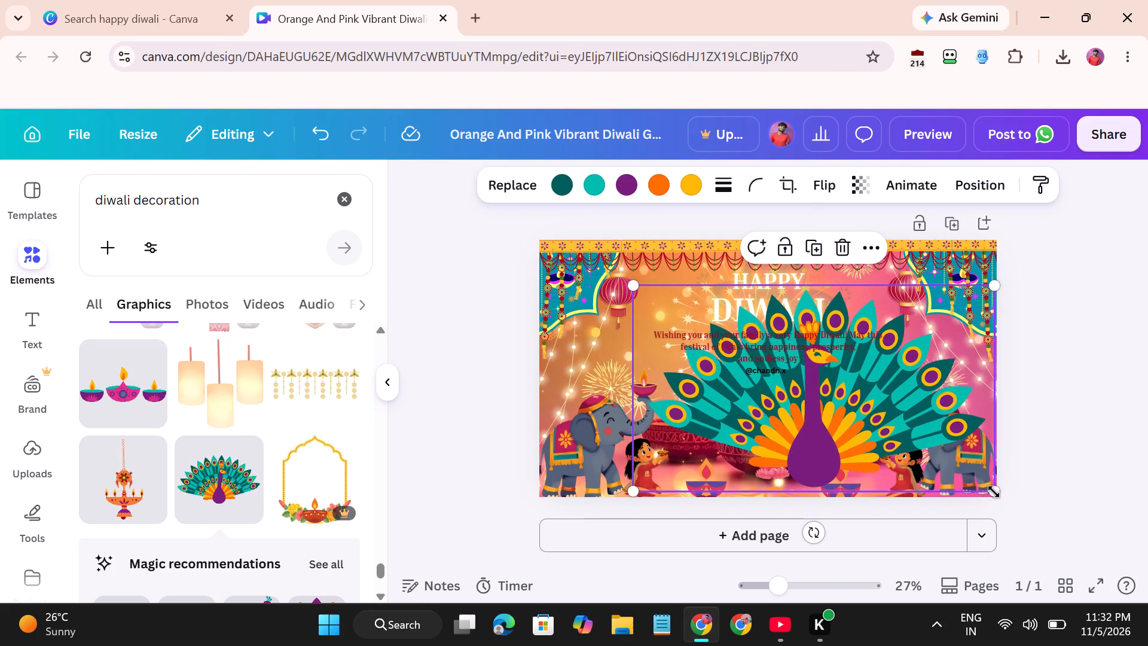
Shrink the peacock proportionally to a small ornament, clear of the greeting text and above the large red diyas.
left_click_drag(994, 492, 933, 474)
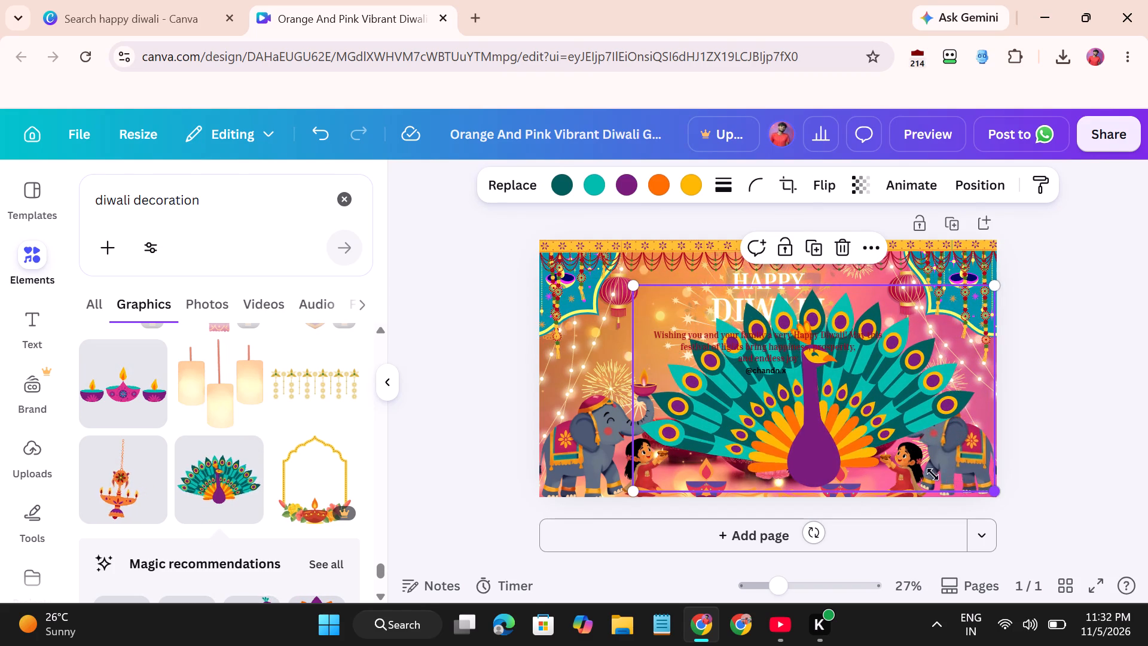
left_click_drag(933, 474, 831, 448)
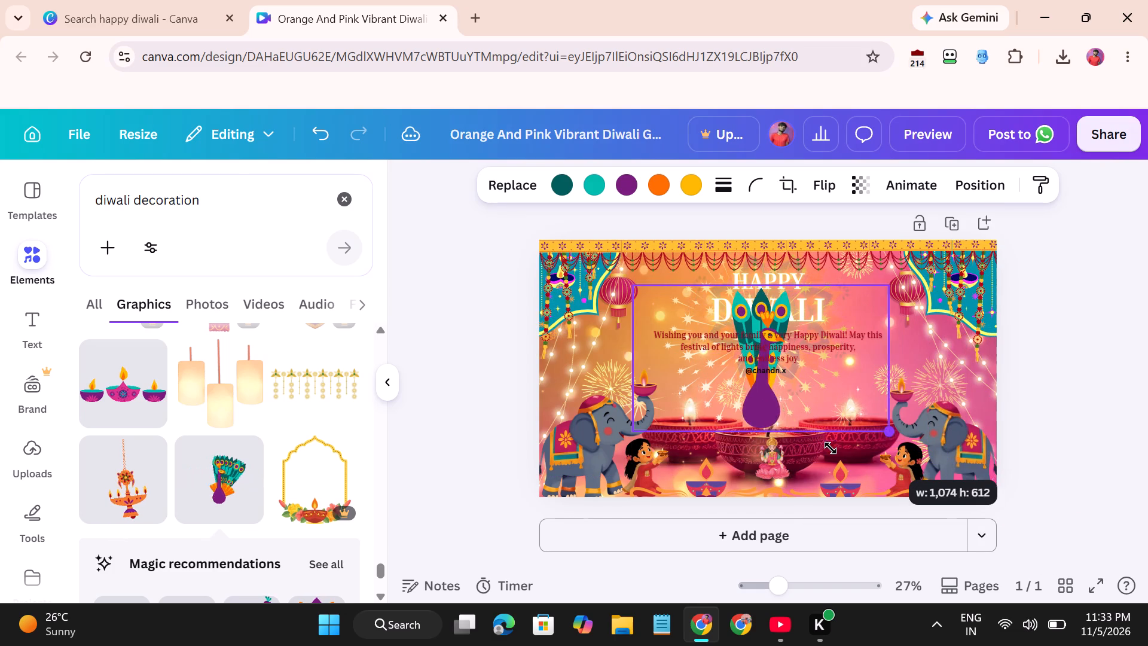
left_click_drag(831, 448, 819, 485)
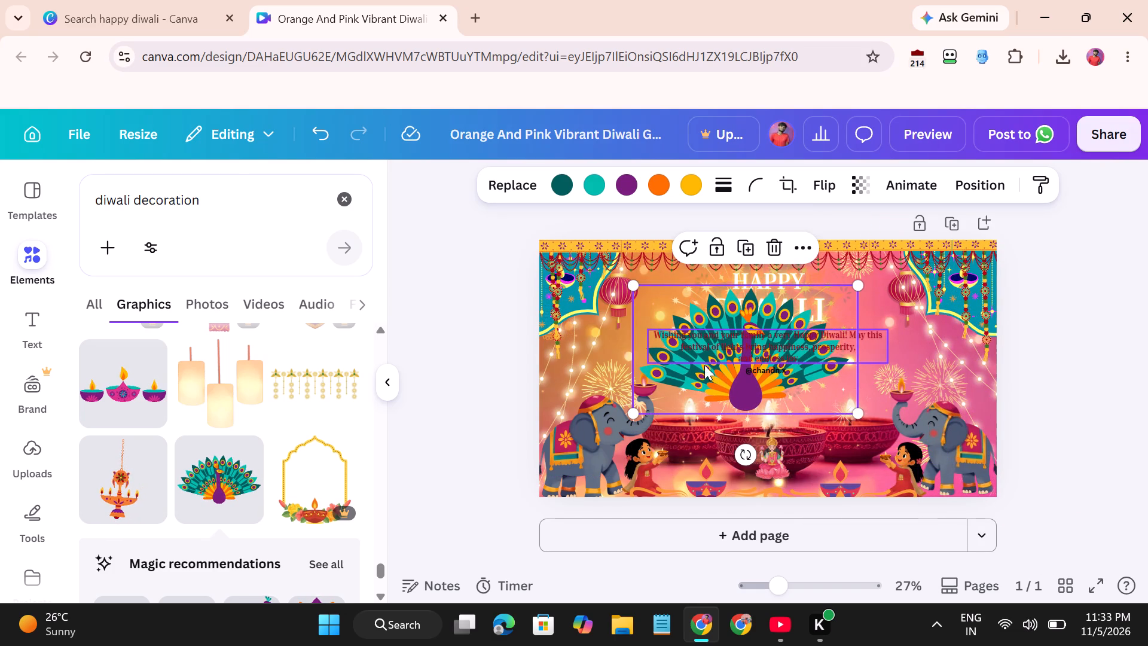
left_click_drag(633, 284, 720, 351)
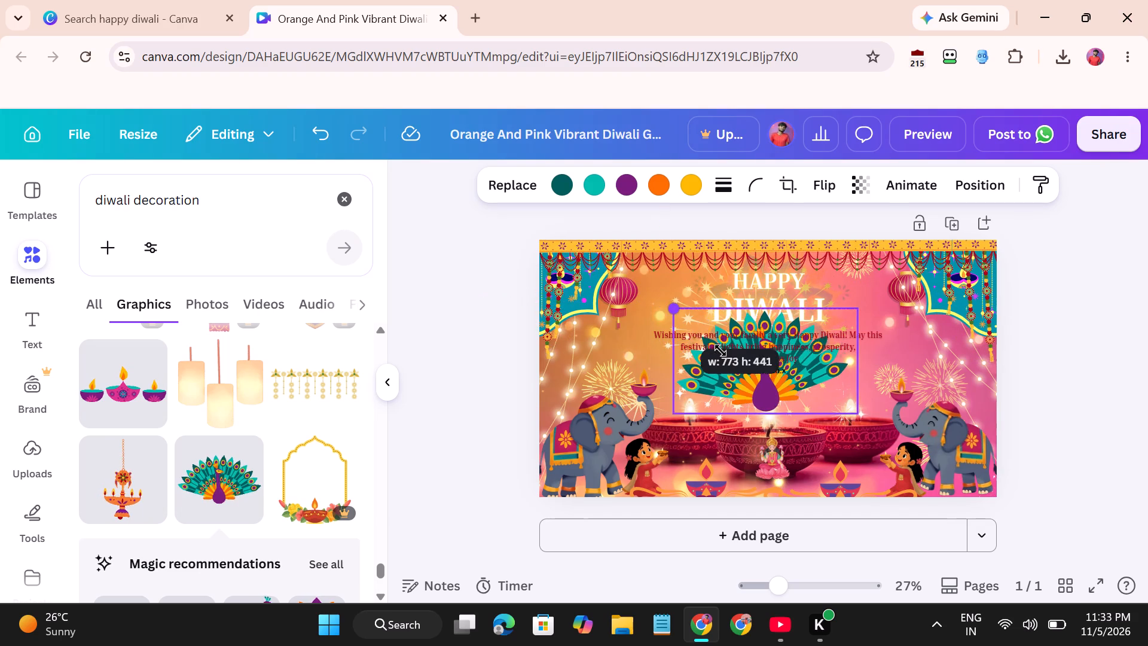
left_click_drag(720, 351, 779, 383)
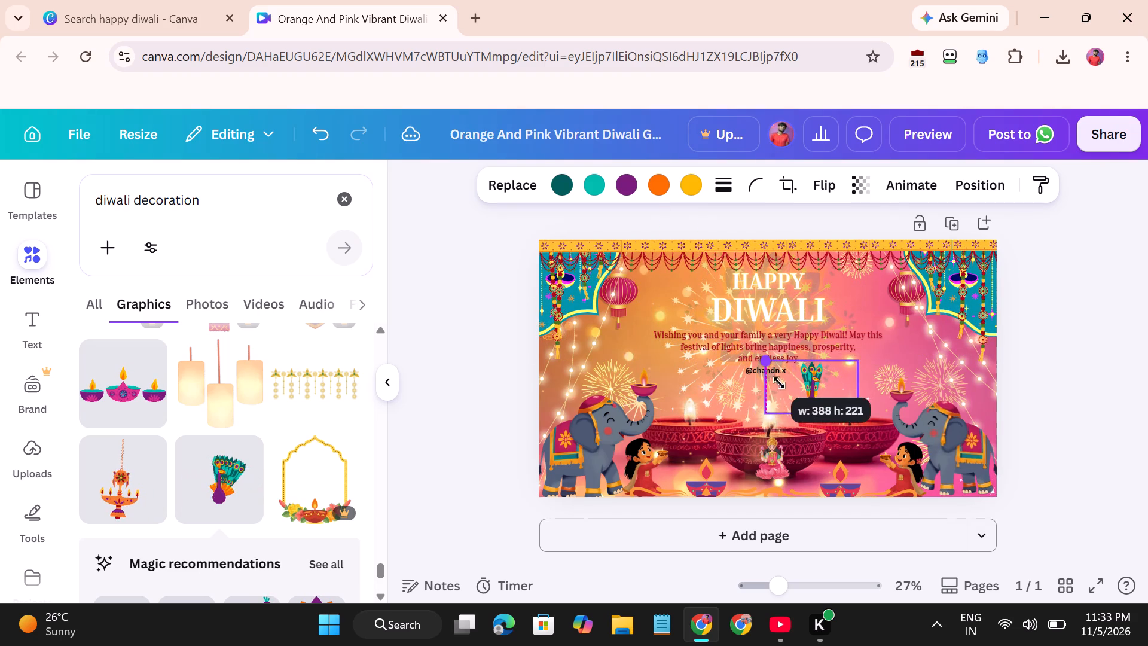
left_click_drag(779, 383, 797, 394)
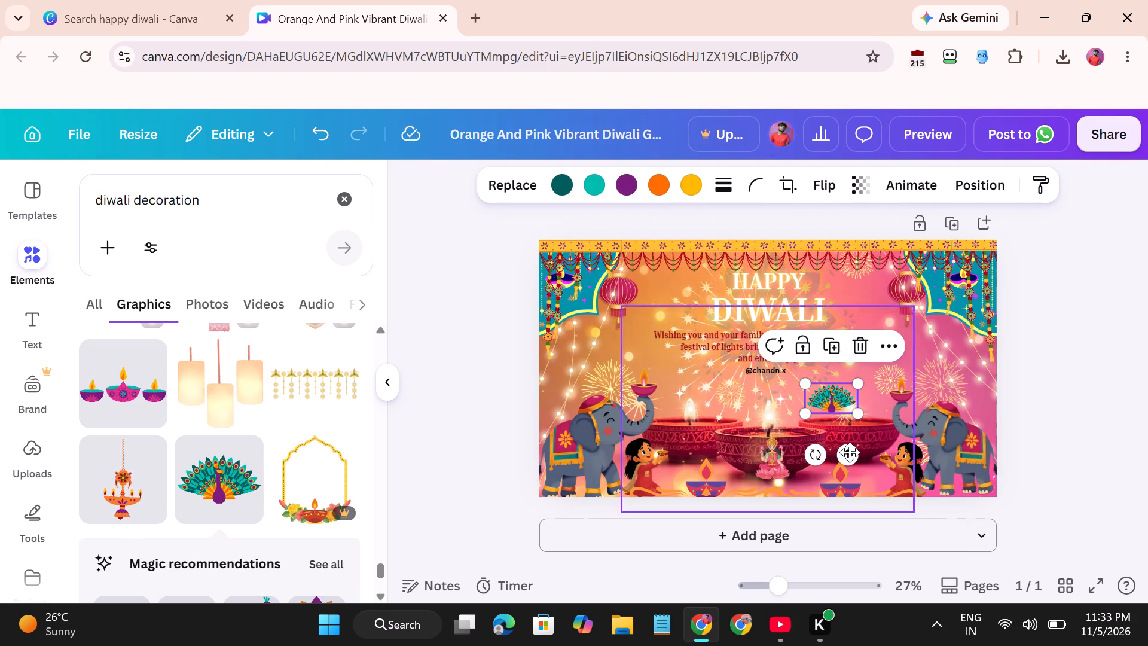
Move the small peacock to the bottom of the page, between the girl beside the left elephant and the small purple diya.
left_click_drag(850, 452, 823, 453)
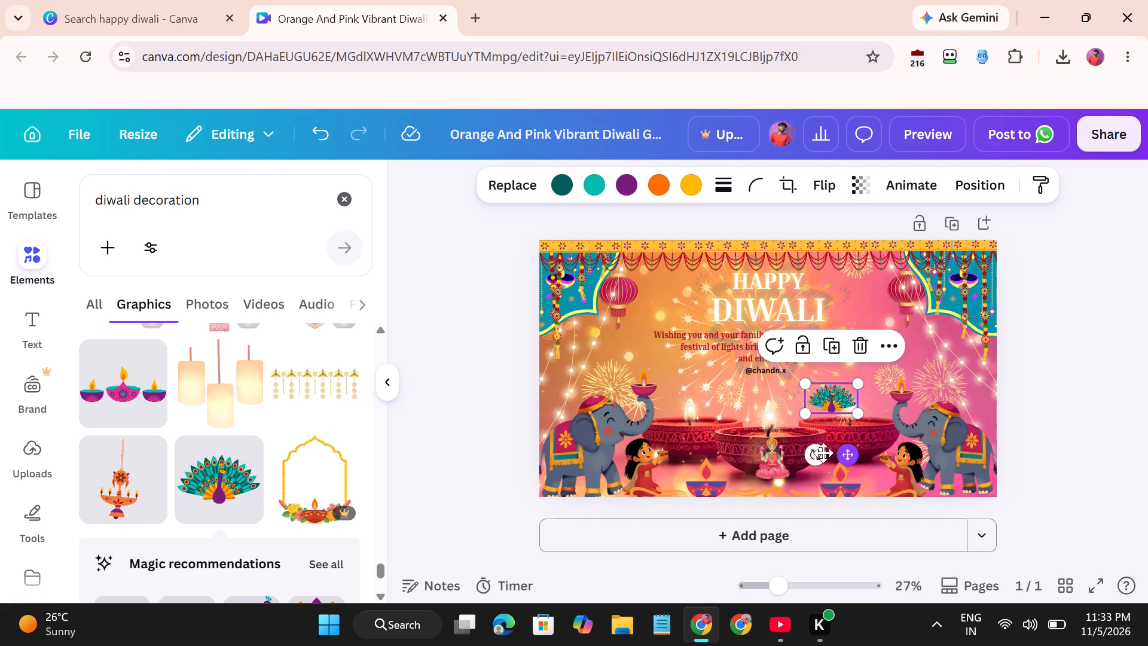
left_click_drag(823, 453, 686, 497)
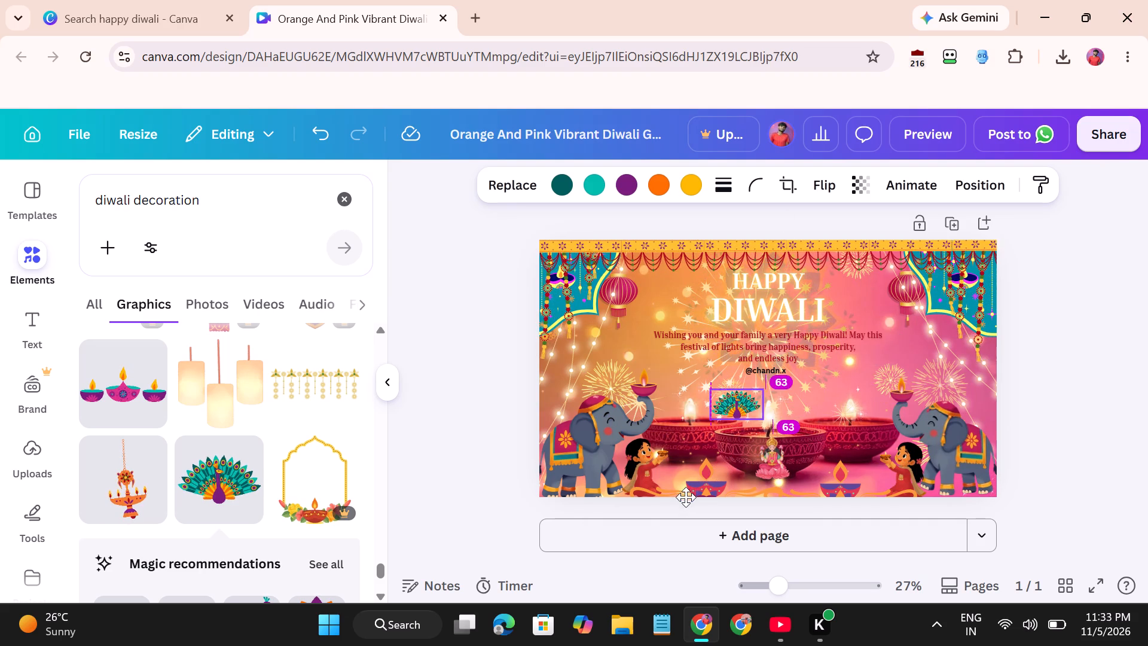
left_click_drag(686, 497, 673, 519)
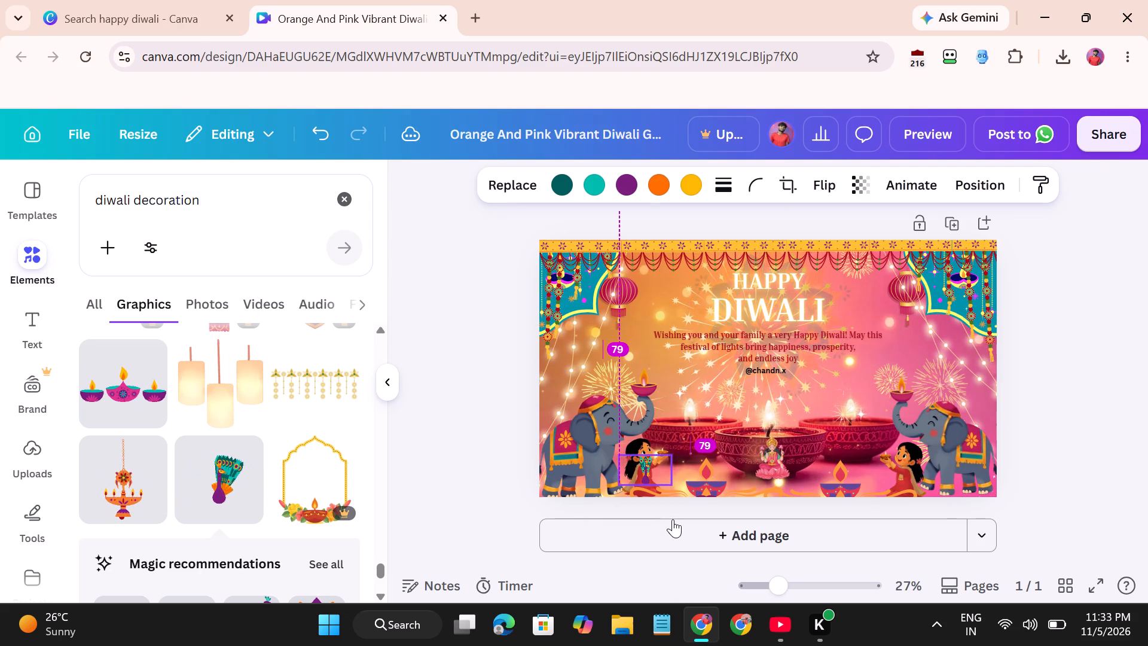
left_click_drag(673, 519, 695, 505)
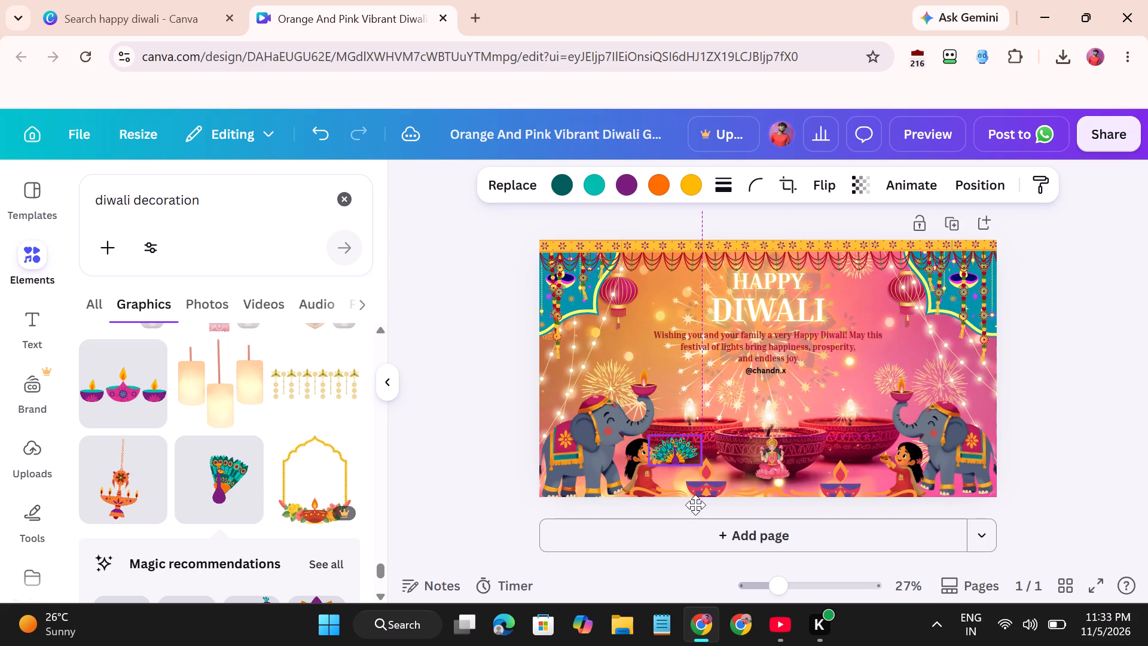
left_click_drag(695, 505, 700, 512)
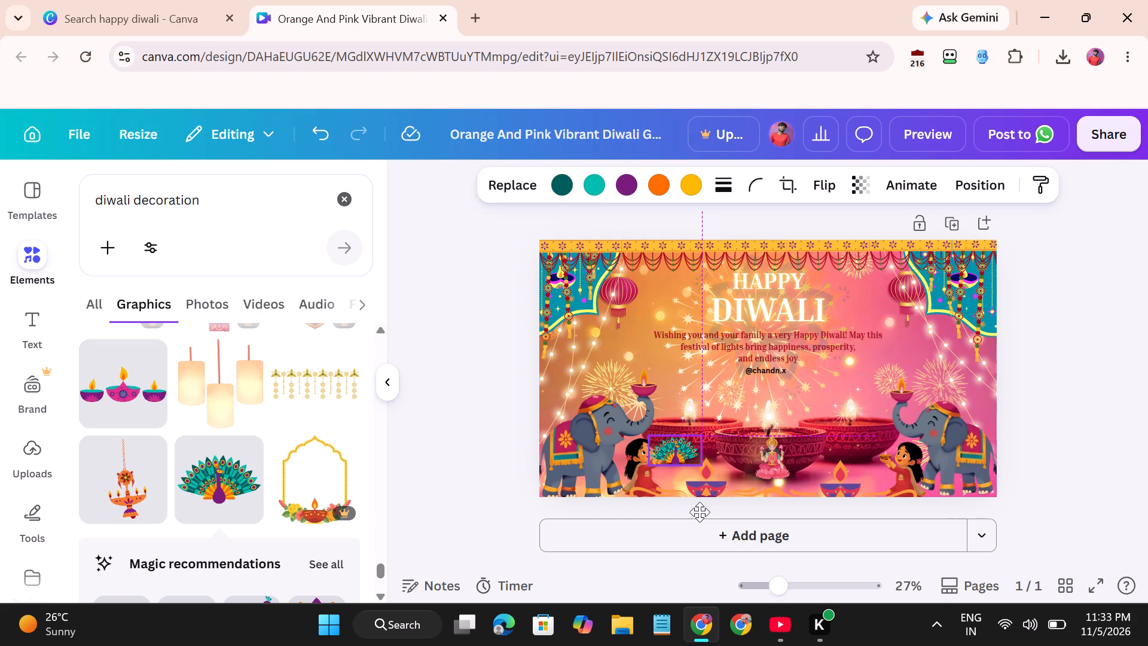
left_click_drag(700, 512, 701, 520)
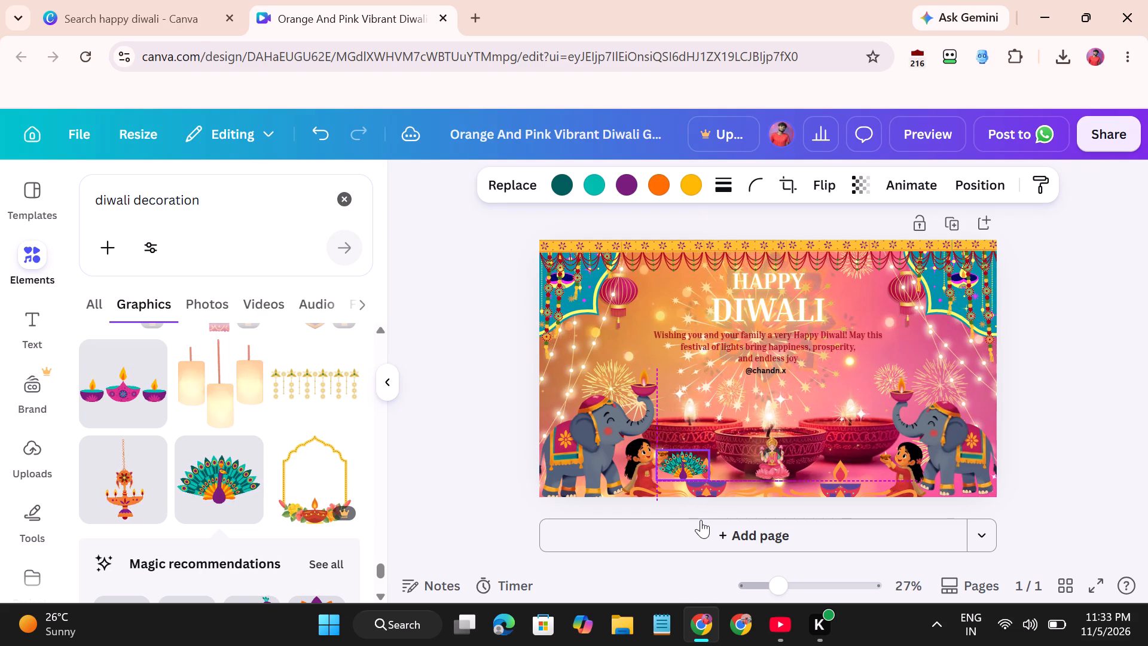
left_click_drag(701, 520, 701, 514)
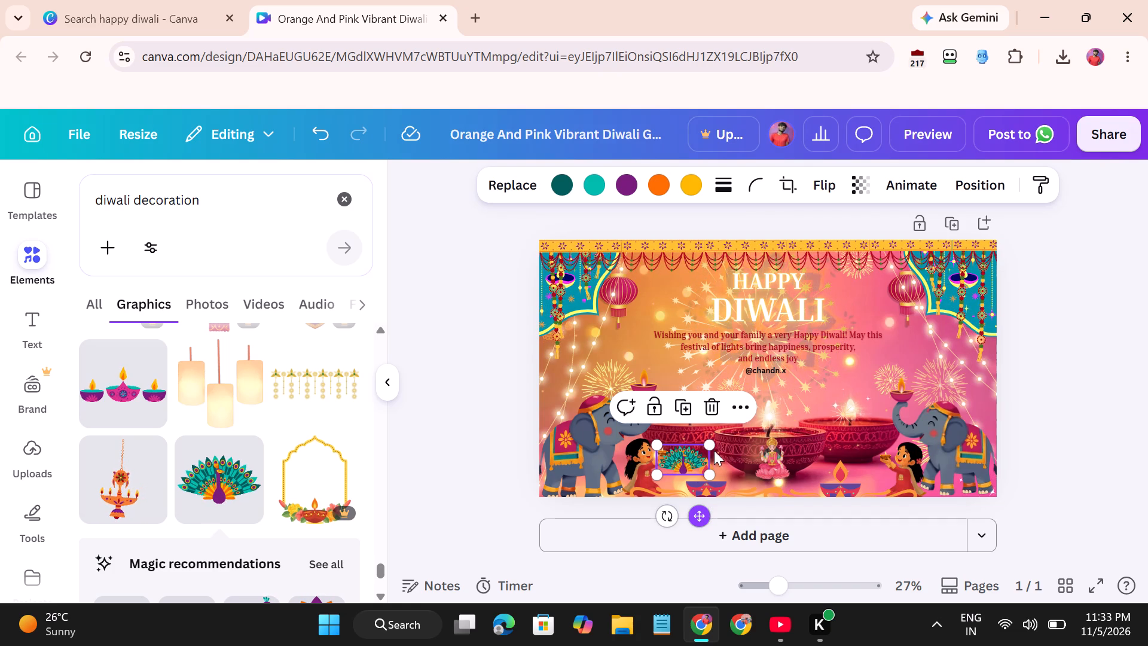
Enlarge the peacock proportionally to about 321 wide by 183 high.
left_click_drag(711, 446, 716, 443)
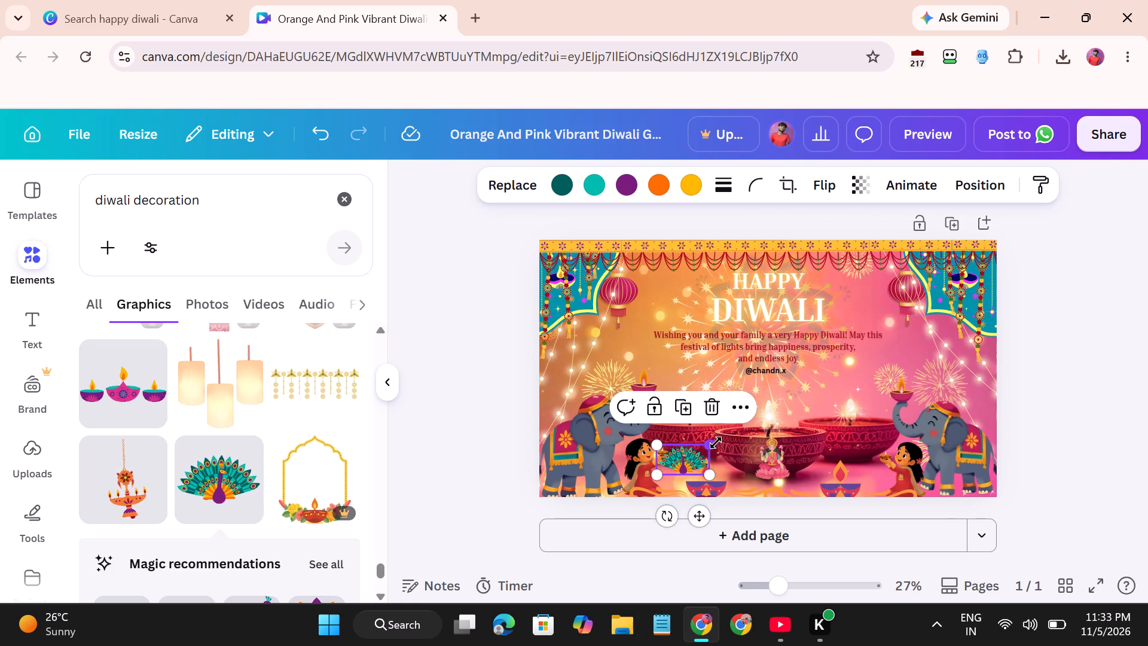
left_click_drag(716, 443, 729, 437)
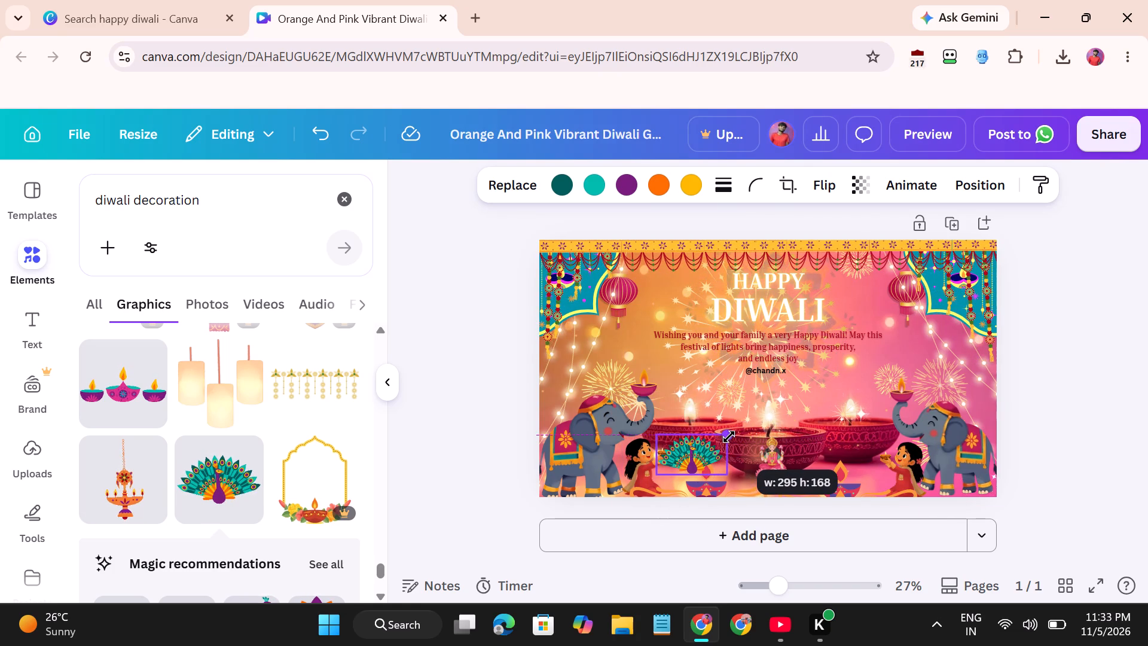
left_click_drag(729, 437, 734, 435)
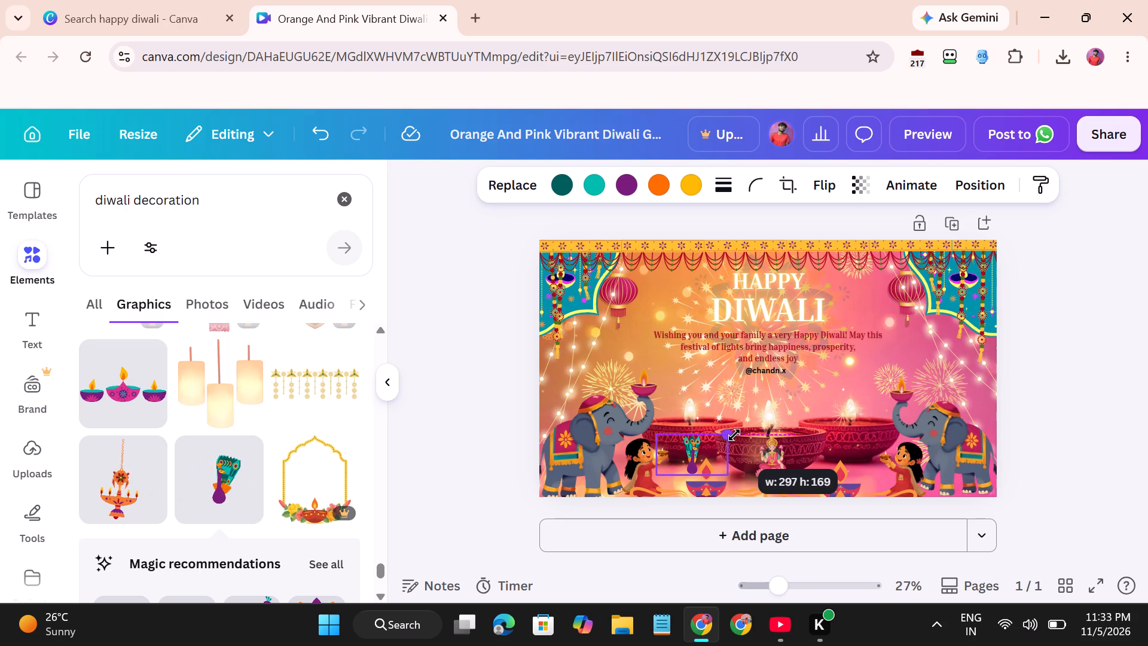
left_click_drag(734, 435, 736, 434)
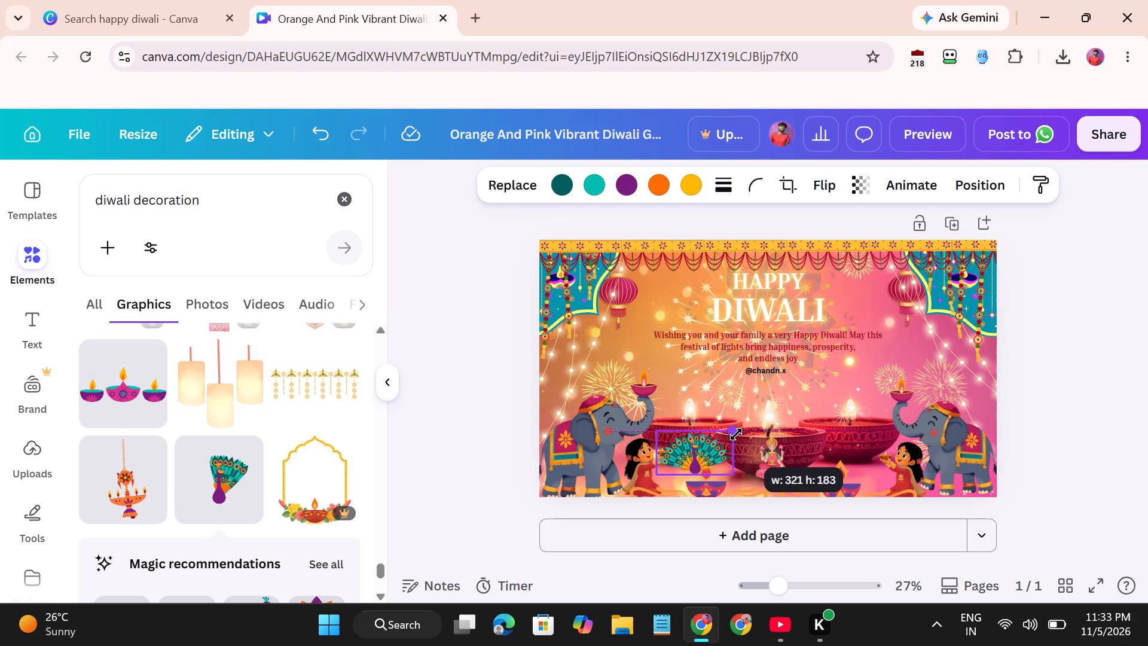
Send the peacock backward two levels in the layer order.
right_click(694, 461)
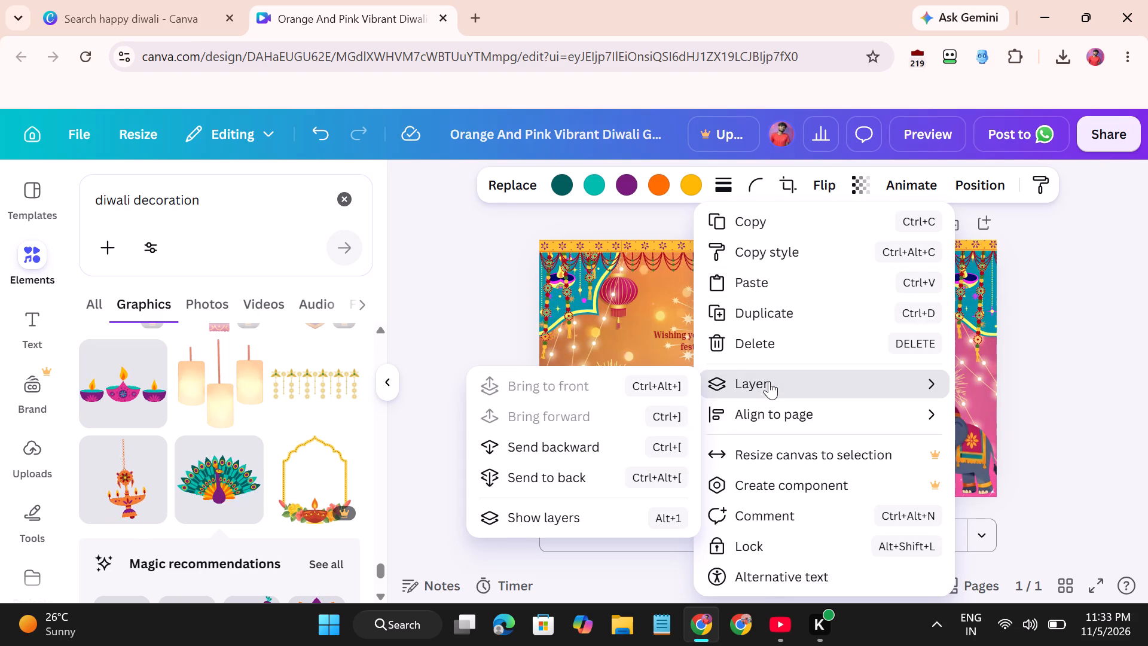
left_click(587, 452)
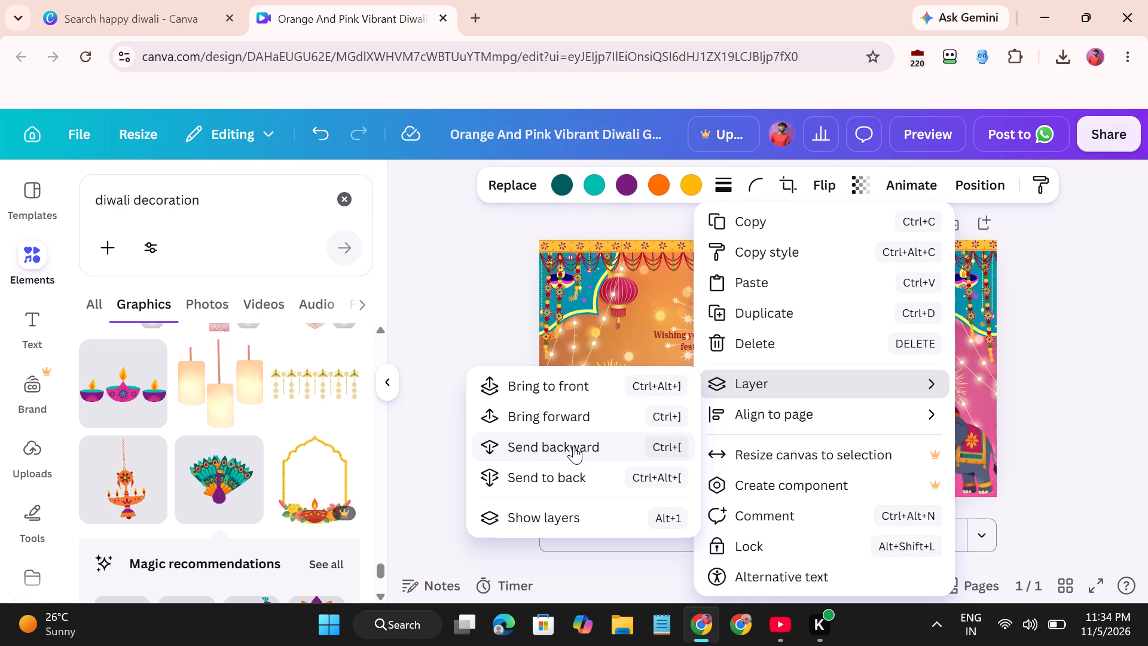
left_click(573, 446)
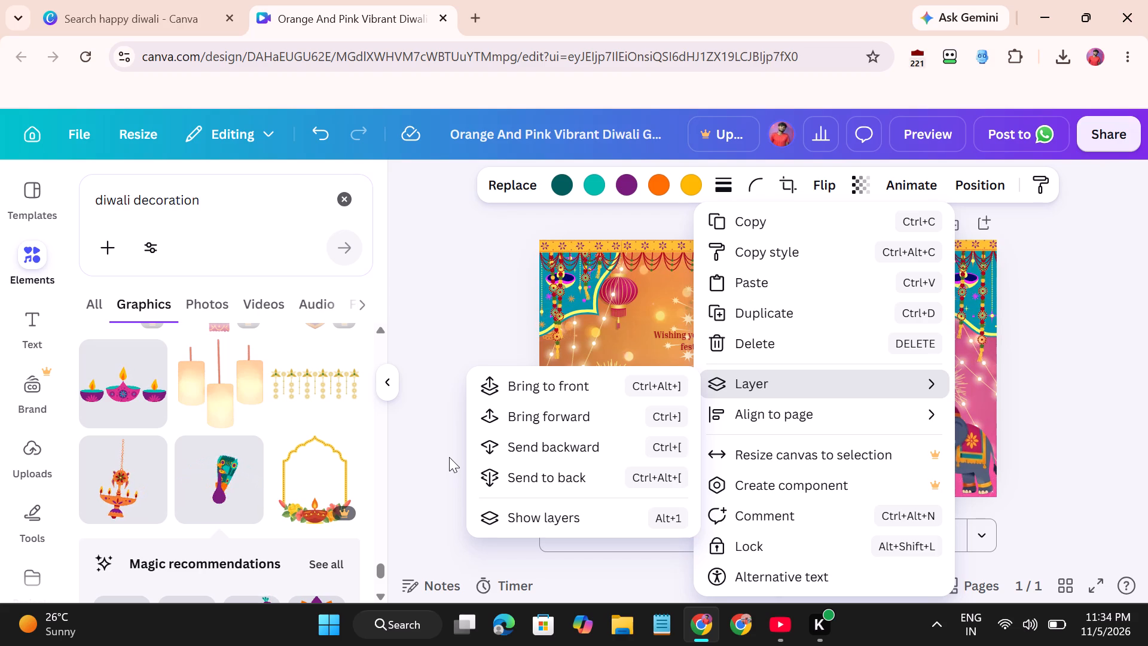
left_click(449, 457)
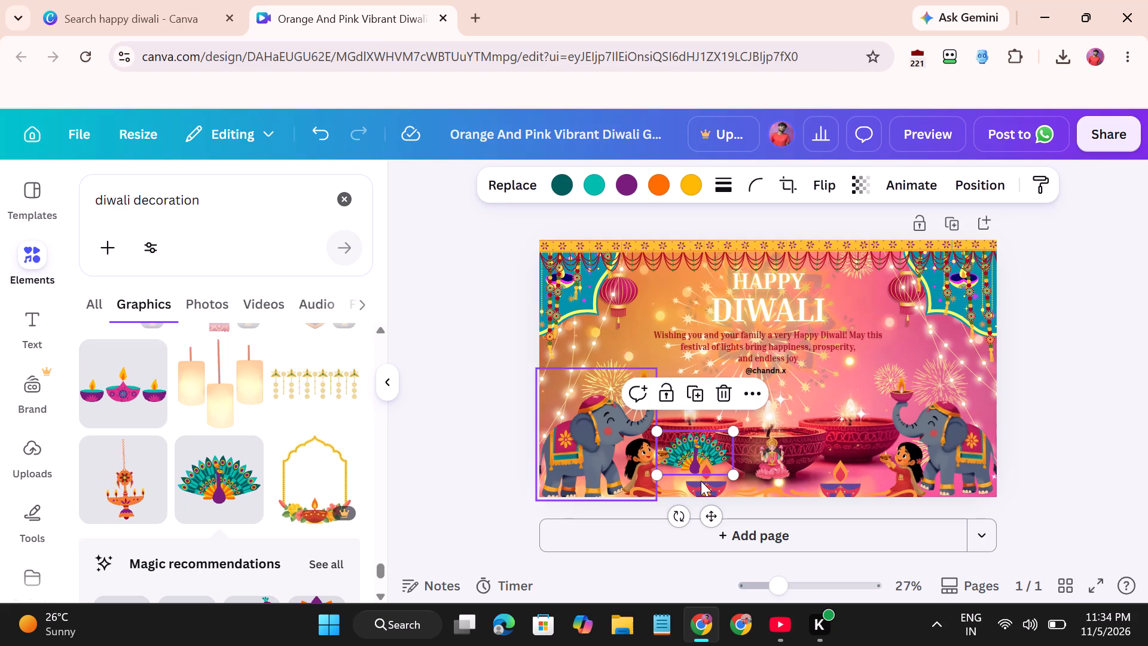
Move the peacock slightly closer to the girl beside the left elephant, overlapping the small purple diya.
left_click_drag(692, 446, 681, 449)
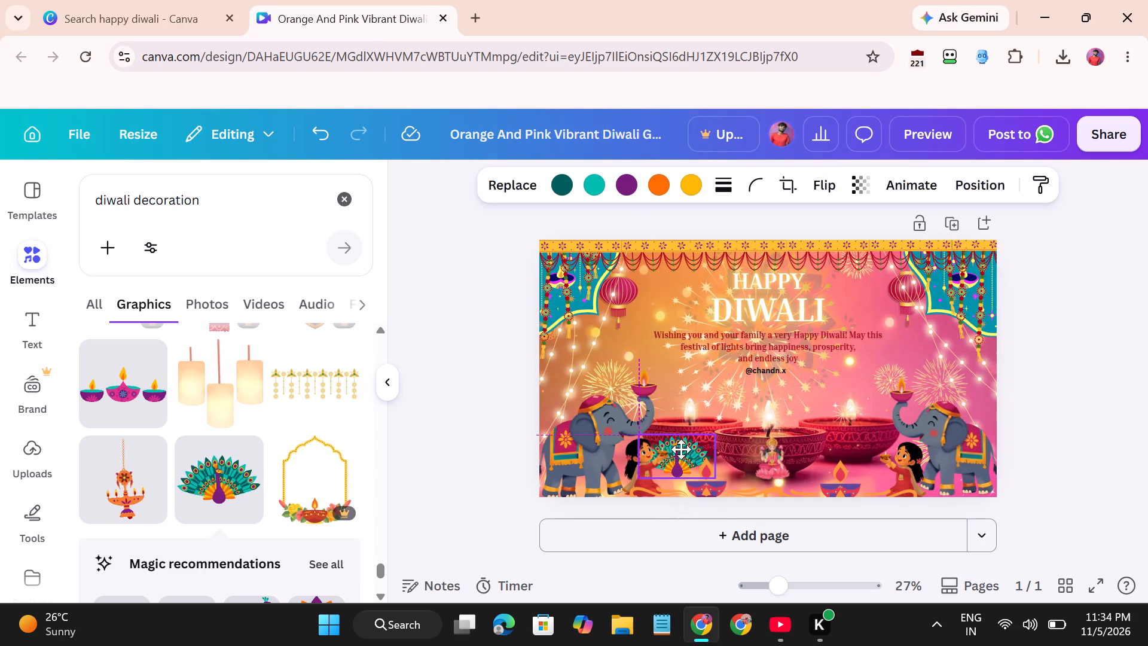
left_click_drag(681, 449, 678, 452)
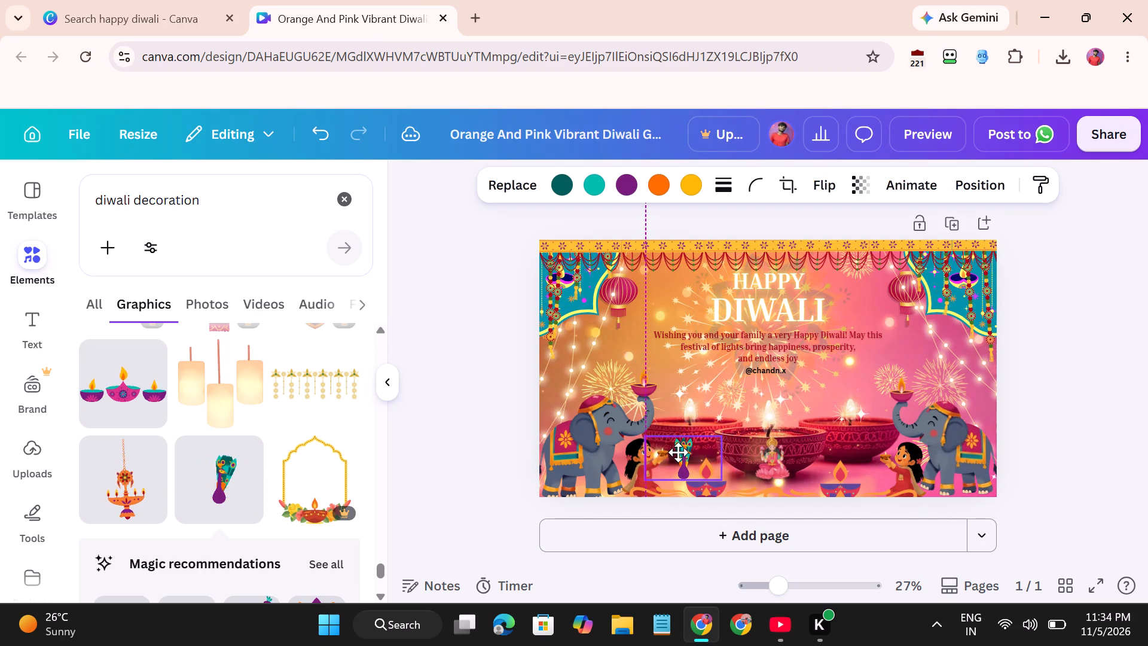
left_click_drag(678, 452, 677, 450)
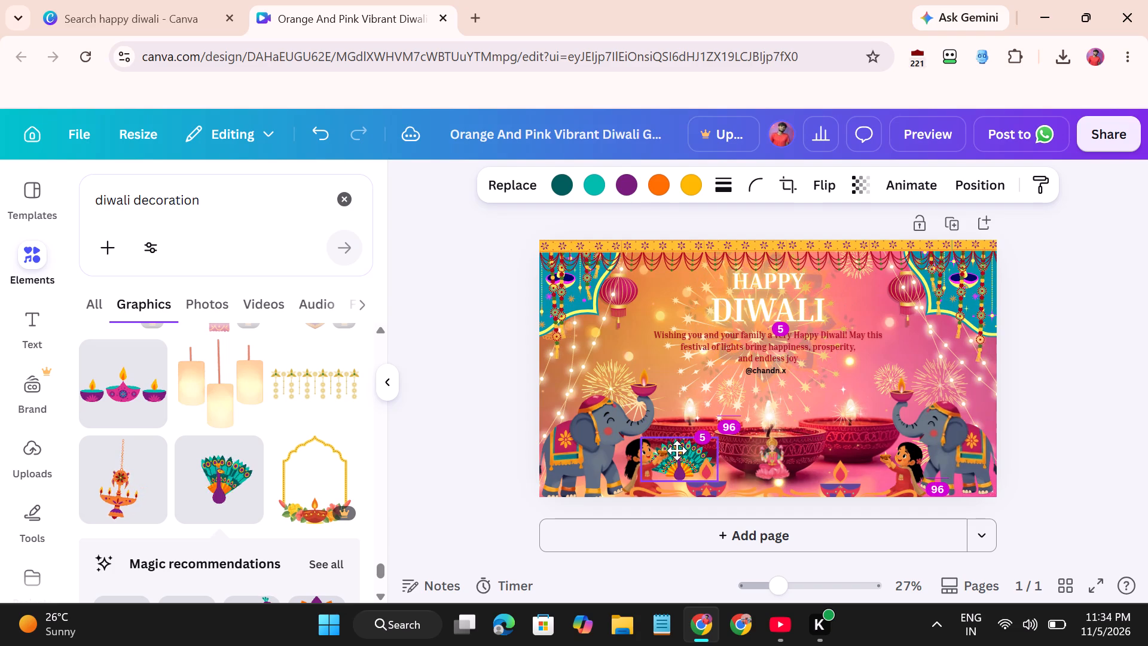
Duplicate the peacock and place the copy at the bottom of the page, beside the girl at the right elephant.
right_click(677, 450)
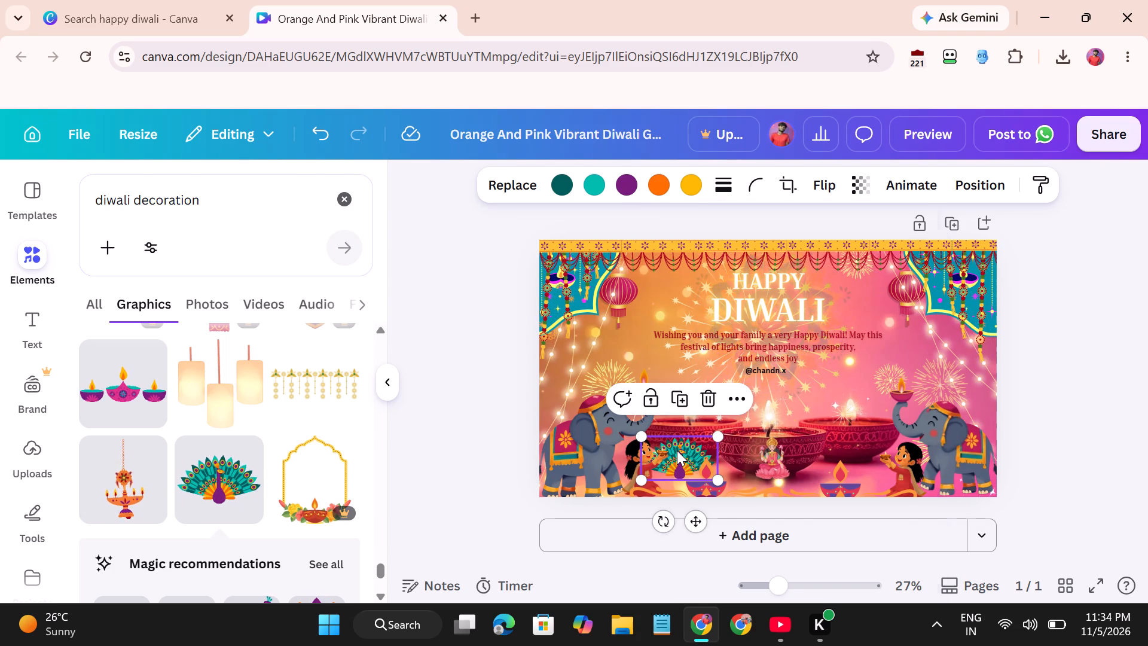
left_click(766, 312)
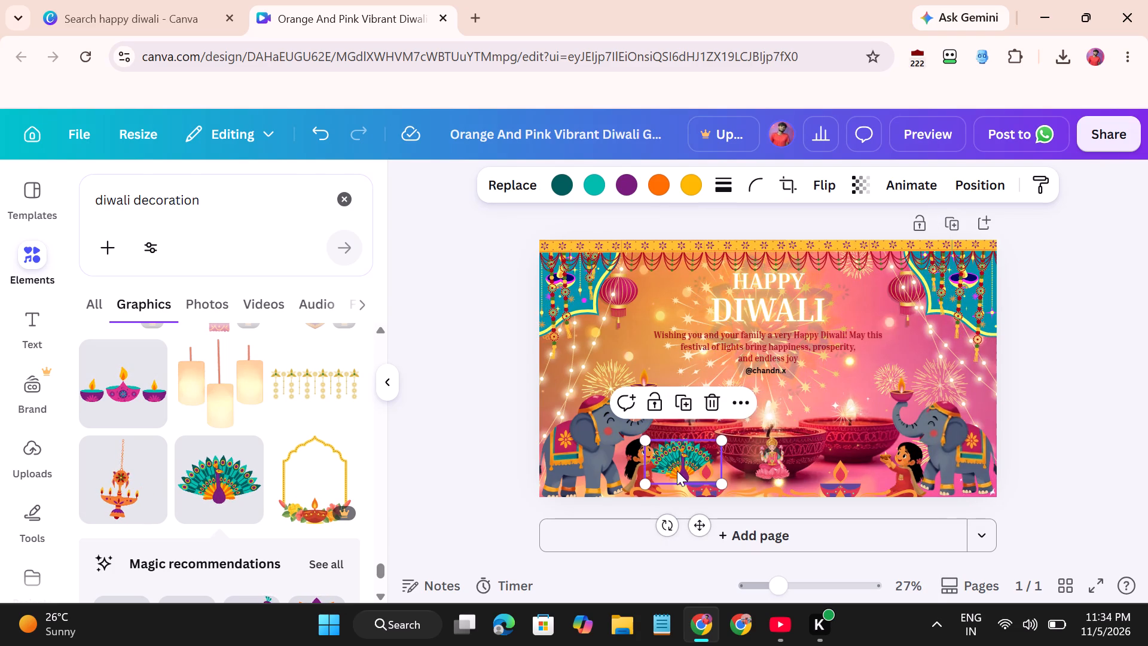
left_click_drag(677, 471, 765, 466)
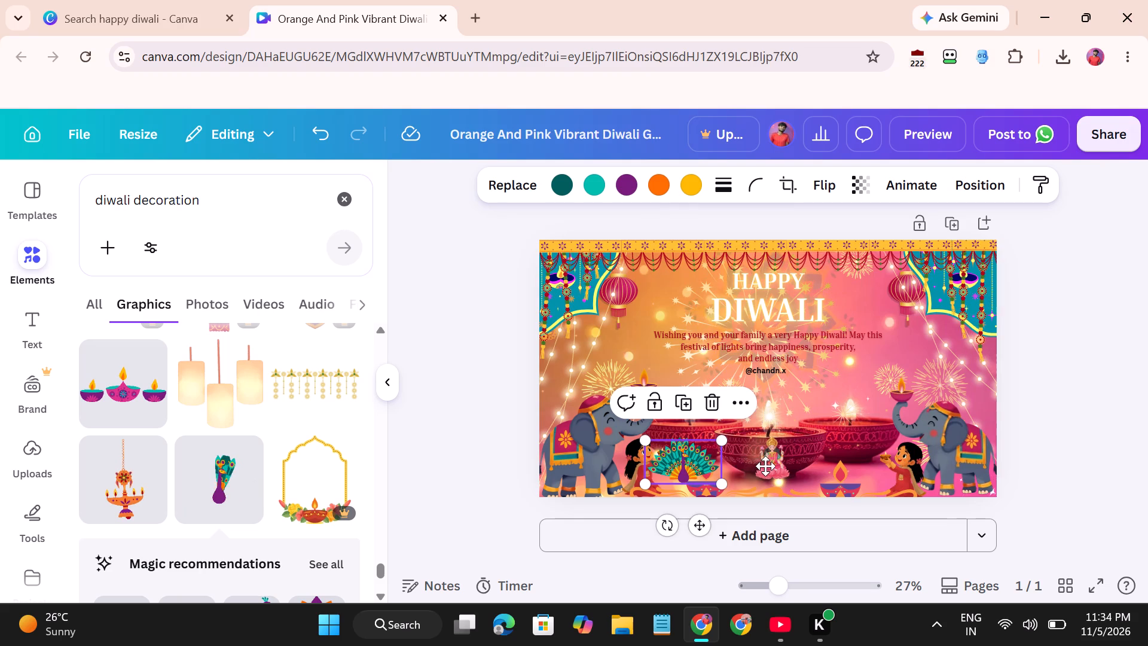
left_click_drag(765, 466, 883, 461)
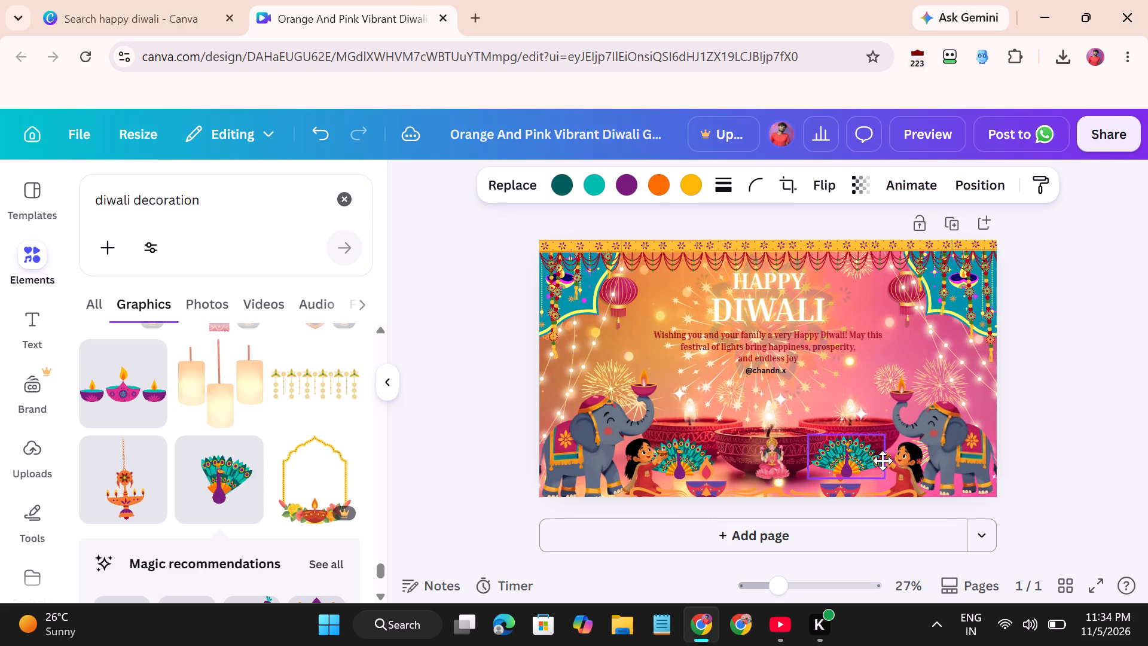
left_click_drag(883, 461, 877, 467)
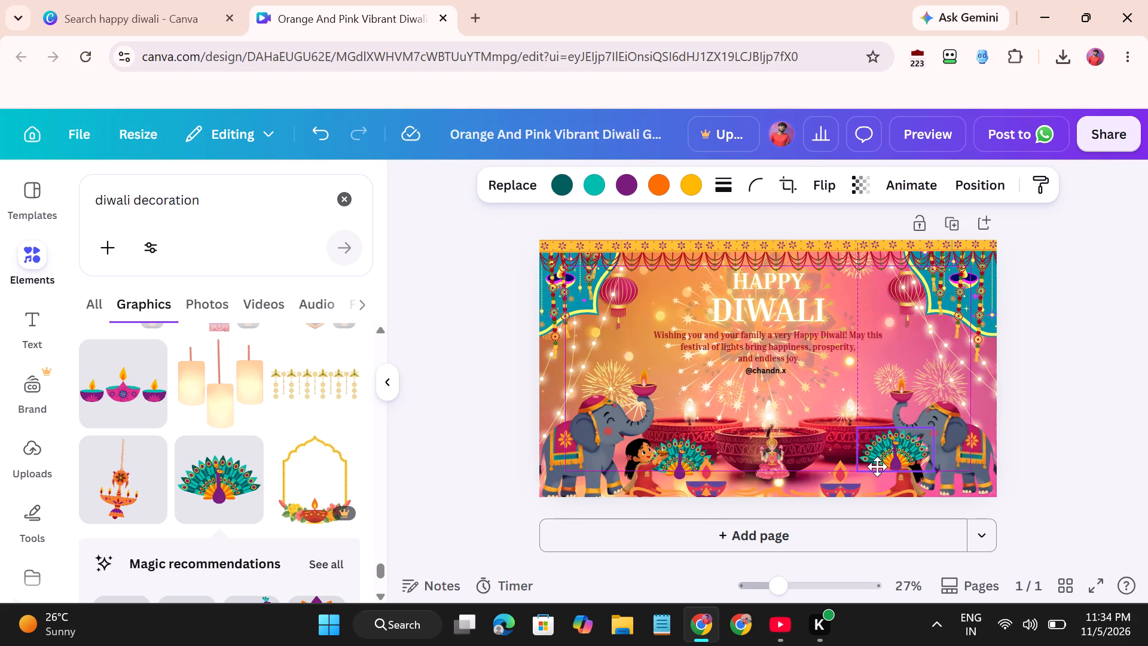
left_click_drag(877, 467, 872, 467)
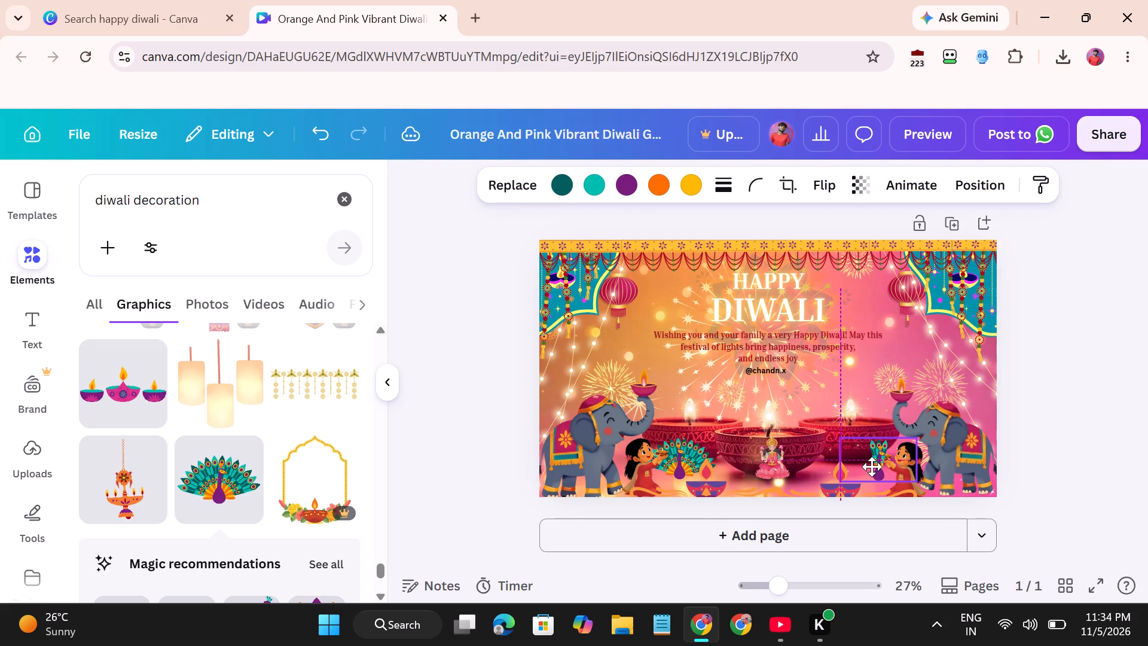
left_click_drag(872, 467, 868, 467)
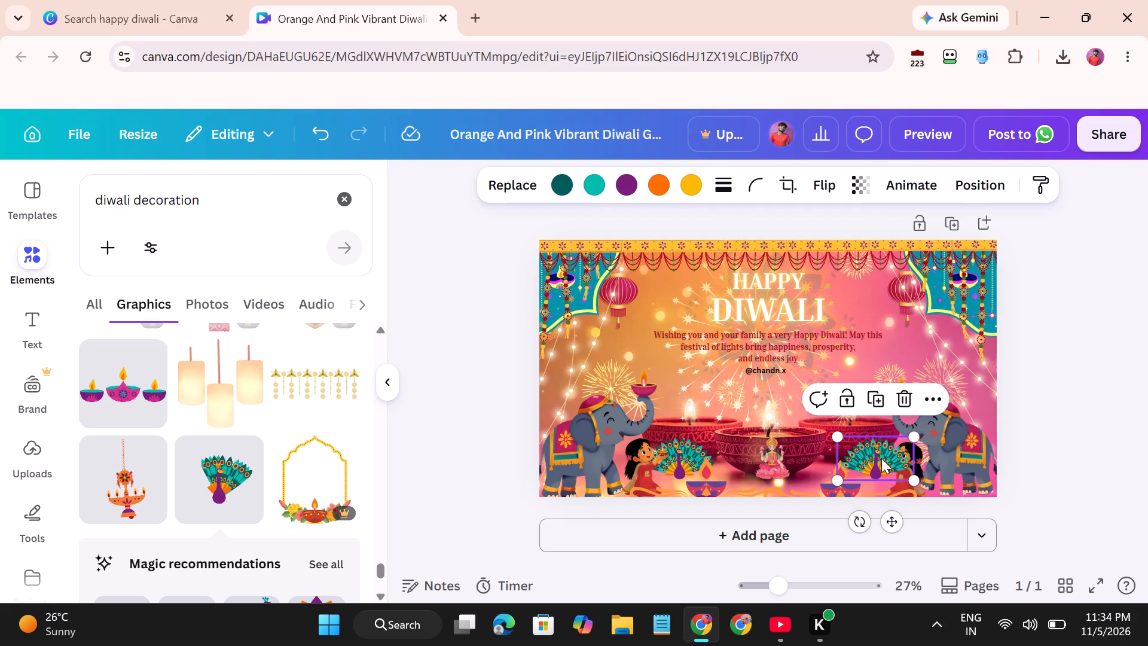
Send the copied peacock backward several levels in the layer order, behind the girl beside the right elephant.
right_click(881, 458)
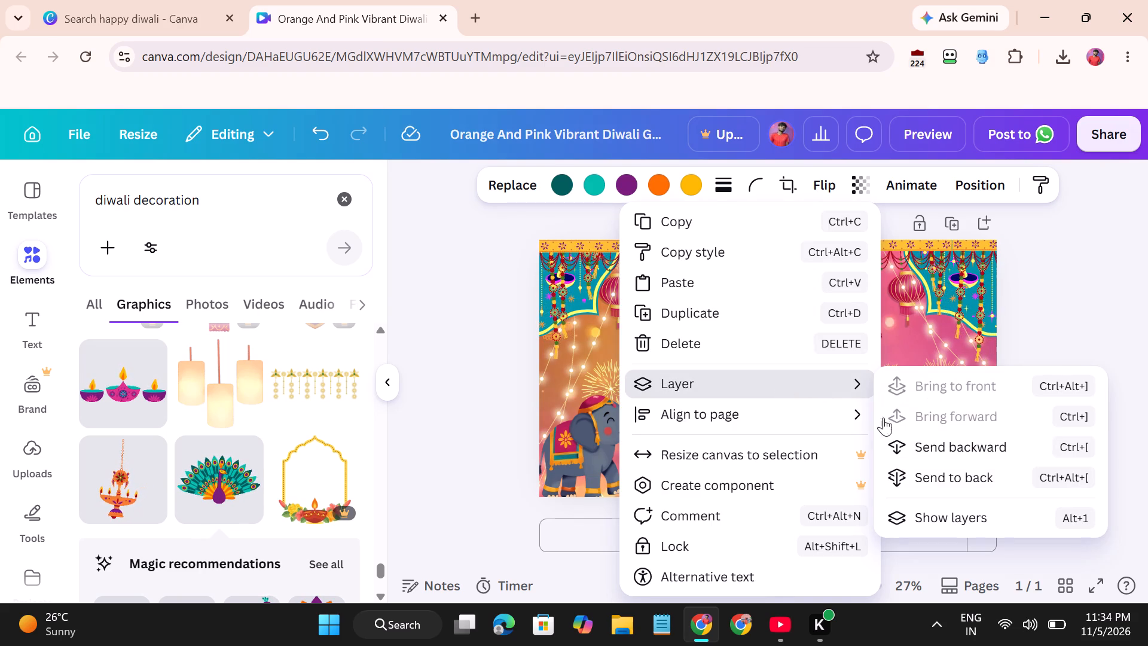
left_click(923, 447)
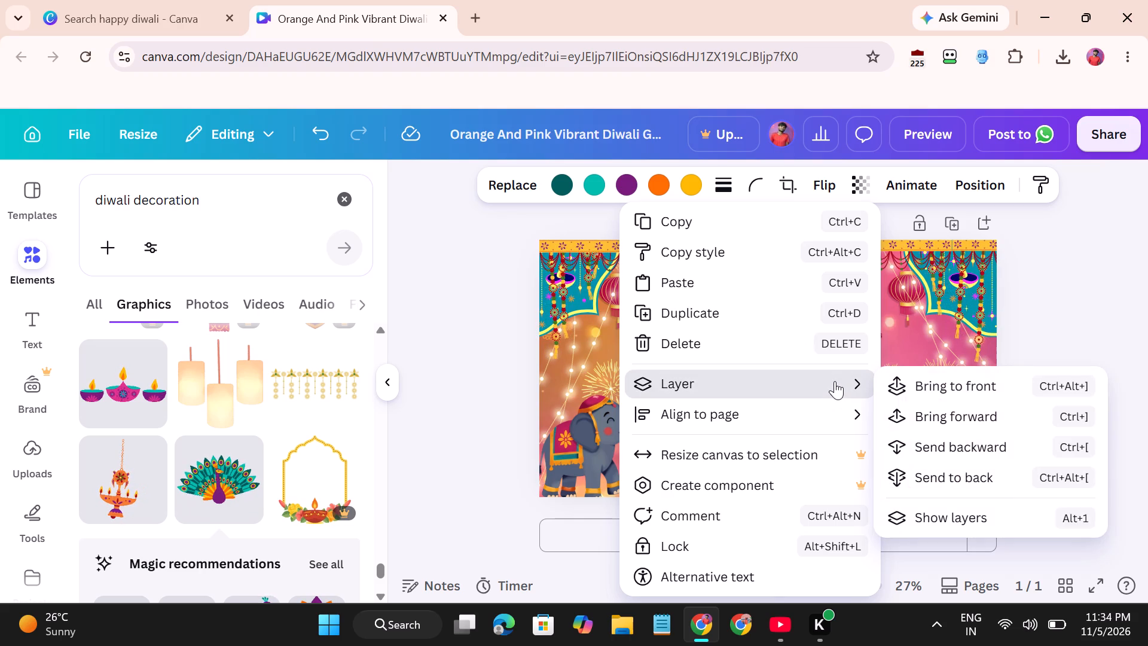
left_click(930, 444)
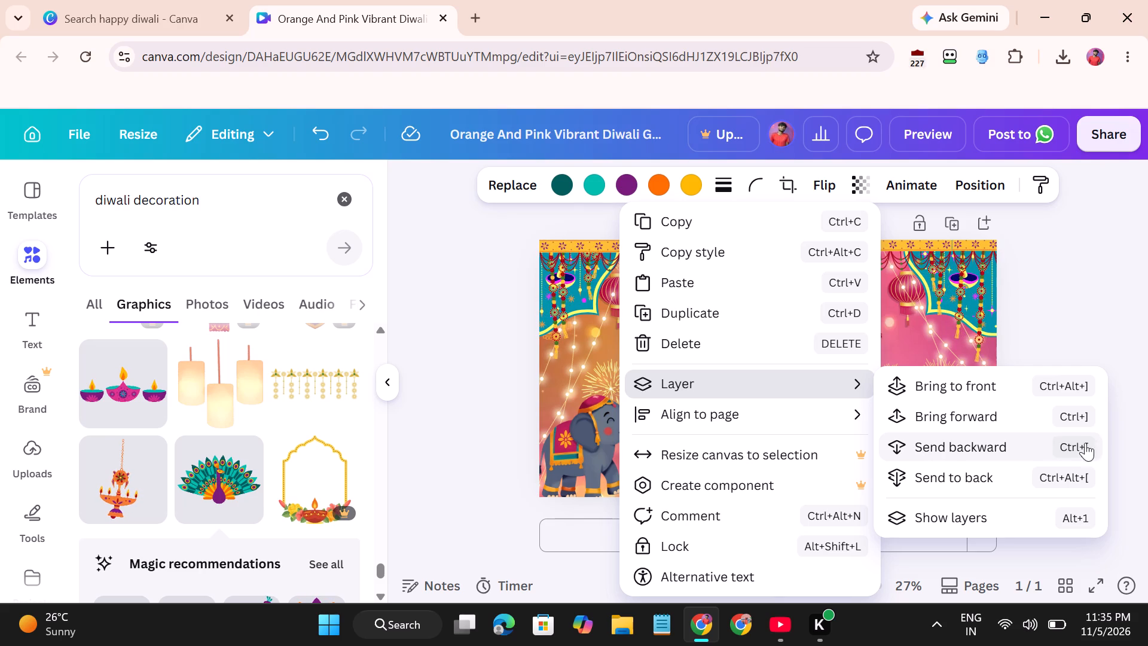
left_click(1069, 449)
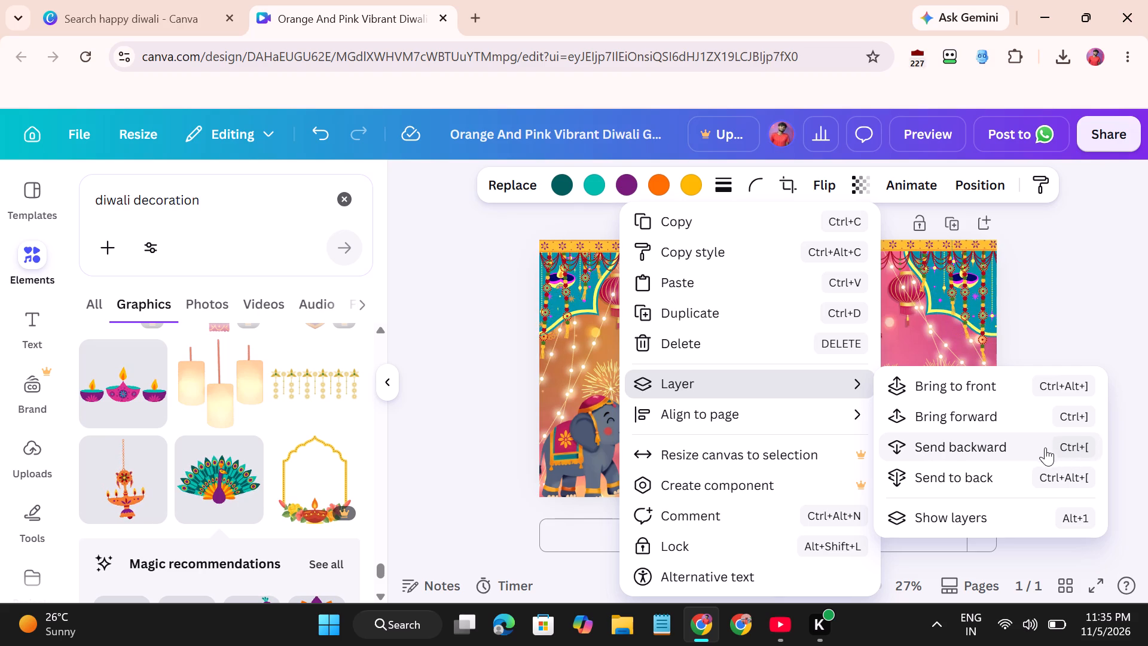
left_click(1032, 446)
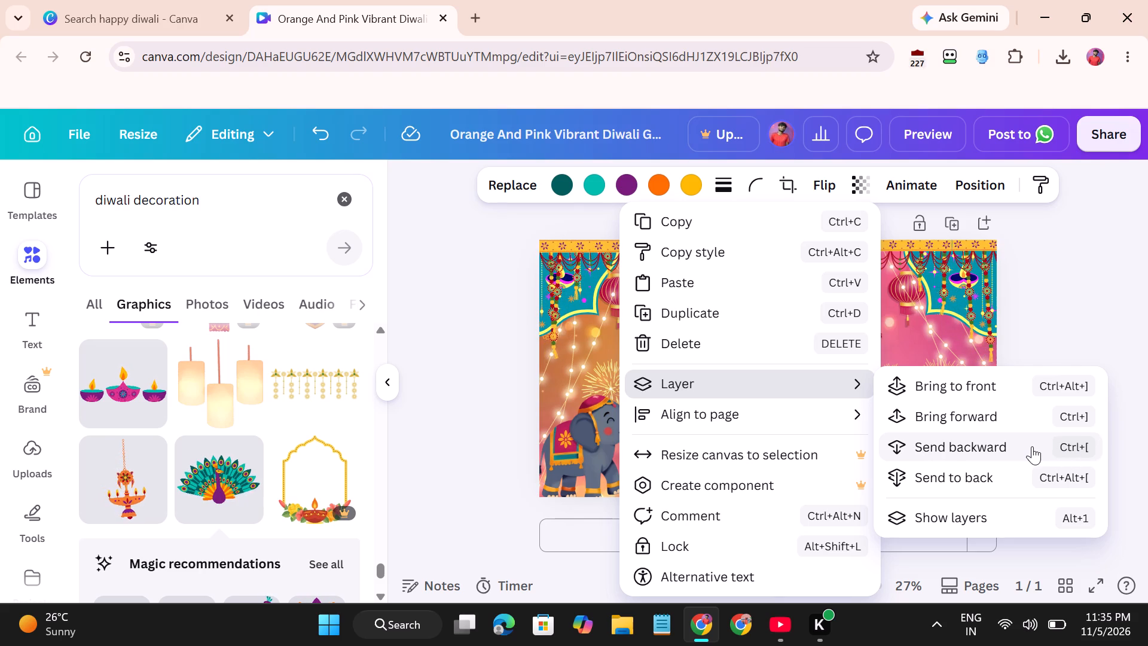
left_click(1045, 342)
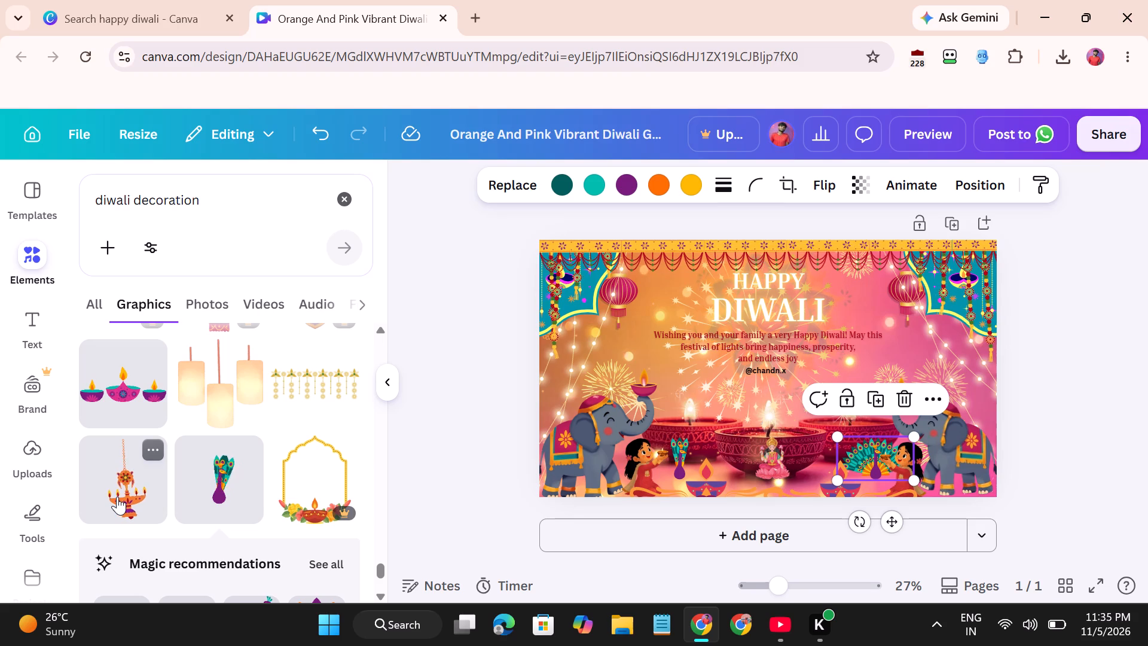
Add the orange hanging diya lamp graphic to the upper left part of the page, near the pink lantern.
left_click_drag(117, 496, 408, 420)
scroll(318, 444, "right", 1)
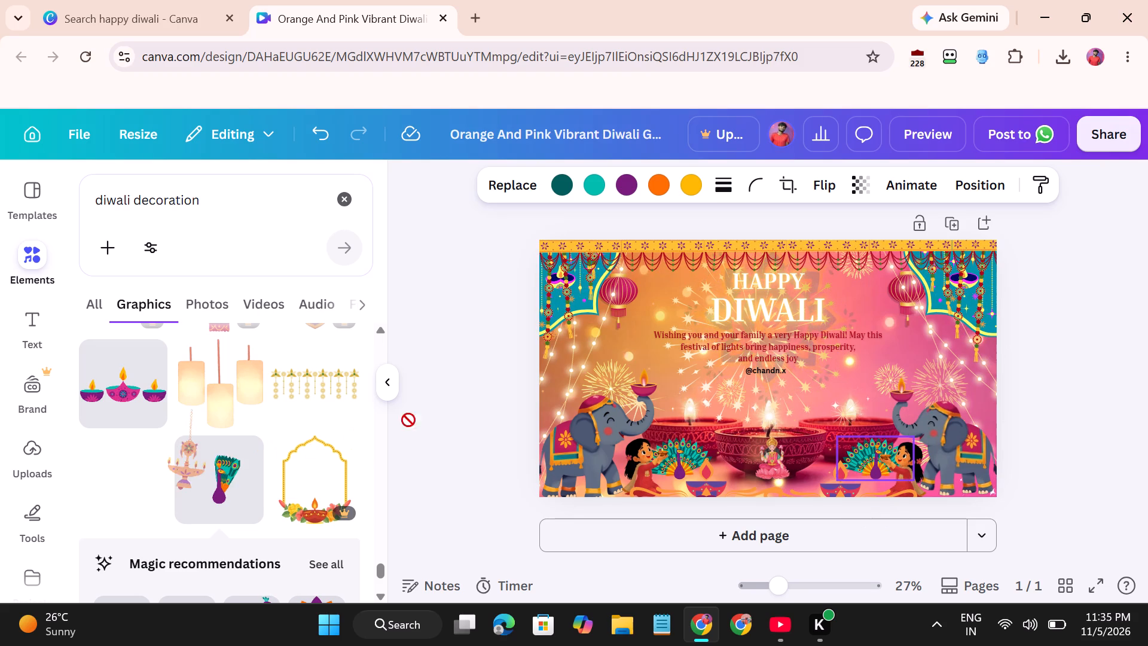
left_click_drag(408, 420, 627, 301)
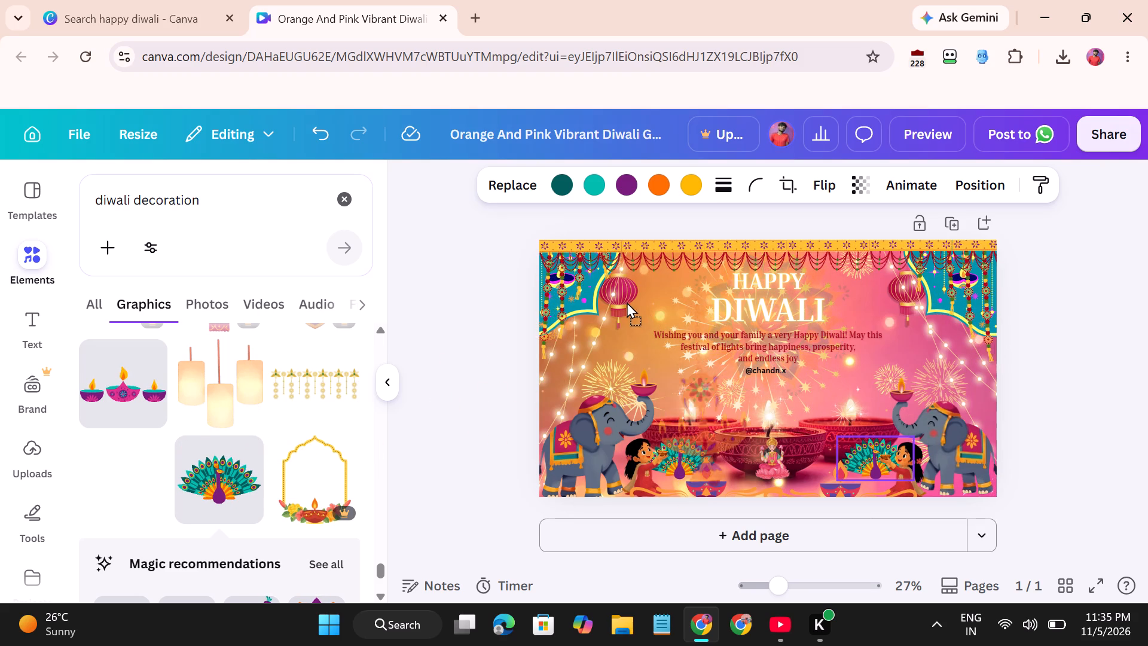
left_click_drag(627, 301, 545, 208)
scroll(616, 296, "left", 1)
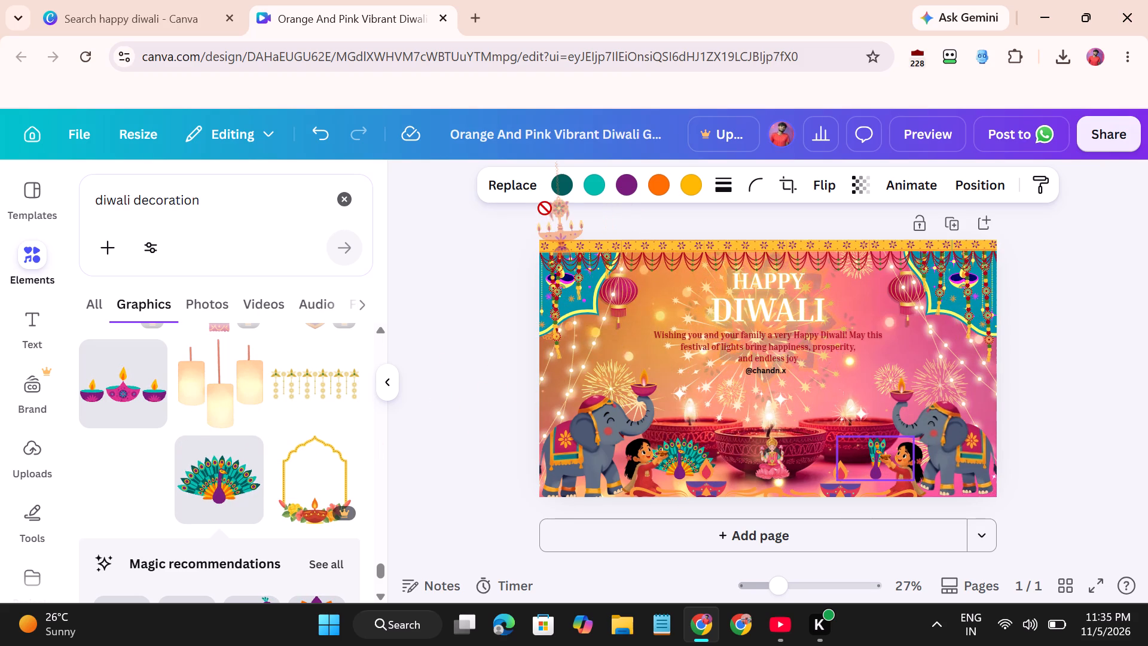
left_click_drag(545, 208, 580, 310)
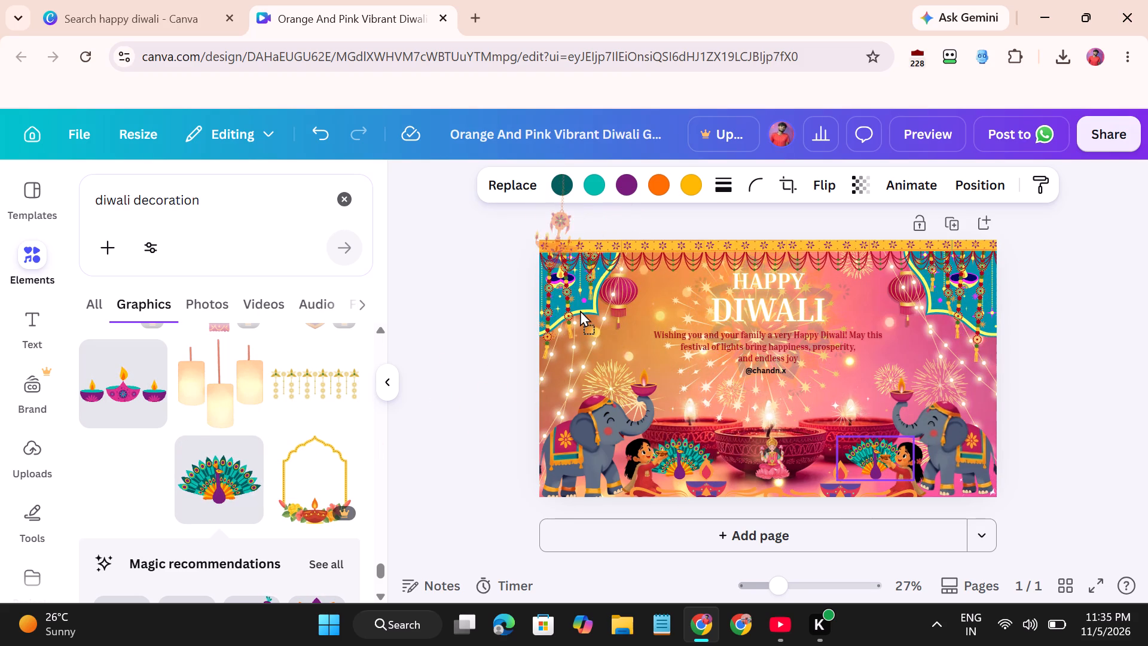
left_click_drag(580, 310, 554, 282)
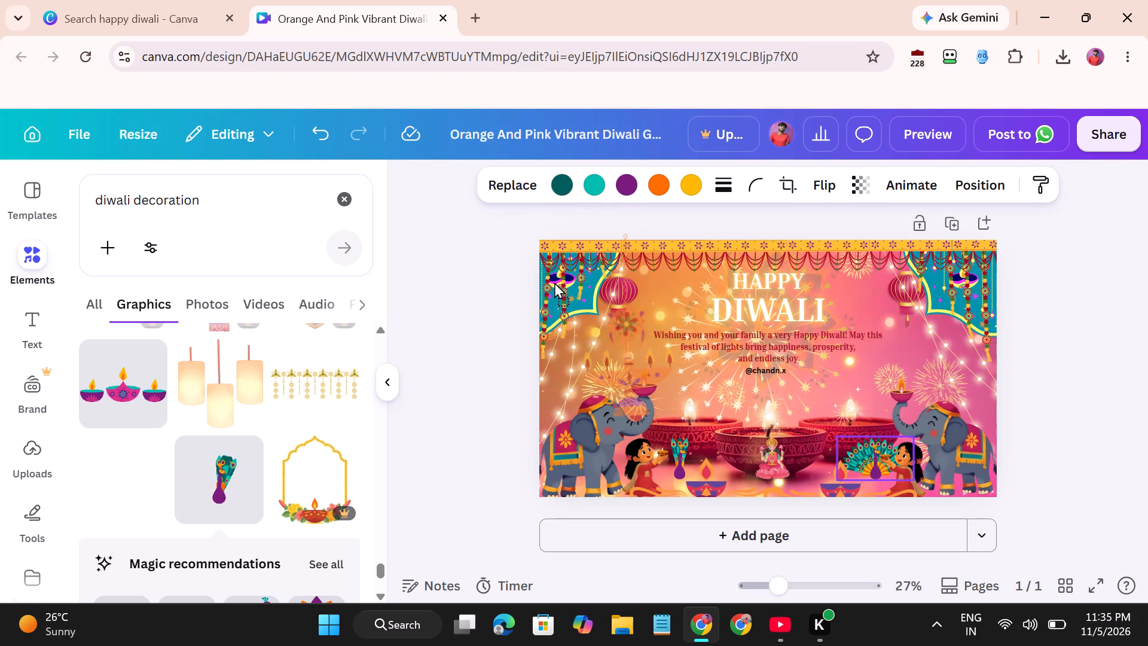
left_click_drag(554, 282, 546, 270)
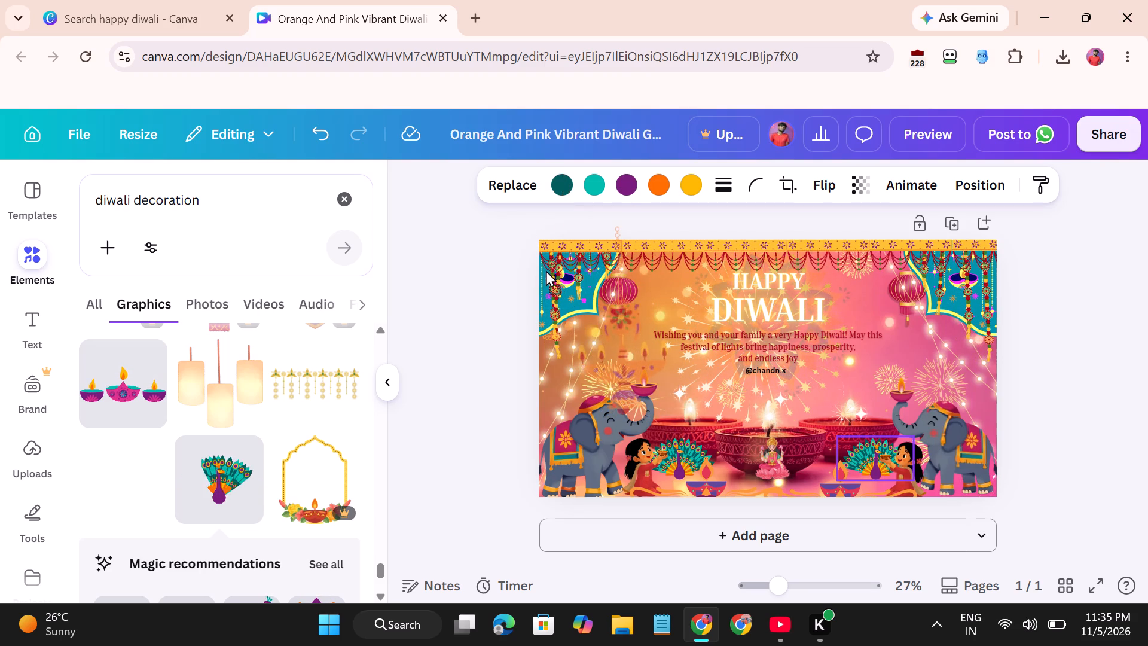
left_click_drag(546, 270, 524, 261)
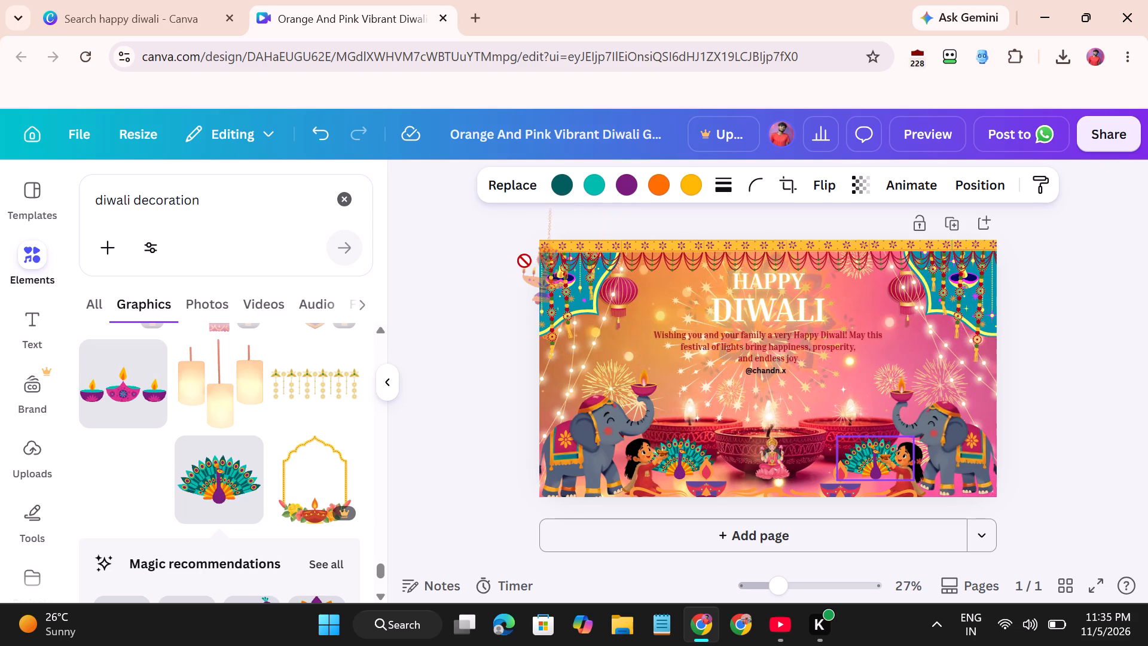
left_click_drag(524, 261, 555, 279)
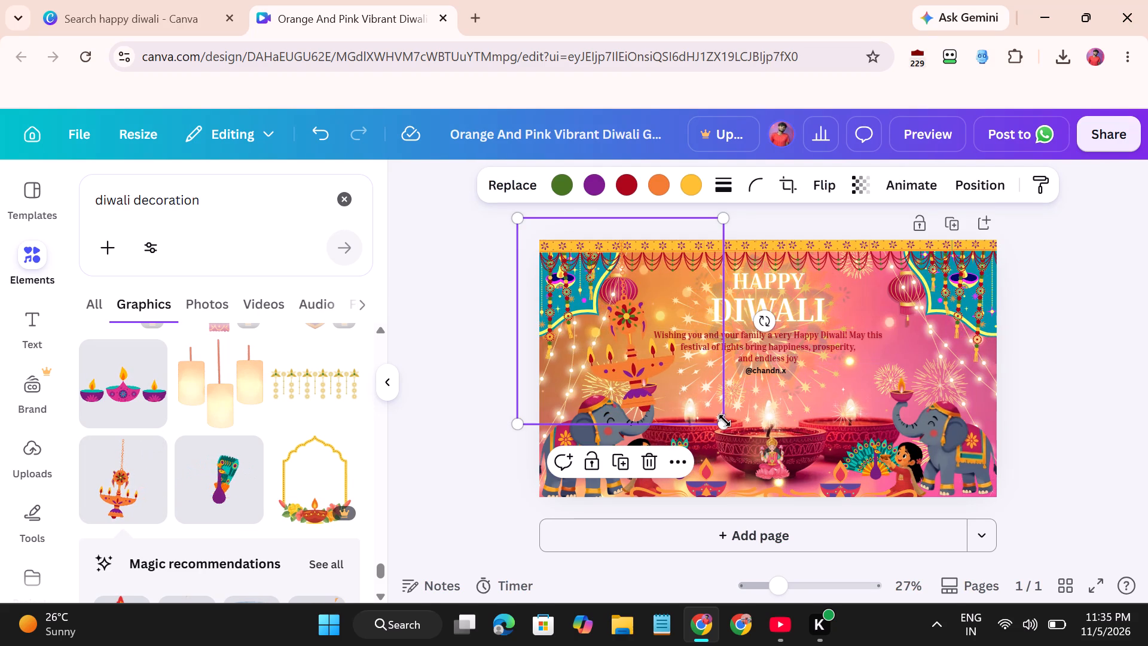
Shrink the hanging diya lamp proportionally to about 574 by 574.
left_click_drag(724, 420, 698, 389)
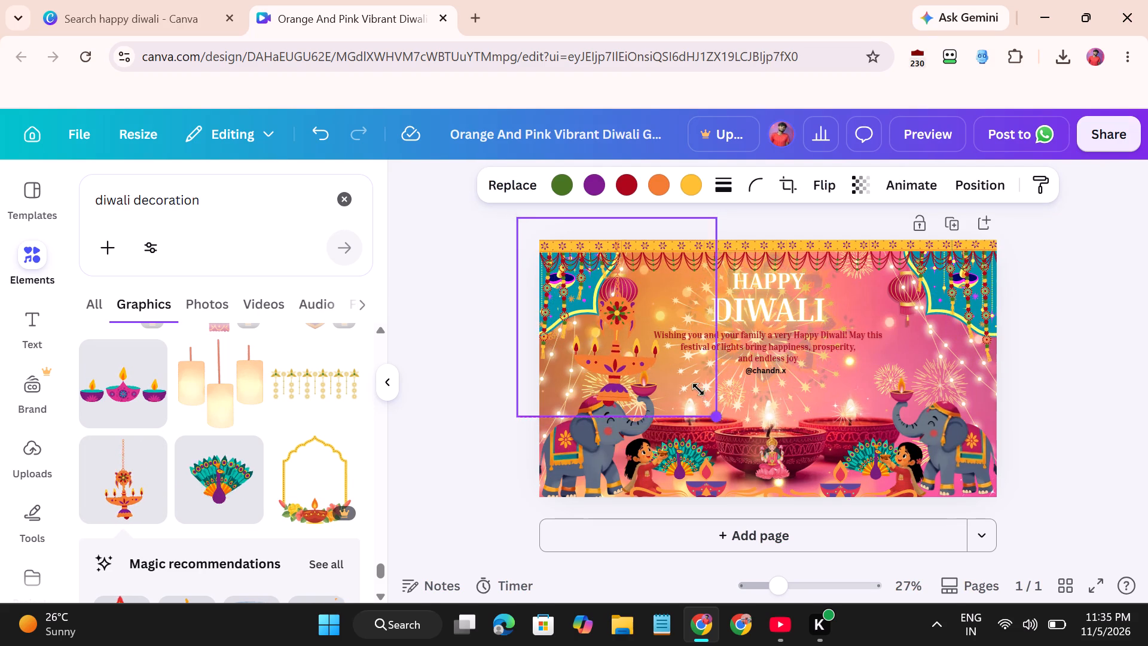
left_click_drag(698, 389, 670, 365)
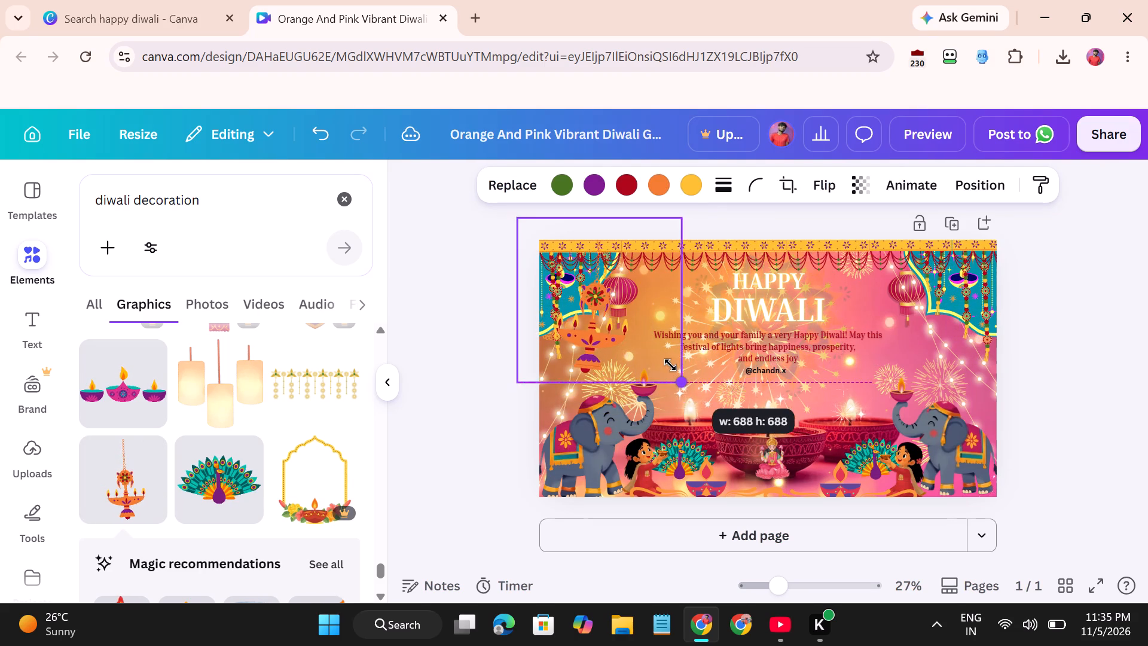
left_click_drag(670, 365, 657, 342)
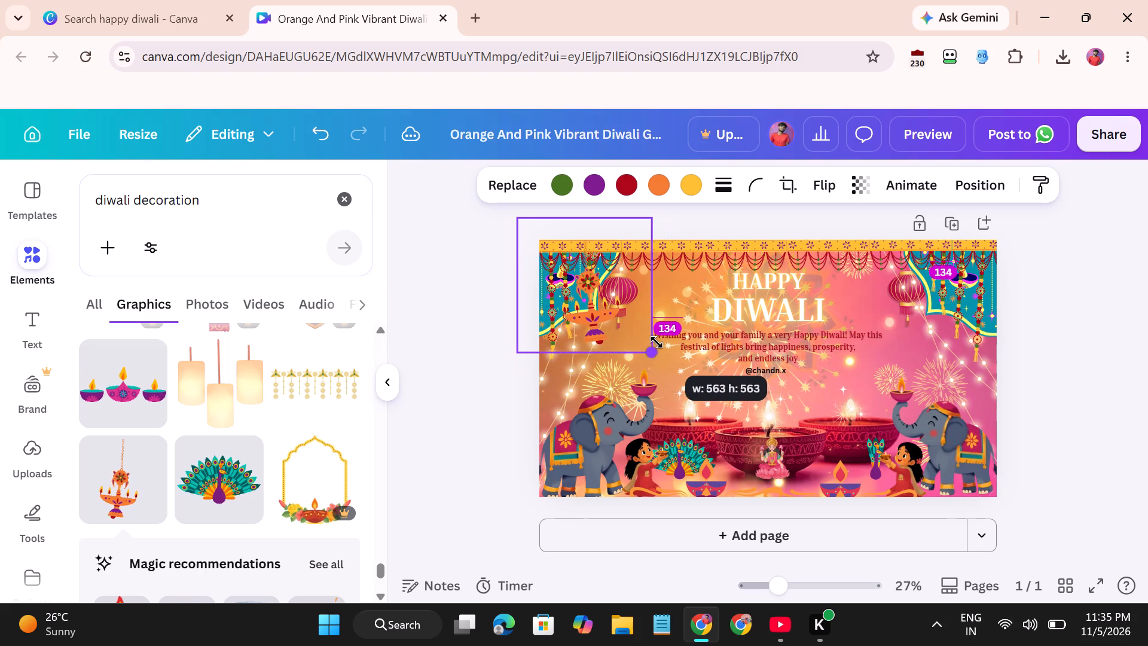
left_click_drag(657, 342, 679, 358)
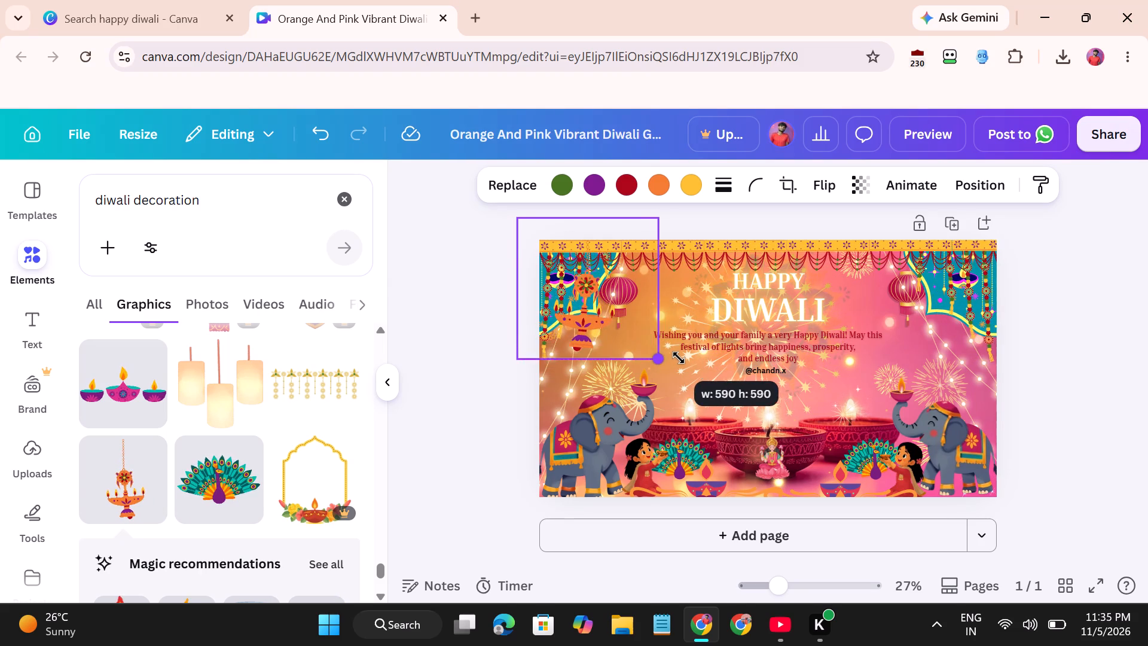
left_click_drag(679, 358, 679, 342)
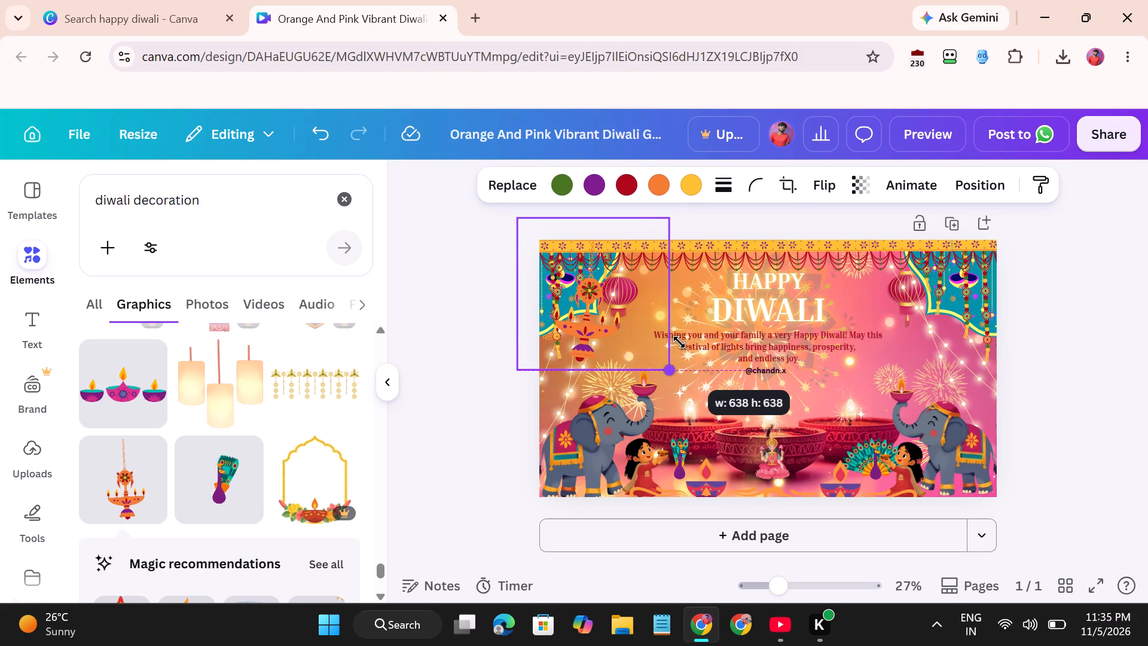
left_click_drag(679, 342, 673, 333)
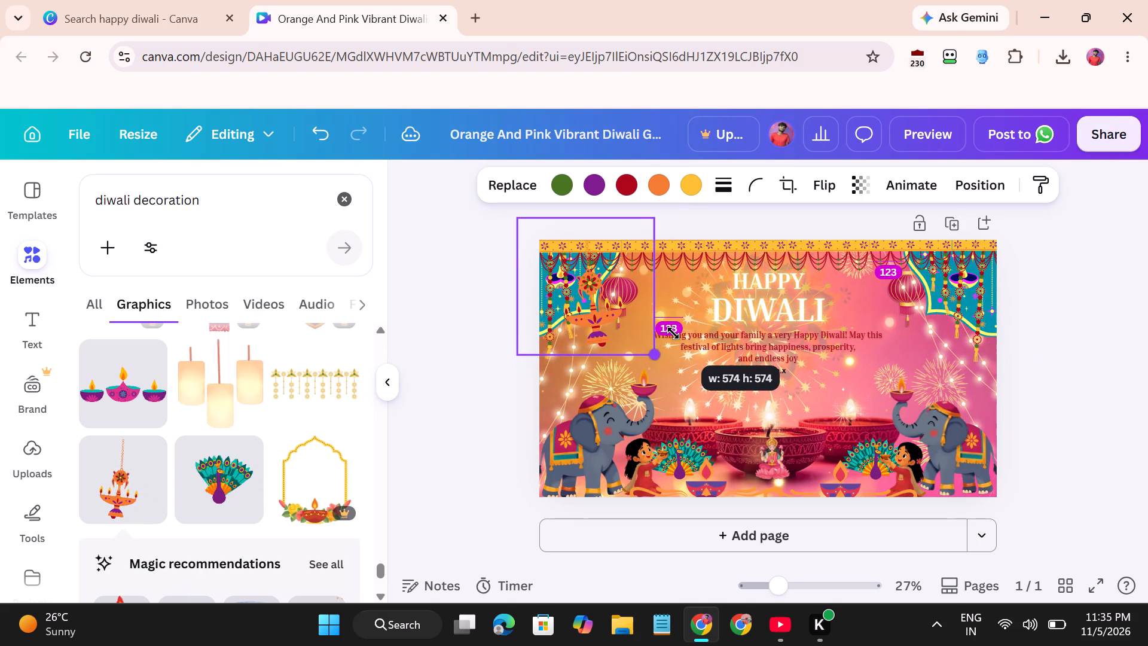
left_click_drag(673, 333, 680, 338)
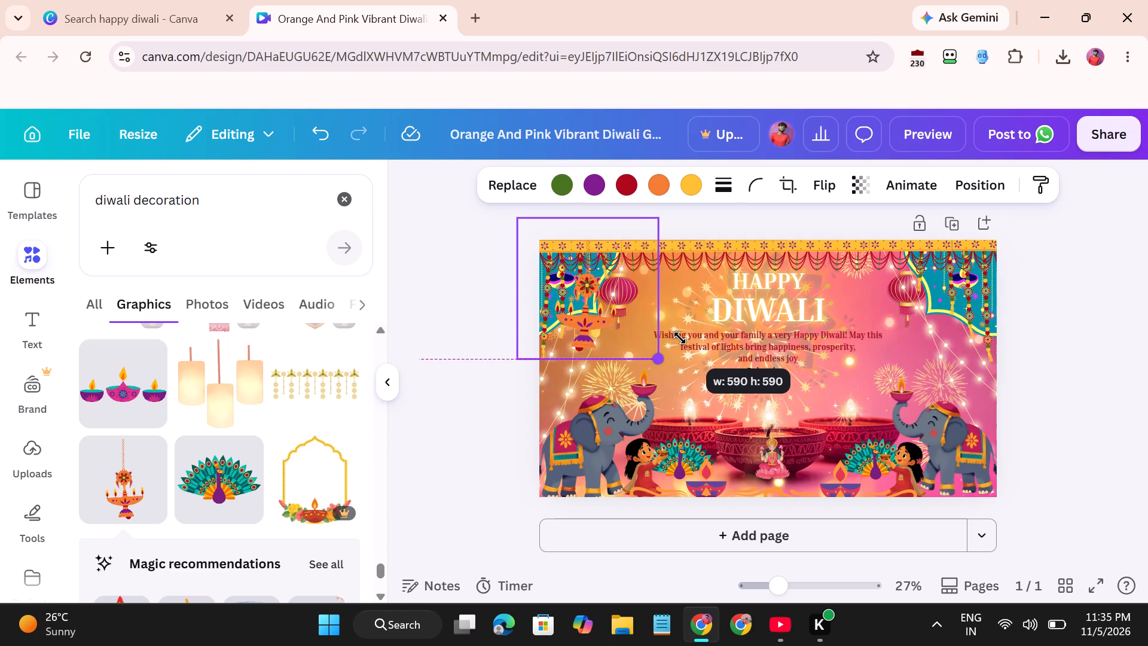
left_click_drag(680, 338, 675, 332)
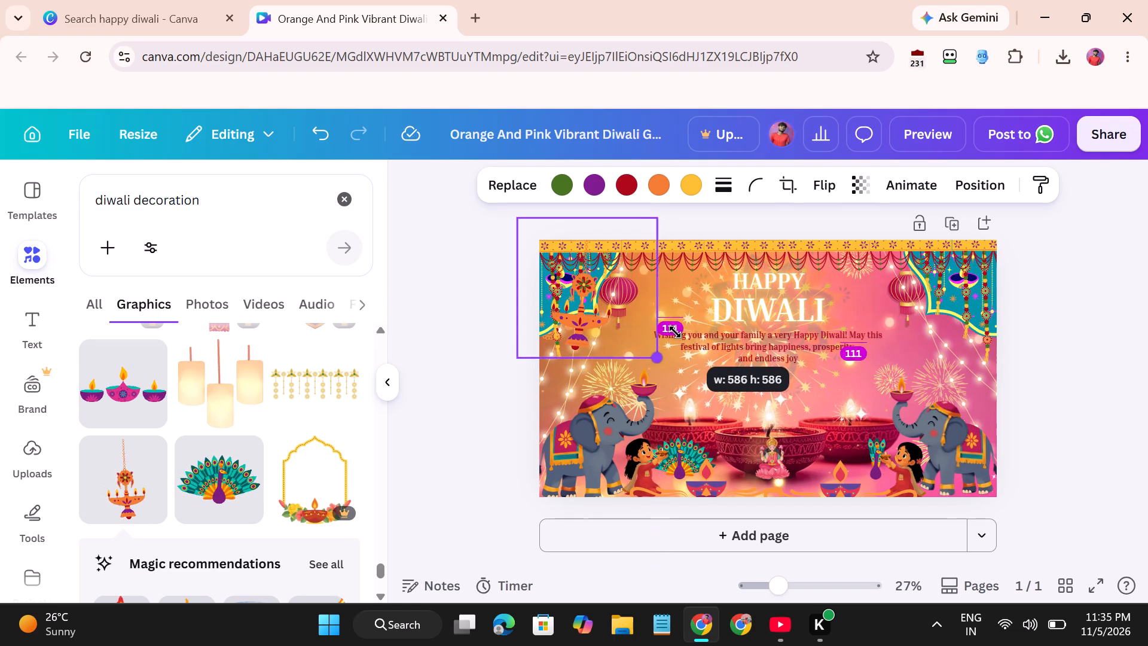
left_click_drag(675, 332, 674, 331)
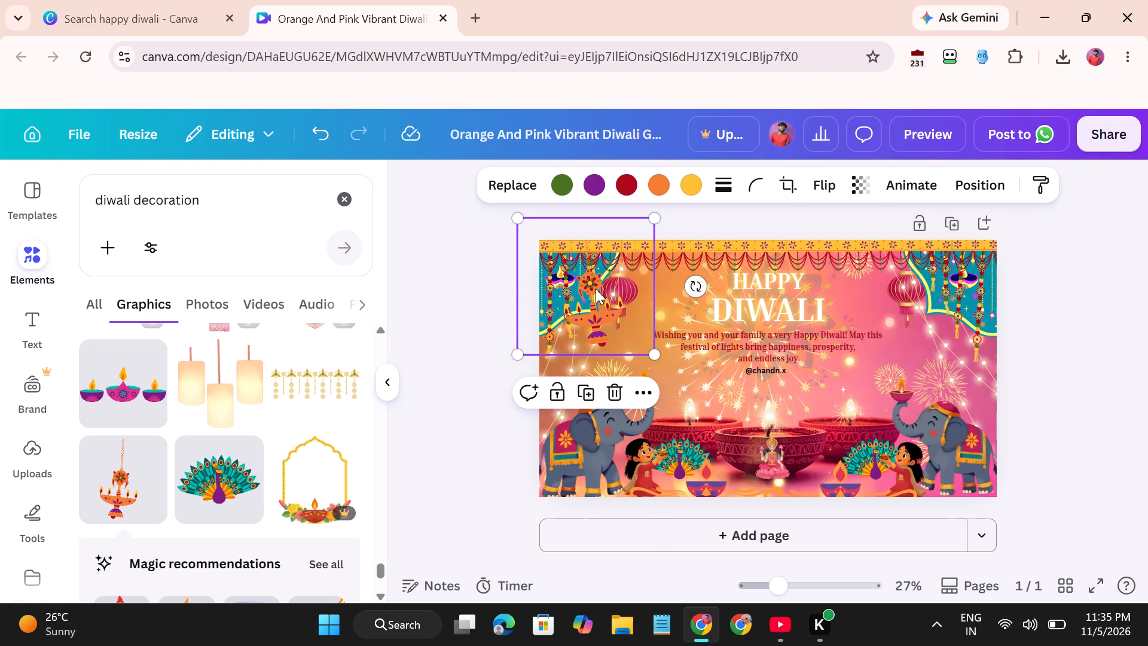
Move the hanging diya lamp down so its top edge meets the page's top edge, beside the left pink lantern.
left_click_drag(596, 289, 603, 309)
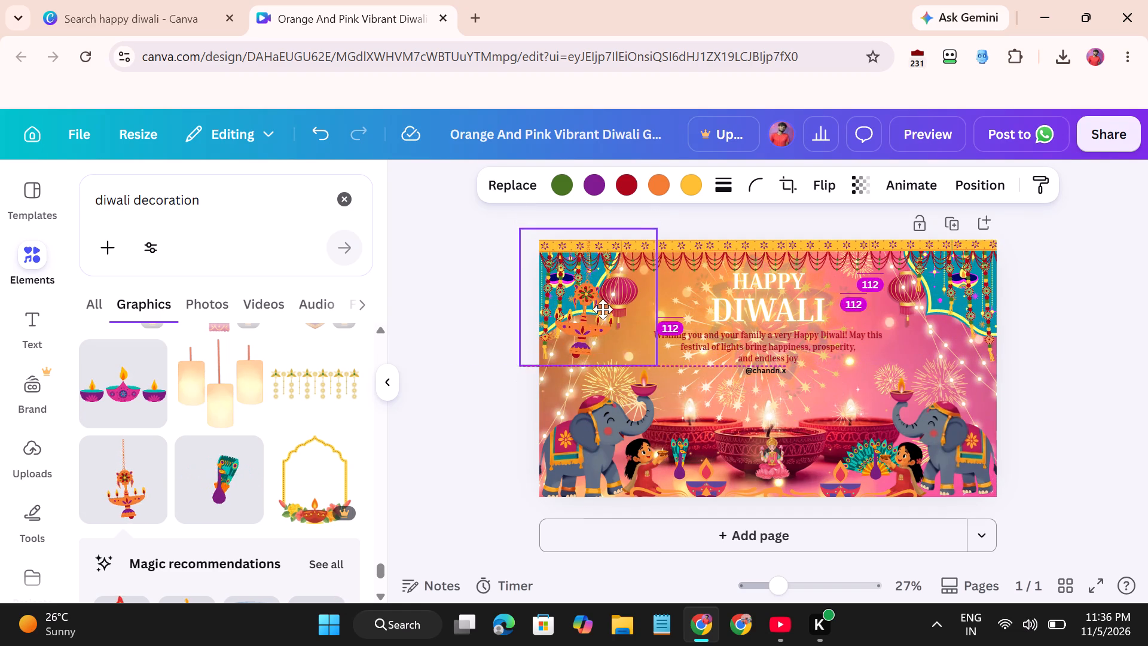
left_click_drag(603, 309, 603, 312)
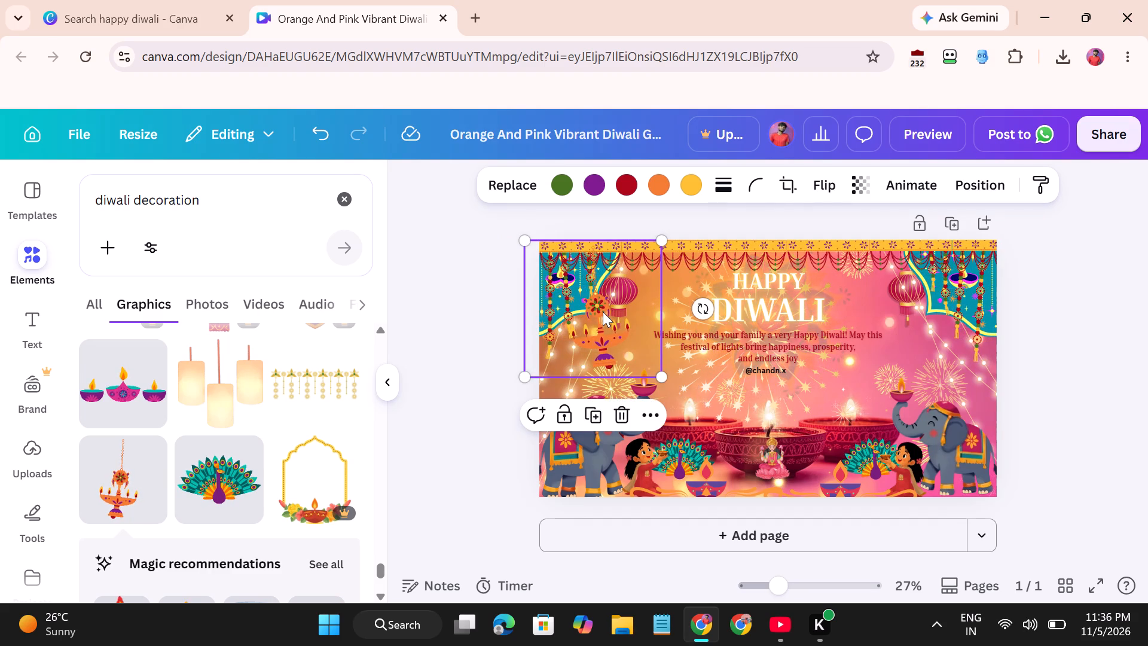
Duplicate the orange hanging diya lamp and place the copy at the page's top edge, beside the right pink lantern.
right_click(603, 312)
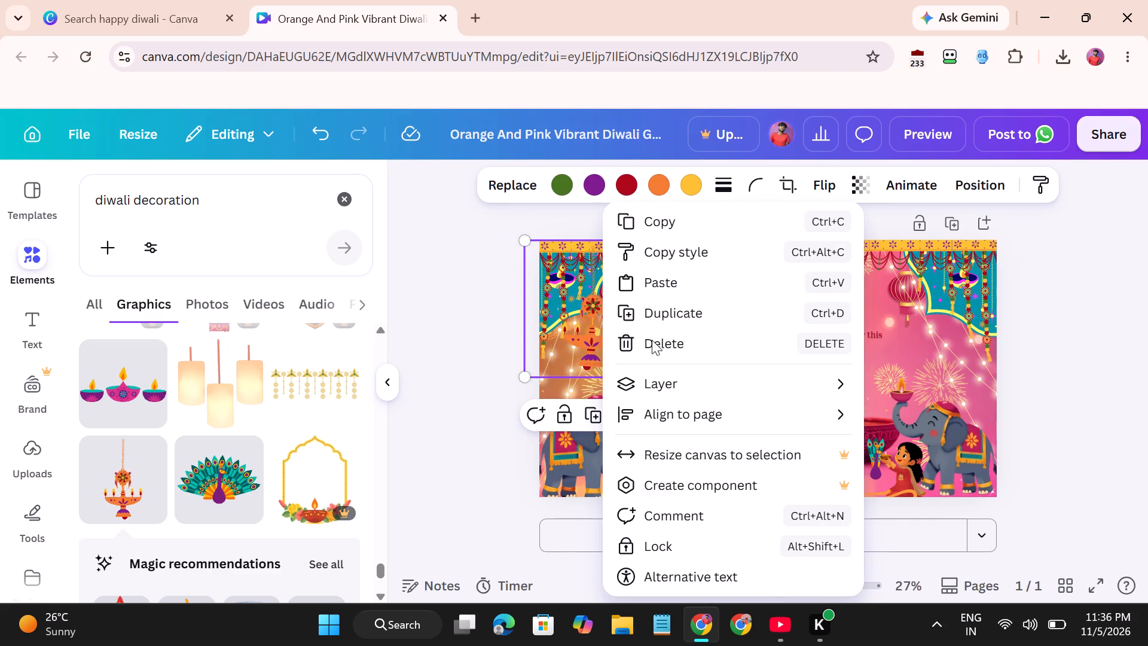
left_click(694, 312)
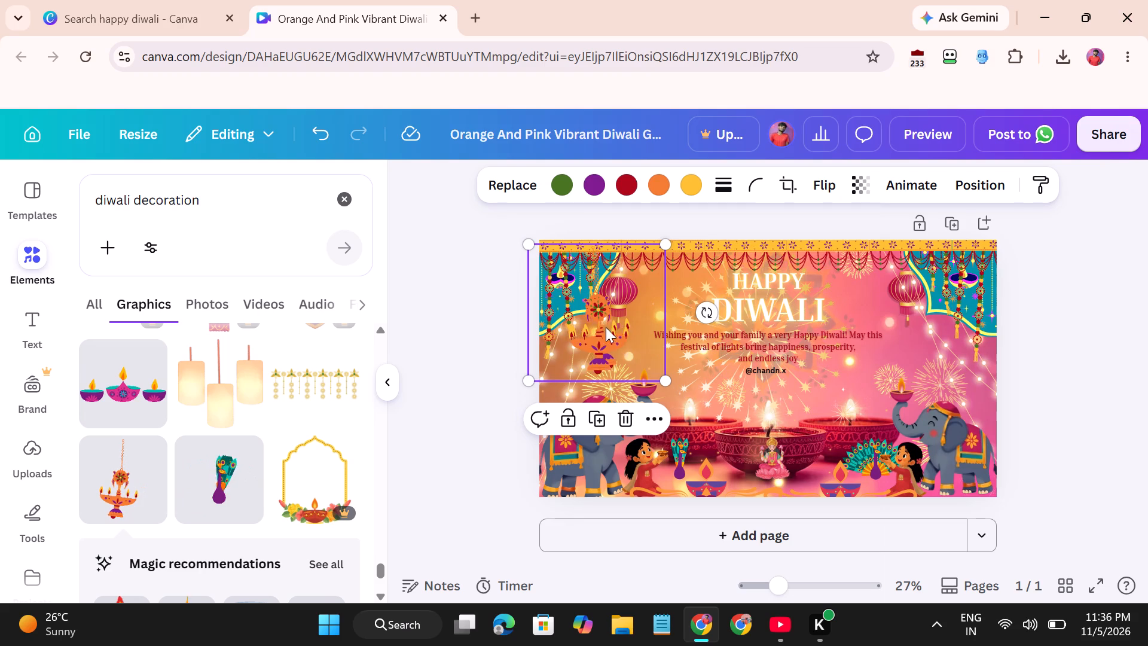
left_click_drag(603, 324, 774, 319)
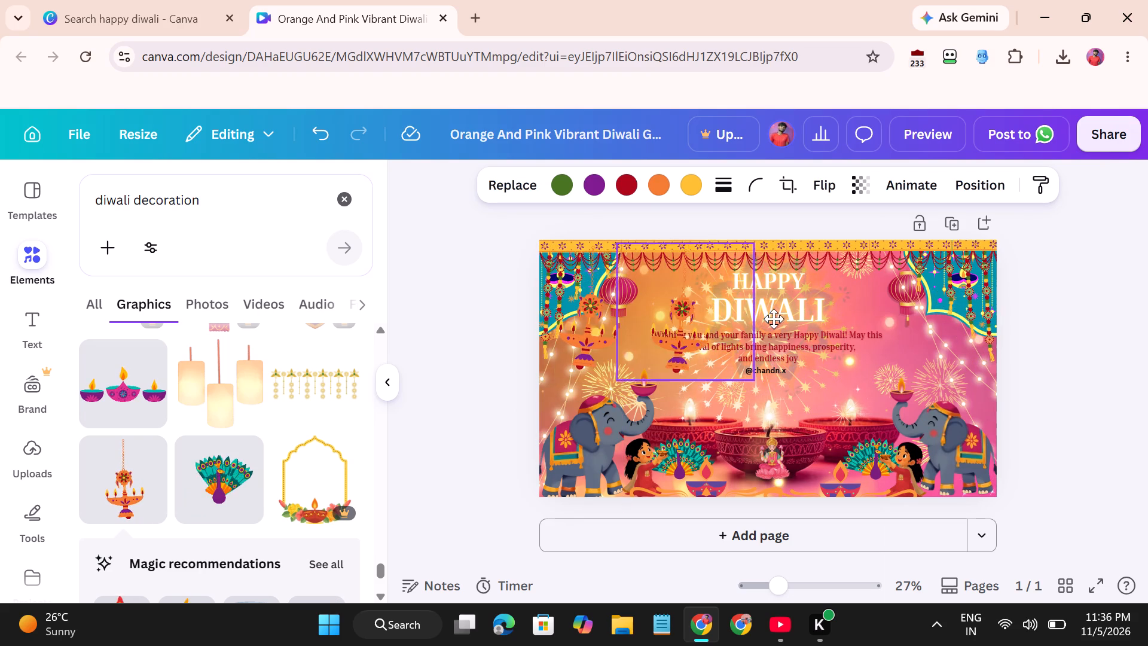
left_click_drag(774, 319, 966, 287)
scroll(807, 311, "right", 1)
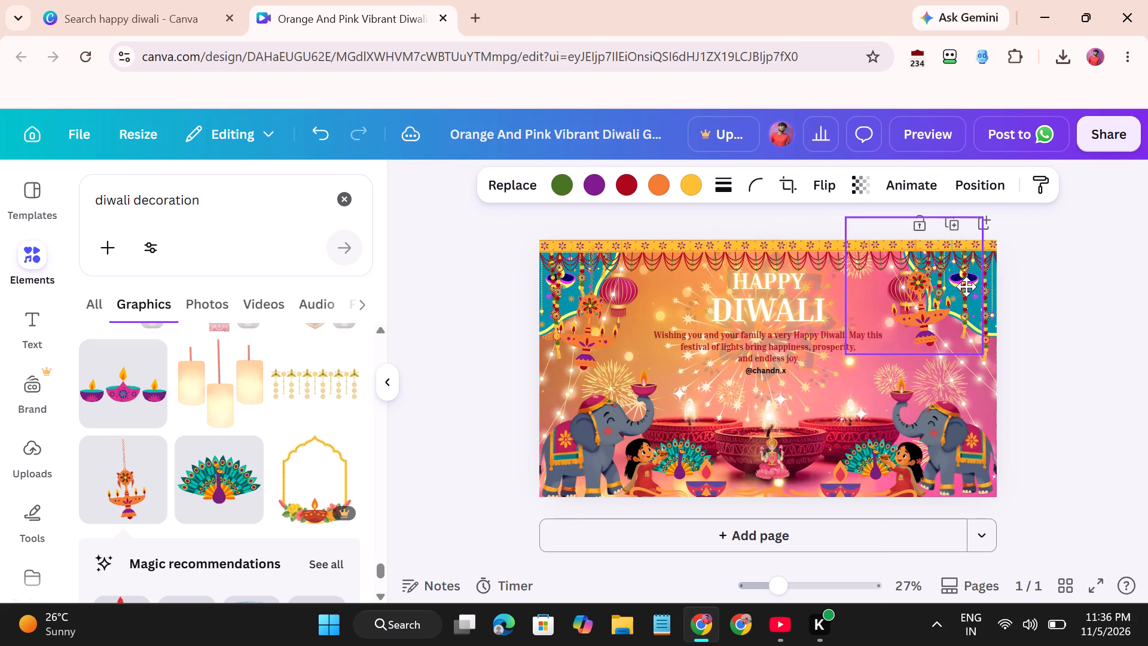
left_click_drag(966, 287, 948, 319)
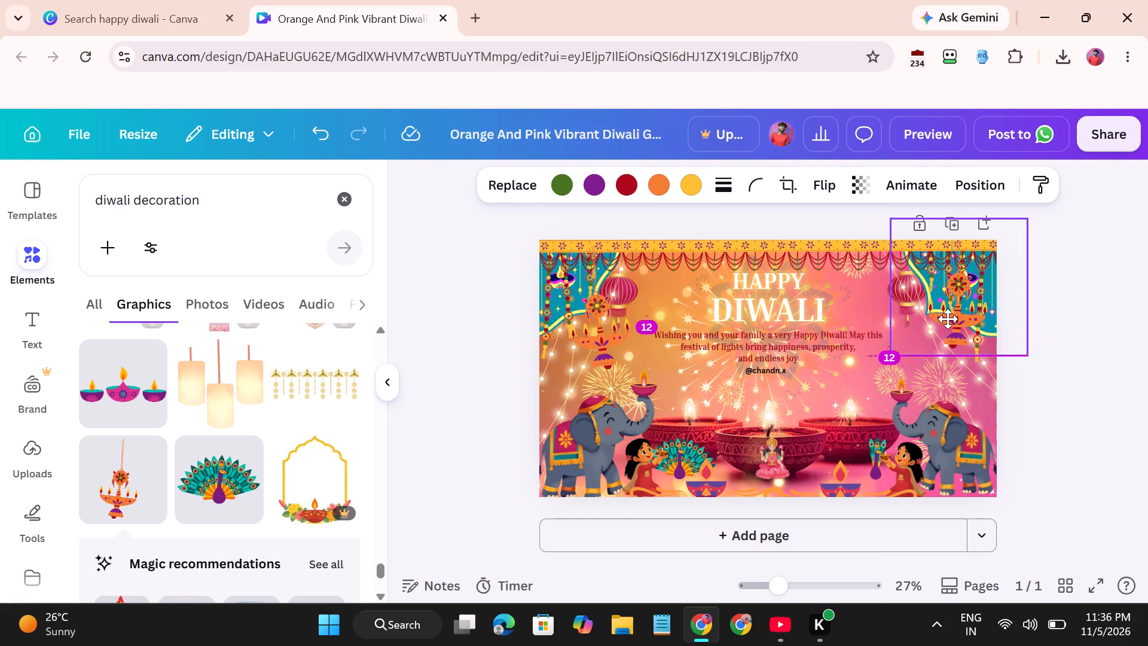
left_click_drag(948, 319, 940, 322)
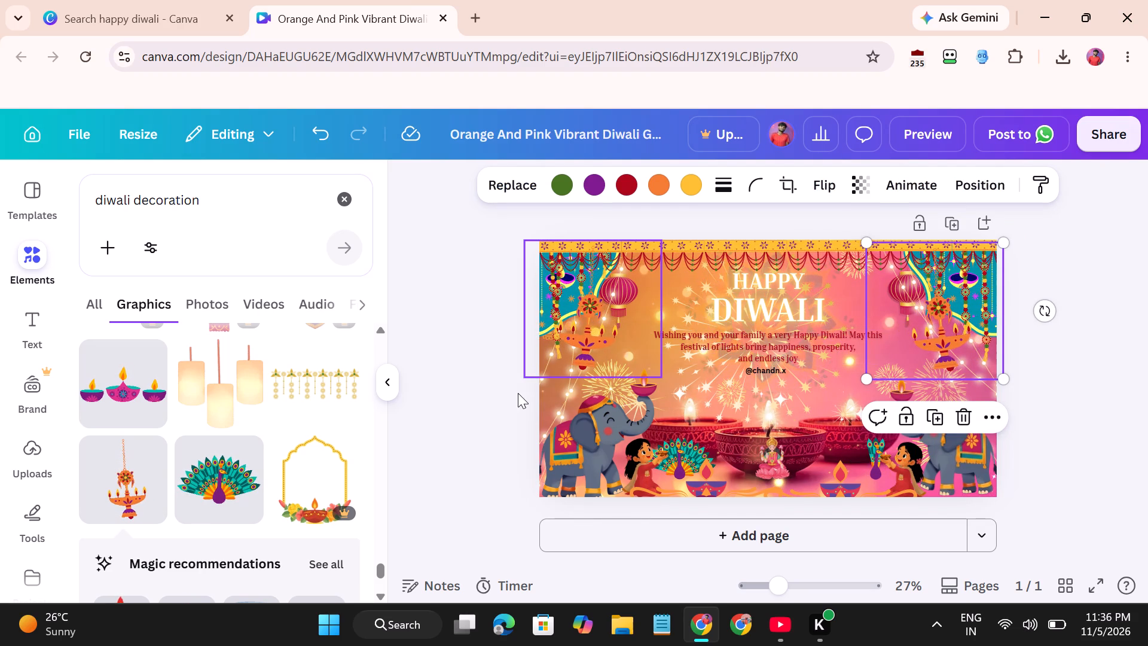
Find the pink elephant with the orange and green saddle cloth among the diwali decoration graphics and add it to the page.
scroll(255, 419, "down", 1)
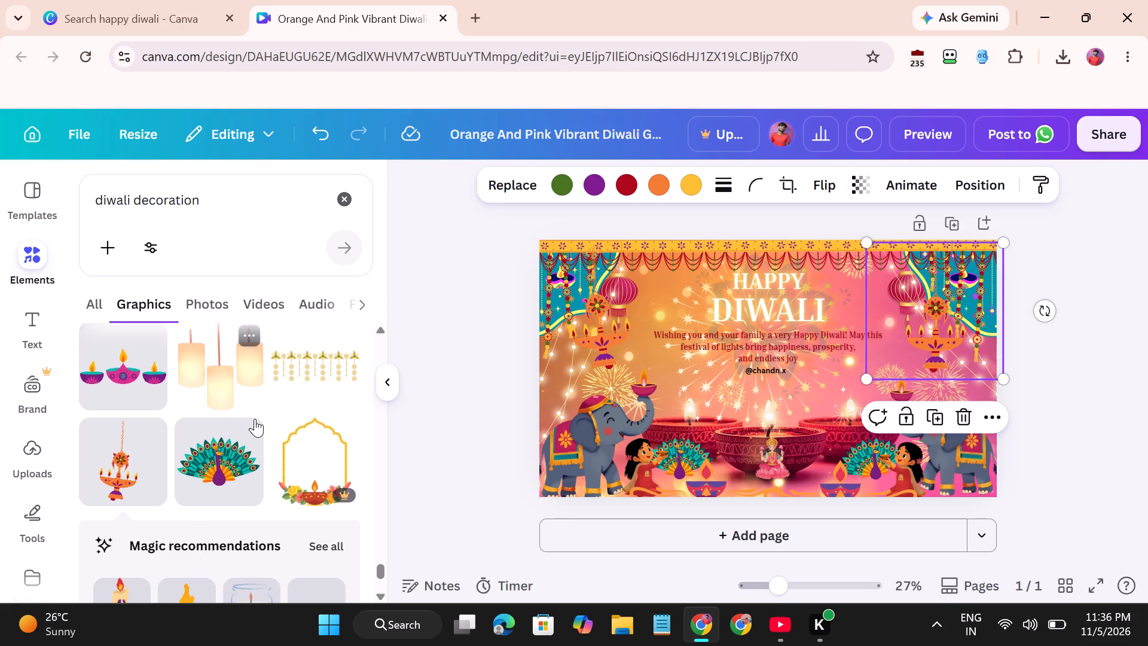
scroll(255, 419, "down", 2)
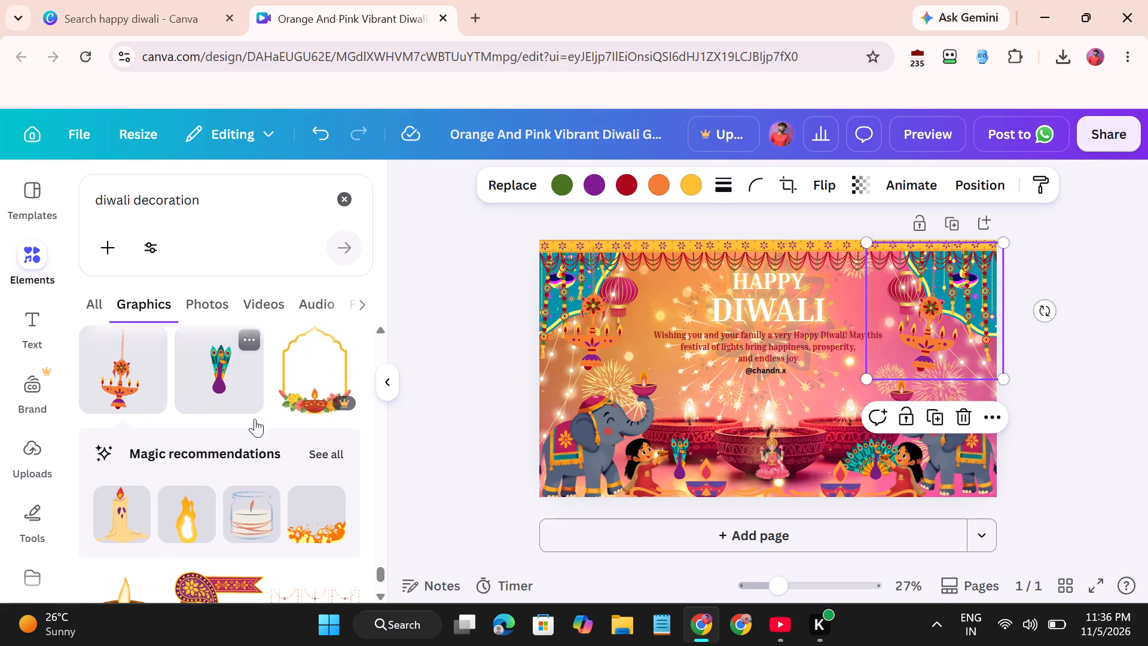
scroll(255, 419, "down", 1)
scroll(274, 470, "down", 1)
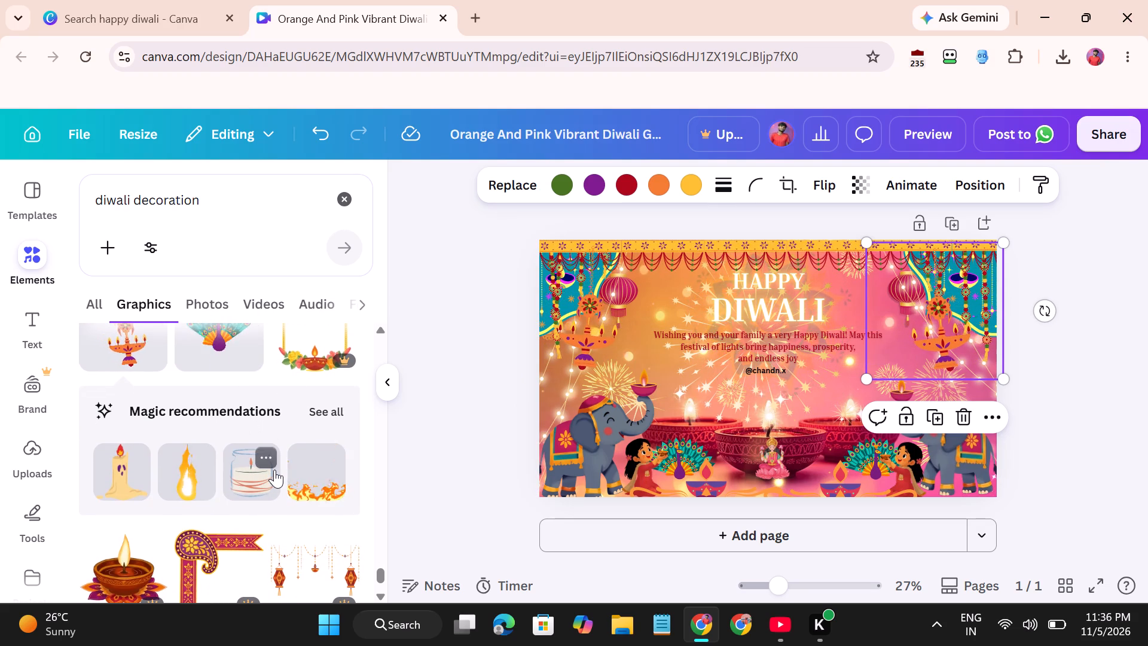
scroll(274, 470, "down", 2)
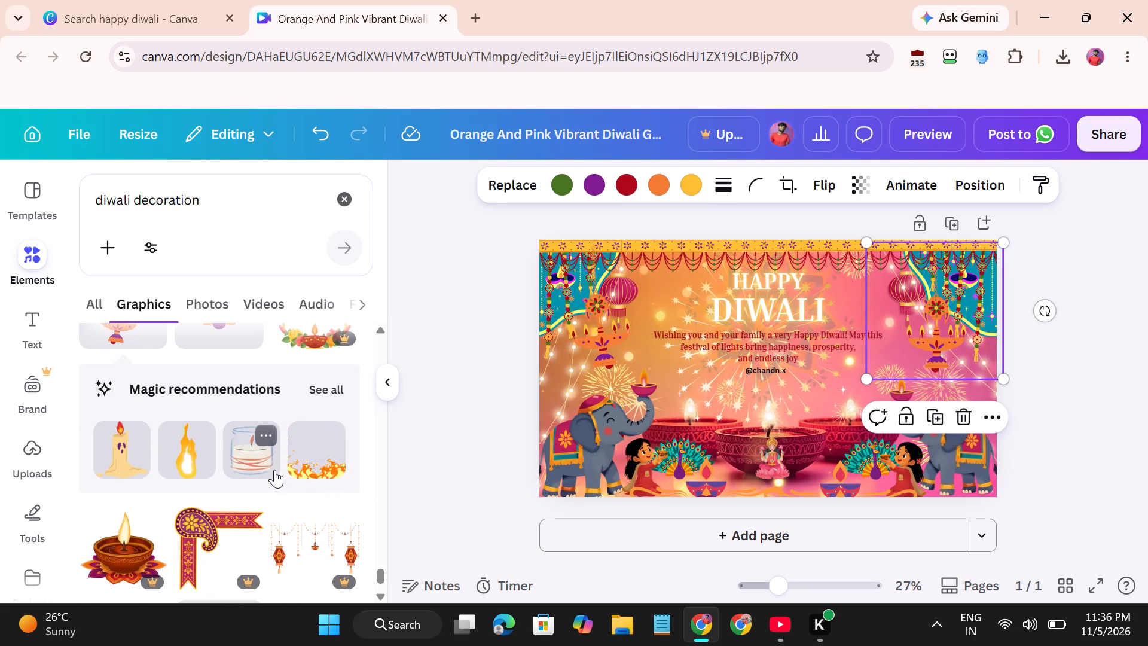
scroll(274, 470, "down", 4)
scroll(242, 510, "down", 1)
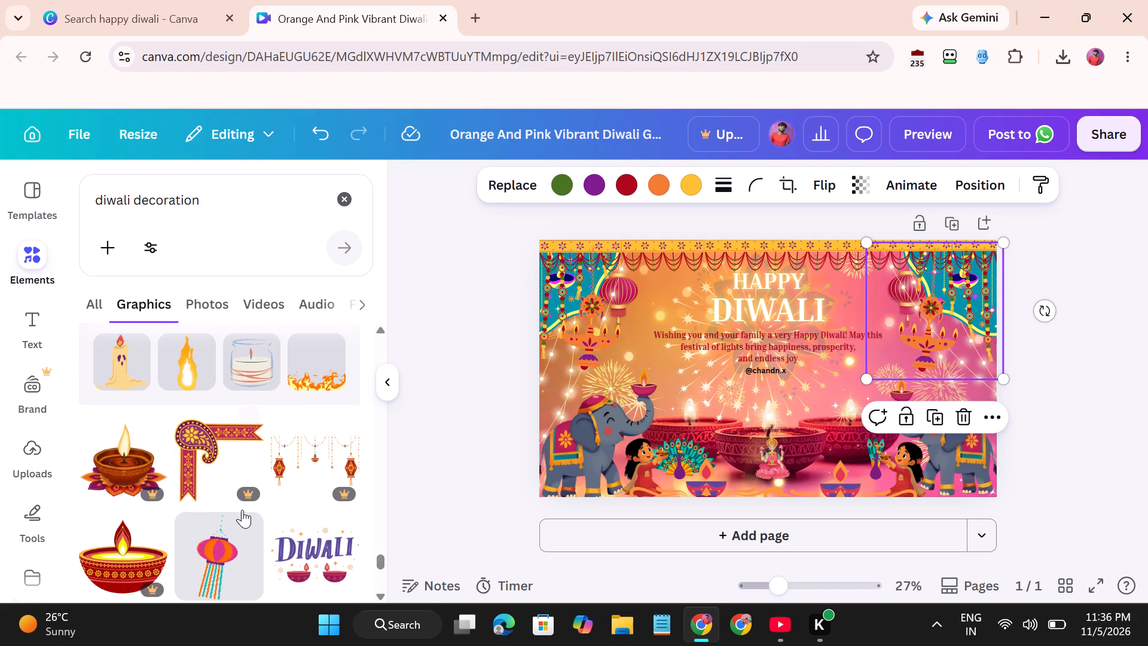
scroll(242, 510, "down", 4)
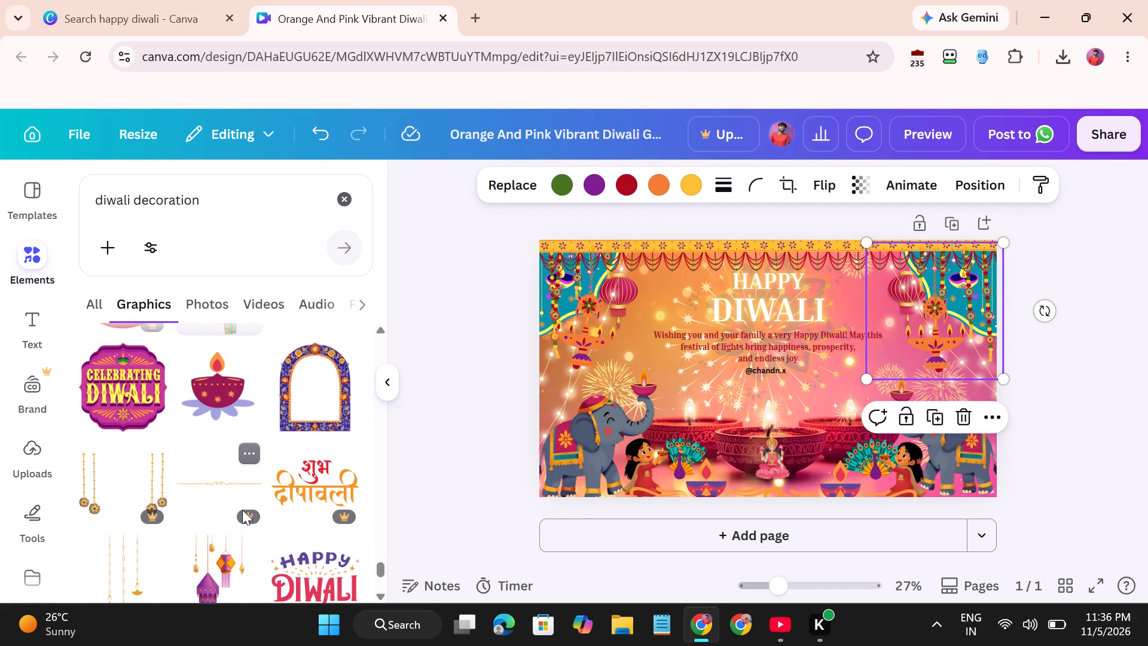
scroll(242, 510, "down", 2)
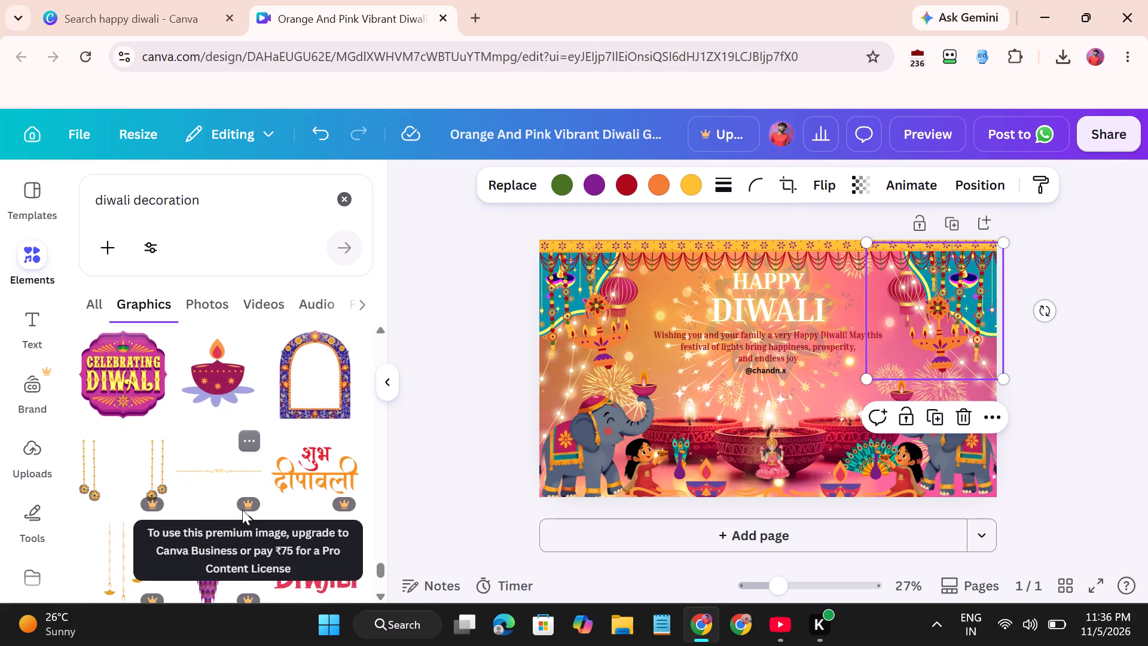
scroll(242, 510, "down", 2)
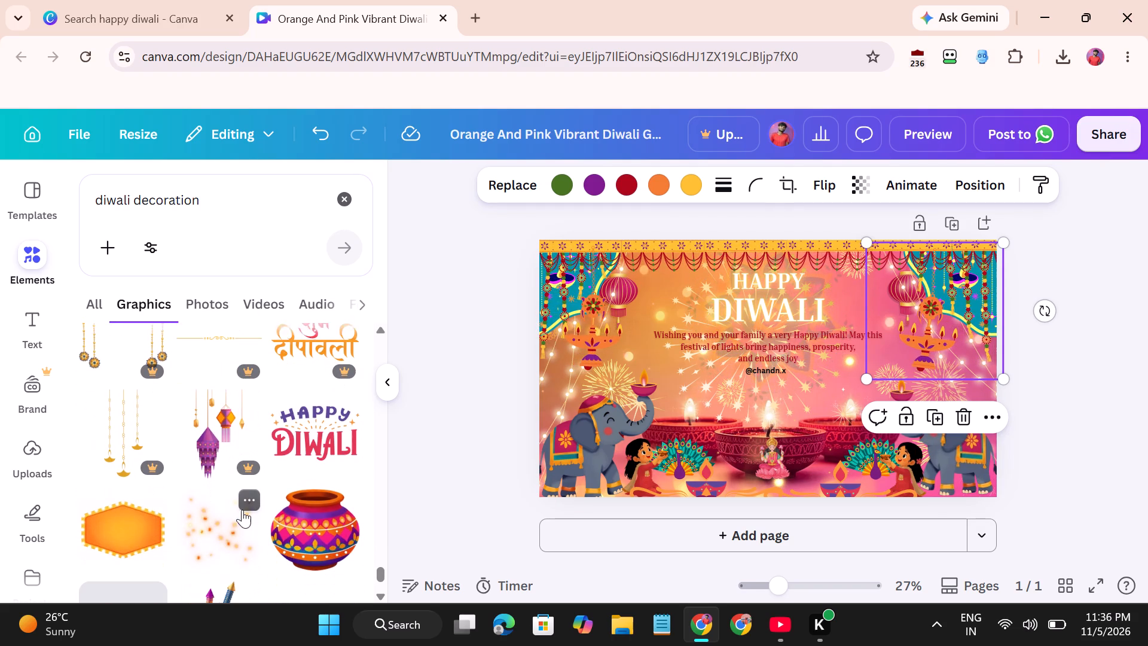
scroll(242, 510, "down", 1)
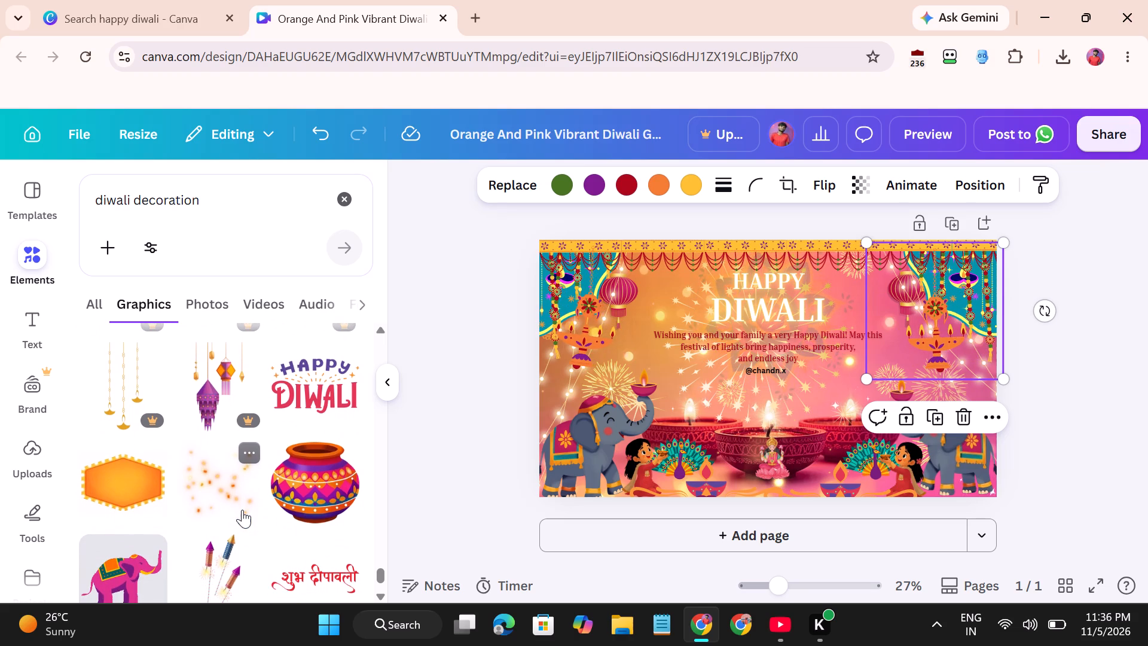
scroll(242, 510, "down", 3)
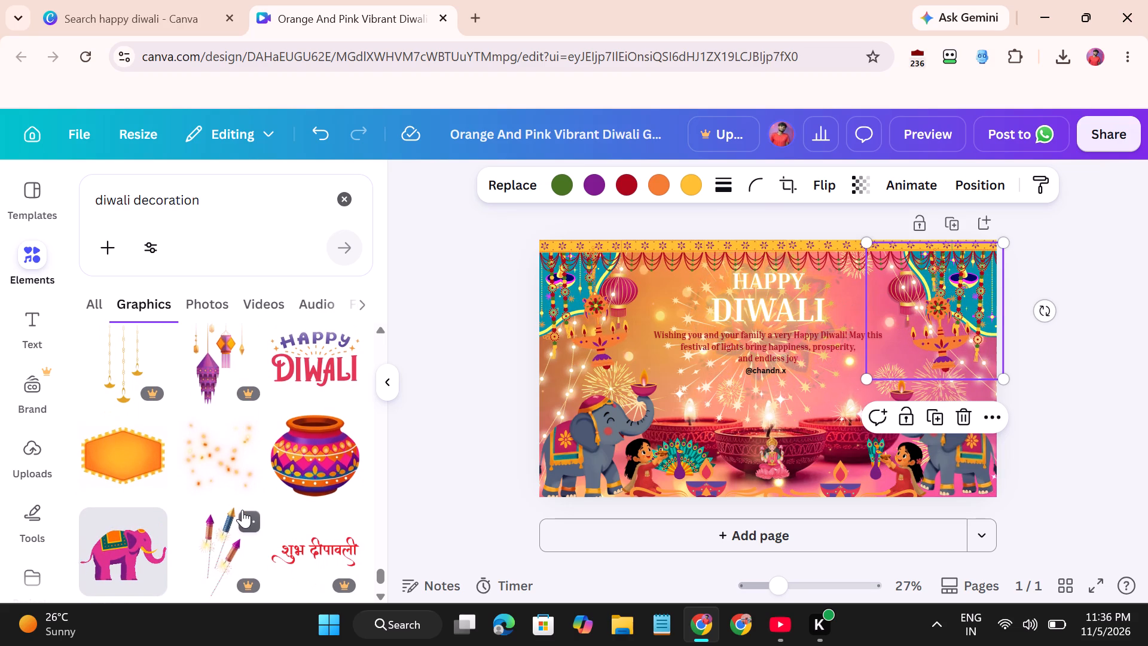
scroll(242, 510, "down", 3)
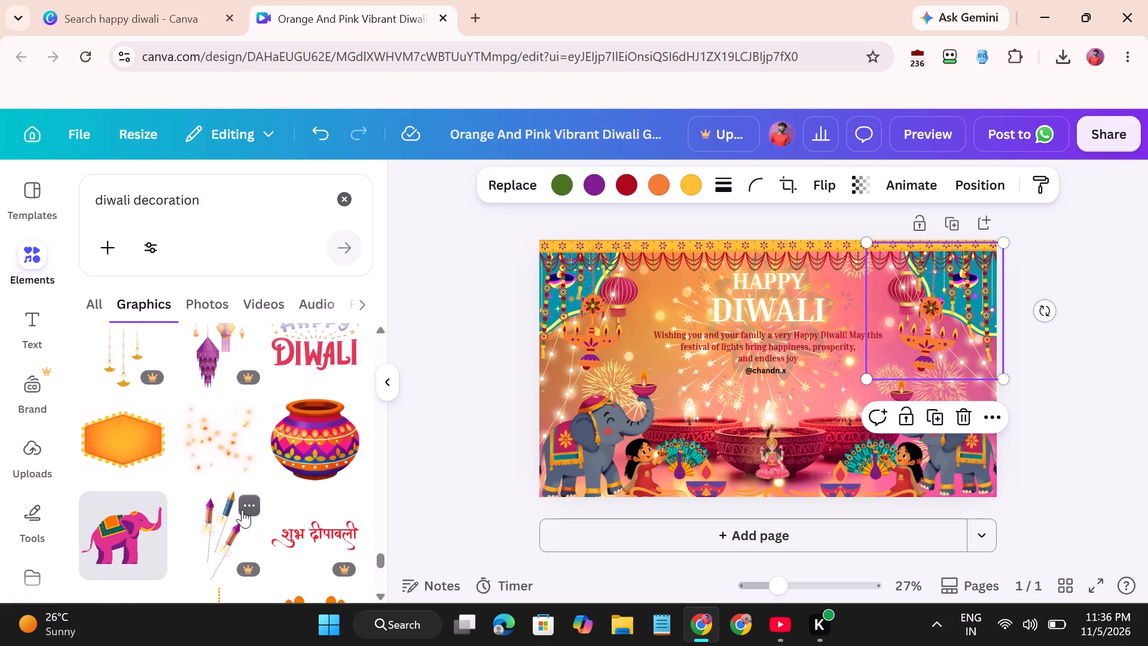
scroll(242, 510, "down", 1)
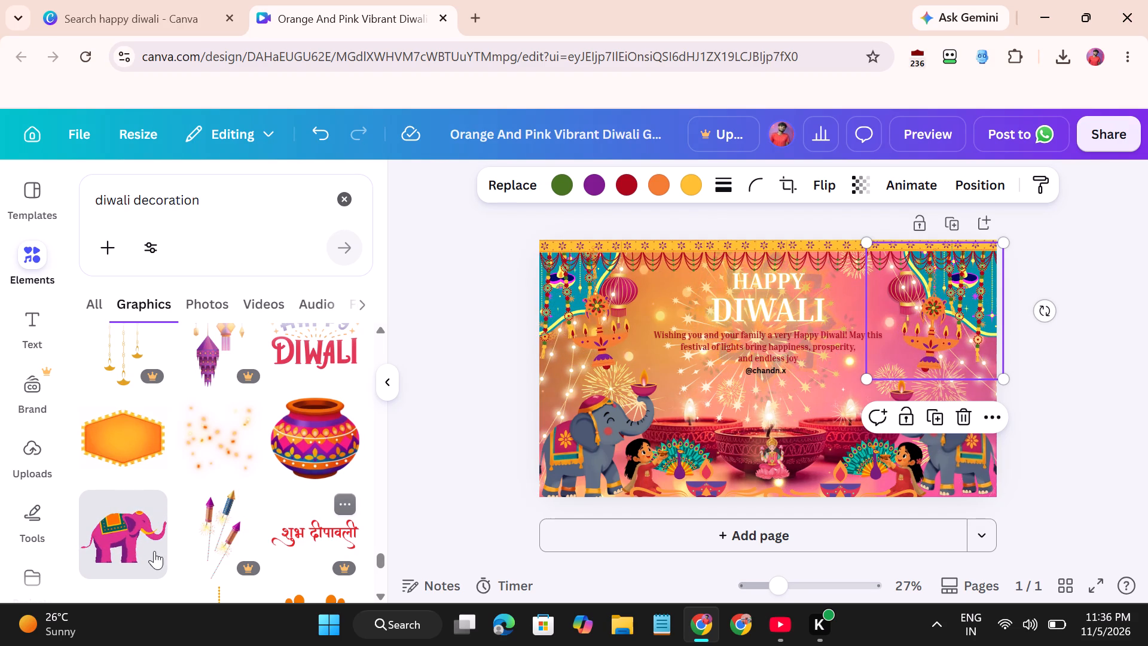
left_click_drag(123, 538, 281, 530)
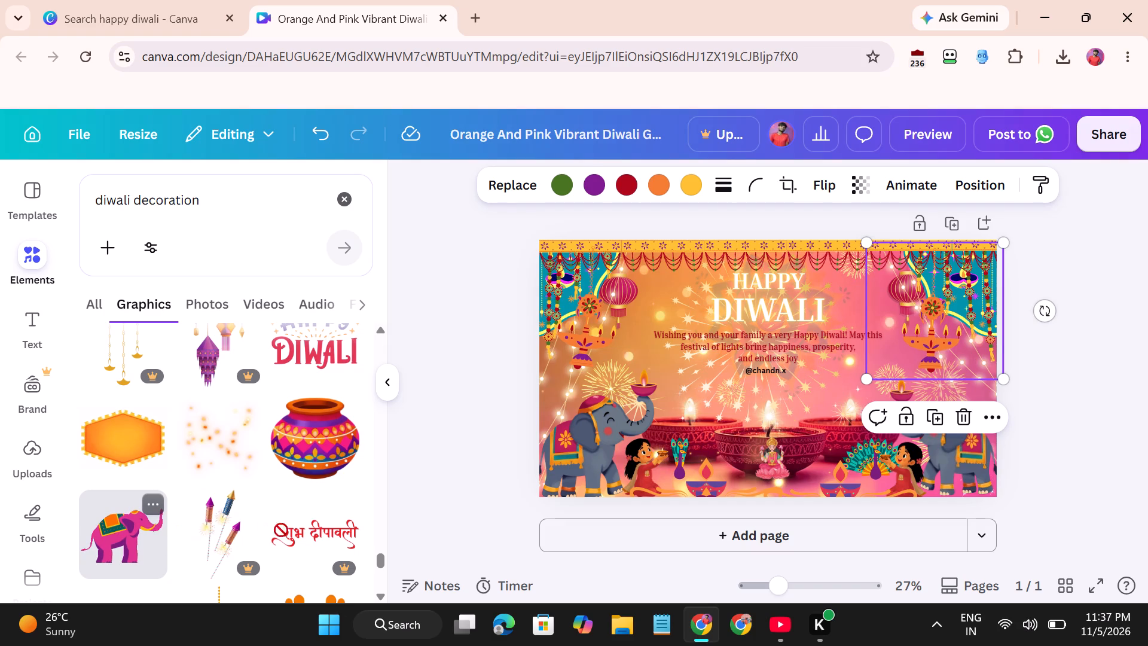
left_click_drag(281, 530, 710, 466)
scroll(441, 543, "right", 1)
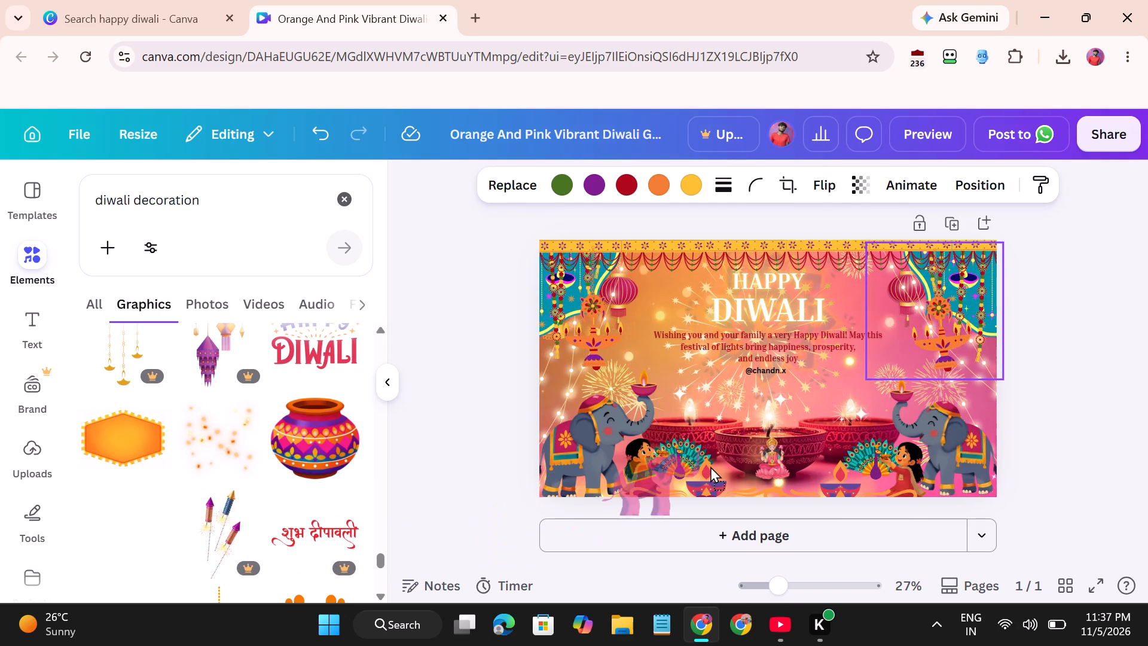
left_click_drag(710, 466, 682, 431)
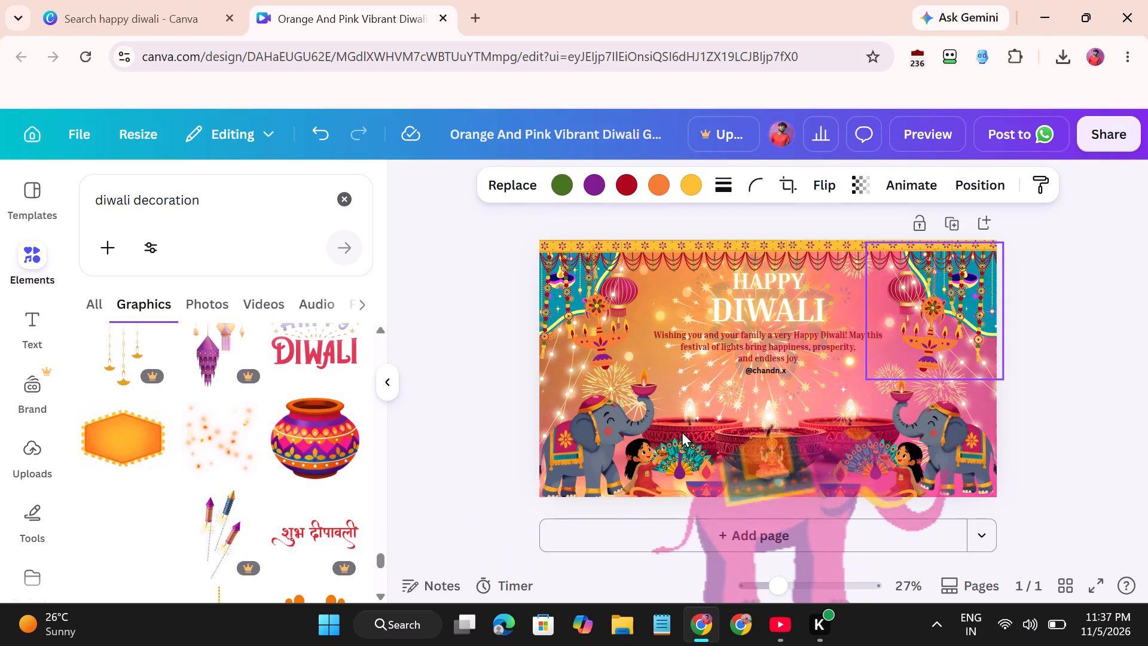
left_click_drag(682, 431, 666, 385)
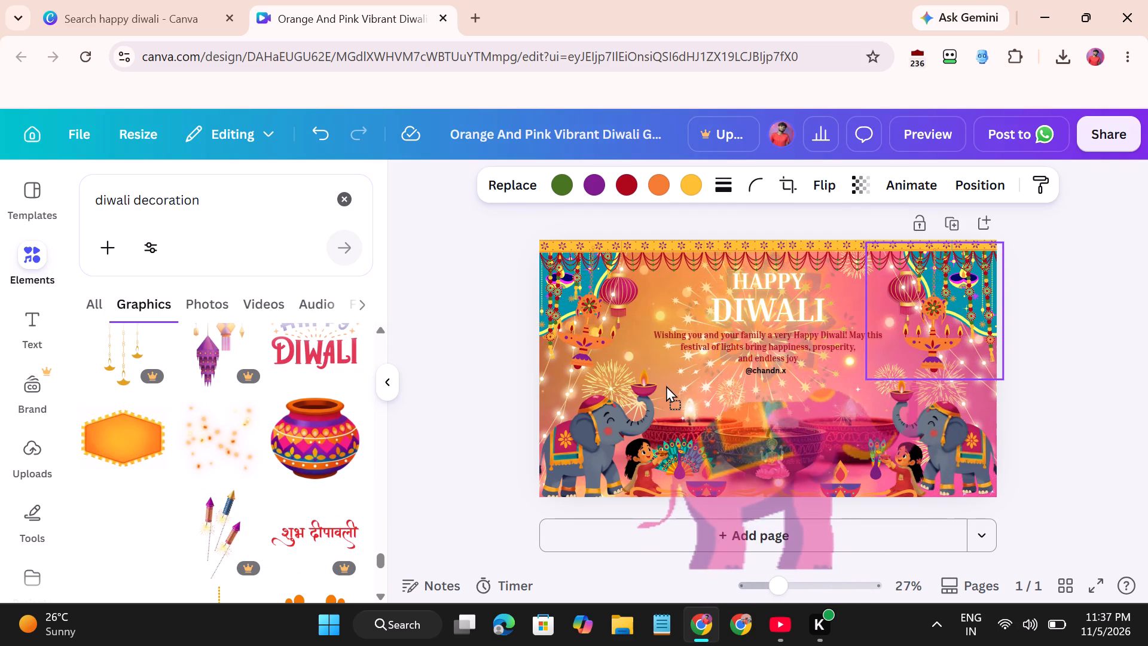
left_click_drag(666, 385, 666, 385)
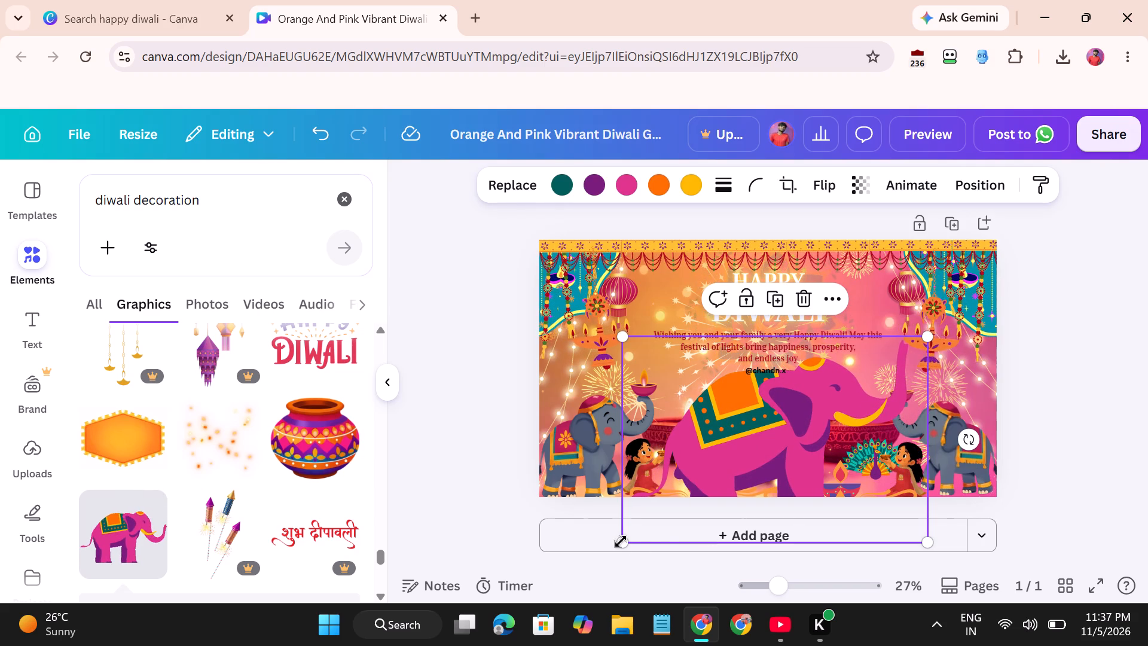
Shrink the pink elephant proportionally and move it to the page's bottom edge, between the left orange diya and the goddess figure.
left_click_drag(621, 541, 744, 446)
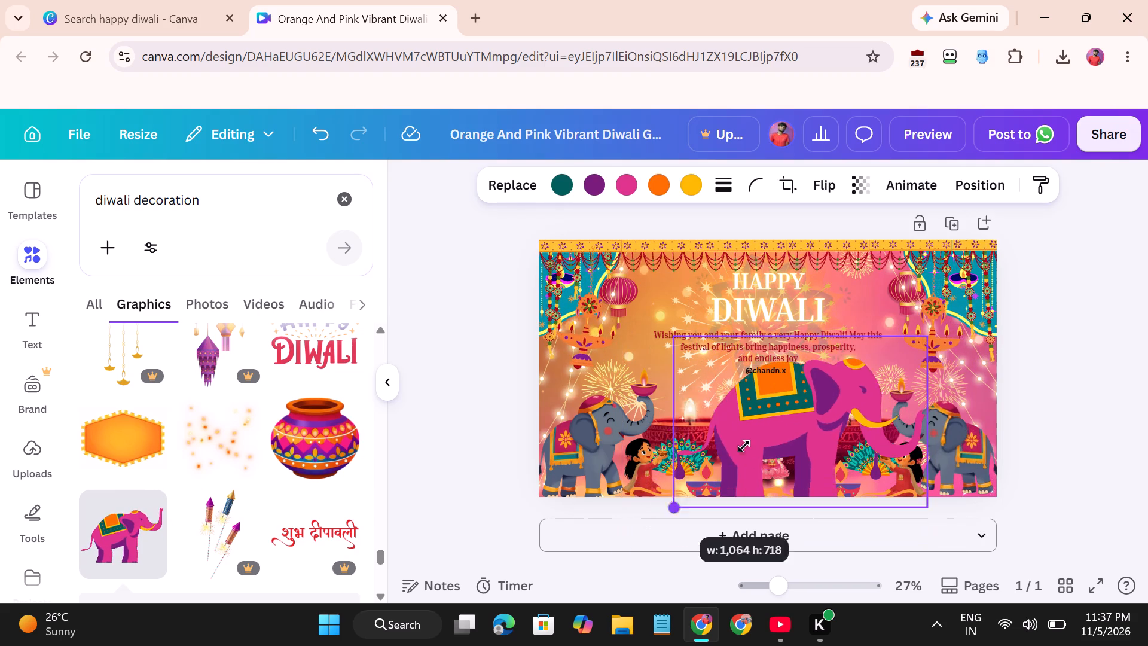
left_click_drag(744, 446, 837, 385)
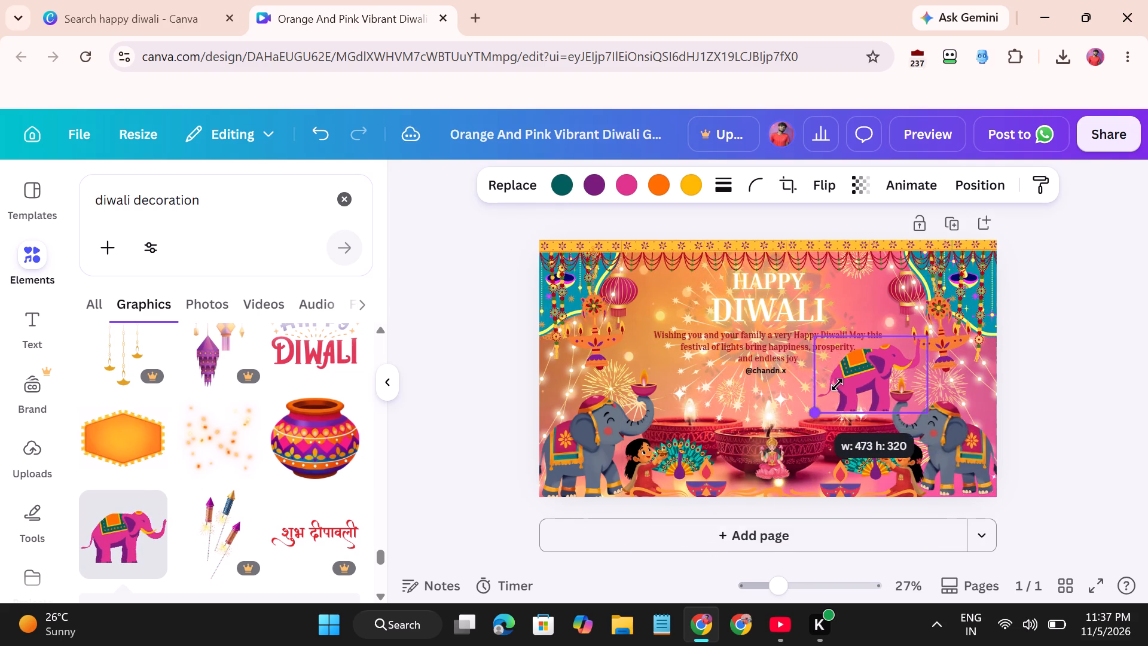
left_click_drag(837, 385, 868, 371)
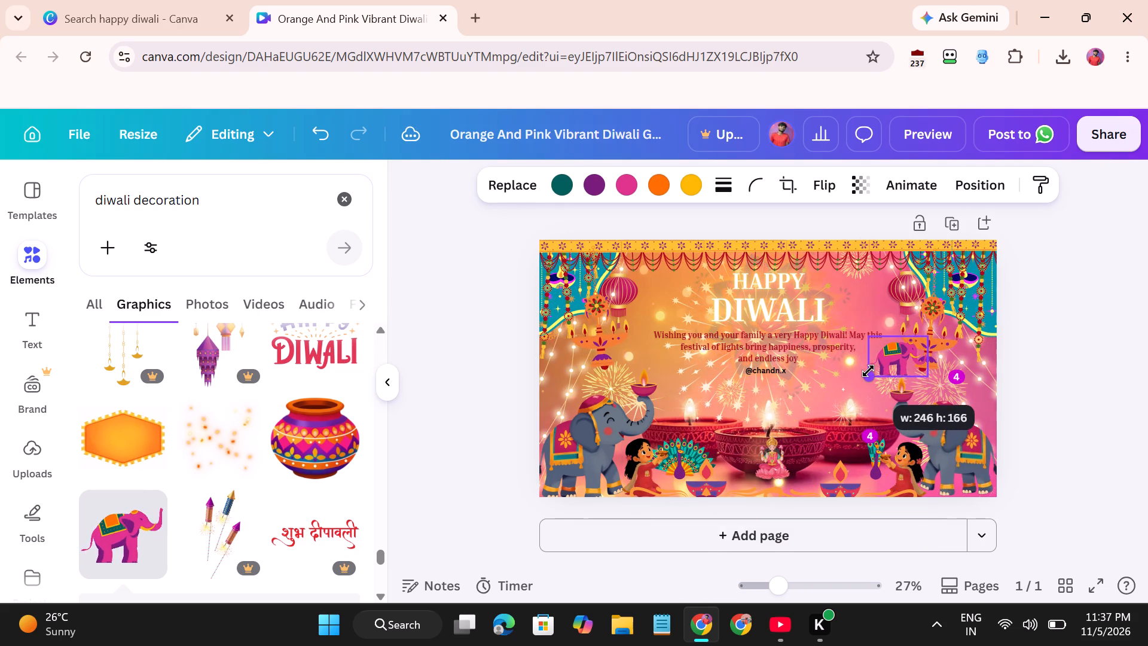
left_click_drag(868, 371, 862, 377)
left_click_drag(903, 350, 751, 461)
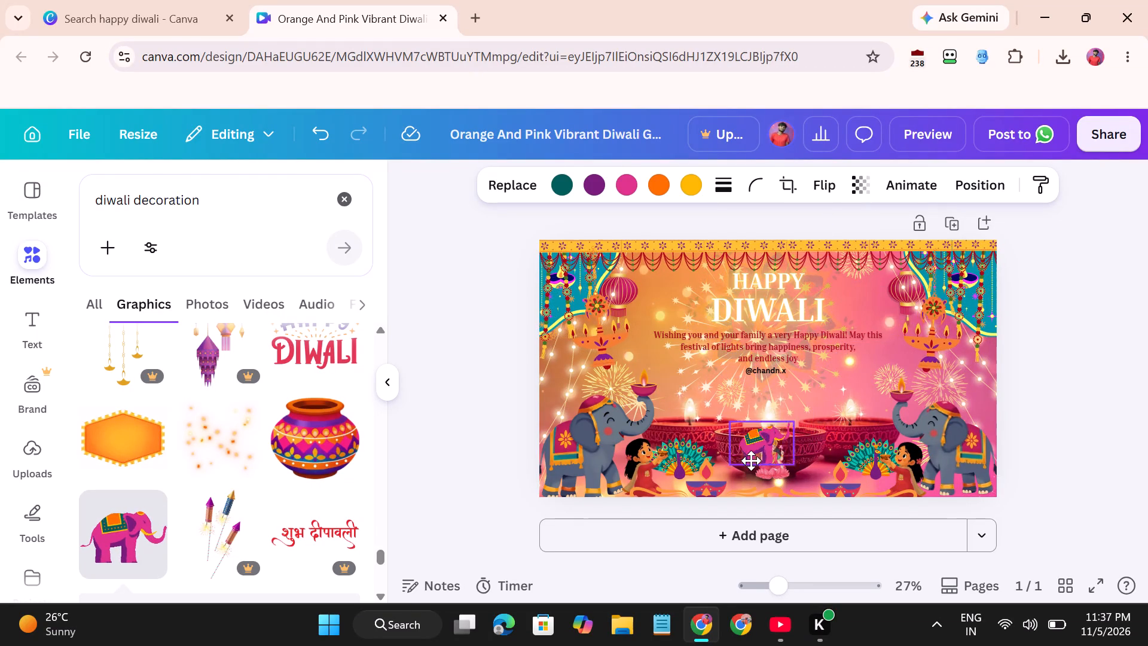
left_click_drag(751, 461, 749, 464)
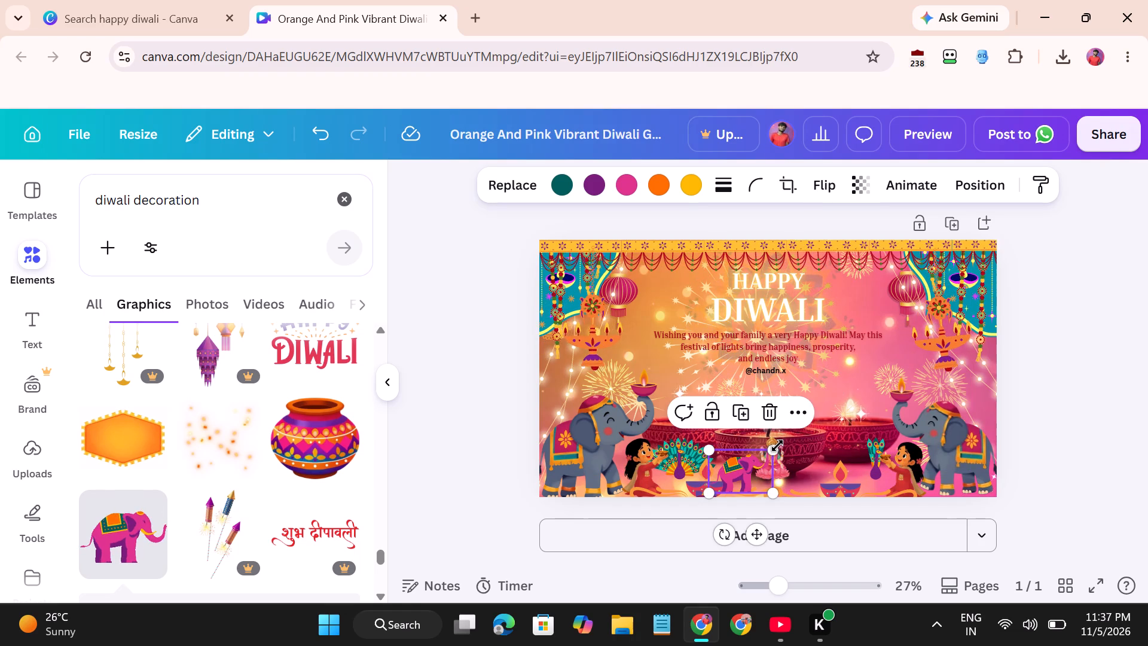
Shrink the pink elephant further, proportionally to about 190 by 128.
left_click_drag(777, 446, 762, 456)
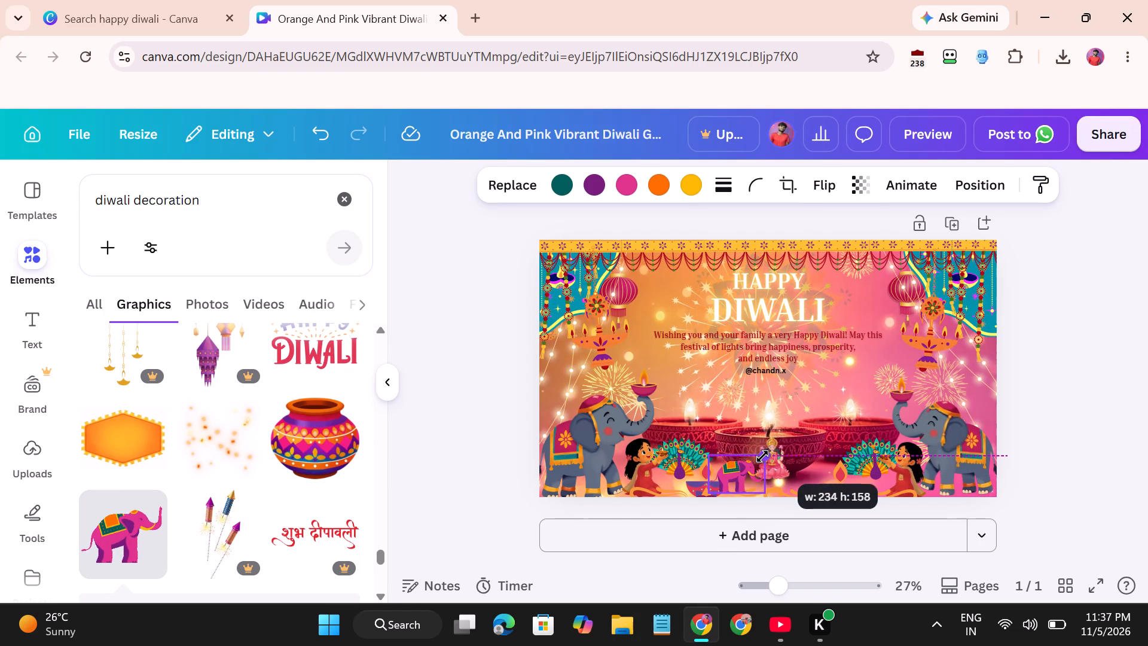
left_click_drag(762, 456, 758, 459)
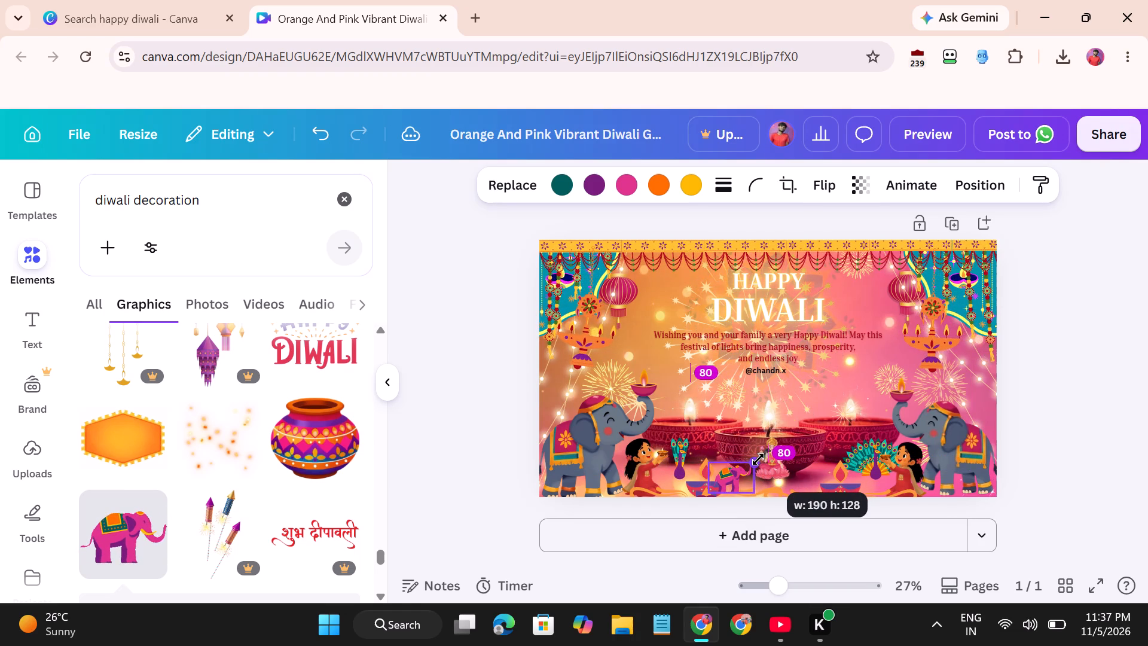
left_click_drag(758, 459, 758, 459)
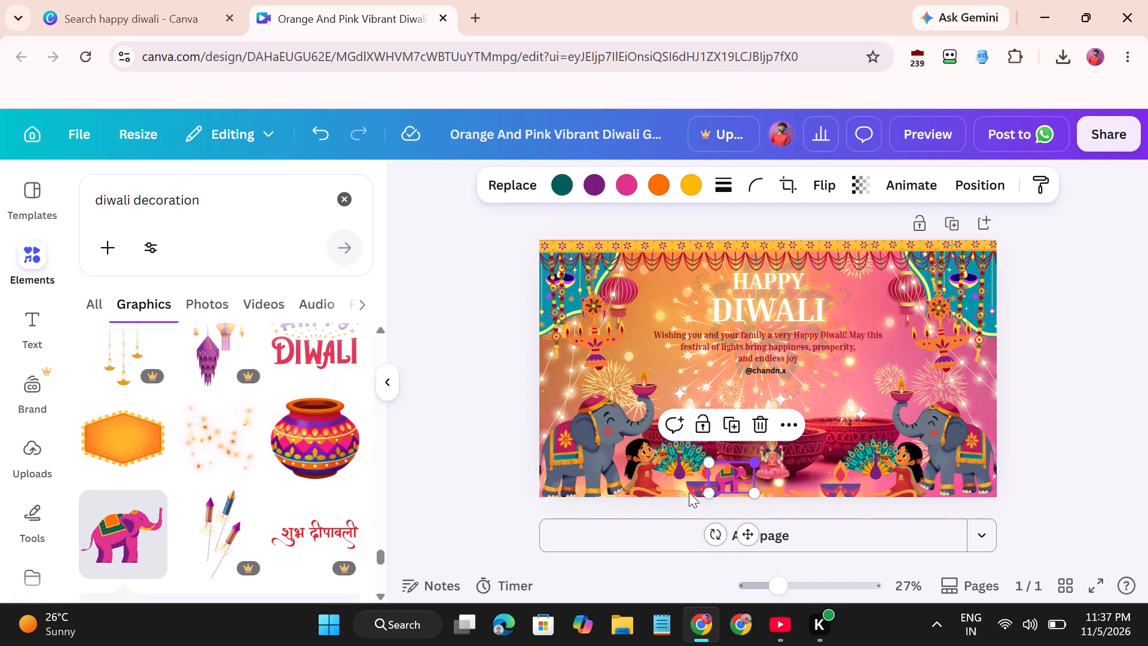
Shrink the left orange diya at the page's bottom edge proportionally to about 340 by 90.
left_click(689, 487)
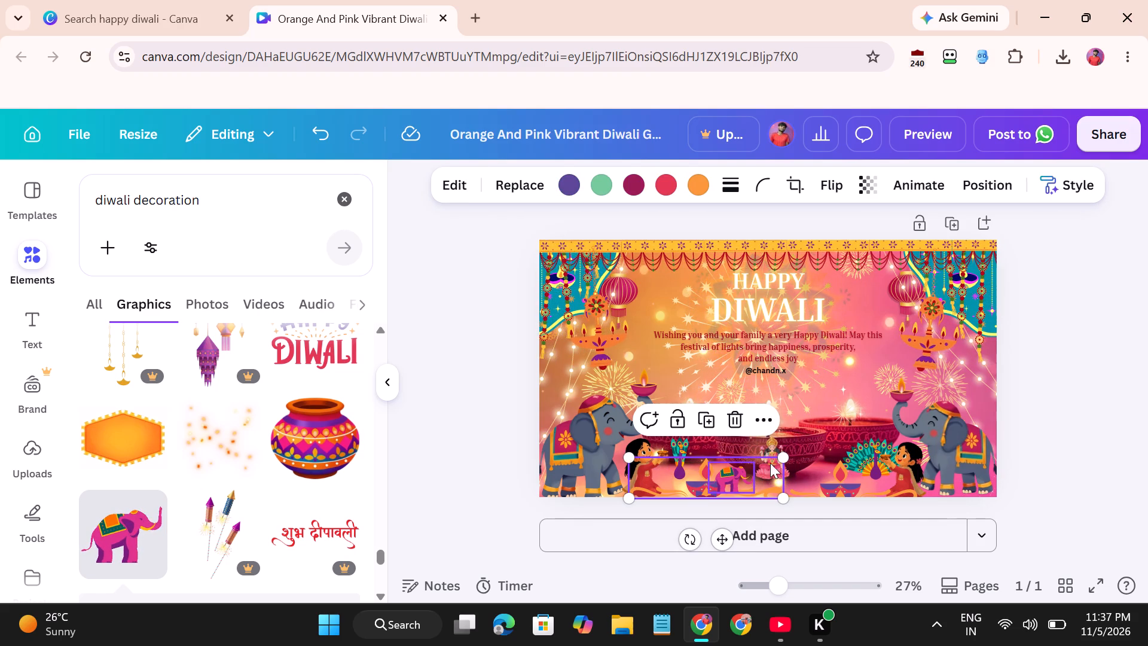
left_click_drag(778, 459, 762, 465)
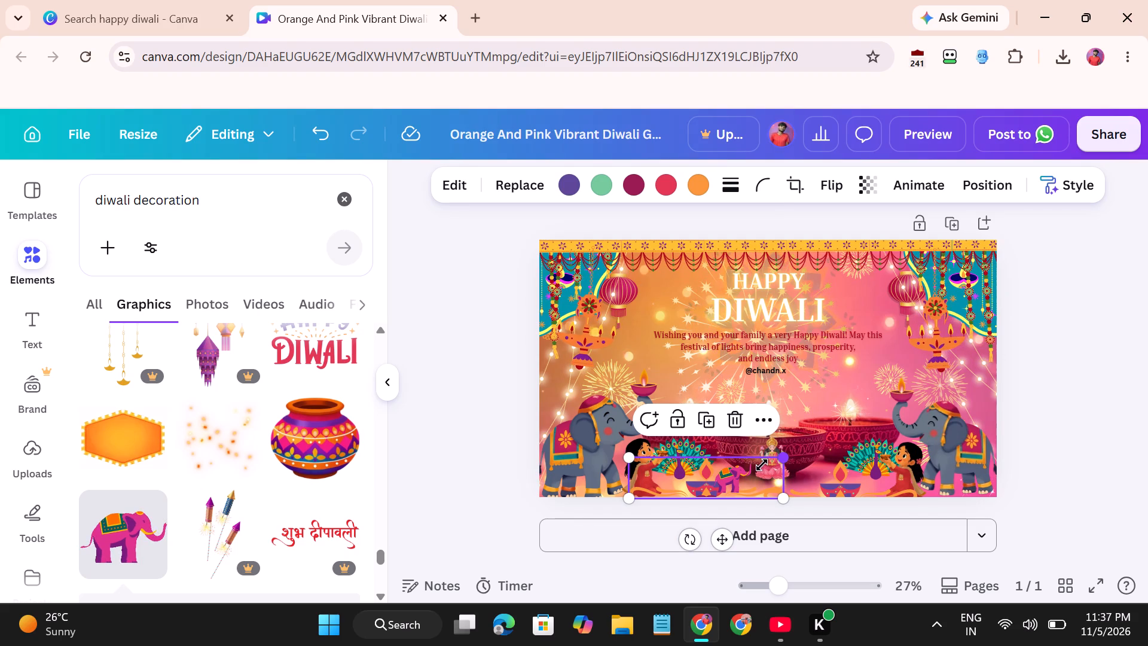
left_click_drag(762, 465, 748, 471)
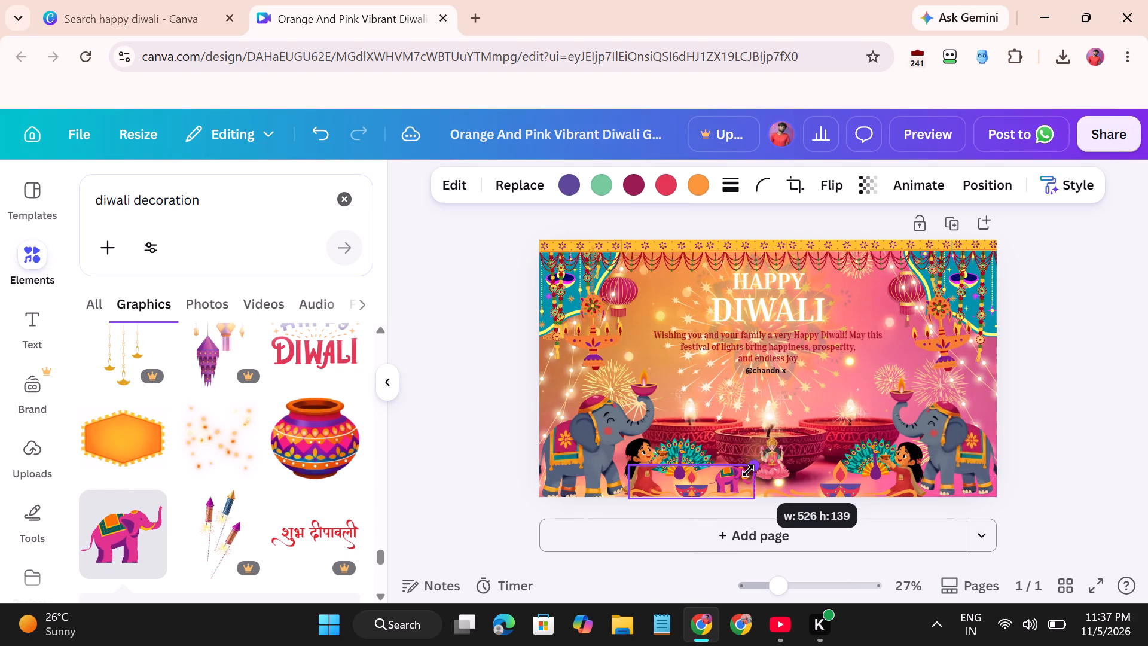
left_click_drag(748, 471, 725, 480)
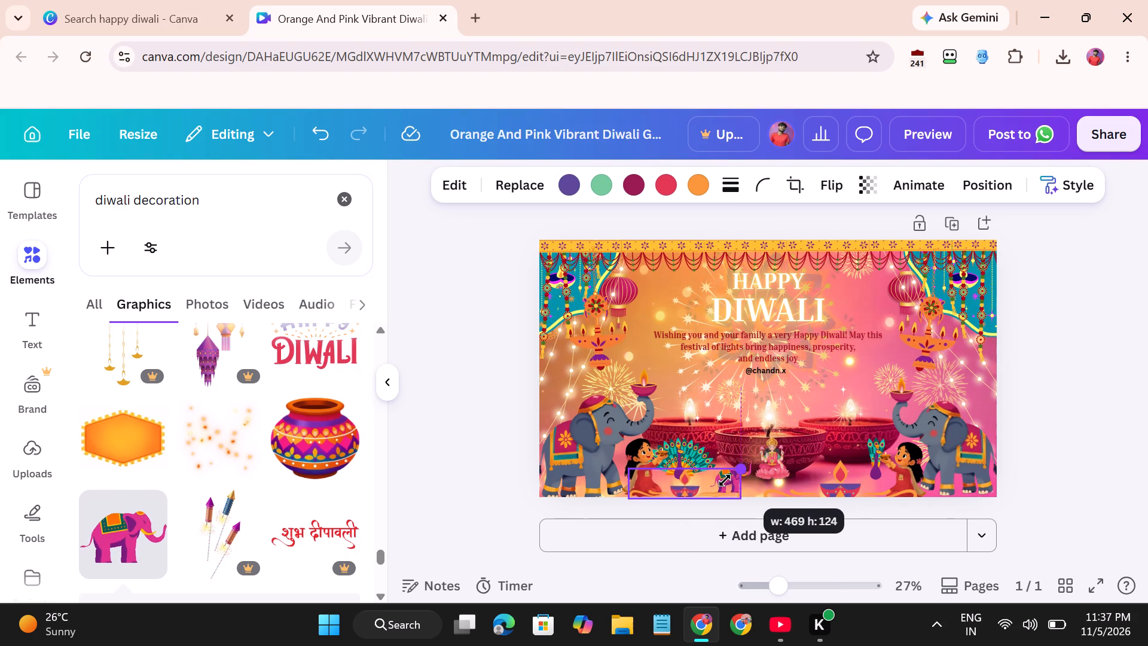
left_click_drag(725, 480, 714, 483)
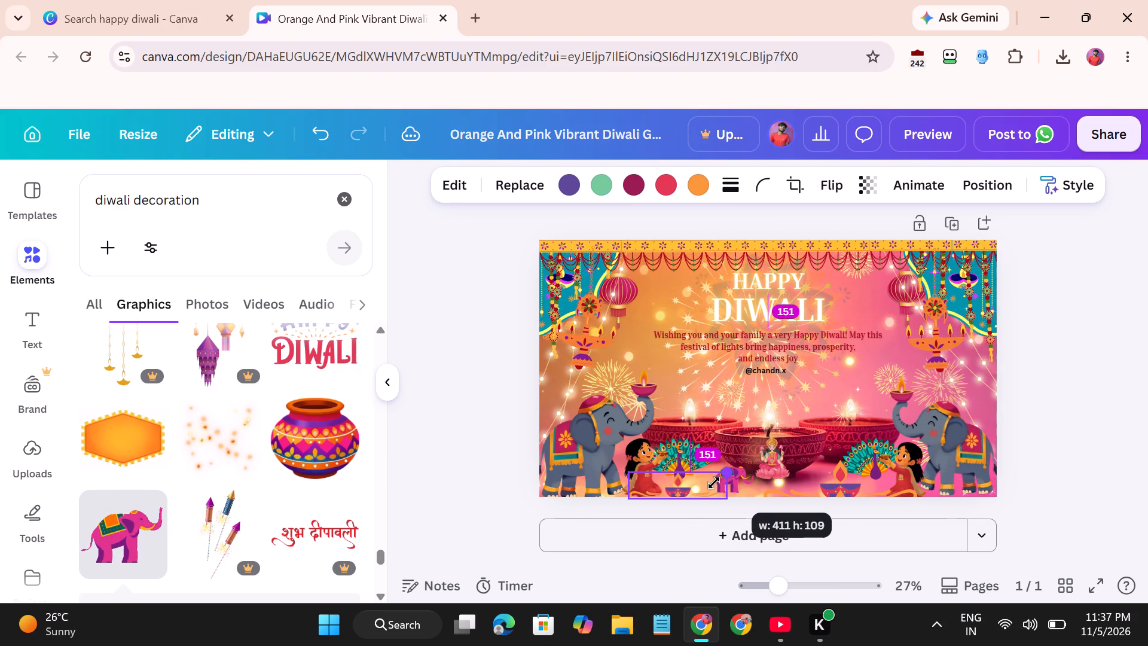
left_click_drag(714, 483, 708, 481)
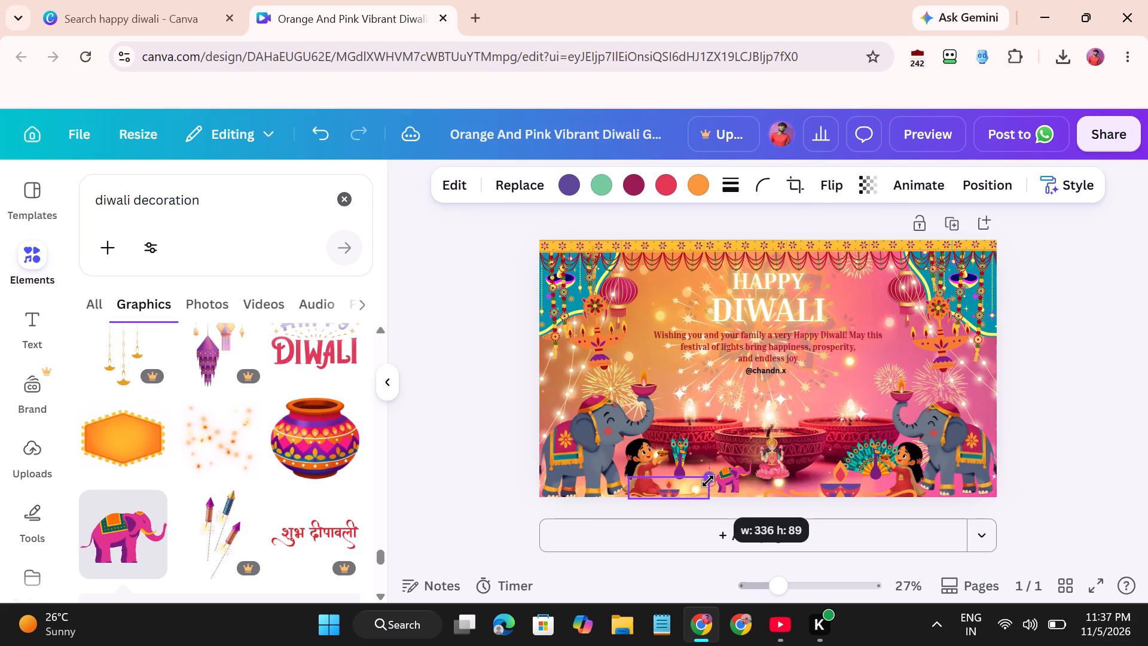
left_click_drag(708, 481, 705, 481)
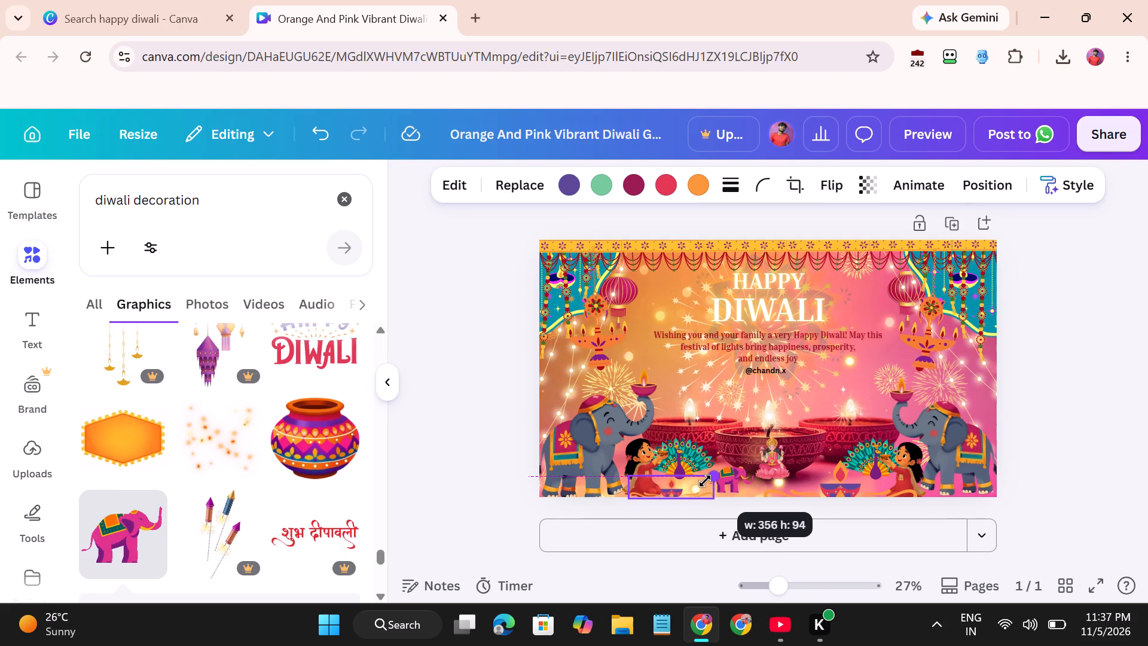
left_click_drag(705, 481, 706, 481)
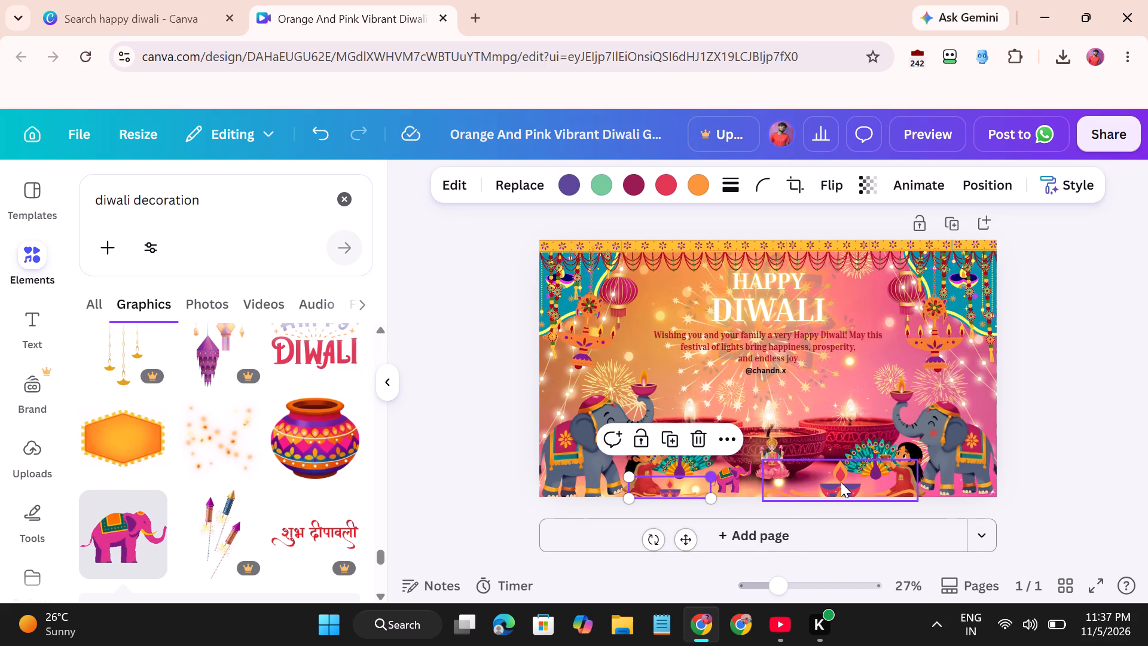
Shrink the right orange diya at the page's bottom edge proportionally to nearly match the reduced left diya.
left_click(841, 482)
left_click(841, 482)
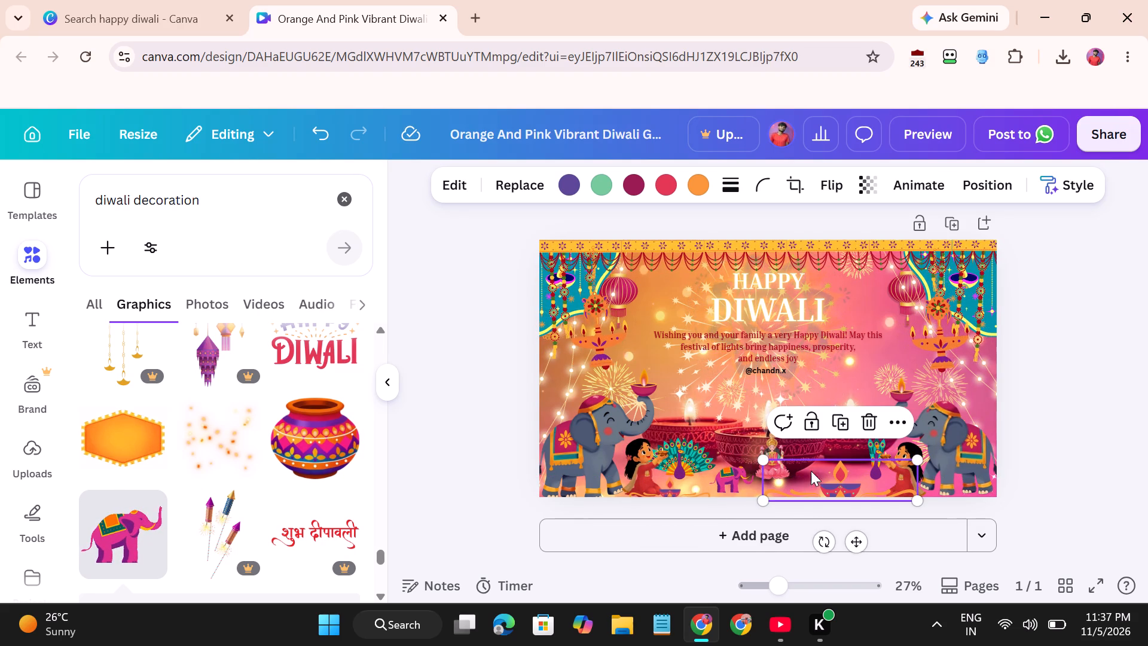
left_click(842, 475)
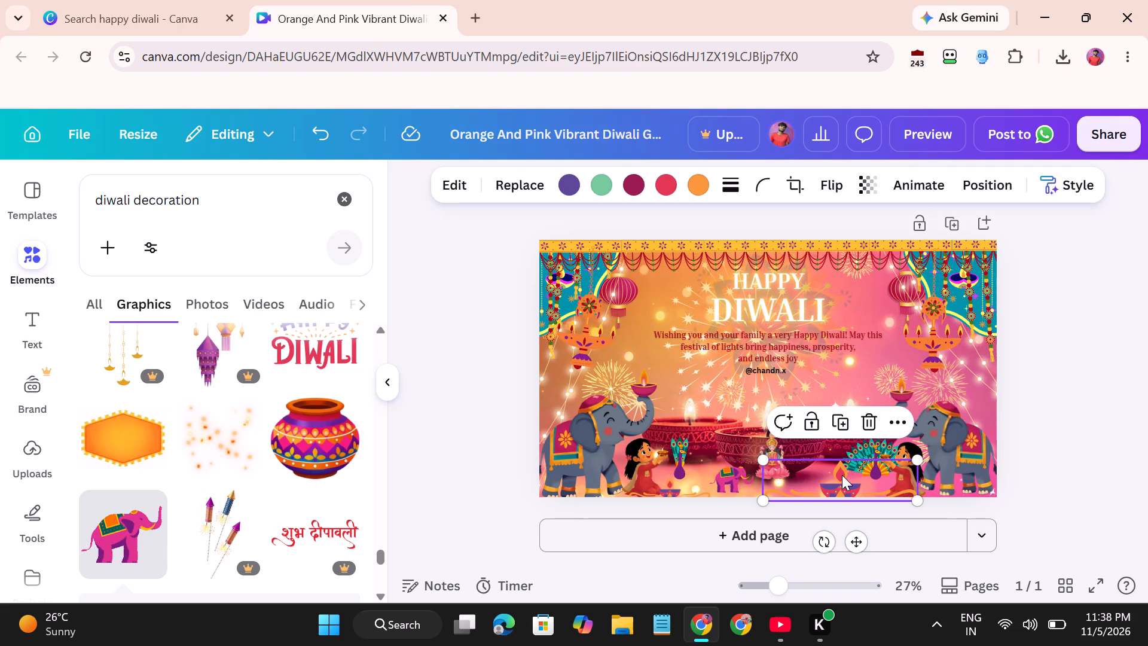
left_click_drag(759, 459, 814, 467)
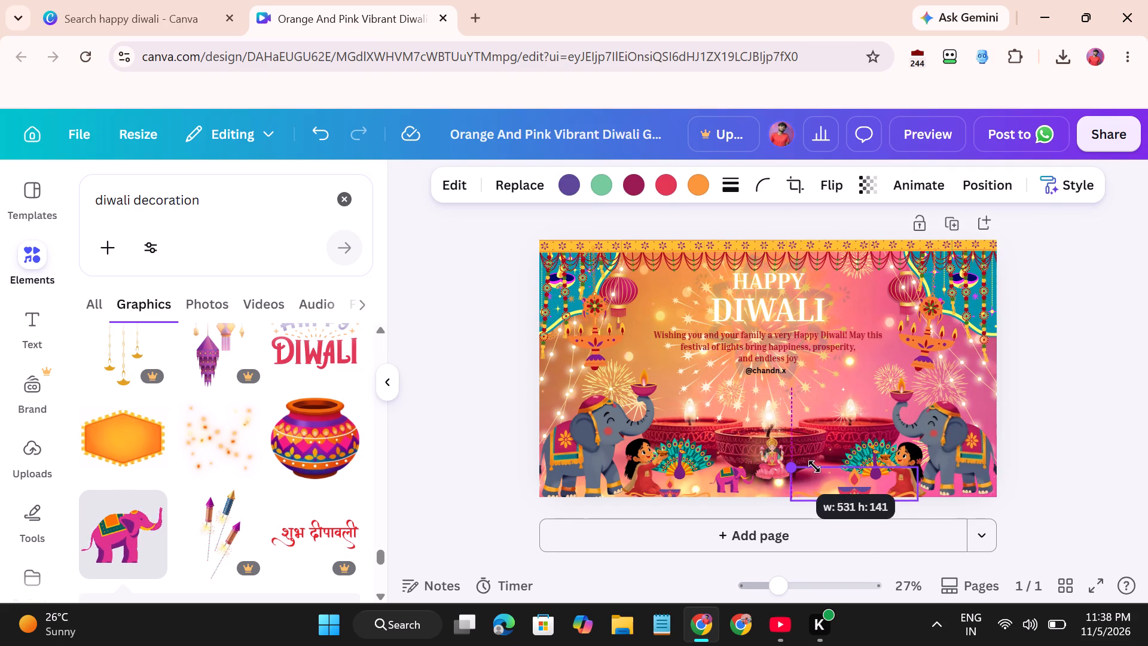
left_click_drag(814, 467, 829, 469)
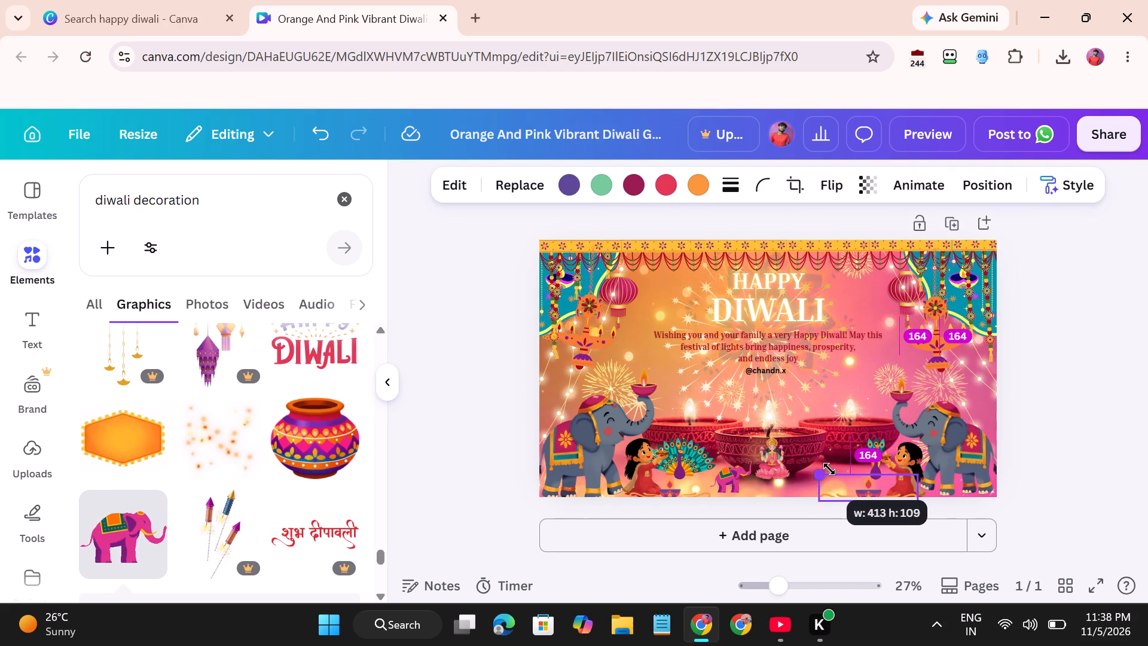
left_click_drag(829, 469, 844, 473)
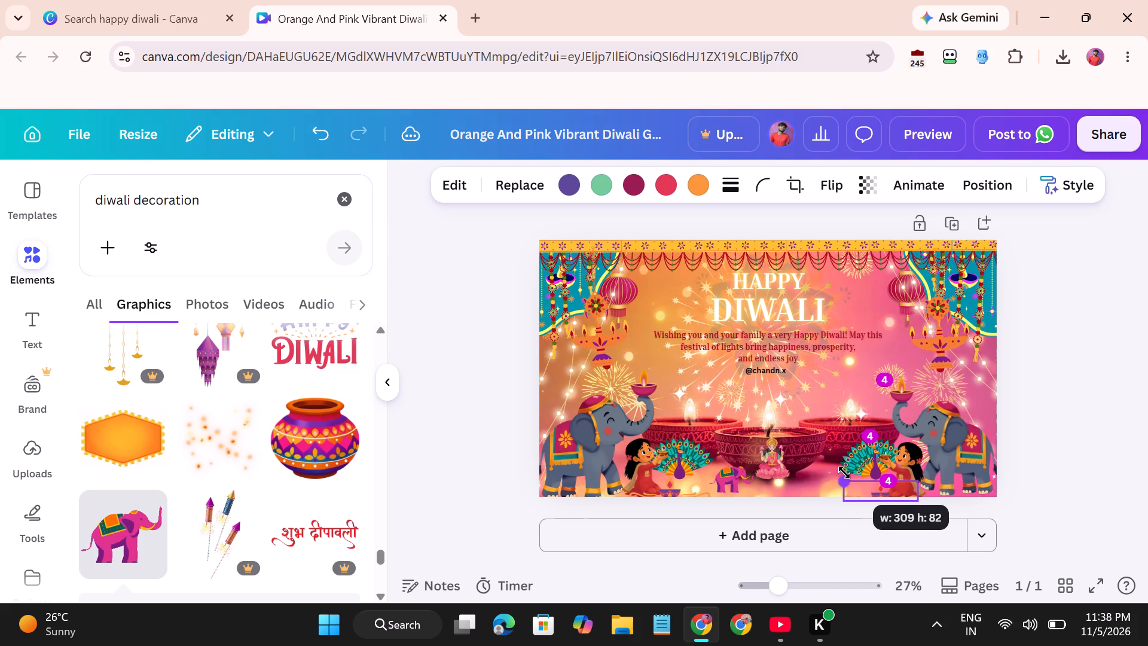
left_click_drag(844, 473, 841, 473)
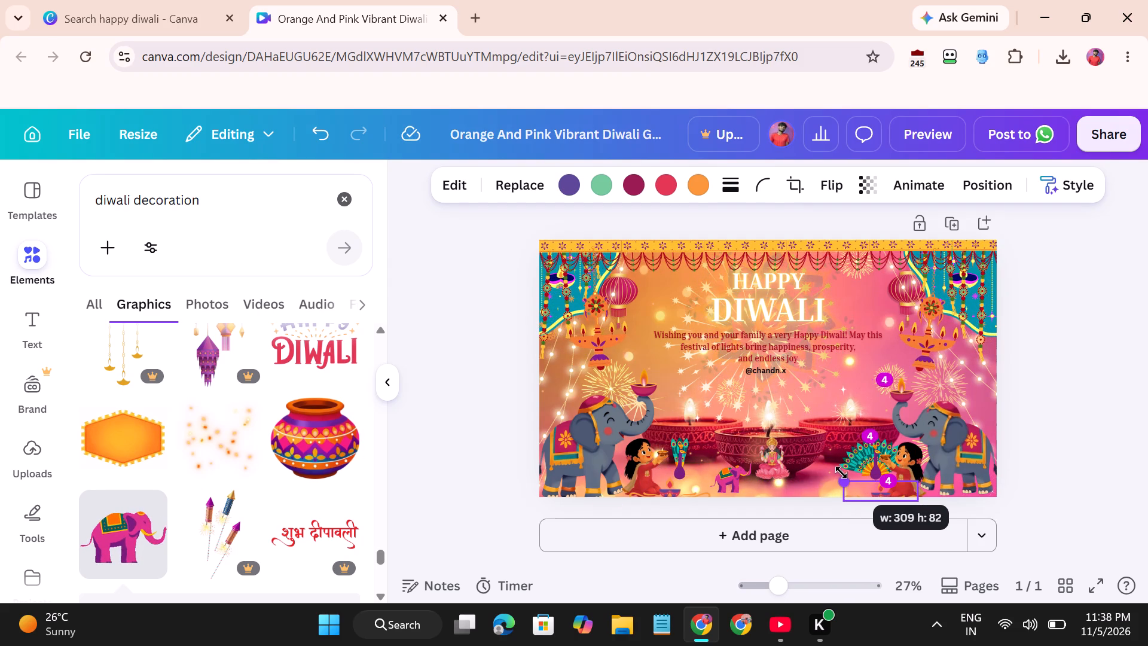
left_click_drag(841, 473, 831, 471)
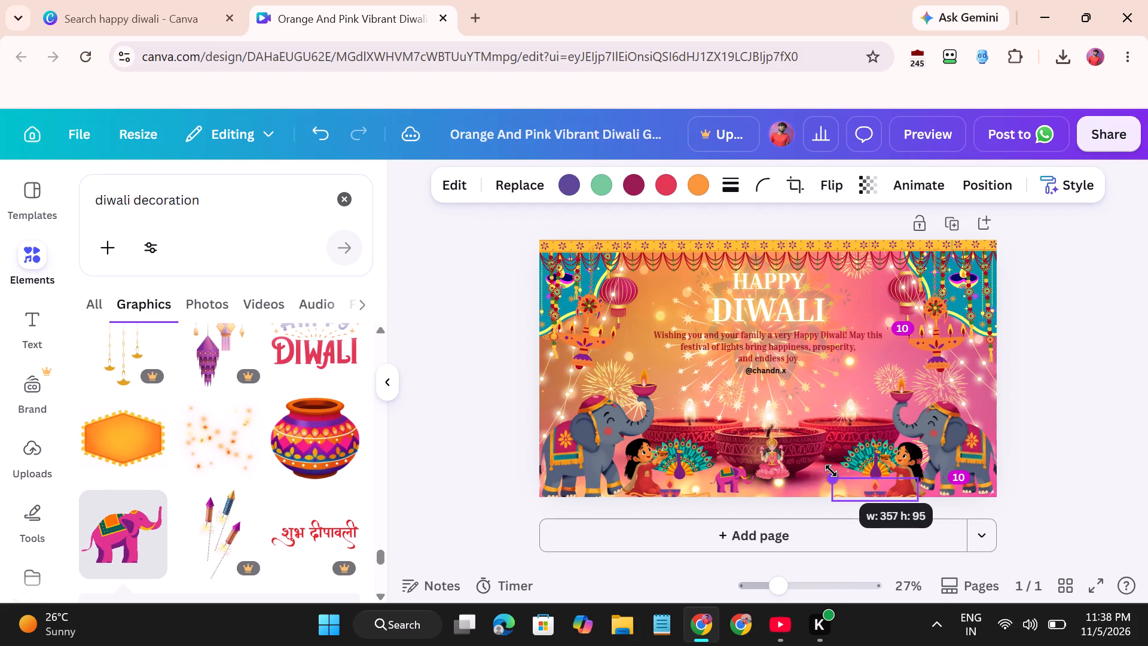
left_click_drag(831, 471, 839, 471)
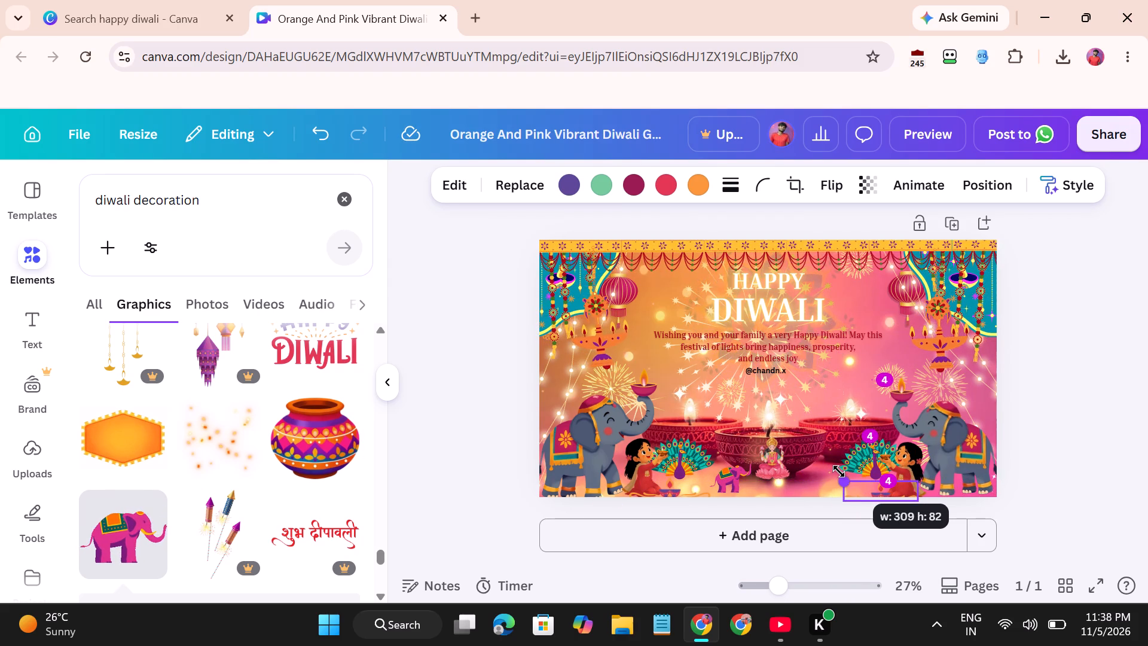
left_click_drag(839, 471, 838, 471)
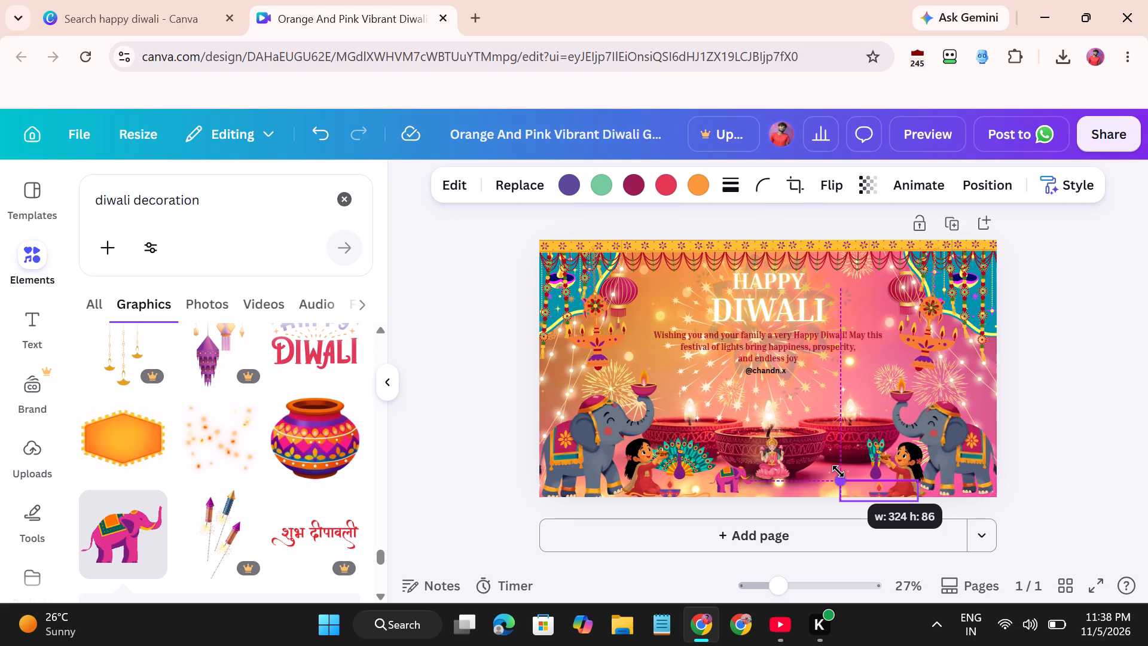
left_click_drag(838, 471, 834, 465)
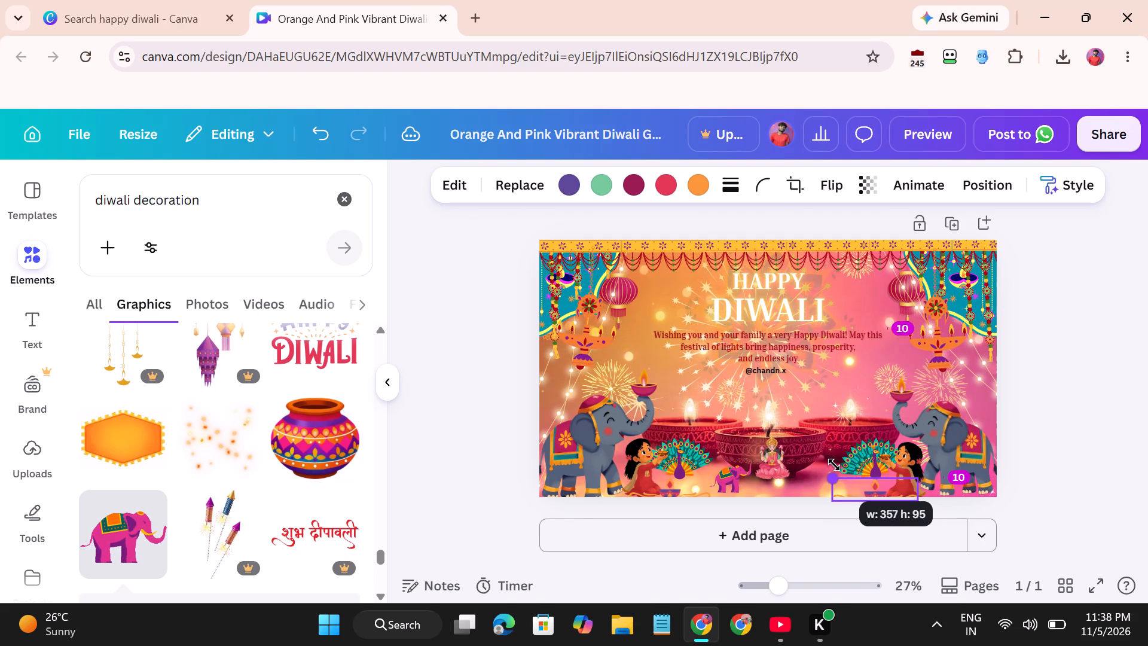
left_click_drag(834, 465, 832, 467)
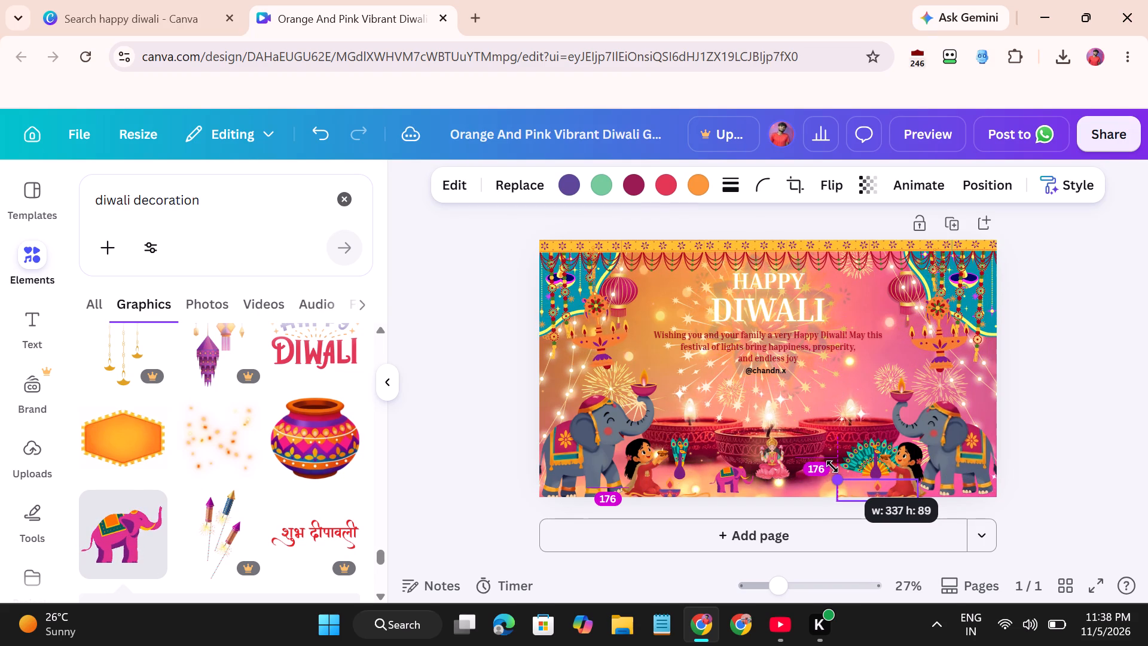
left_click_drag(832, 467, 829, 467)
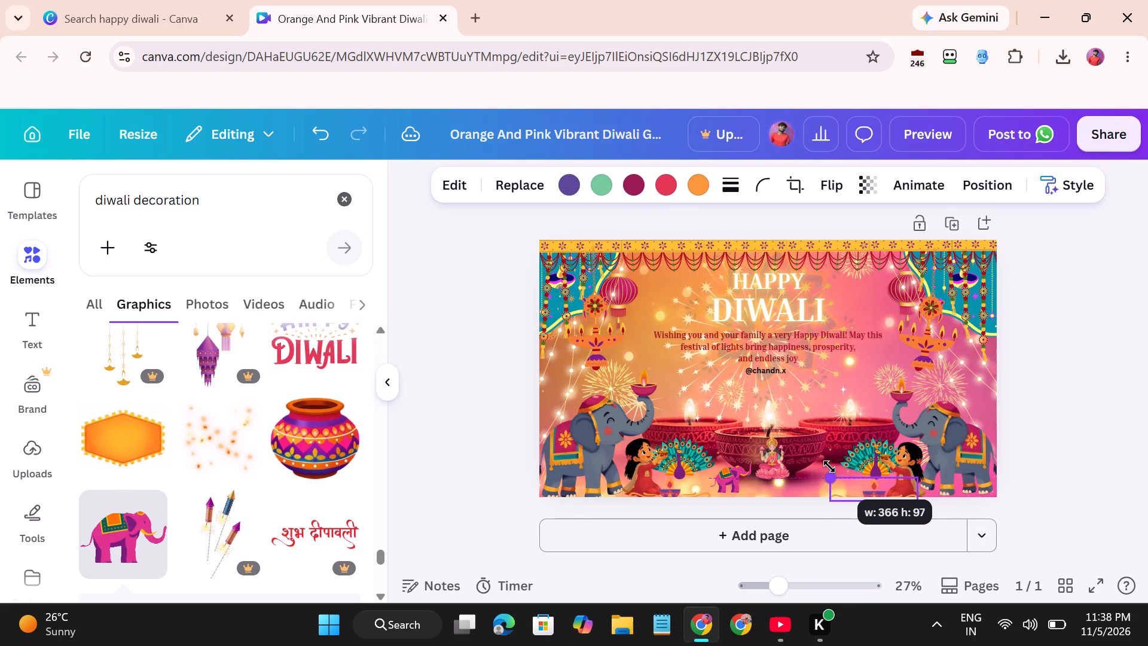
left_click_drag(829, 467, 822, 462)
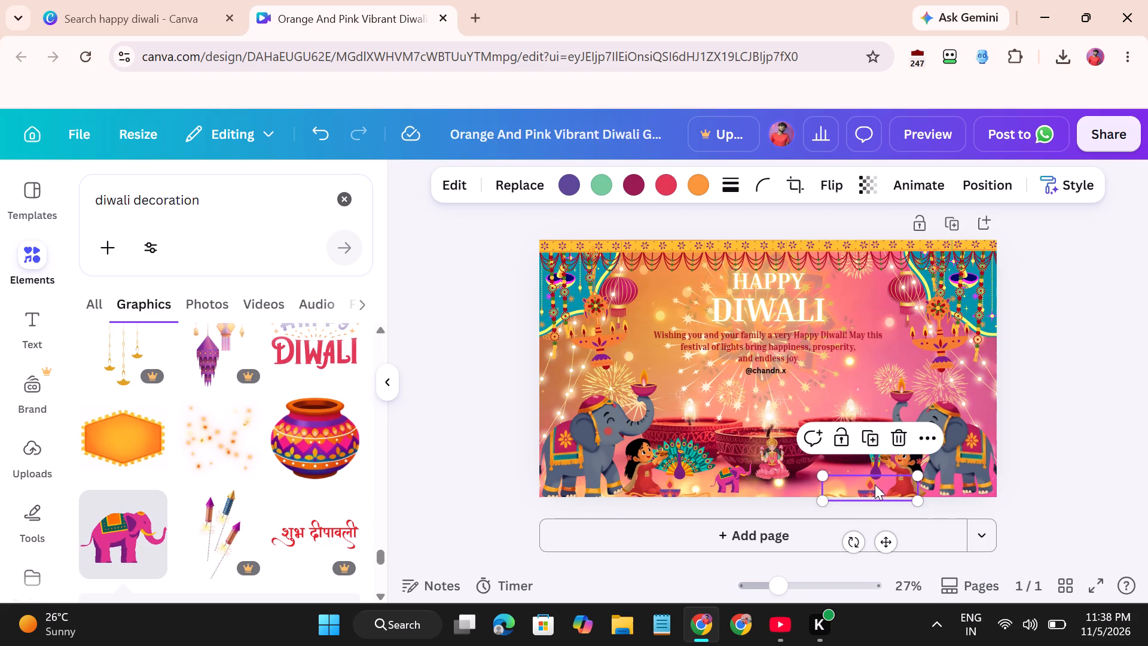
Move the right orange diya beneath the right peacock, aligned with the page's bottom edge.
left_click_drag(875, 484, 889, 484)
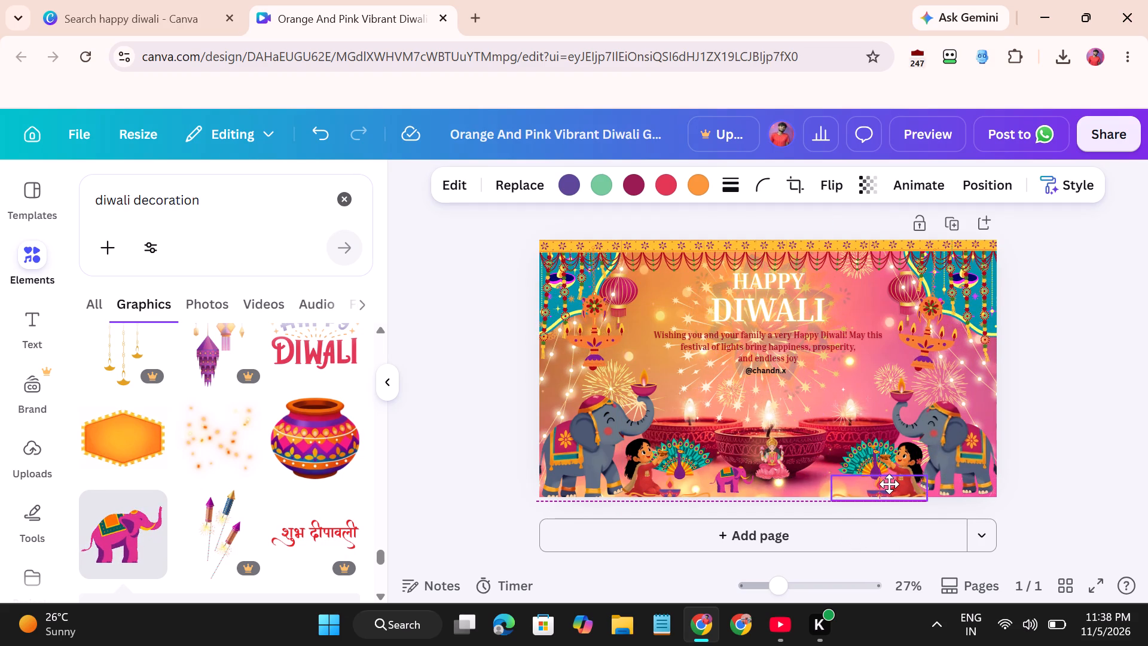
left_click_drag(889, 484, 887, 482)
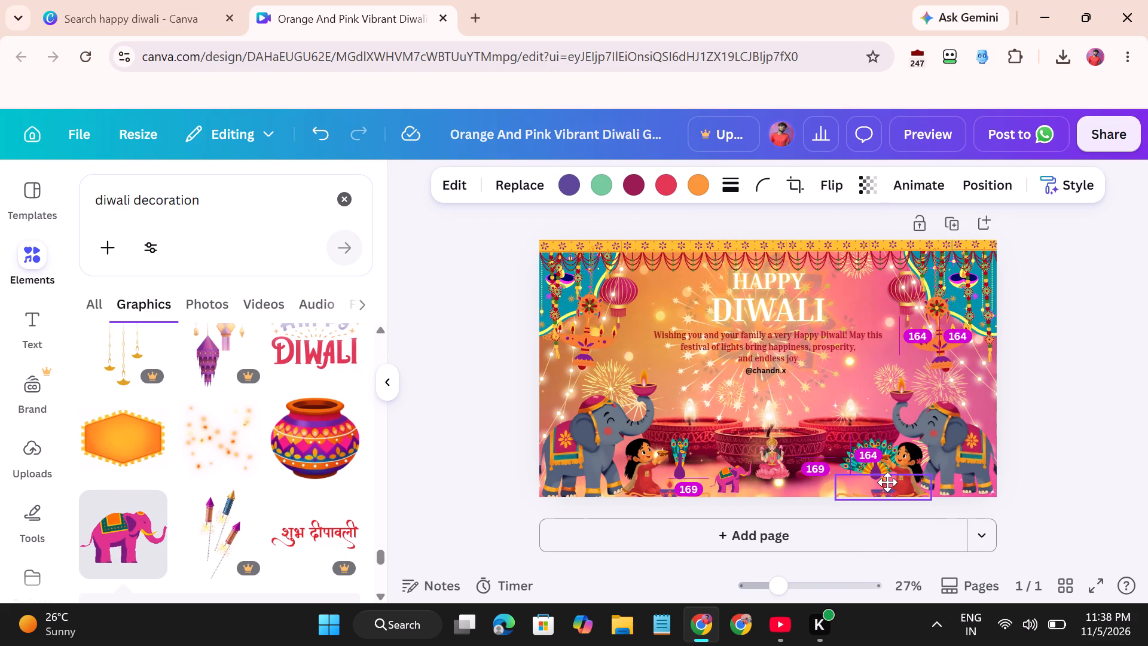
left_click_drag(887, 482, 887, 482)
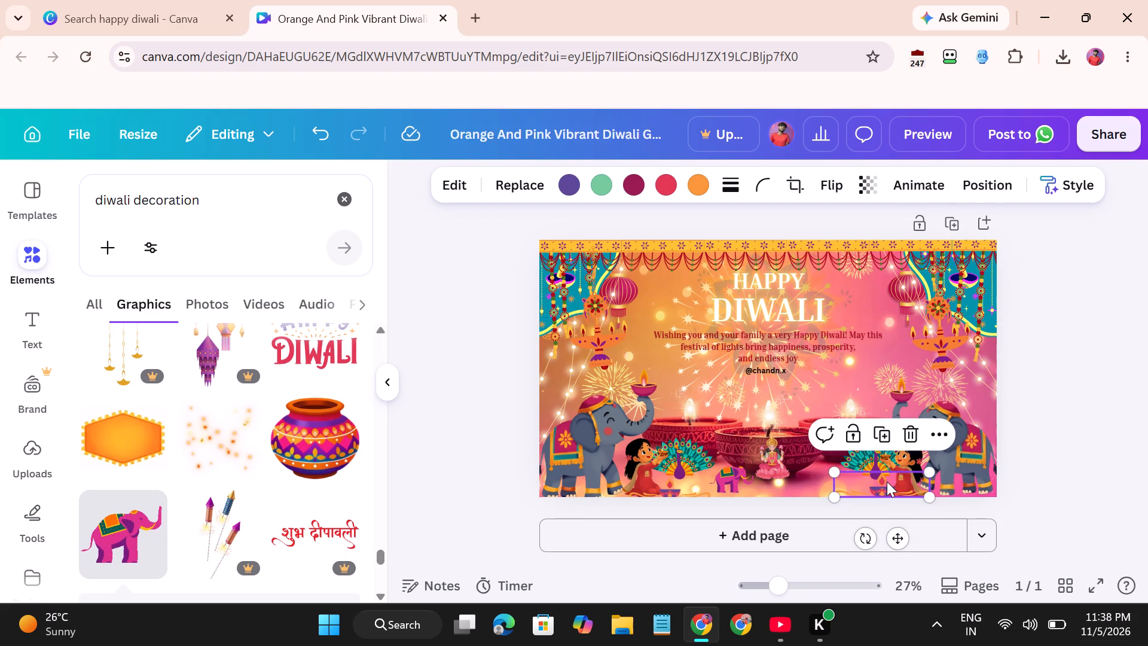
Enlarge the pink elephant proportionally to about 226 by 152 and reposition it at the page's bottom edge, between the left diya and the goddess.
left_click(745, 480)
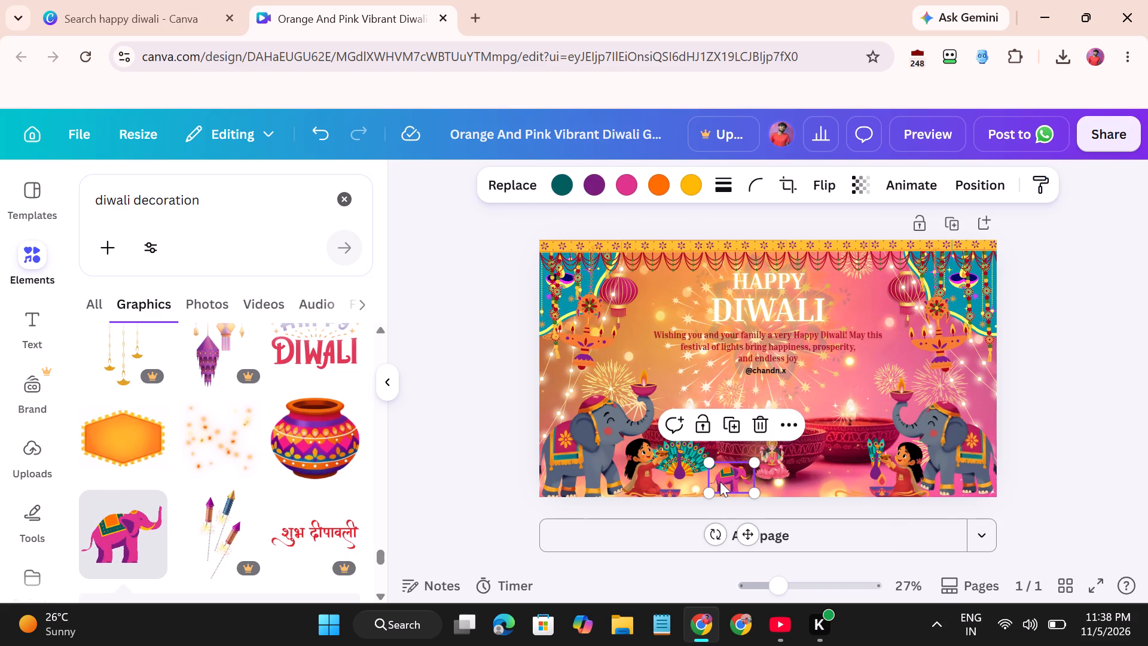
left_click_drag(755, 466, 761, 463)
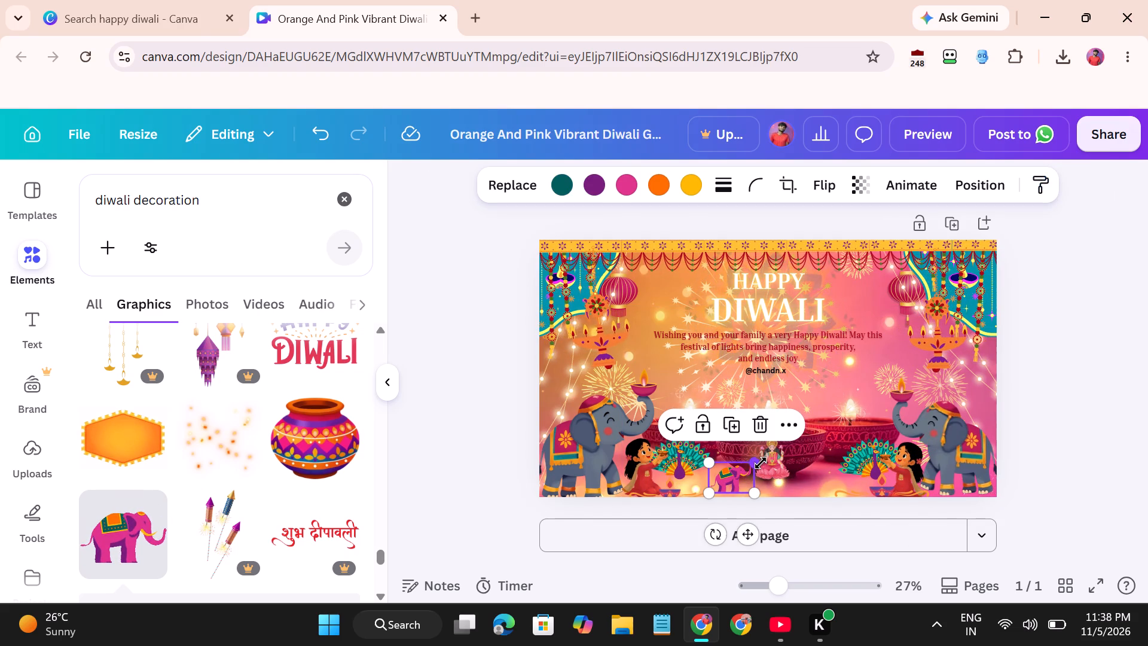
left_click_drag(761, 463, 762, 462)
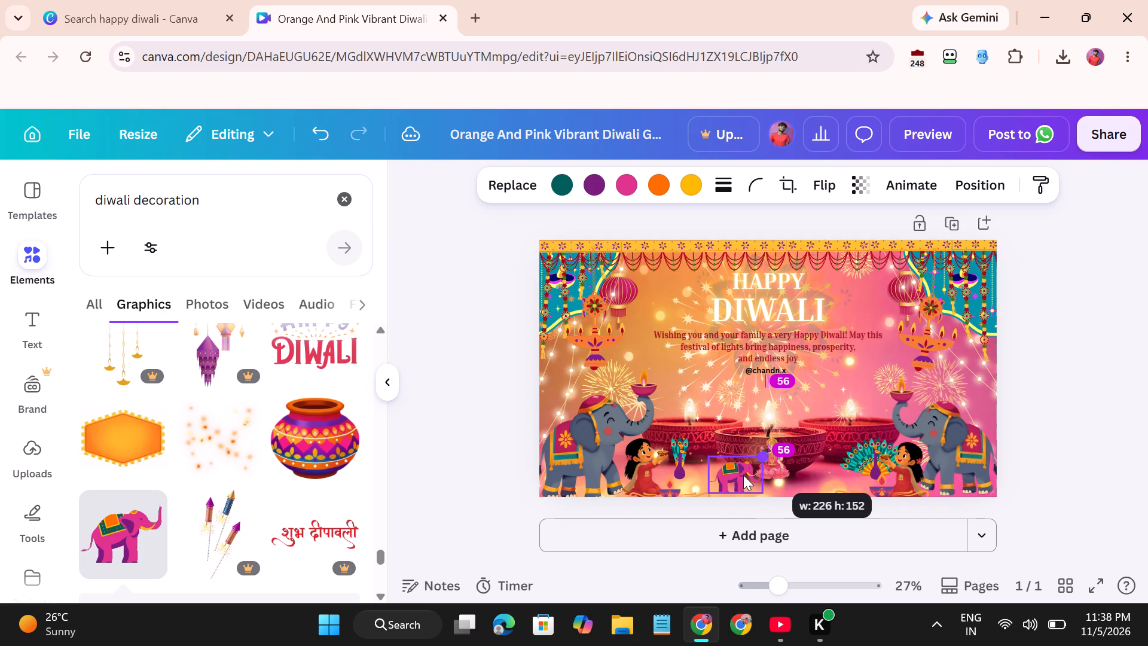
left_click_drag(743, 476, 738, 480)
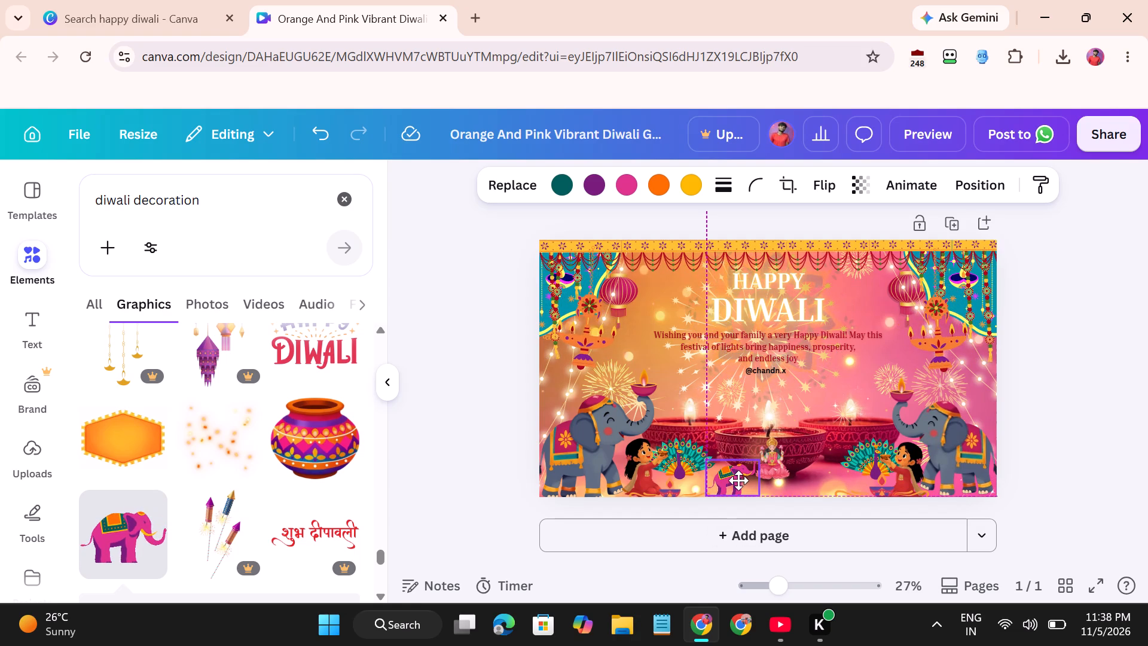
left_click_drag(738, 480, 738, 481)
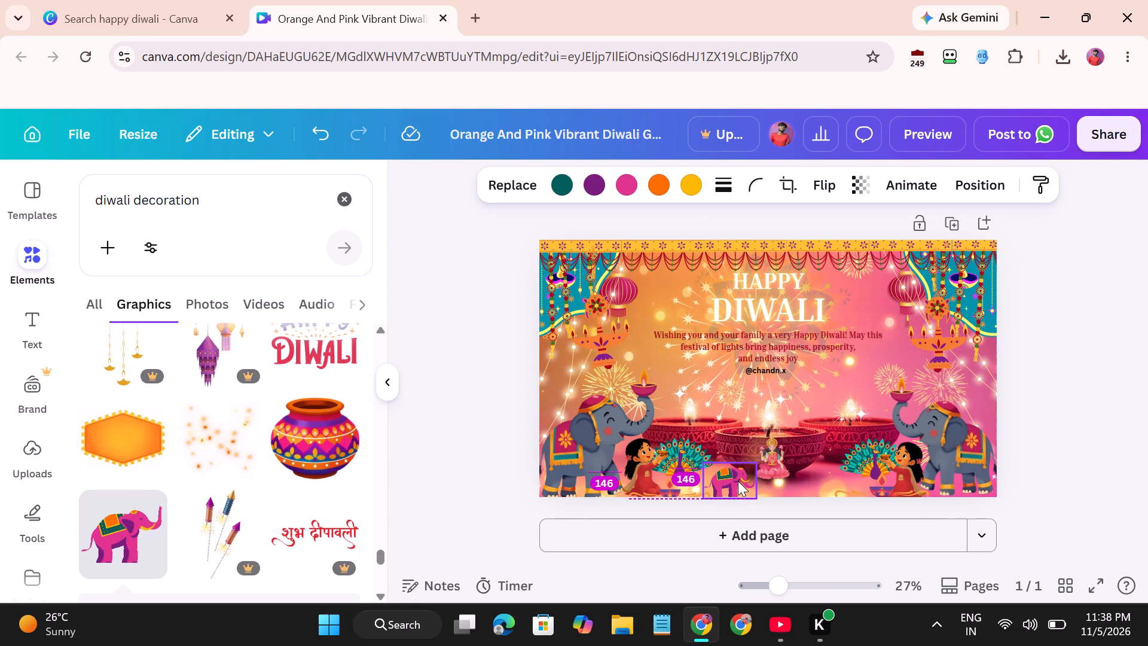
Duplicate the pink elephant, flip the copy horizontally and place it at the page's bottom edge, between the goddess figure and the right peacock.
right_click(738, 481)
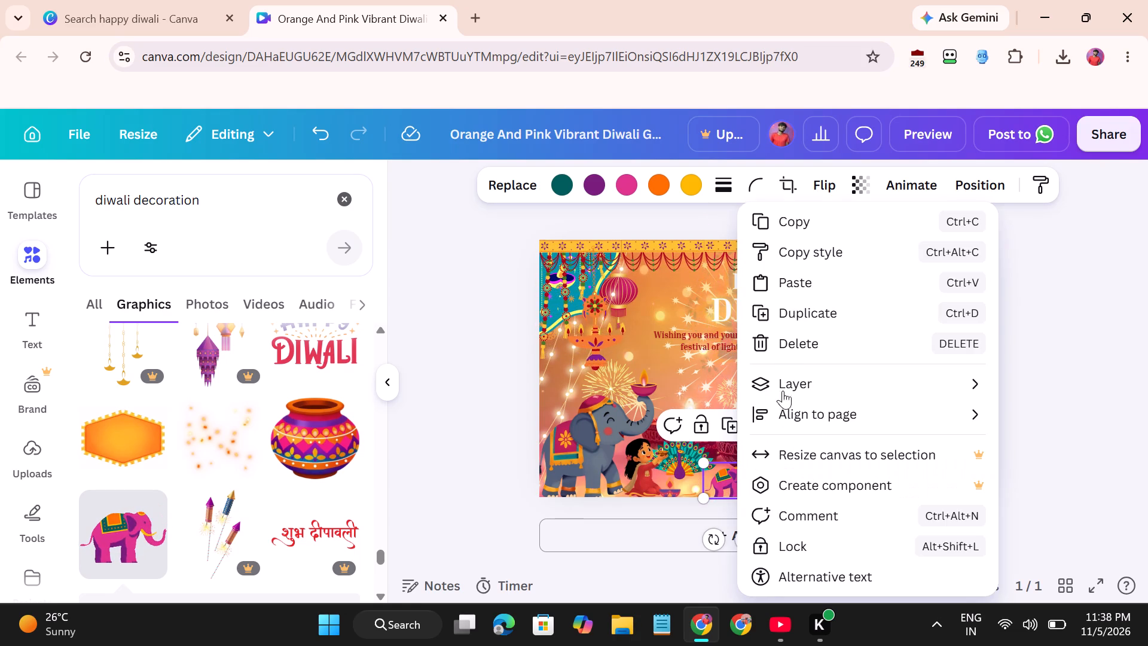
left_click(818, 311)
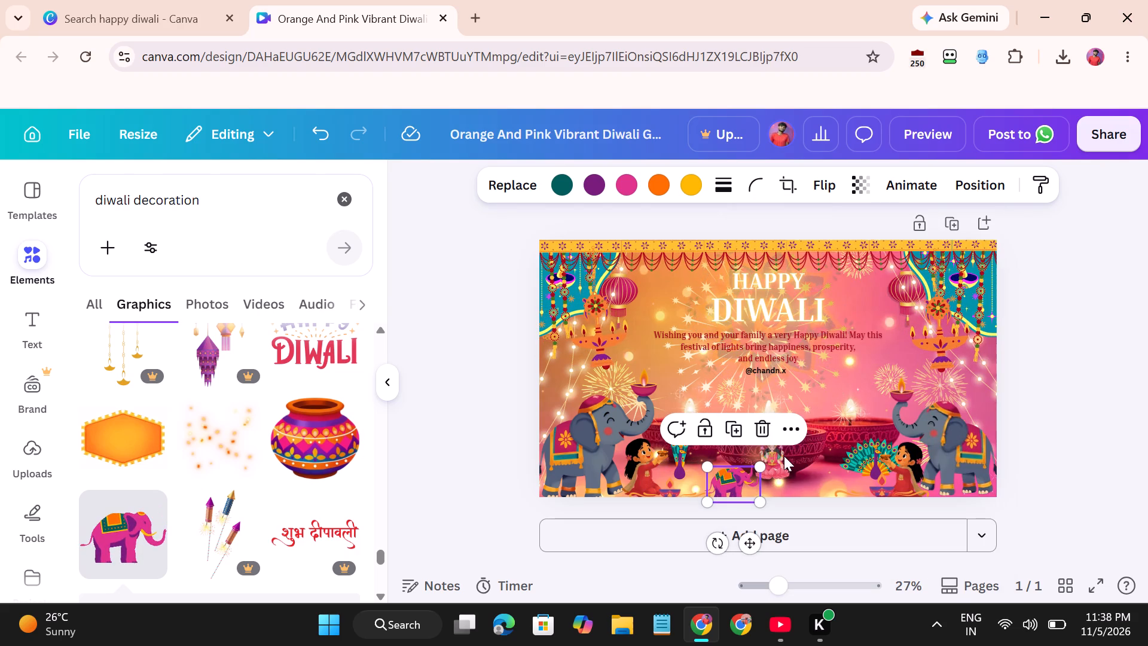
left_click(828, 187)
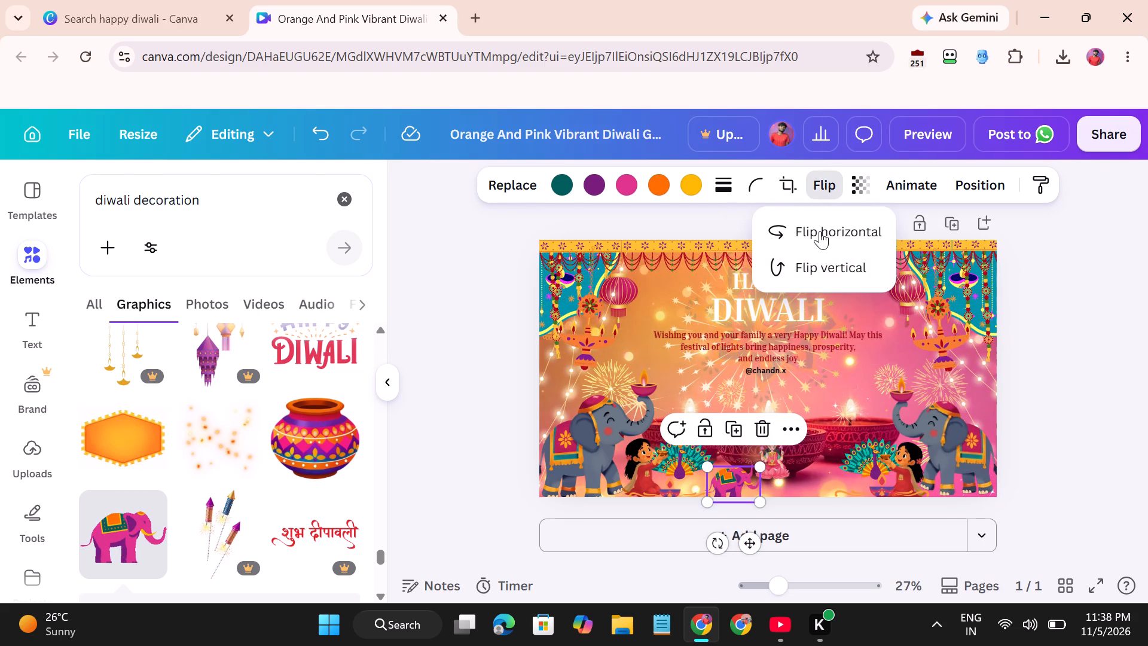
left_click(820, 231)
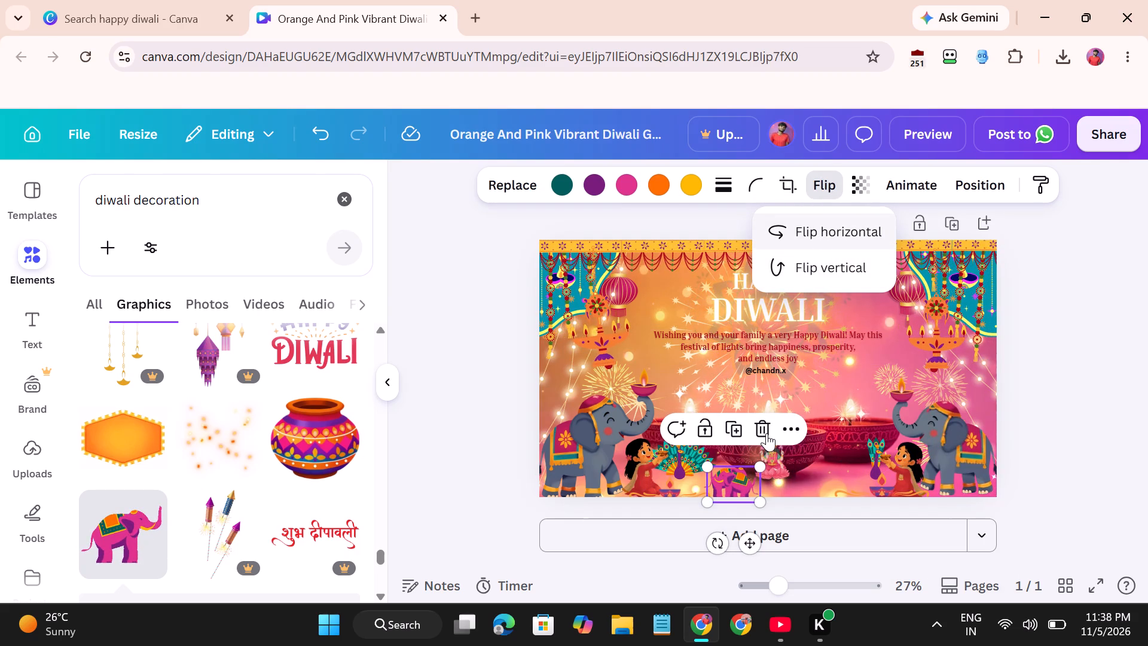
left_click_drag(734, 480, 761, 480)
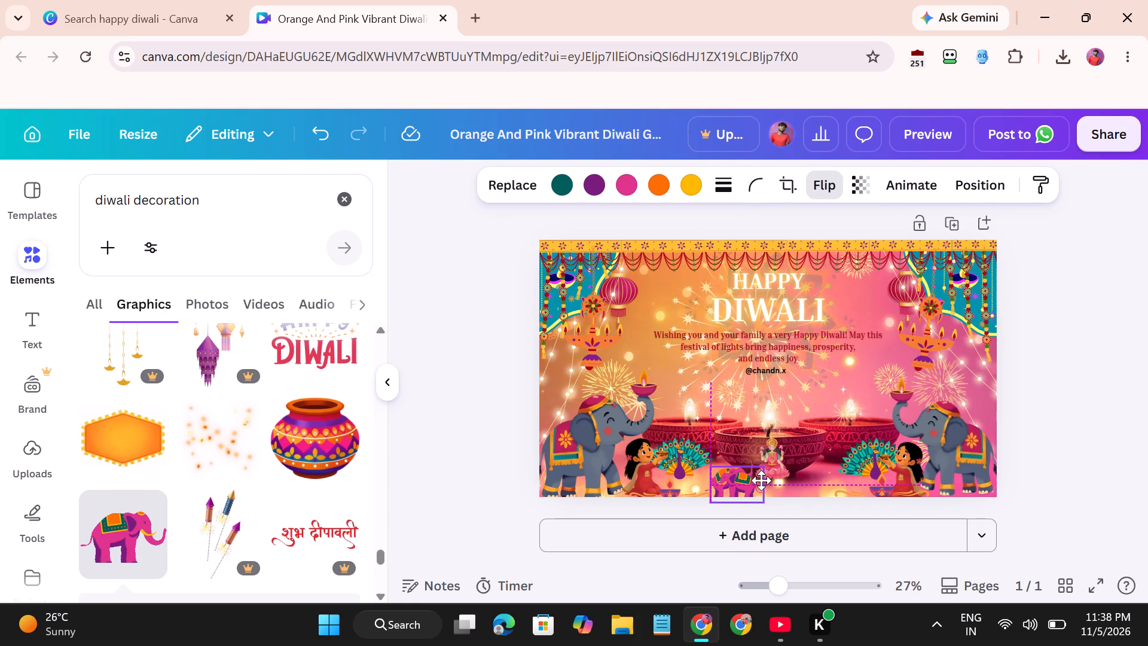
left_click_drag(761, 480, 817, 477)
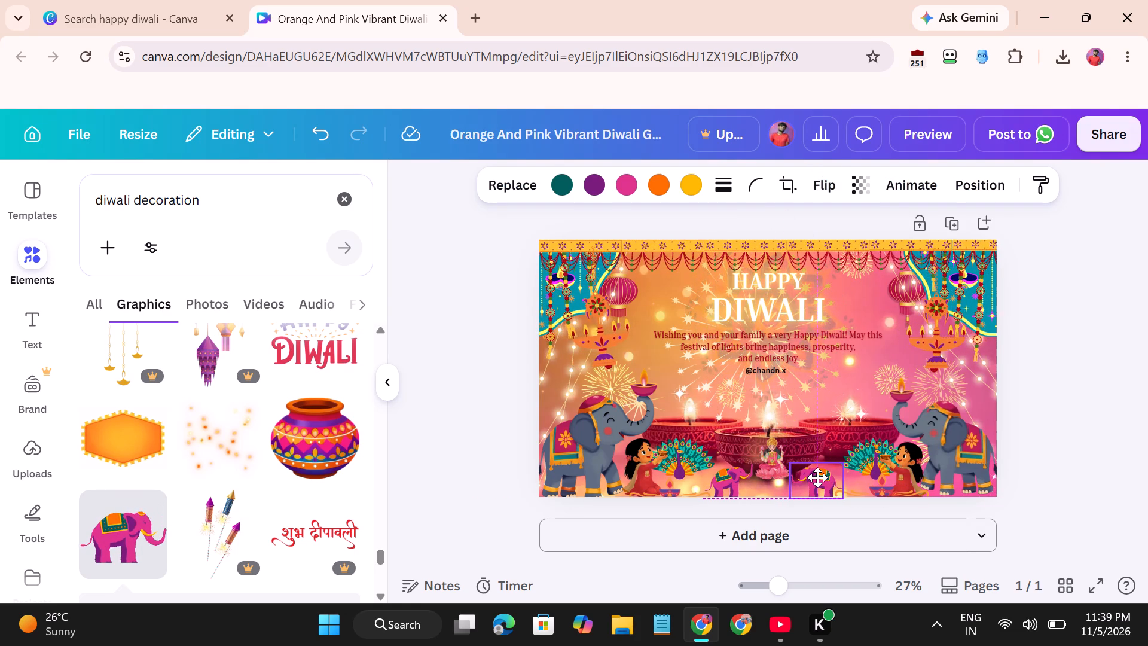
Nudge the flipped pink elephant into its final spot at the page's bottom edge, beside the right peacock.
left_click_drag(817, 477, 819, 477)
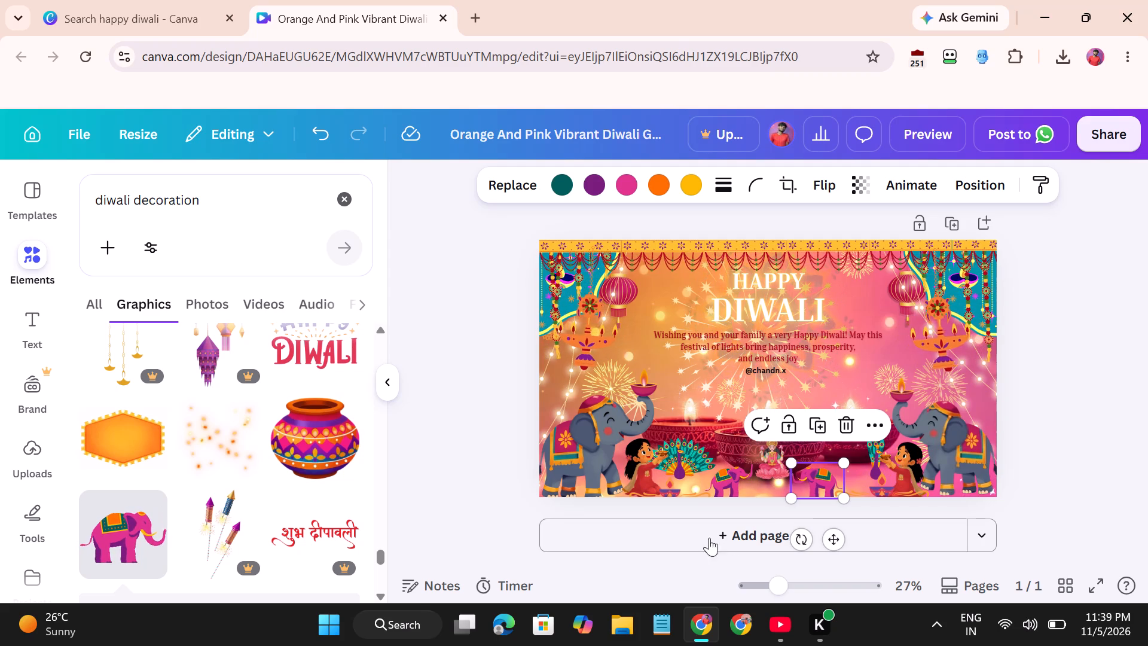
Find the orange hanging tassel ornament with rings and a pink flower among the graphics and add it near the page's upper left.
scroll(255, 493, "down", 2)
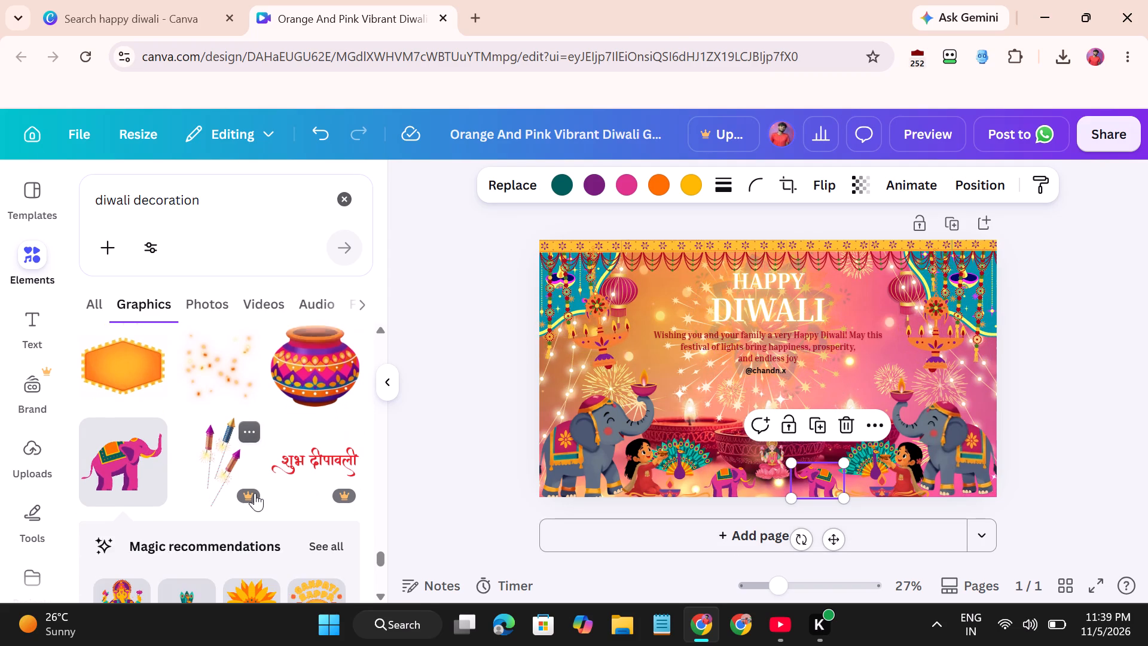
scroll(255, 493, "down", 2)
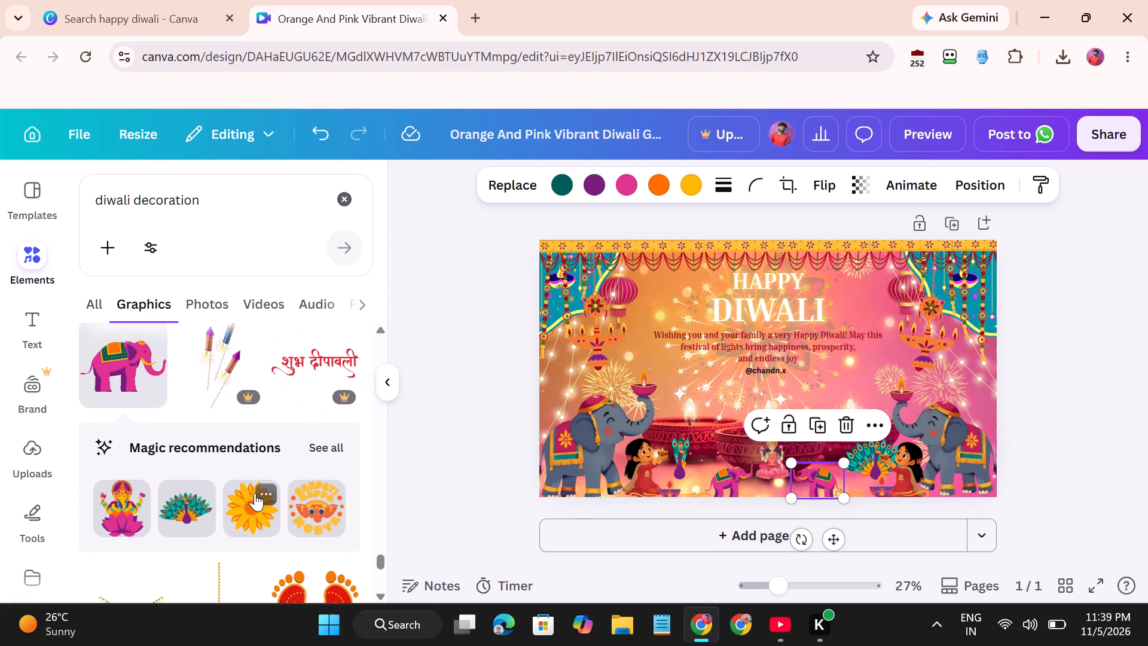
scroll(255, 493, "down", 2)
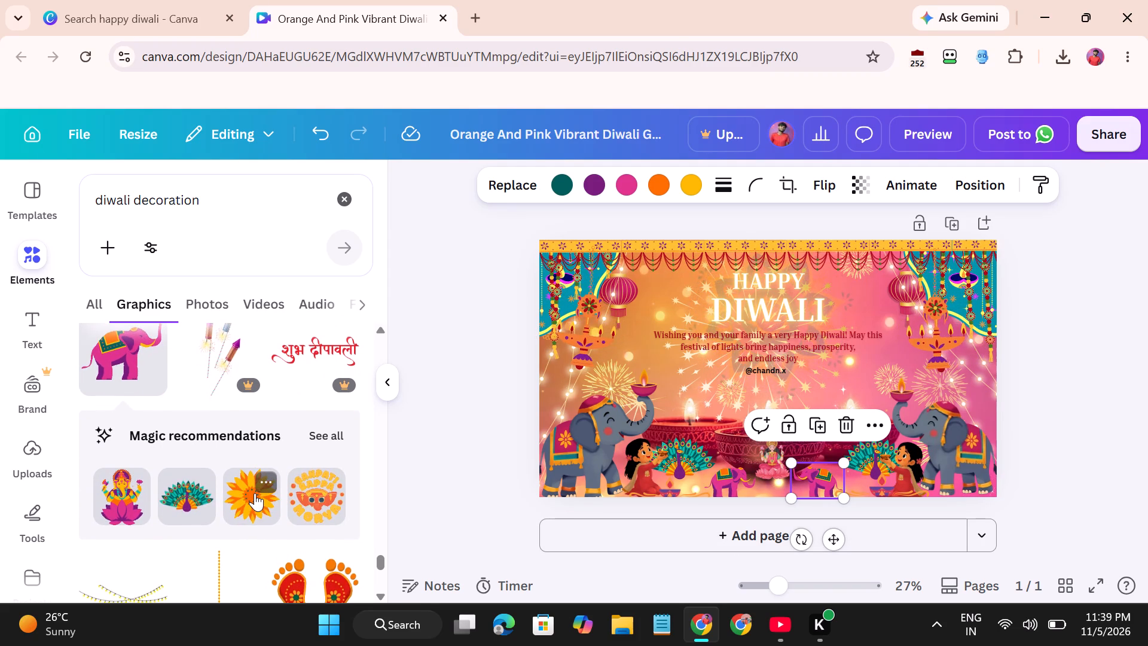
scroll(255, 493, "down", 2)
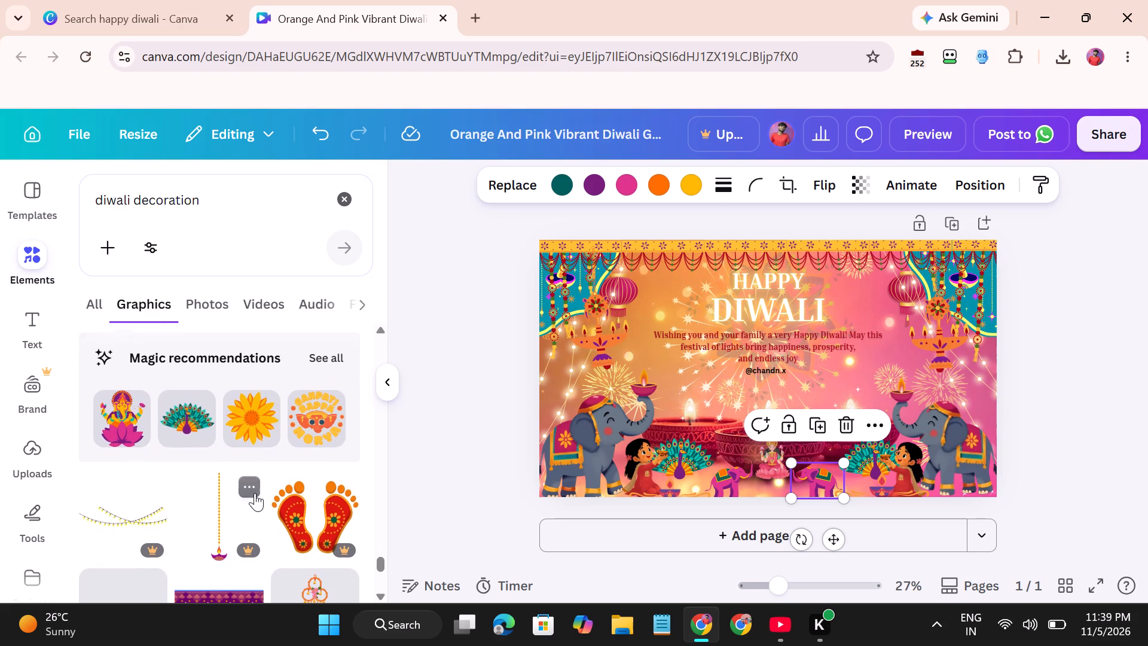
scroll(255, 493, "down", 4)
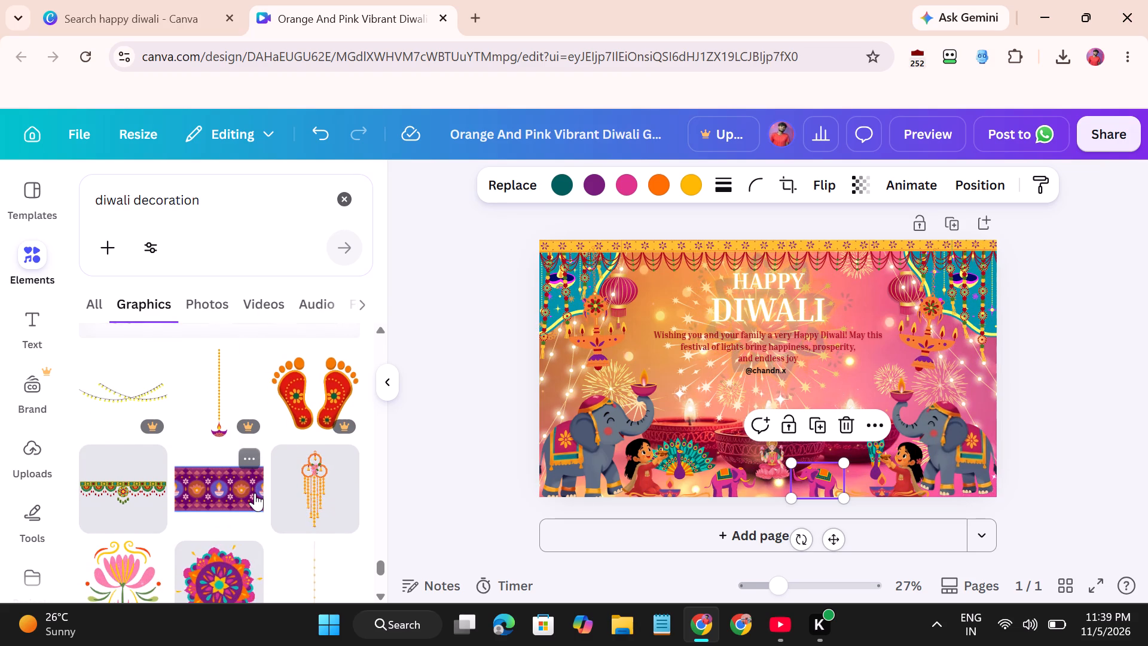
scroll(255, 493, "down", 1)
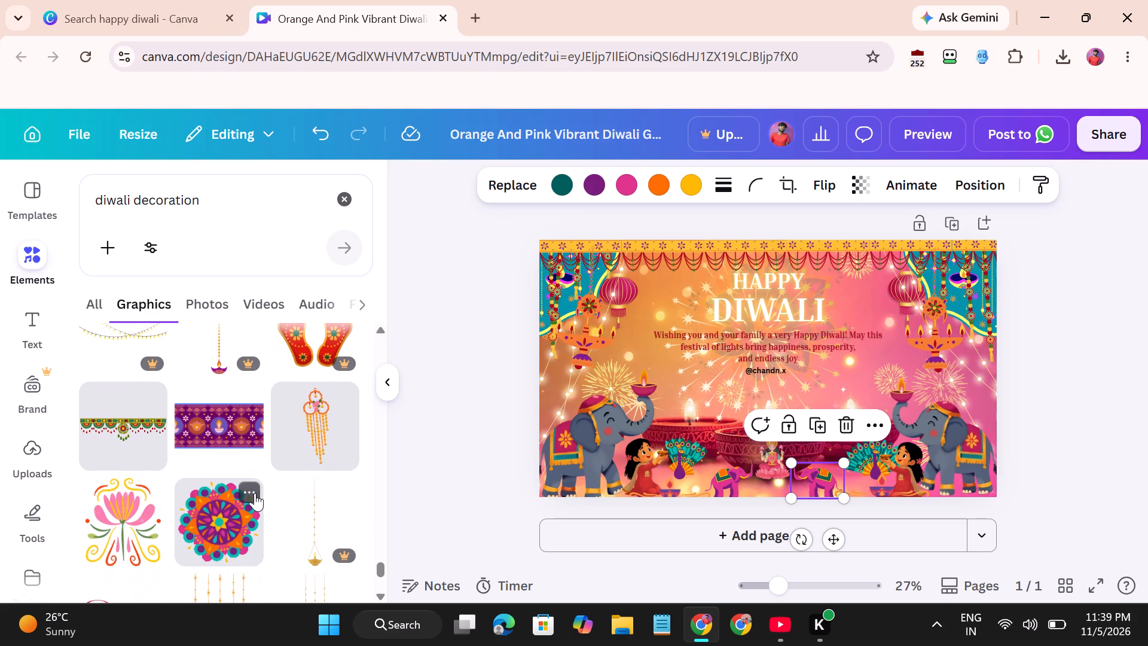
scroll(255, 493, "down", 2)
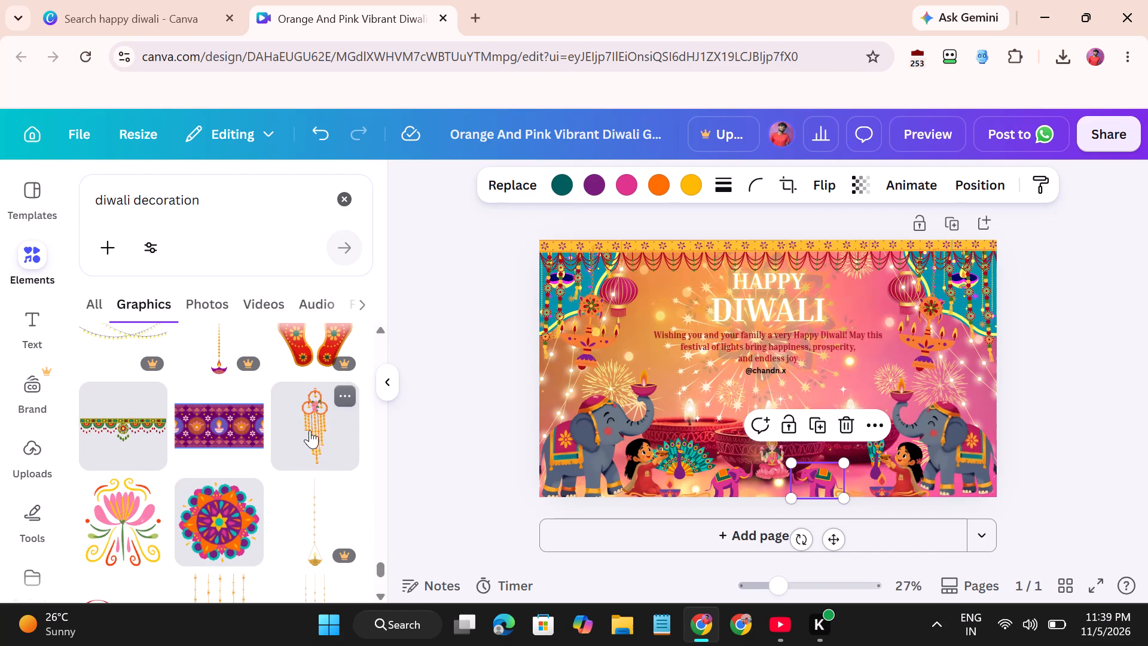
left_click_drag(310, 430, 390, 407)
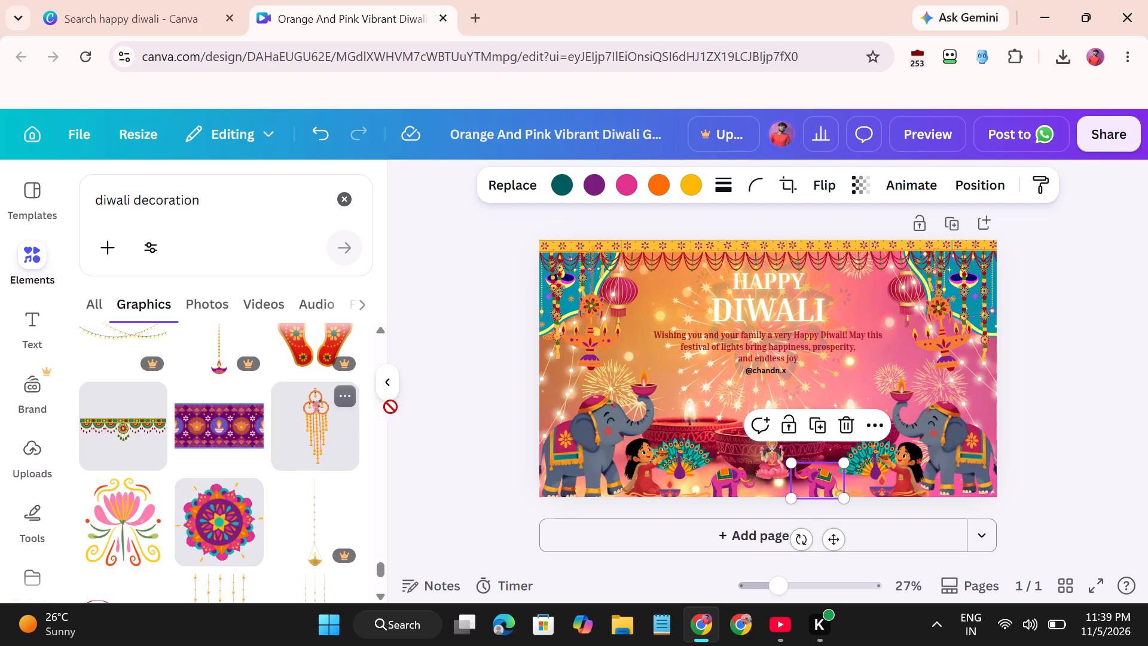
left_click_drag(390, 407, 620, 327)
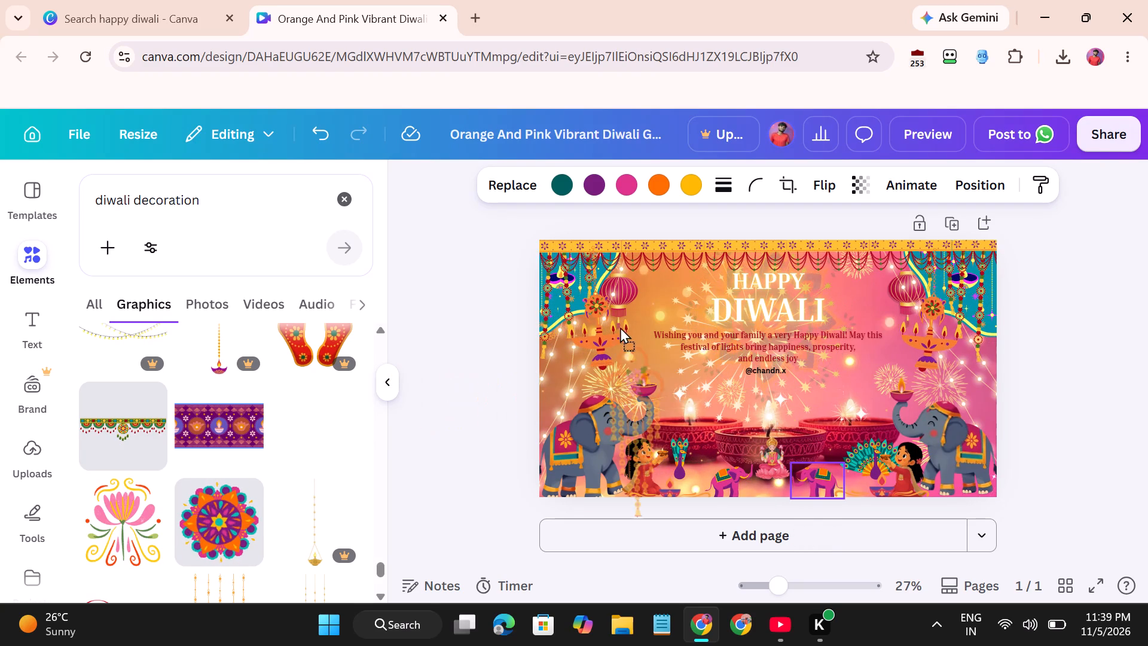
left_click_drag(620, 327, 612, 255)
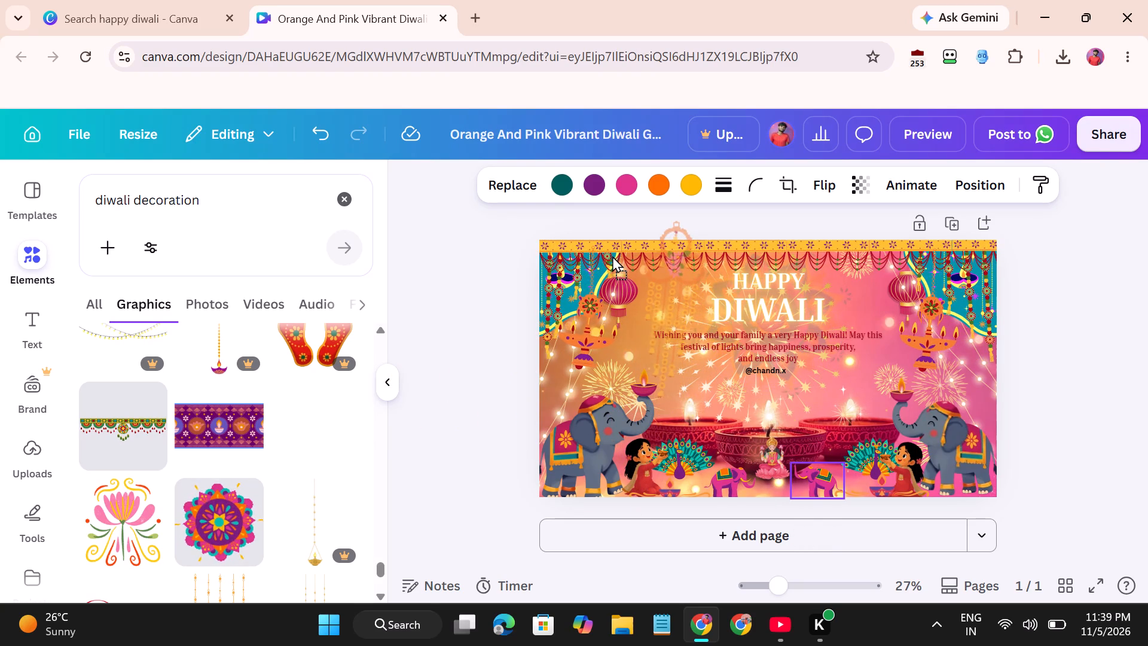
left_click_drag(612, 255, 600, 257)
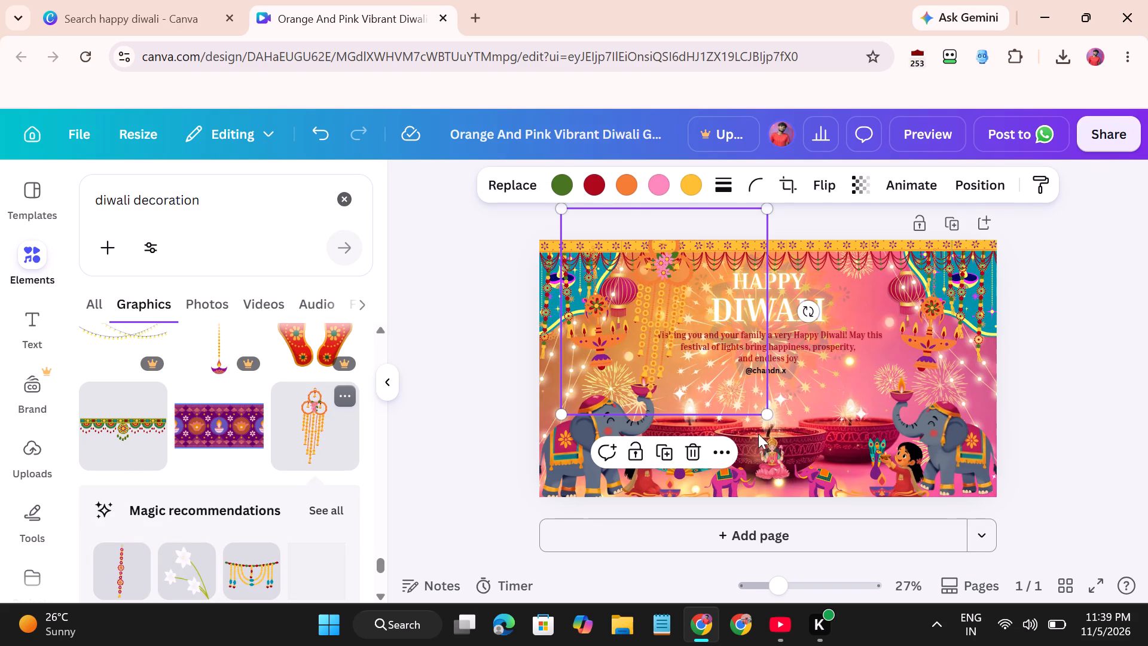
Shrink the tassel ornament proportionally to about 482 by 482 and hang it from the top border, between the left pink lantern and the title.
left_click_drag(767, 410, 749, 385)
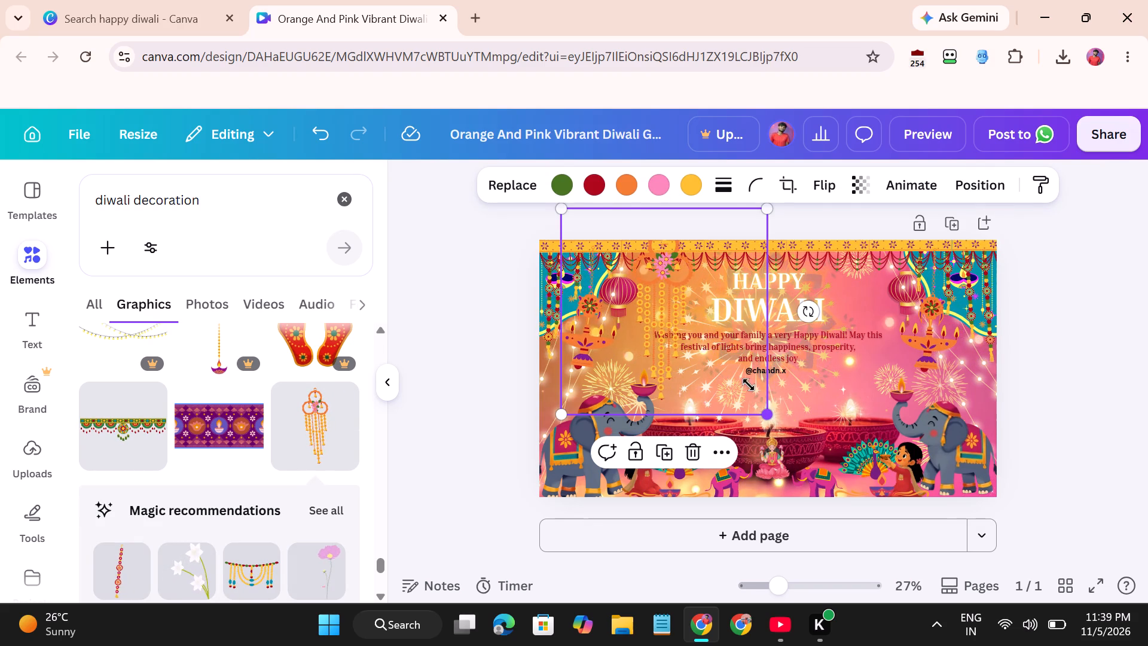
left_click_drag(749, 385, 712, 290)
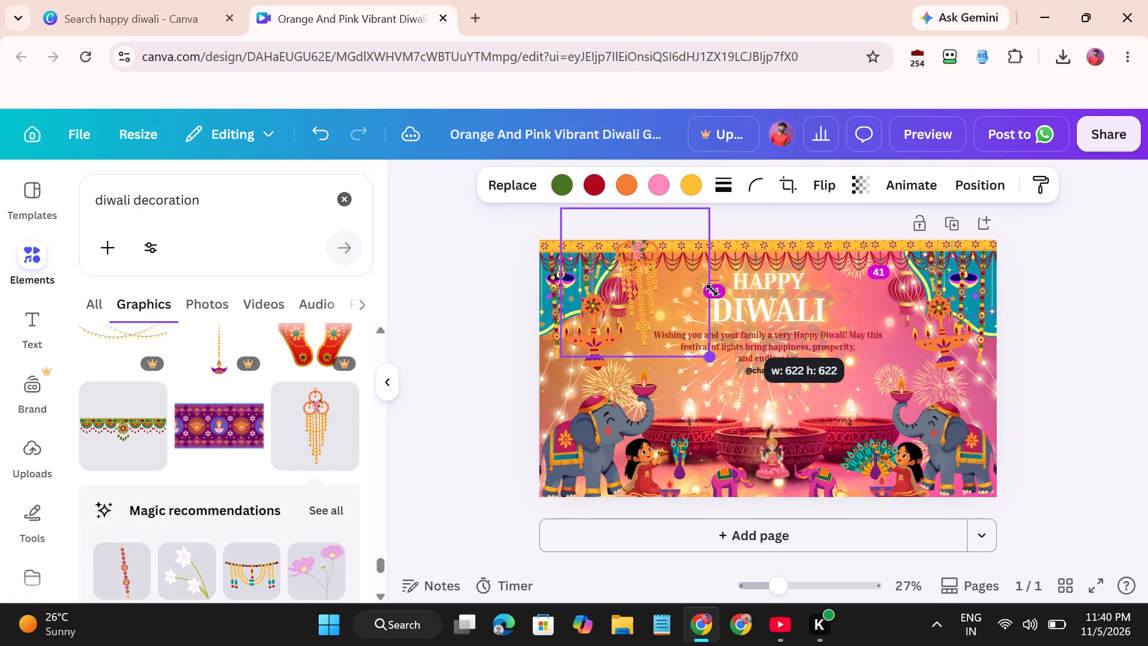
left_click_drag(712, 290, 712, 283)
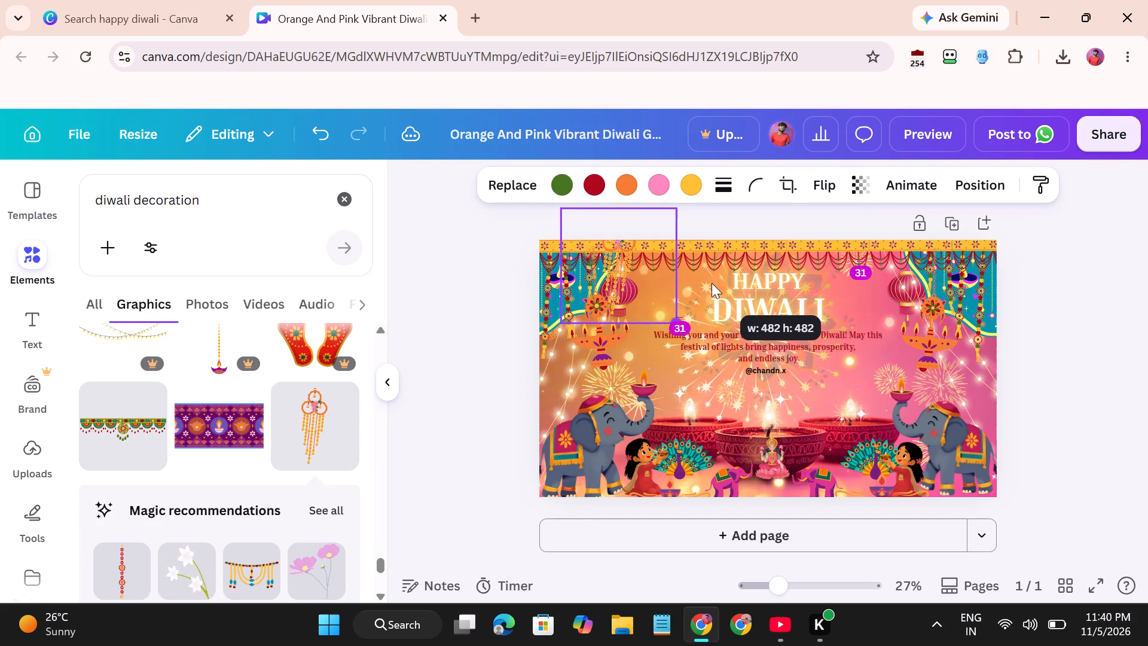
left_click_drag(620, 249, 661, 253)
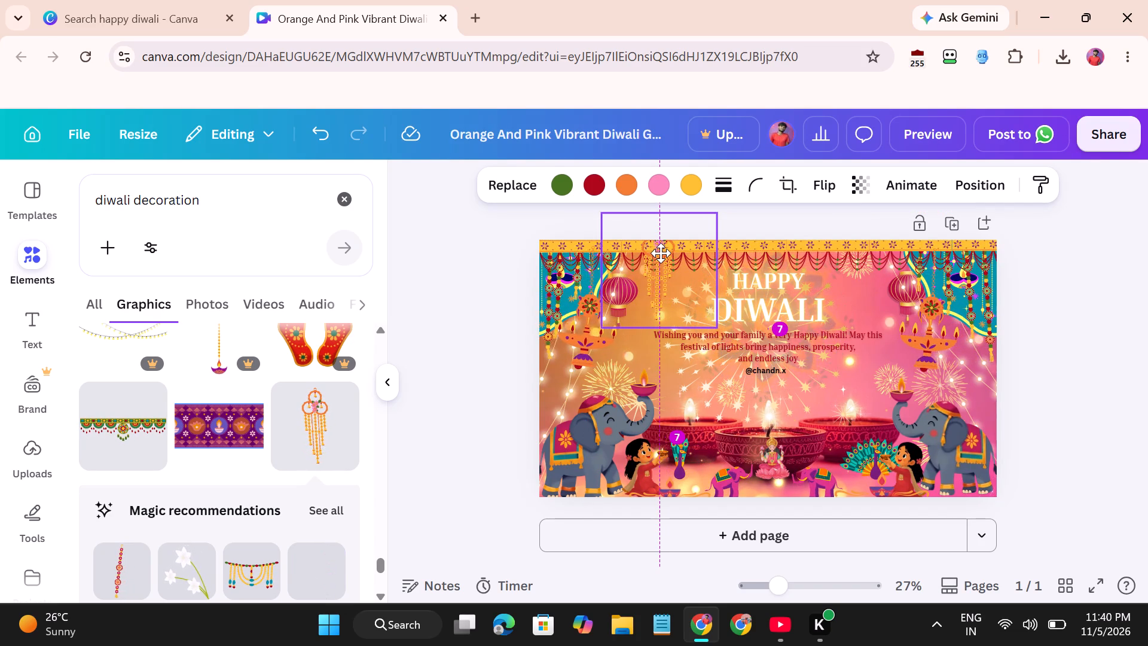
left_click_drag(661, 253, 658, 252)
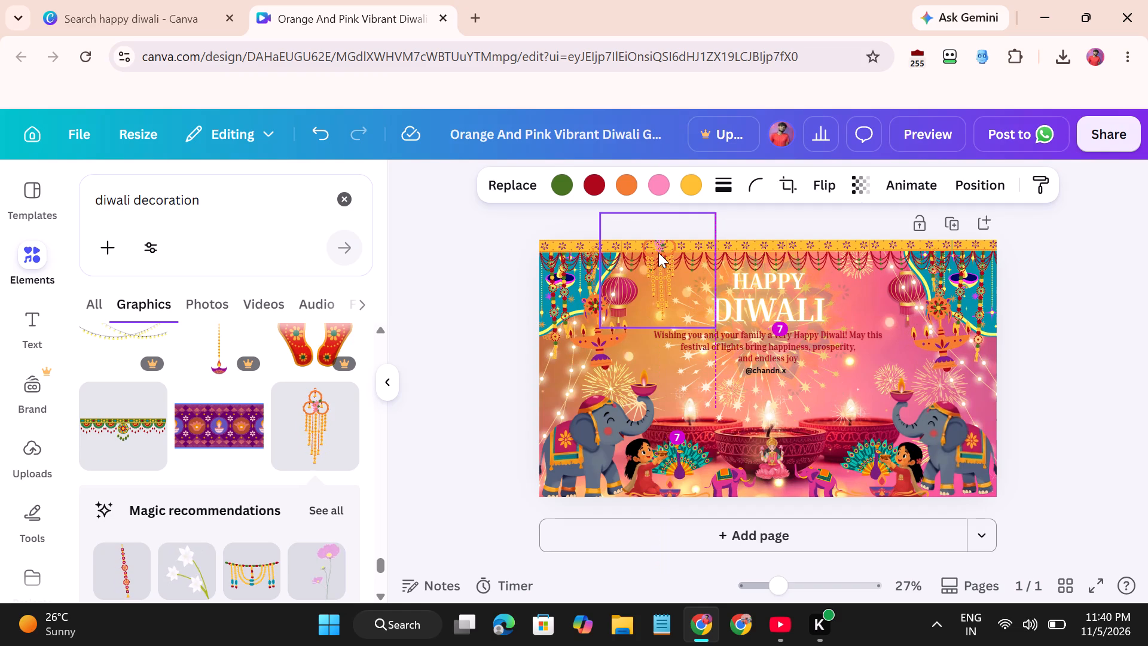
Send the left hanging tassel ornament to the back layer.
right_click(658, 252)
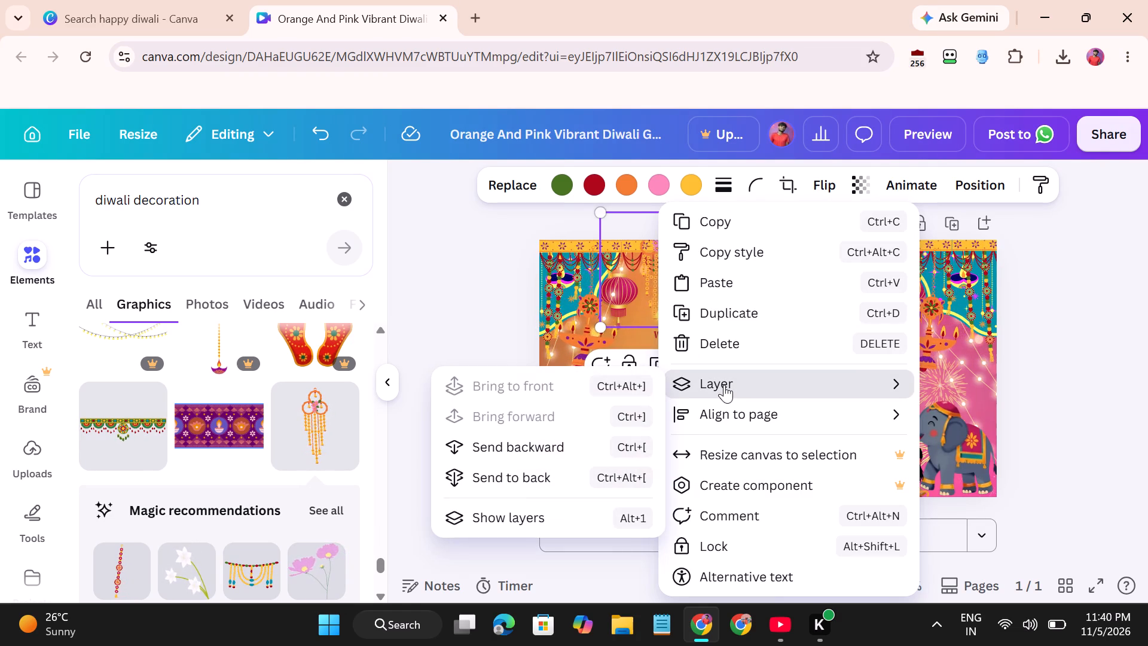
left_click(547, 474)
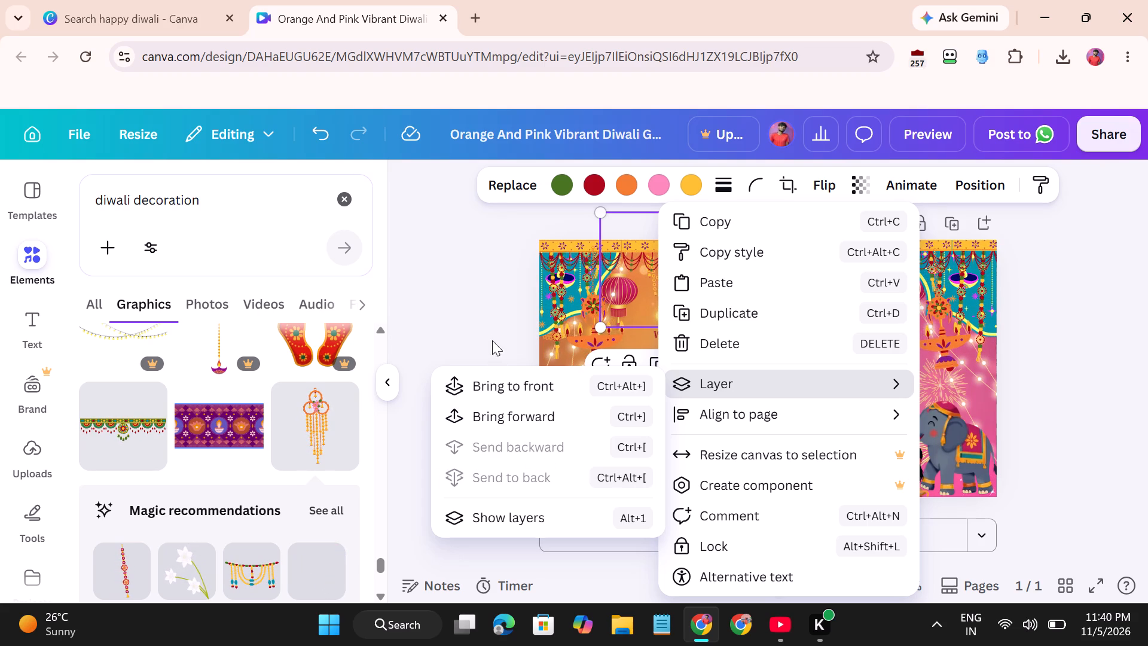
Duplicate the hanging tassel ornament and place the copy at the top border, between the title and the right pink lantern.
left_click(735, 318)
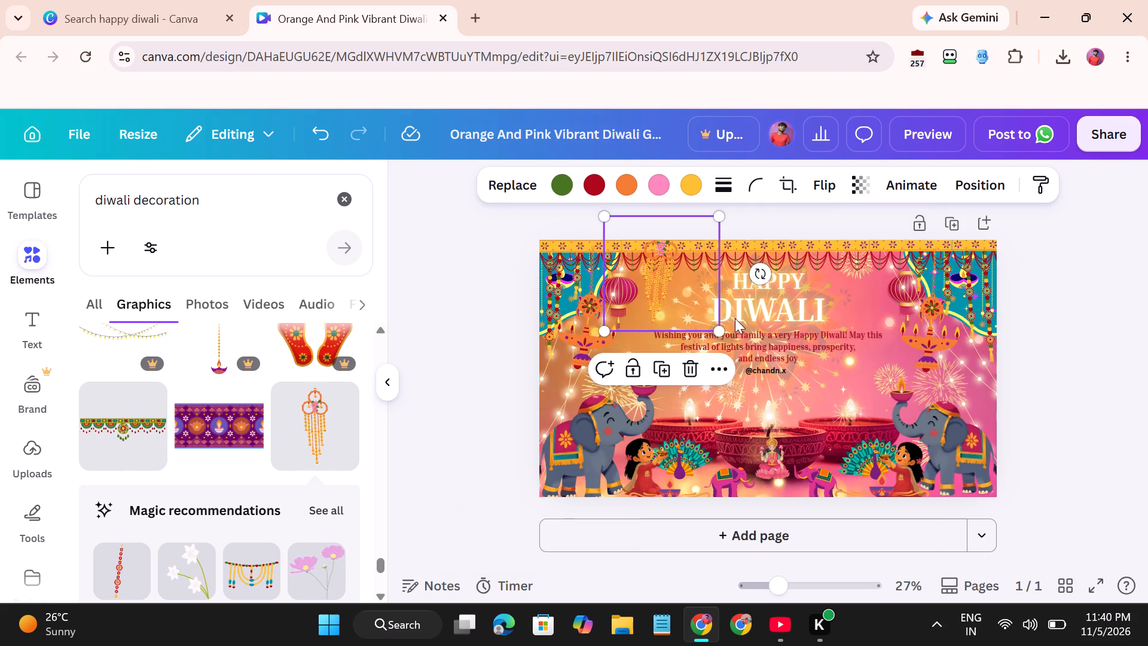
left_click_drag(656, 269, 662, 269)
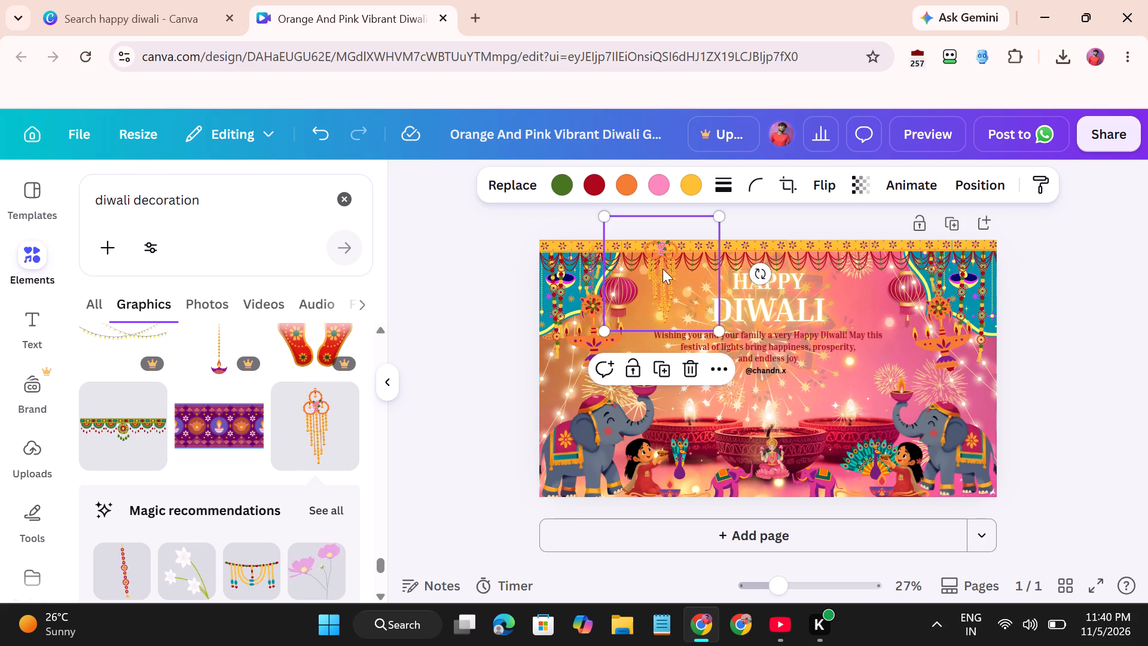
left_click_drag(662, 269, 843, 260)
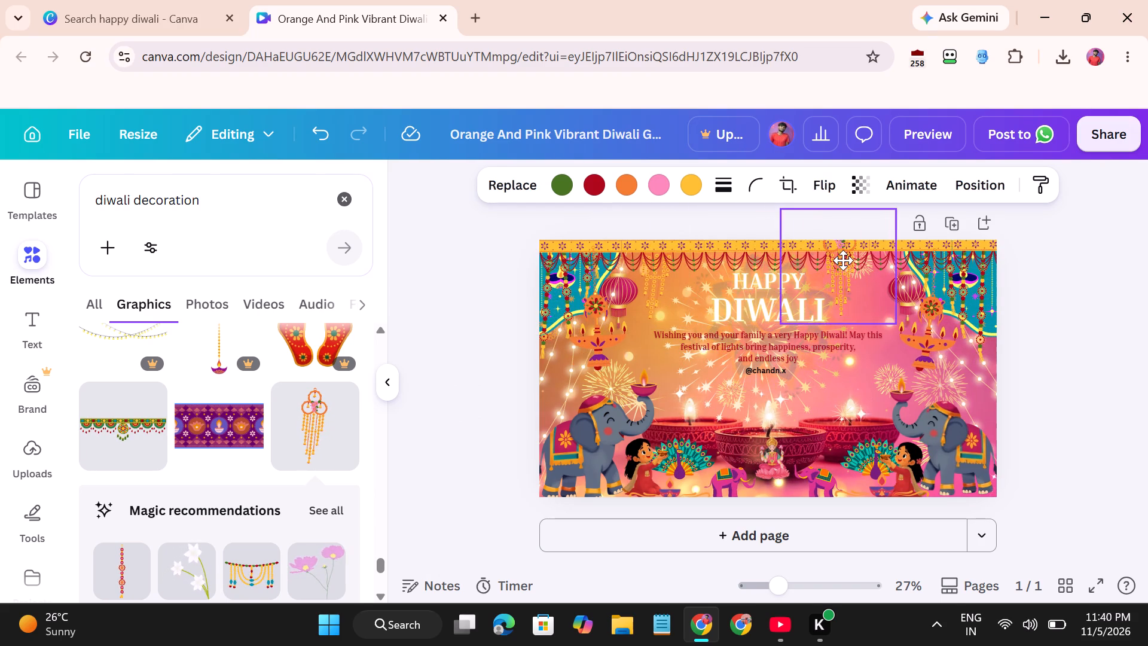
left_click_drag(843, 260, 857, 264)
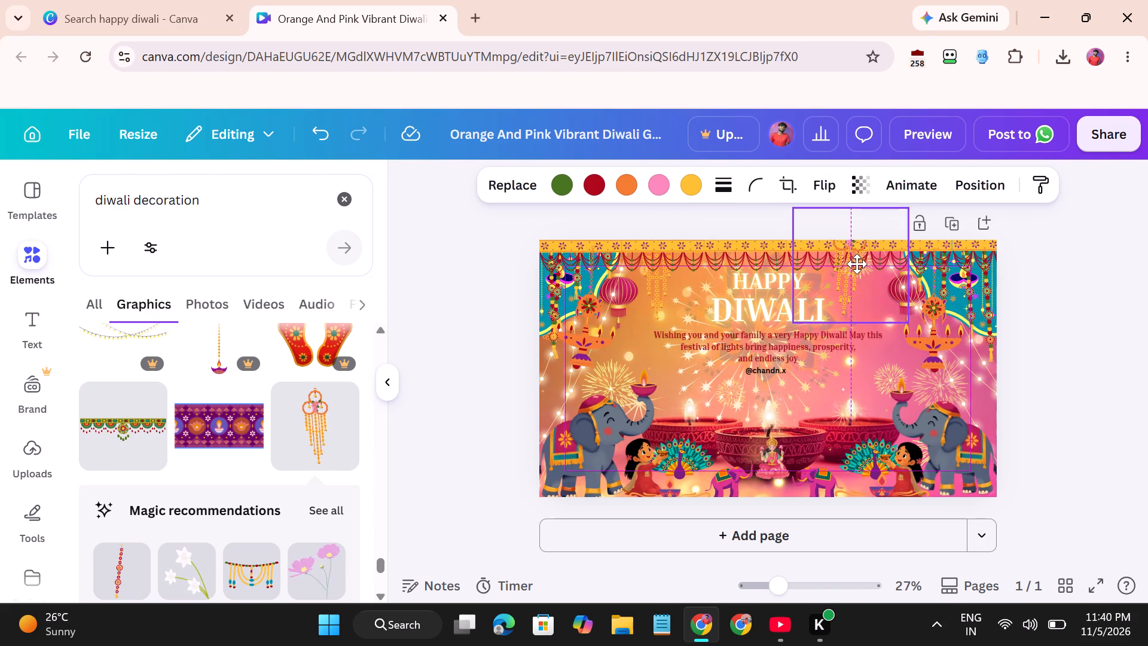
left_click_drag(857, 264, 854, 267)
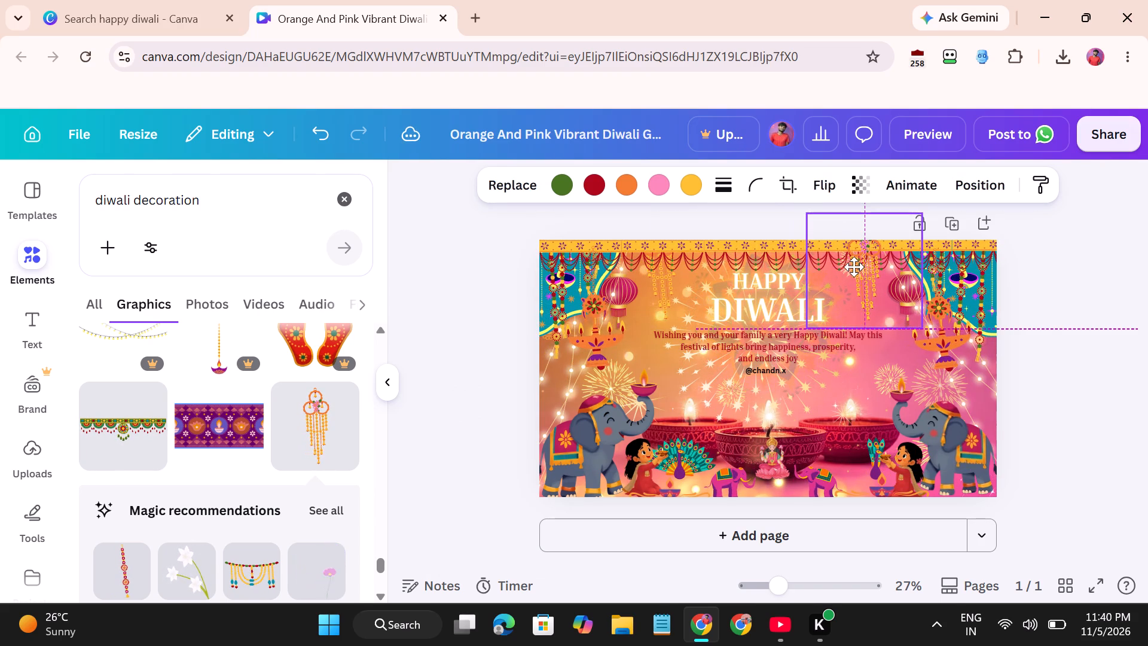
left_click_drag(854, 267, 856, 267)
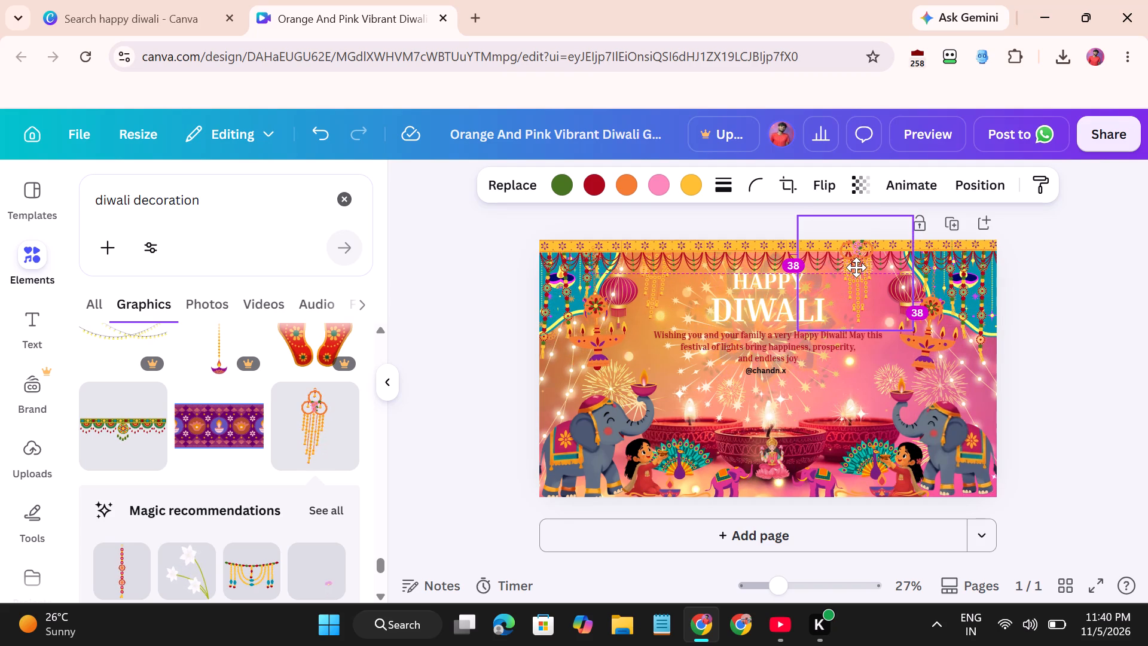
left_click_drag(856, 267, 859, 266)
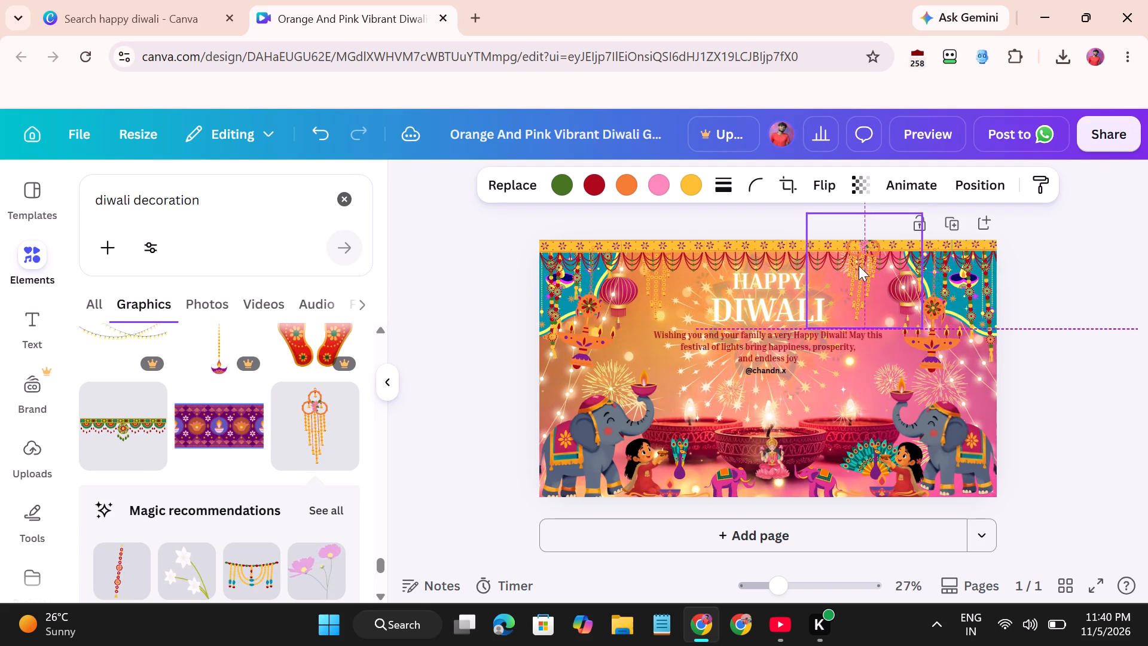
Send the right hanging tassel ornament to the back layer.
right_click(859, 266)
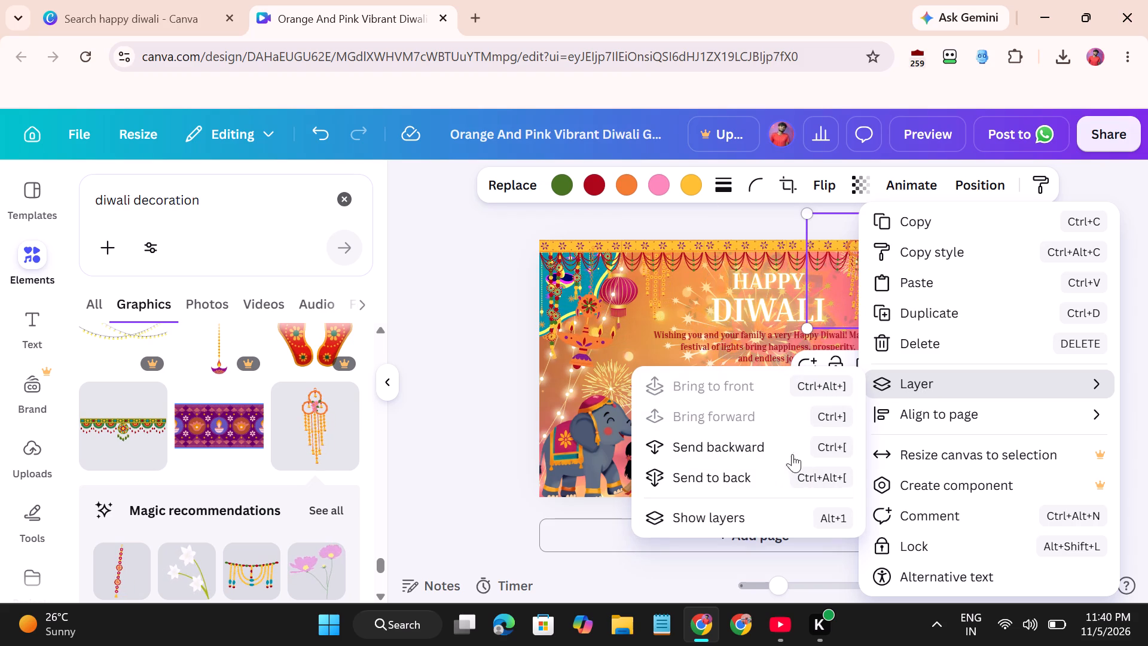
left_click(747, 473)
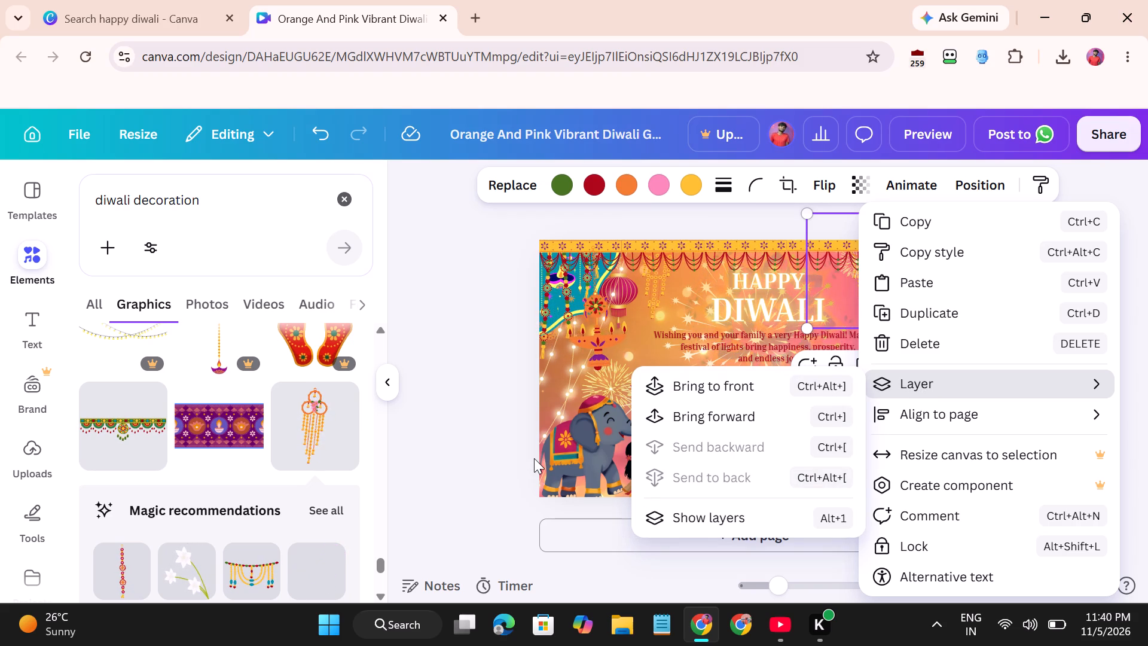
left_click(474, 389)
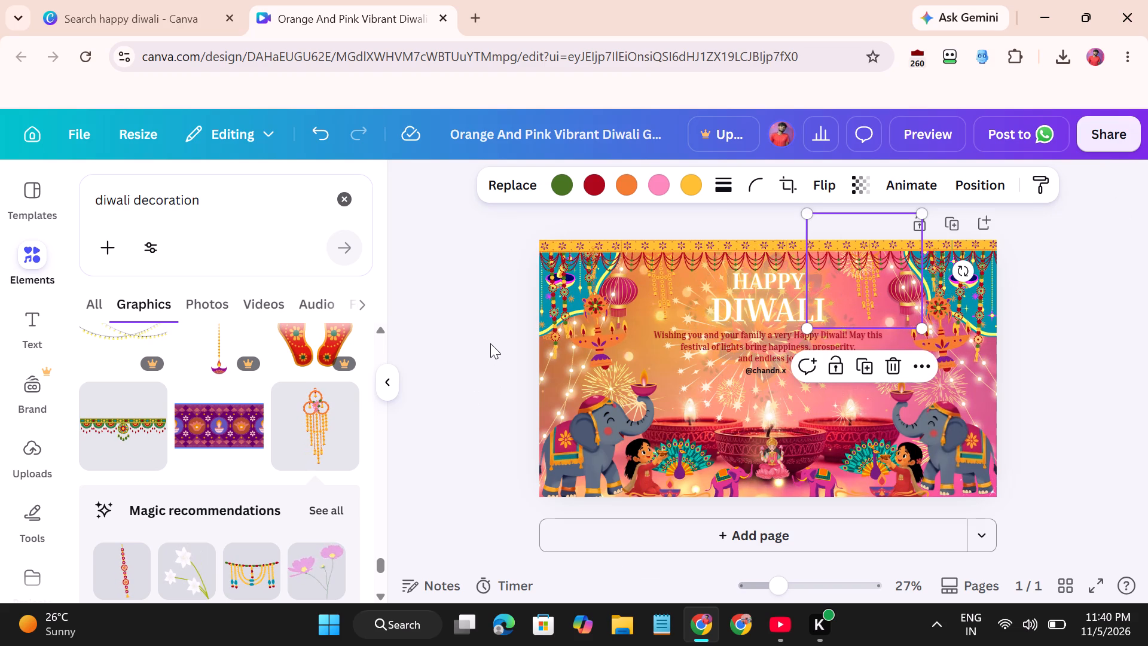
Add the blue and purple hanging peacock diya graphic from the diwali decoration results to the page.
scroll(291, 468, "down", 3)
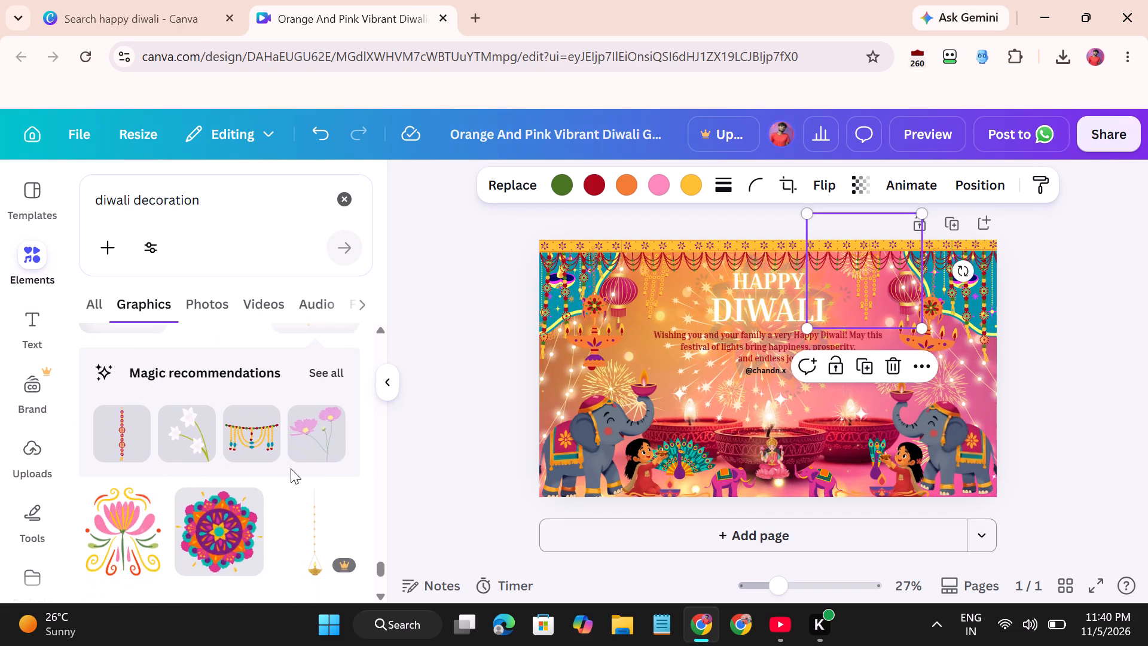
scroll(291, 468, "down", 3)
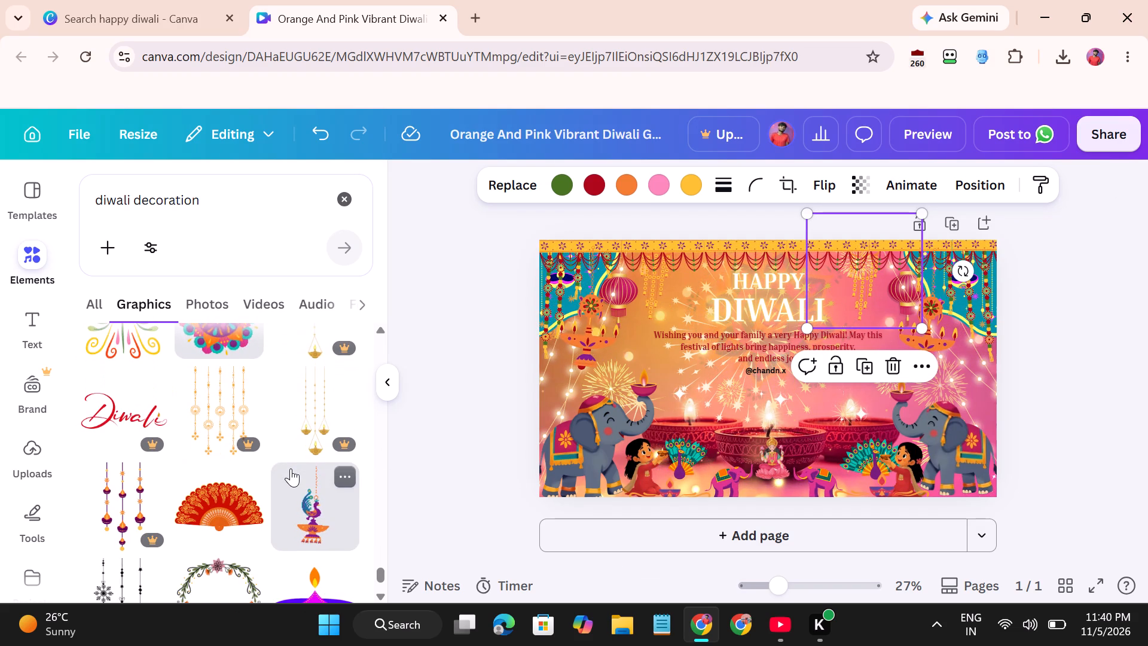
scroll(291, 468, "down", 1)
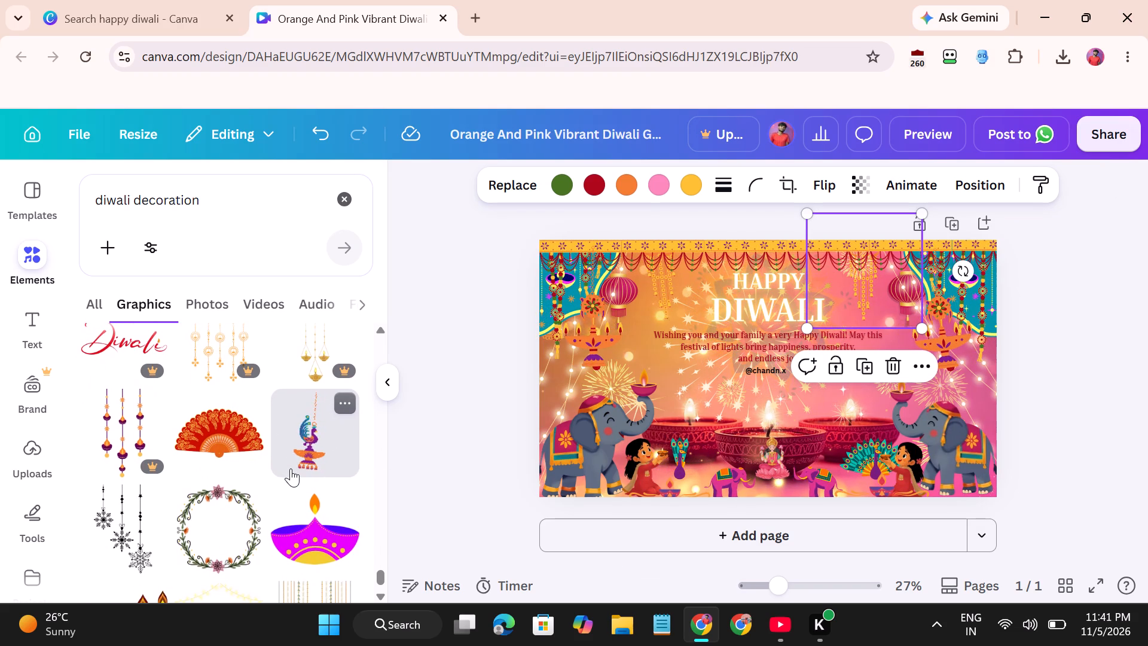
scroll(291, 468, "down", 1)
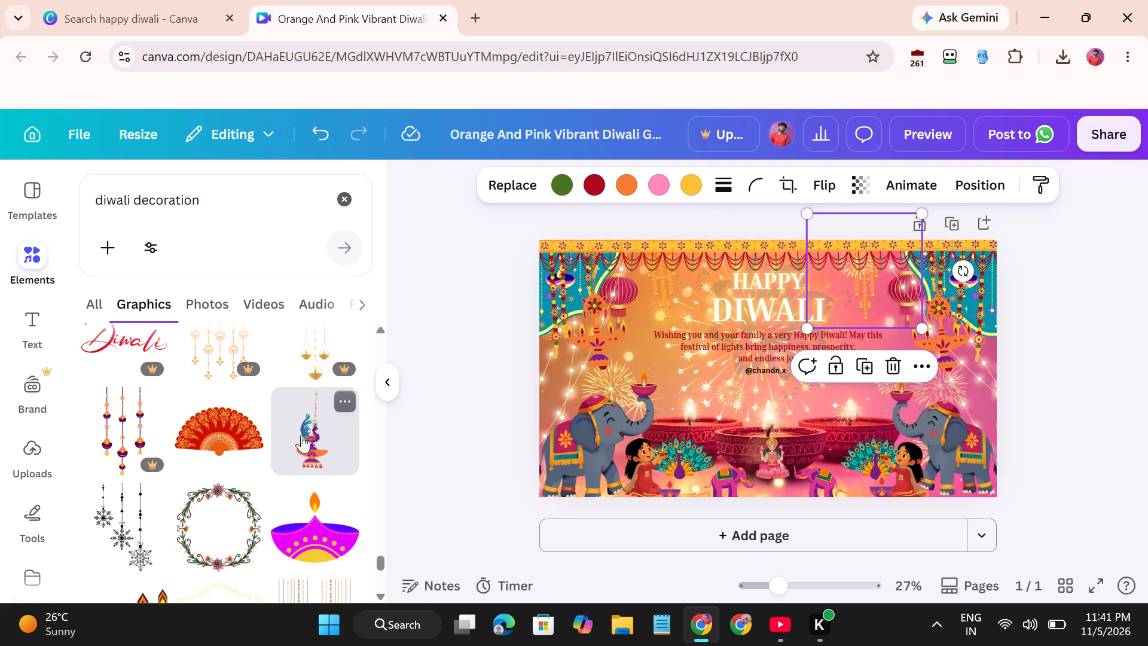
left_click_drag(301, 435, 346, 424)
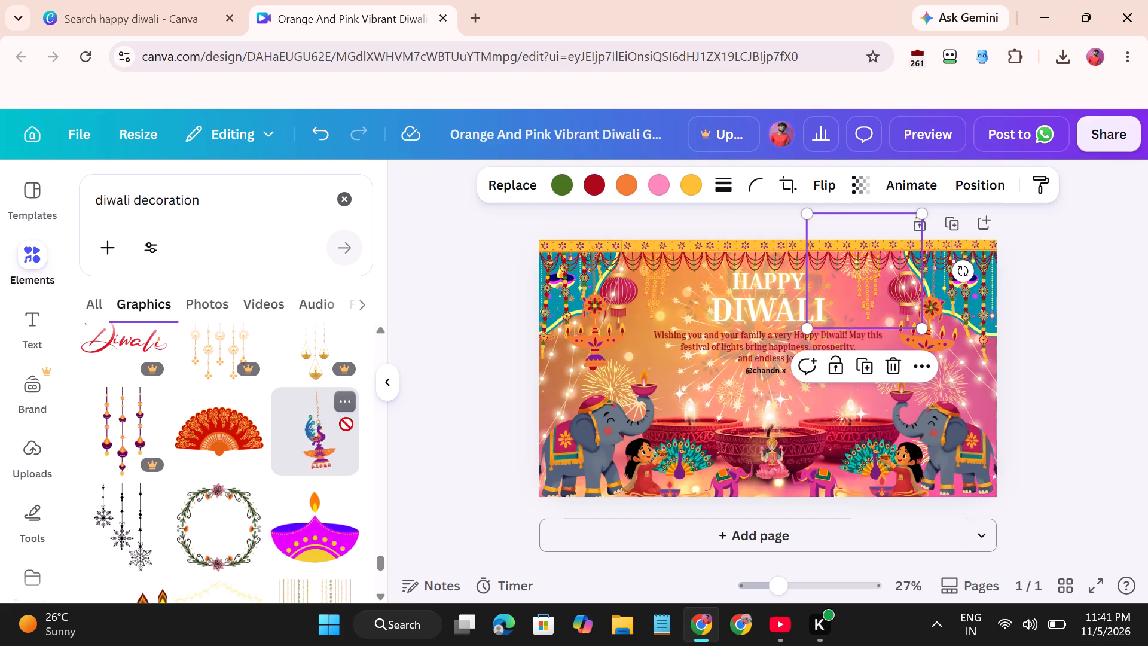
left_click_drag(346, 424, 541, 383)
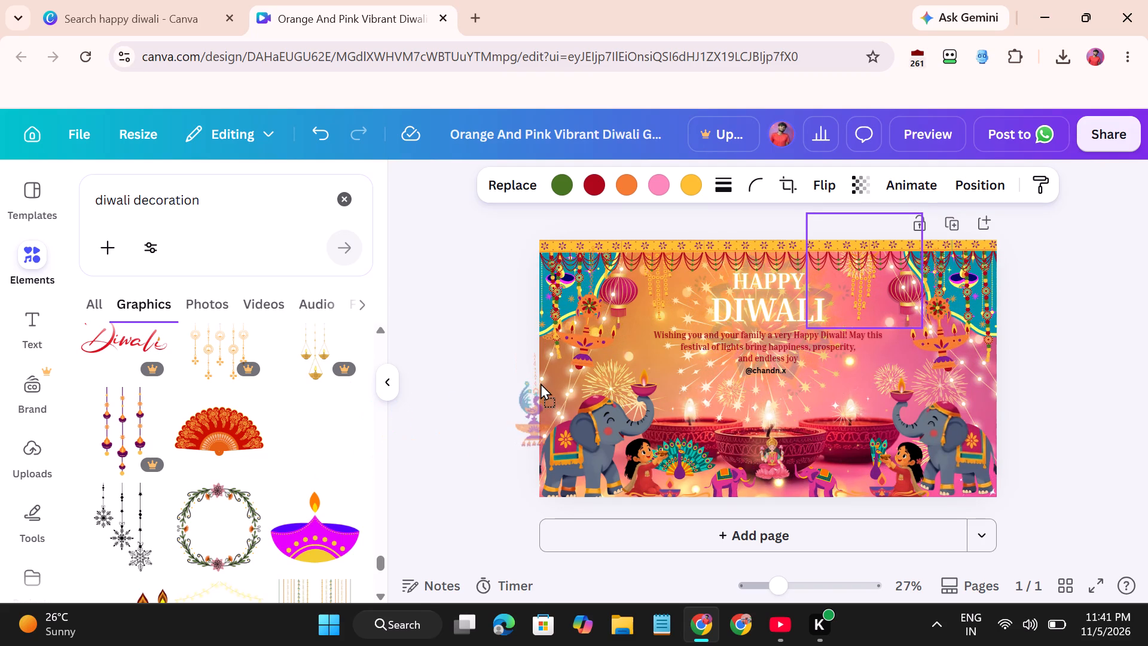
left_click_drag(541, 383, 550, 354)
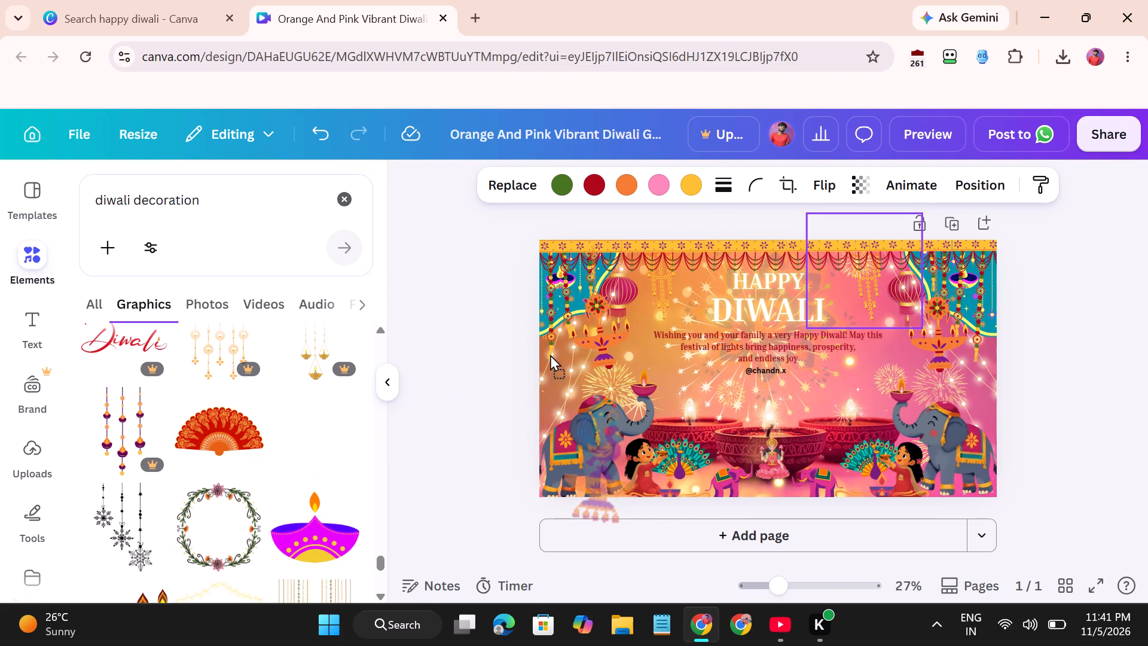
left_click_drag(550, 354, 548, 341)
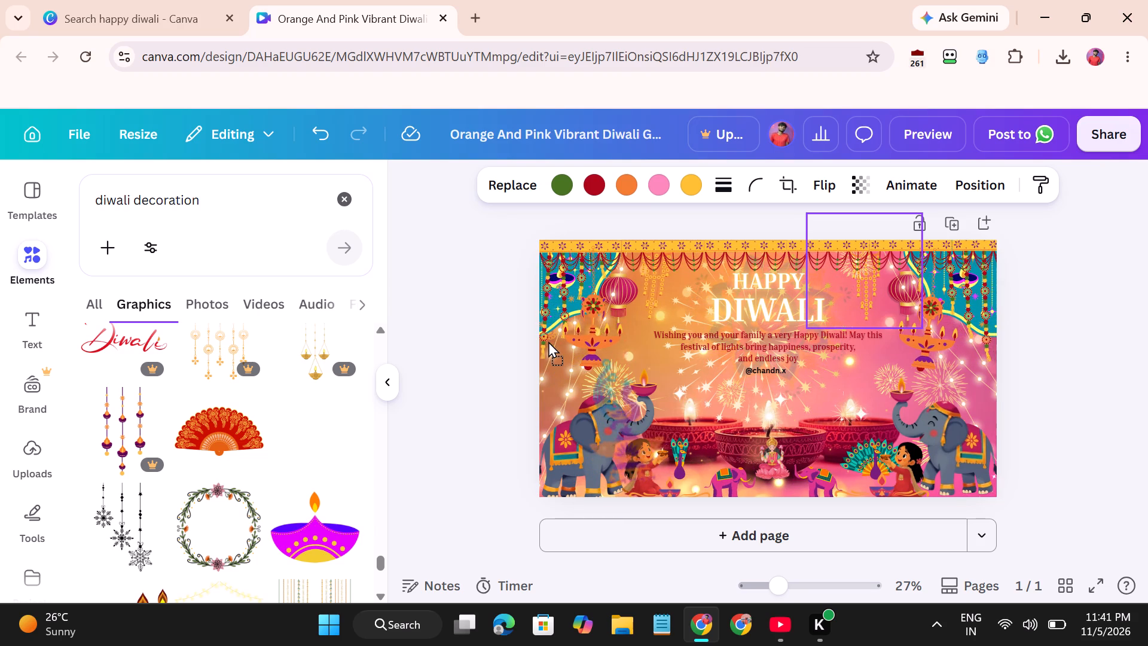
left_click_drag(548, 341, 533, 335)
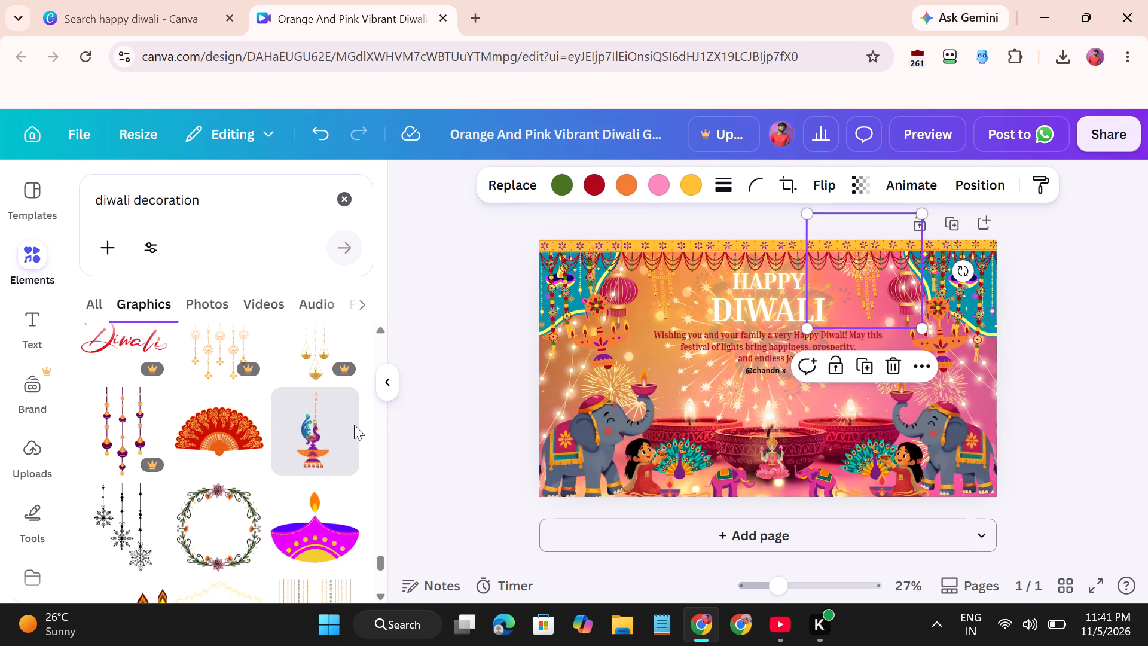
left_click(312, 426)
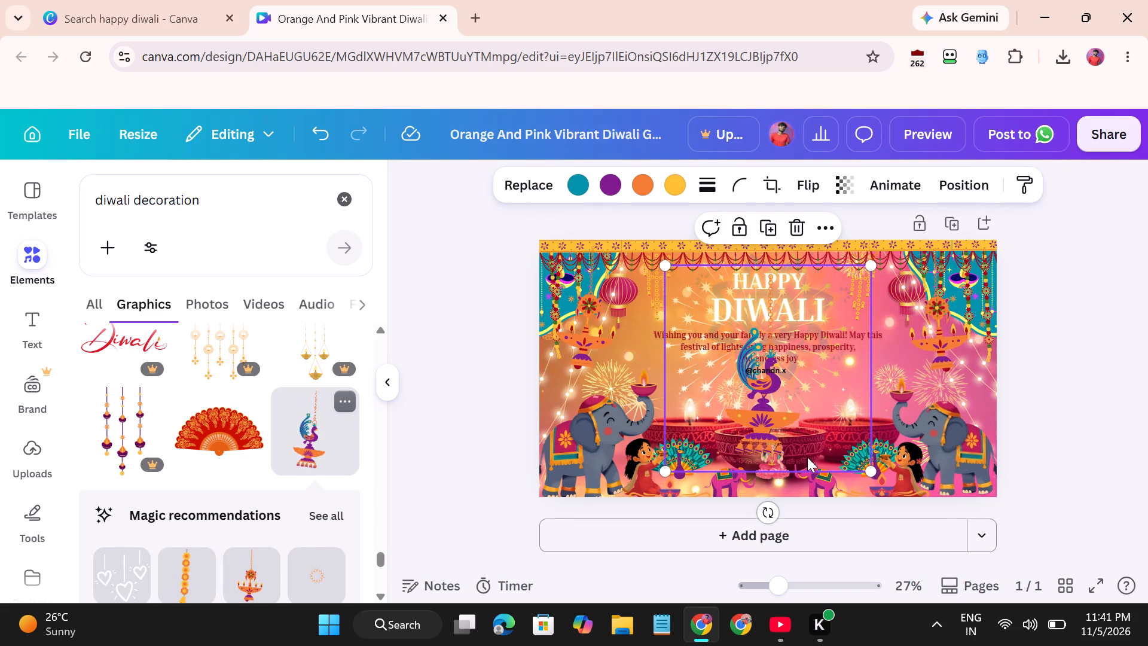
Move the hanging peacock diya to the page's left edge and shrink it proportionally to fit over the left teal curtain.
left_click_drag(778, 404, 725, 400)
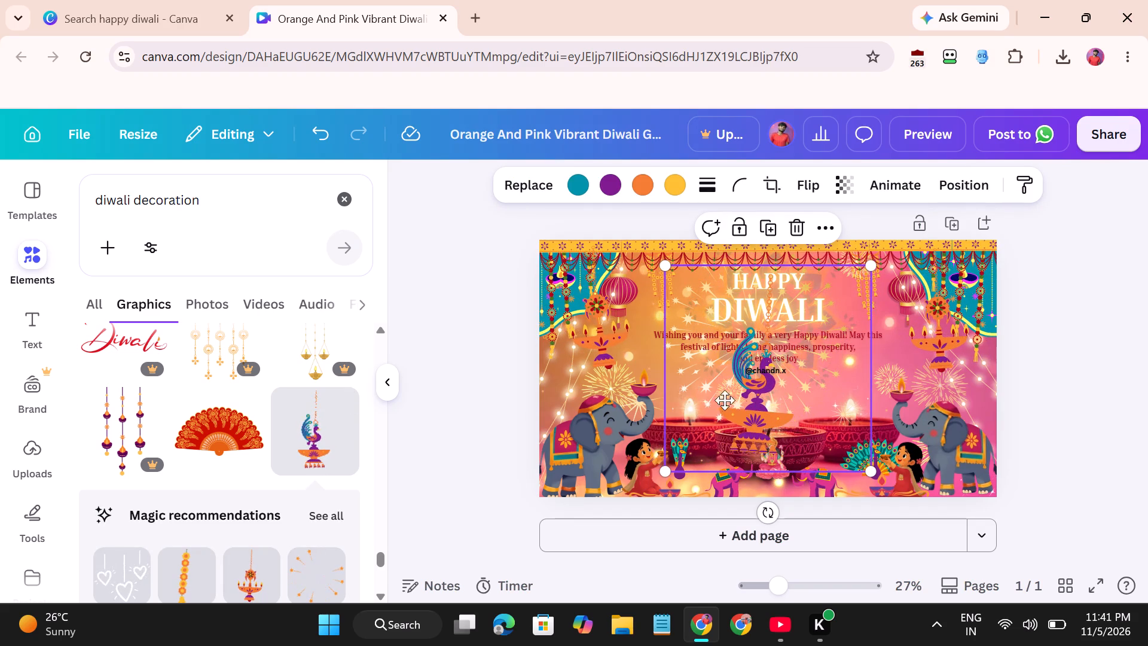
left_click_drag(725, 400, 627, 392)
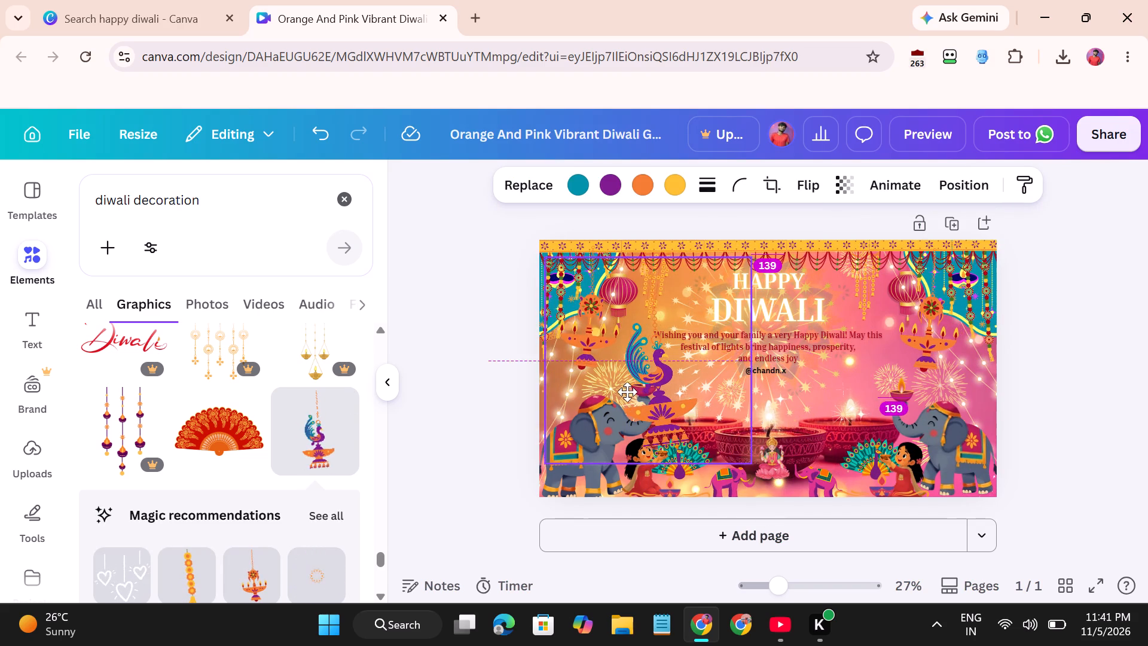
left_click_drag(627, 392, 610, 390)
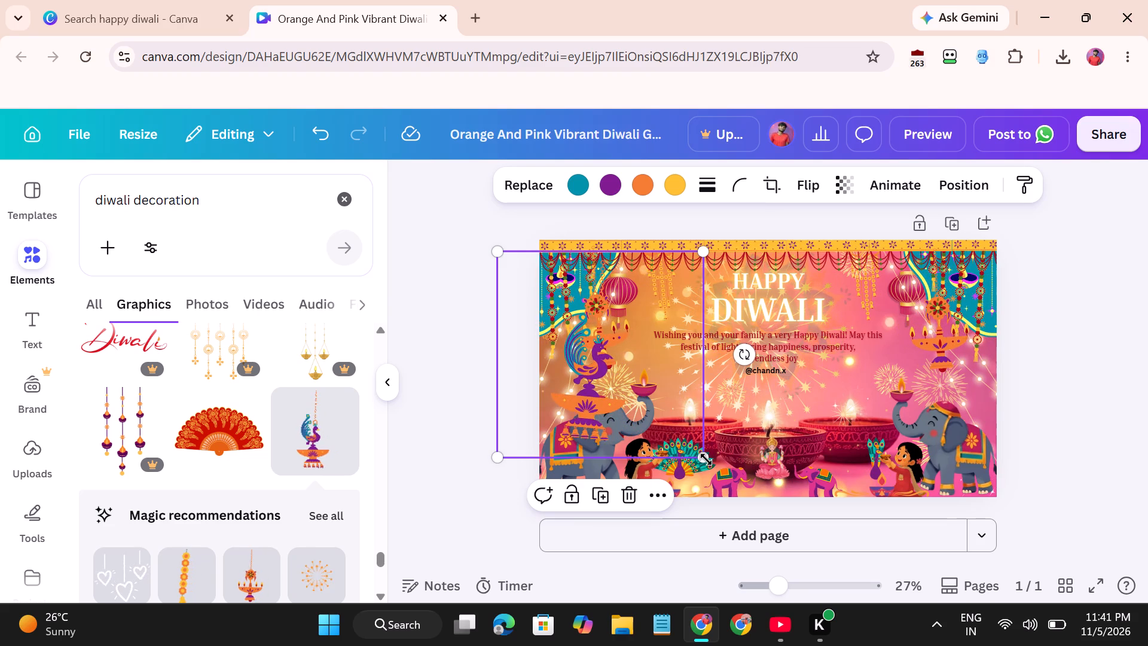
left_click_drag(706, 459, 643, 396)
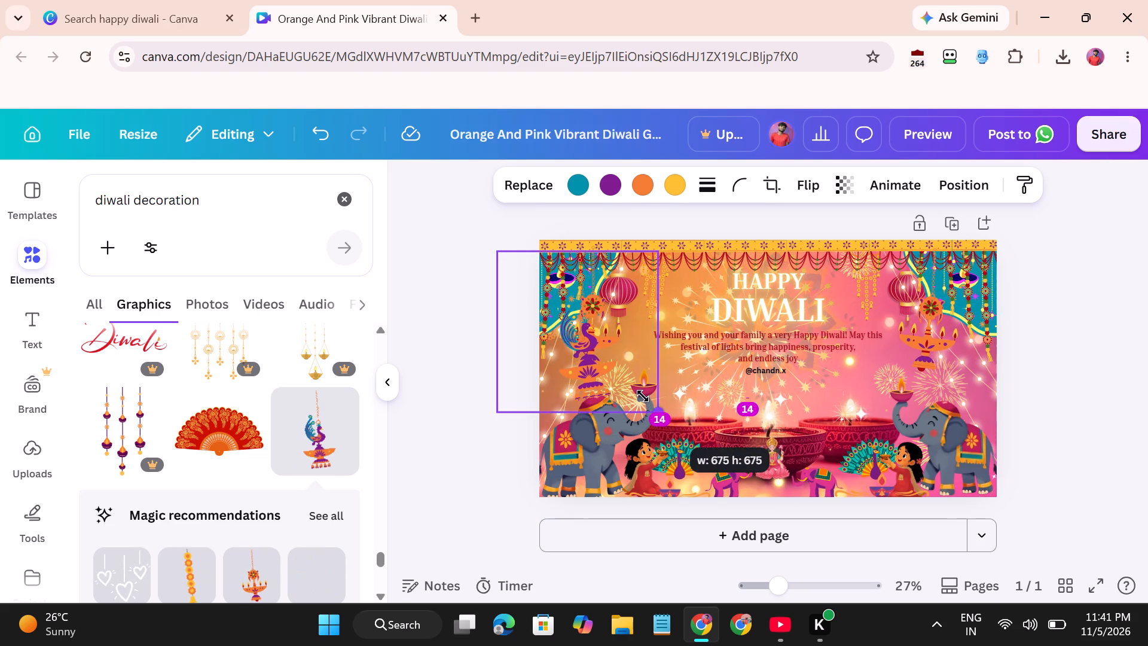
left_click_drag(643, 396, 630, 363)
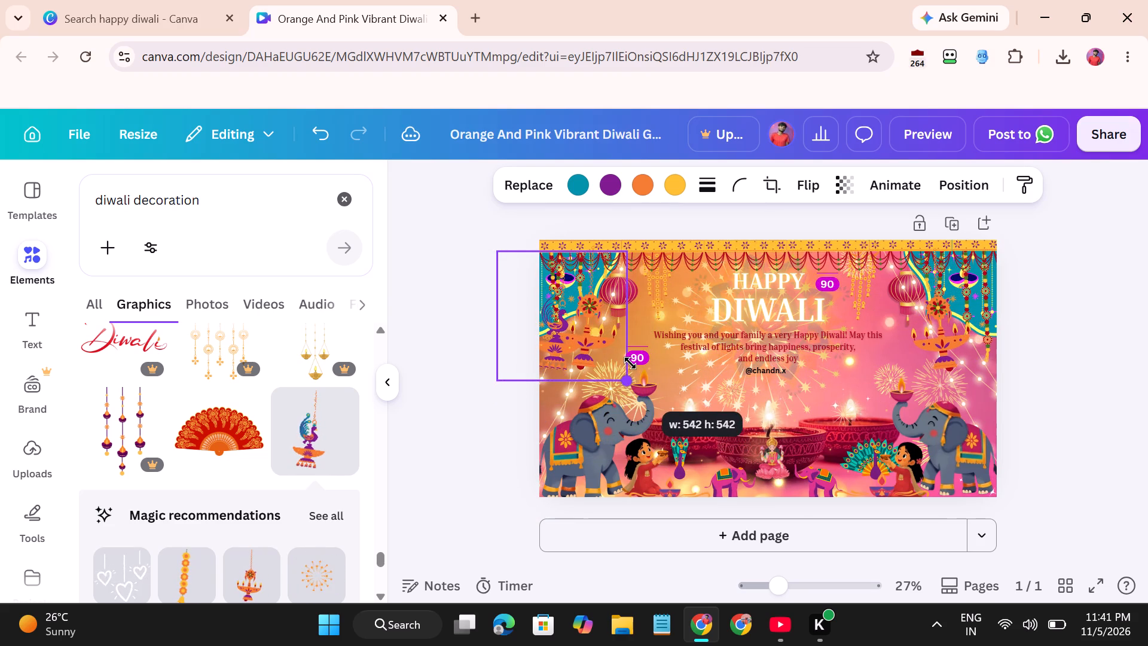
left_click_drag(630, 363, 630, 361)
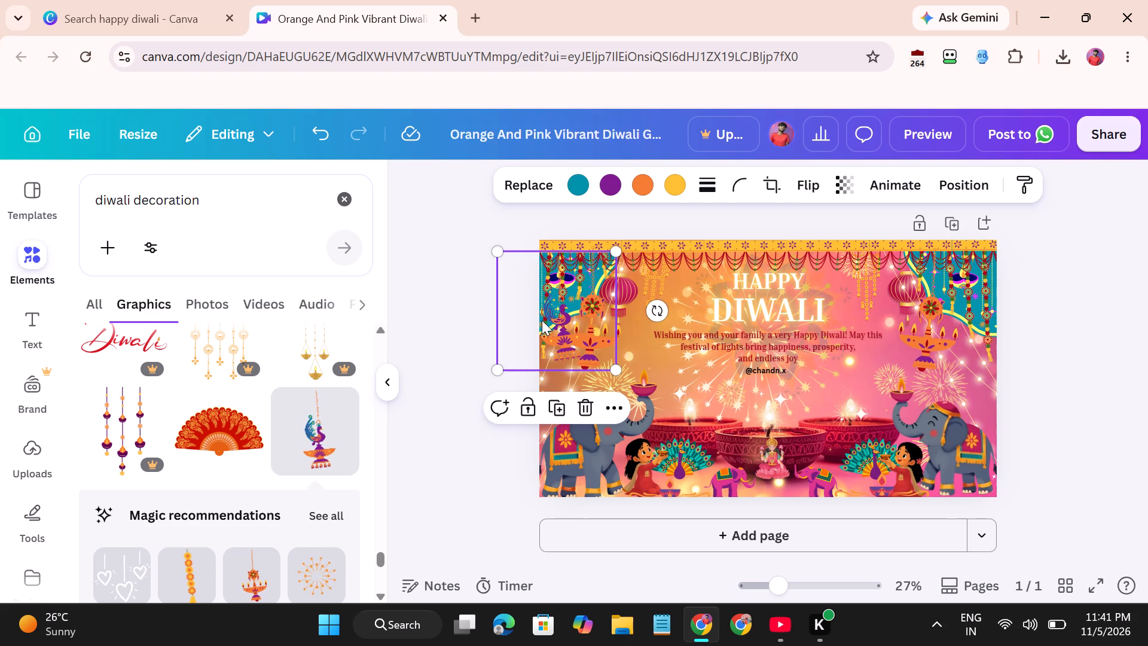
Shrink the hanging peacock diya slightly more and place it at the left edge, between the teal curtain and the left grey elephant.
left_click_drag(548, 319, 554, 329)
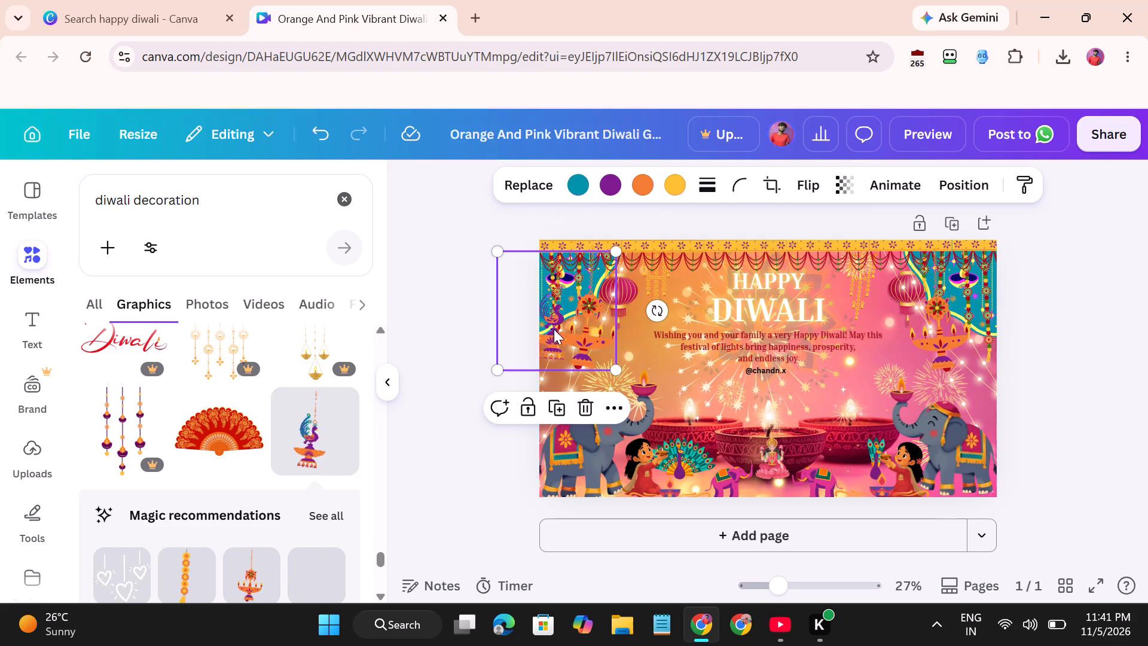
left_click_drag(554, 329, 558, 367)
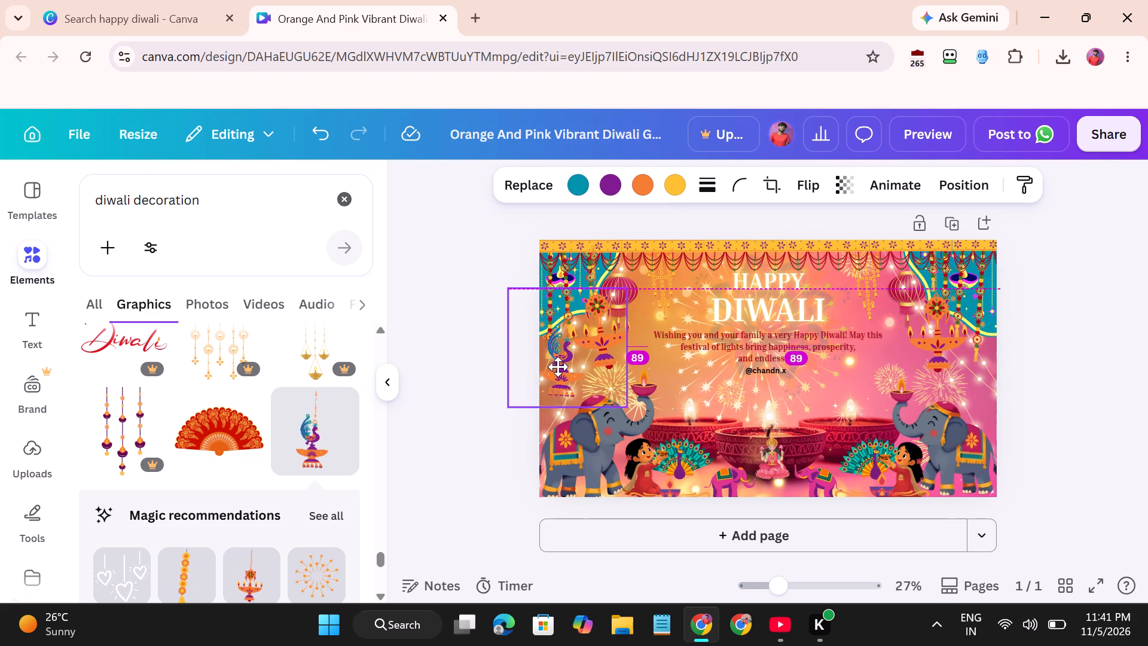
left_click_drag(558, 367, 556, 374)
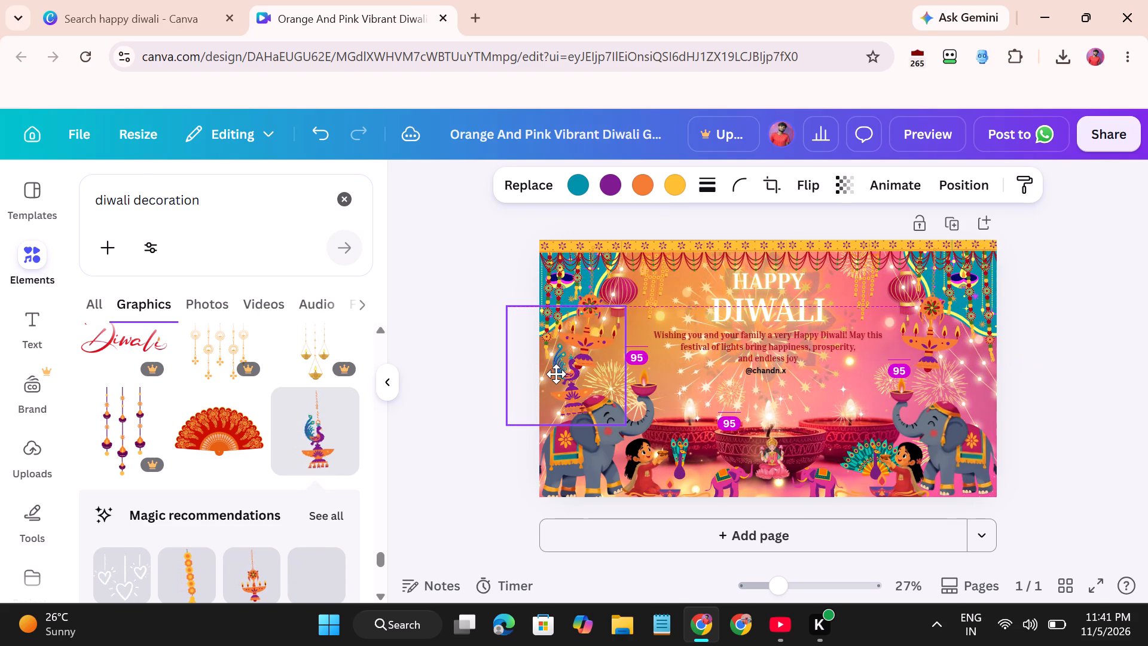
left_click_drag(556, 374, 555, 381)
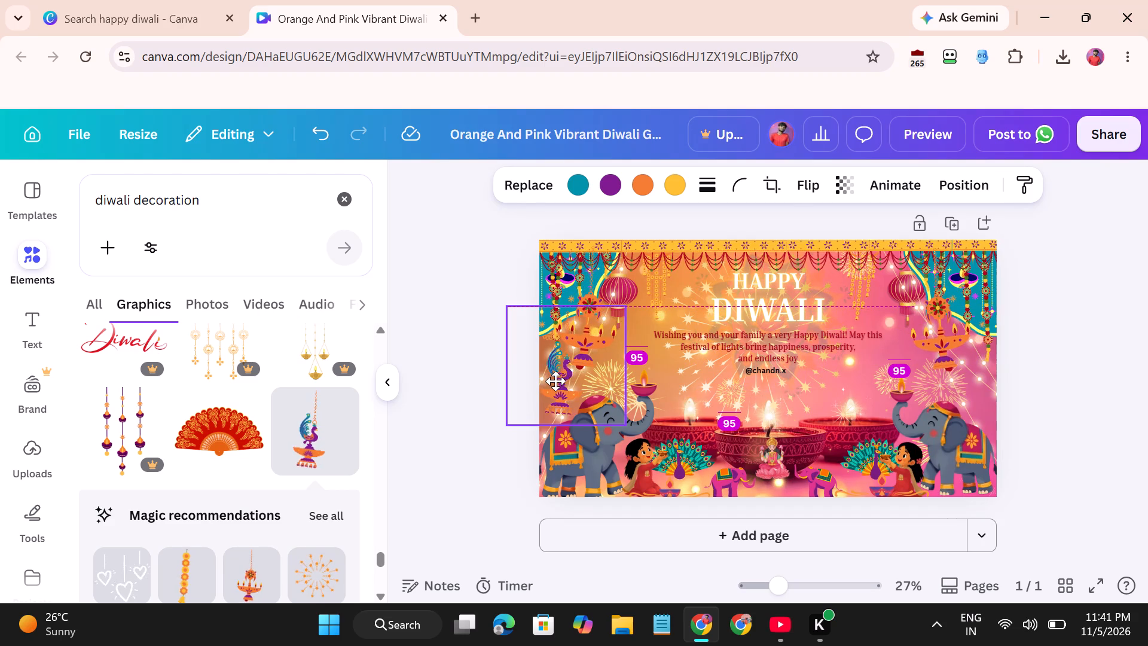
left_click_drag(555, 381, 553, 383)
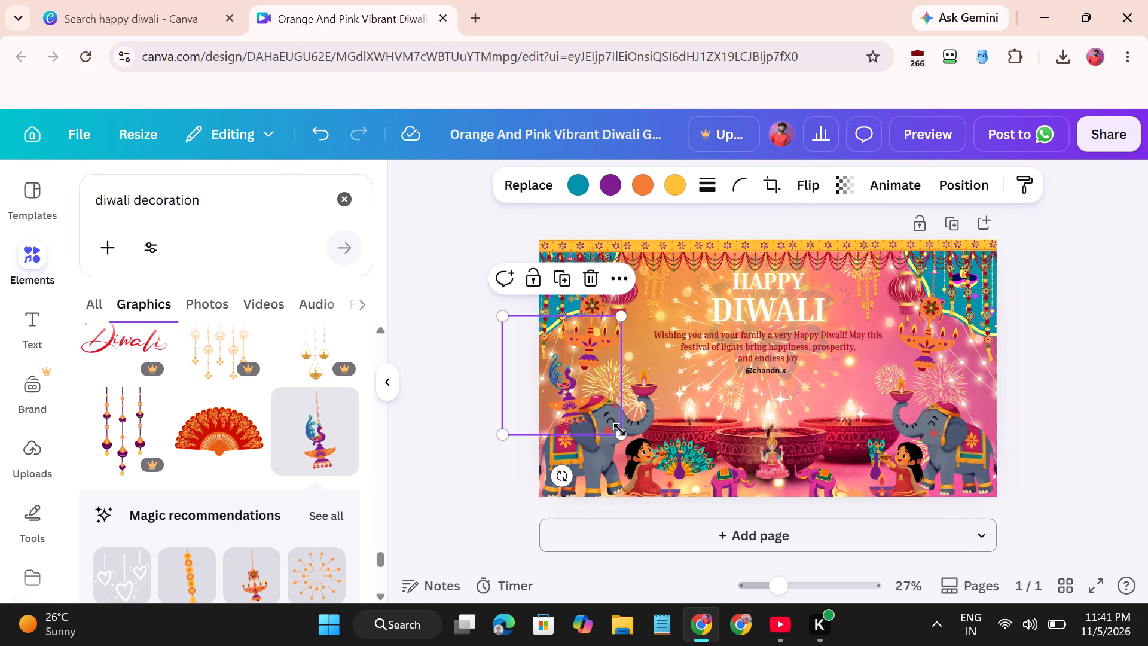
left_click_drag(619, 432, 612, 423)
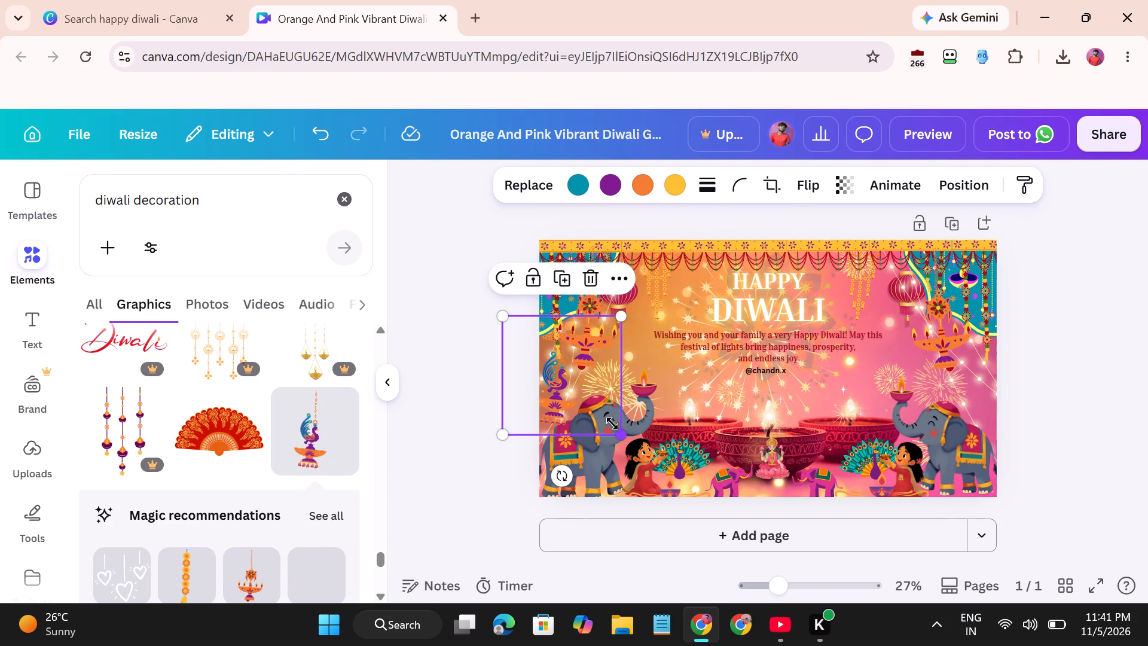
left_click_drag(612, 423, 600, 402)
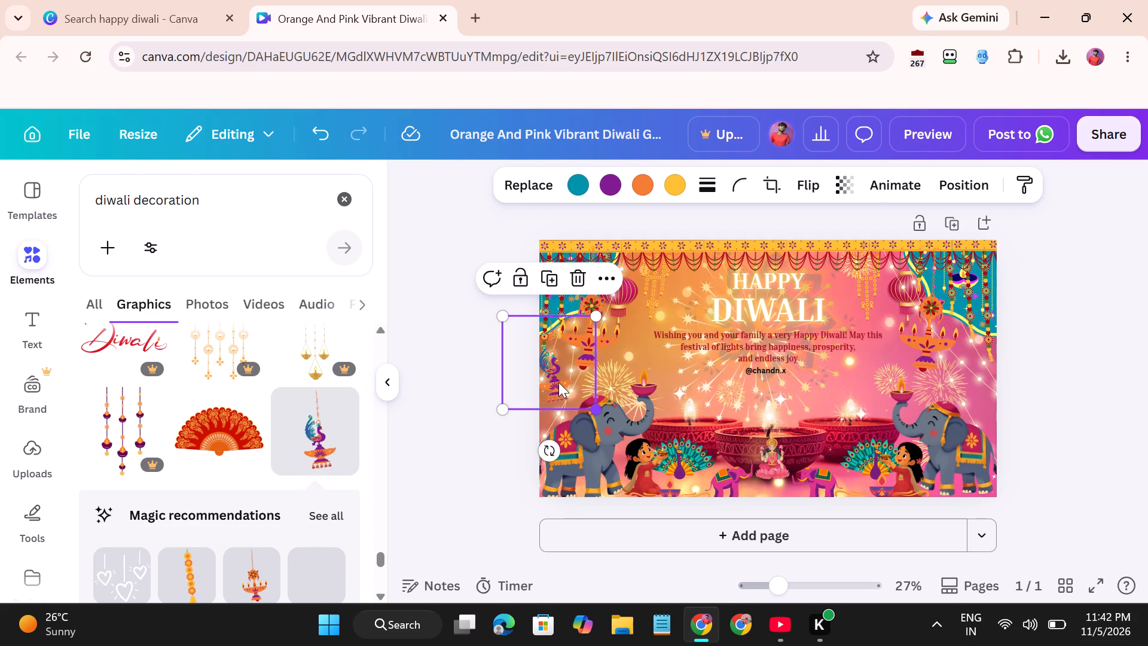
left_click_drag(557, 382, 574, 386)
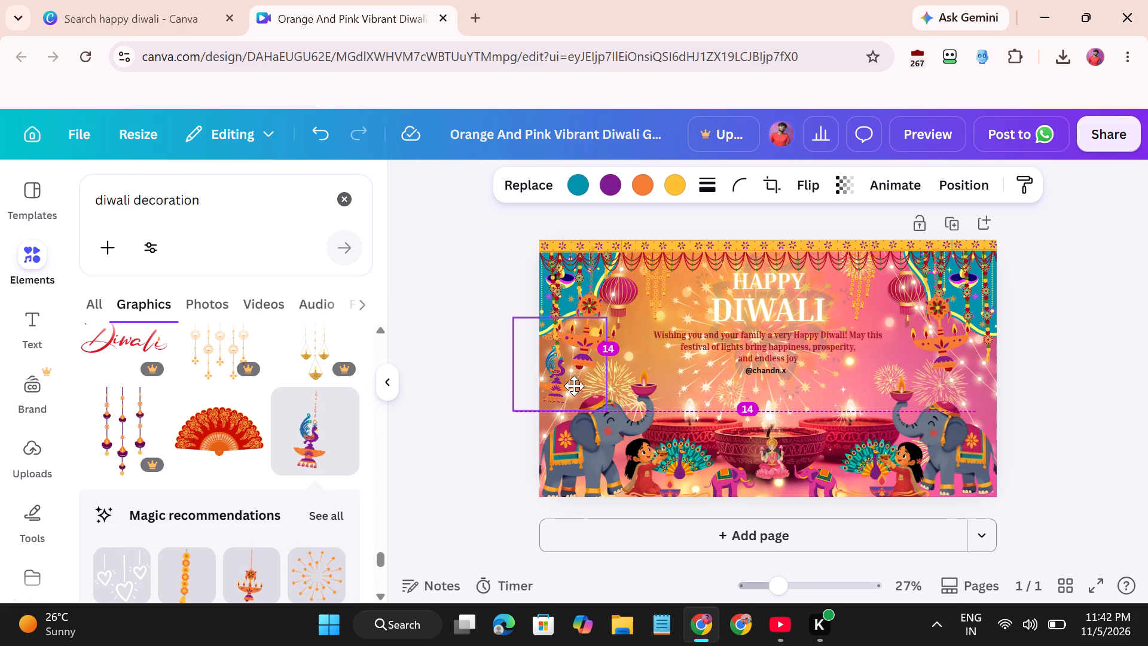
left_click_drag(574, 386, 568, 395)
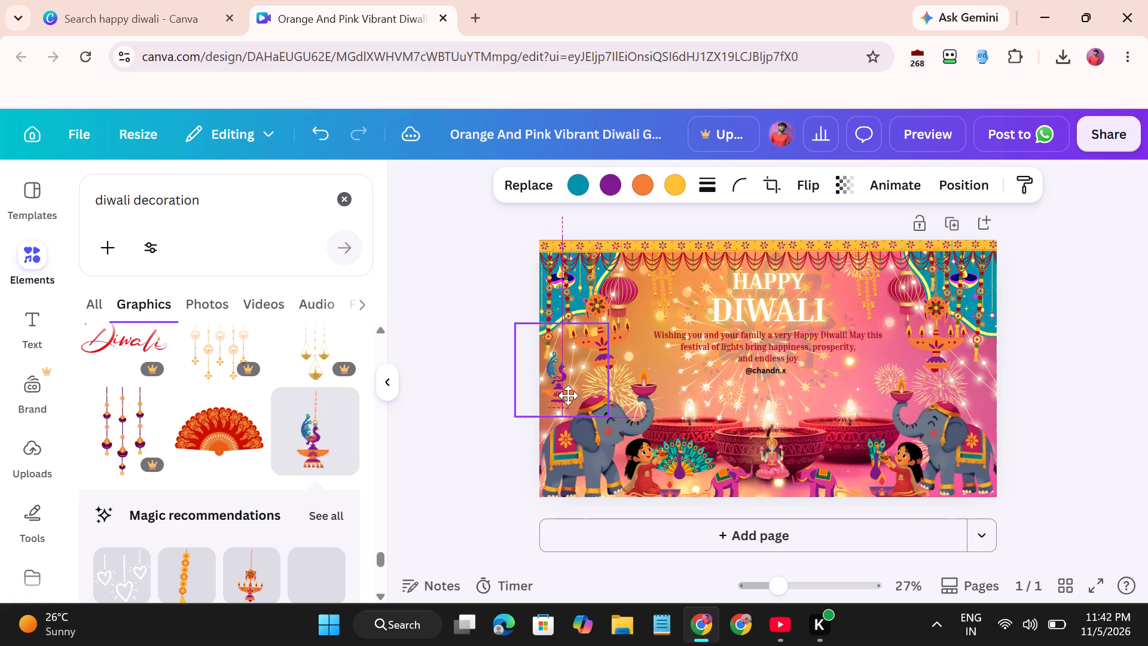
left_click_drag(568, 395, 567, 395)
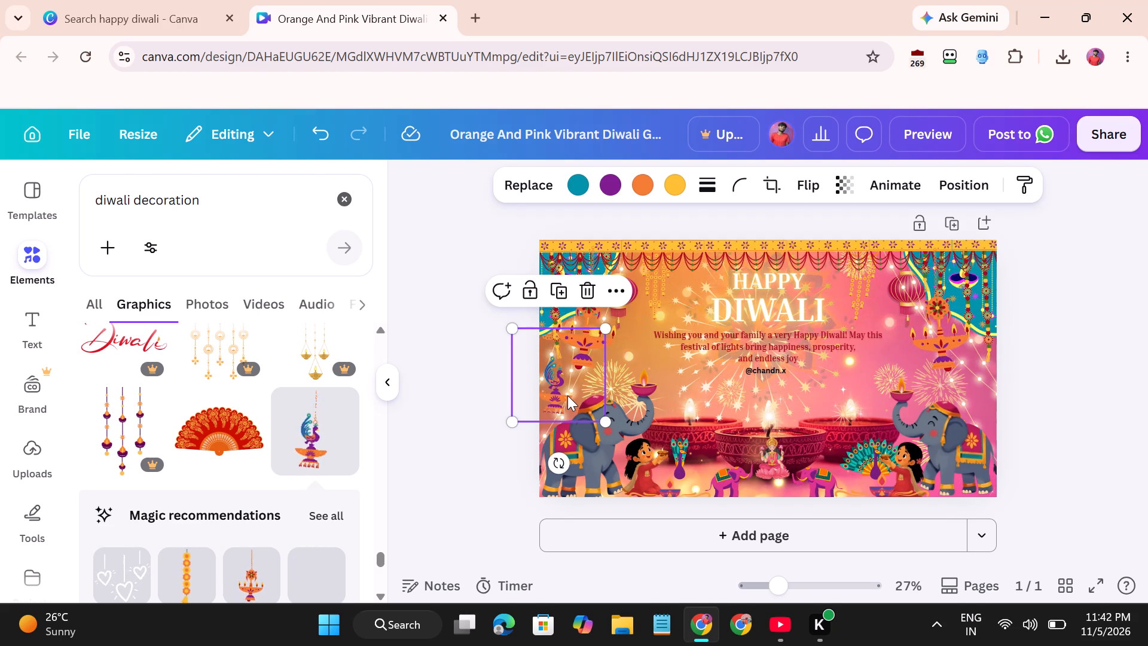
Duplicate the hanging peacock diya and place the copy at the page's right edge, just above the right grey elephant.
right_click(567, 395)
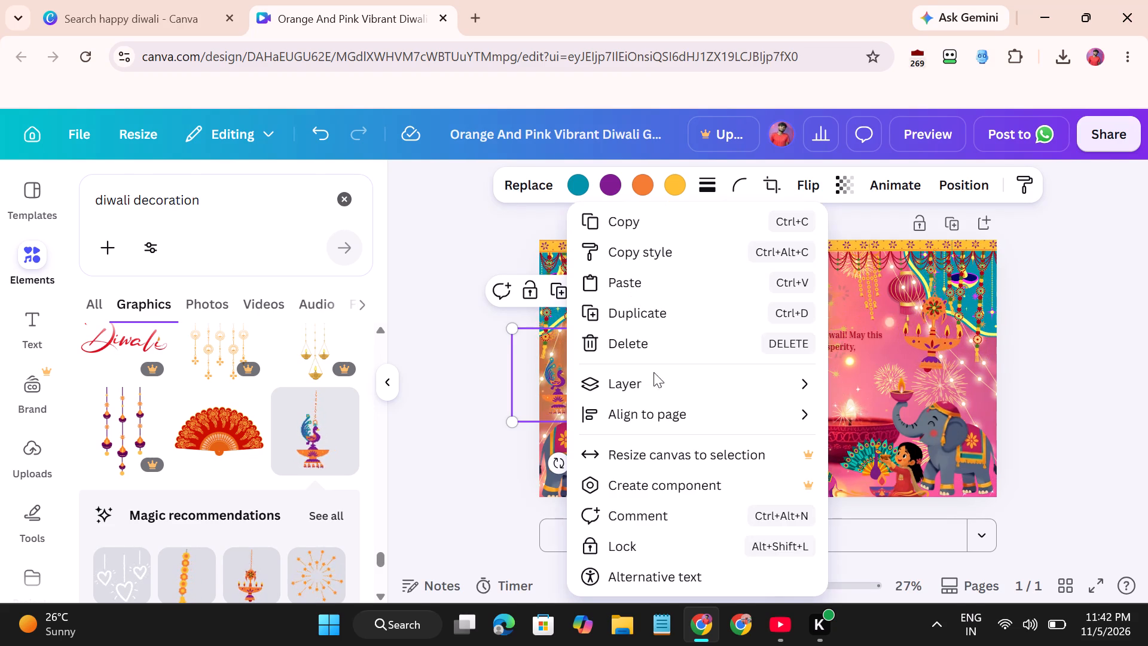
left_click(653, 314)
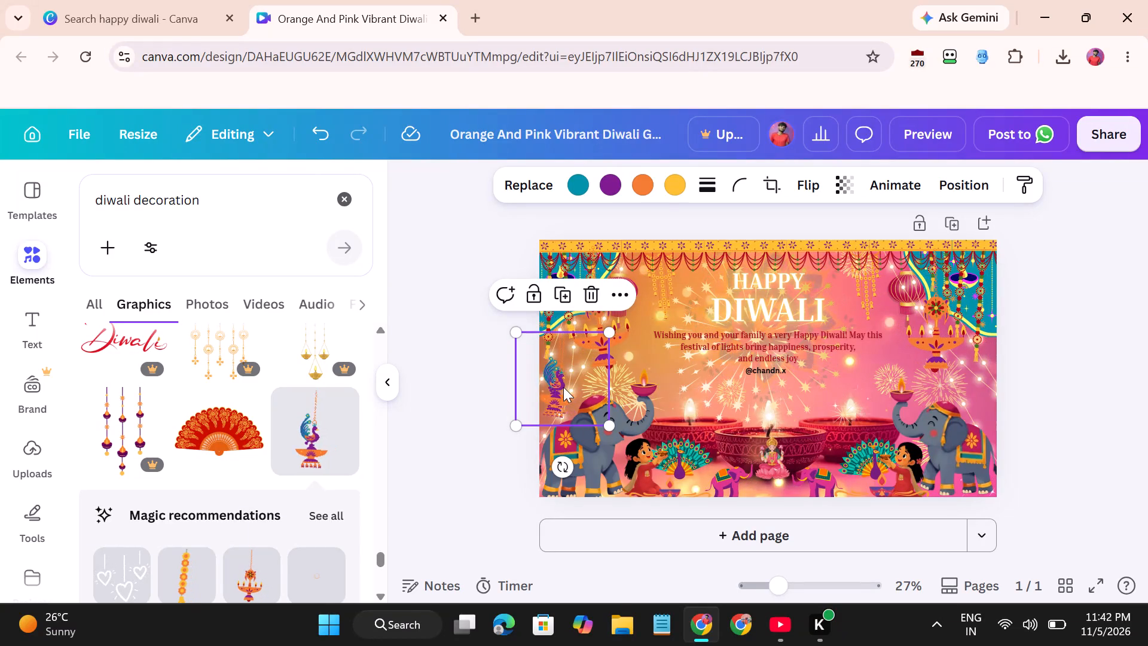
left_click_drag(563, 387, 865, 367)
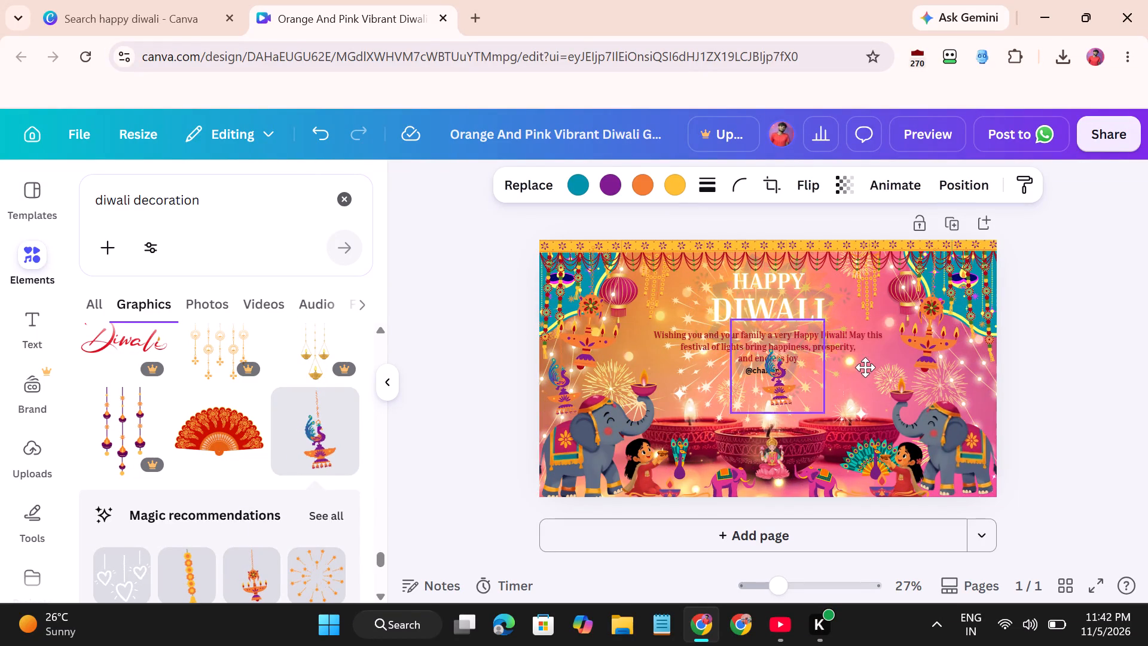
left_click_drag(865, 367, 971, 352)
scroll(917, 355, "right", 1)
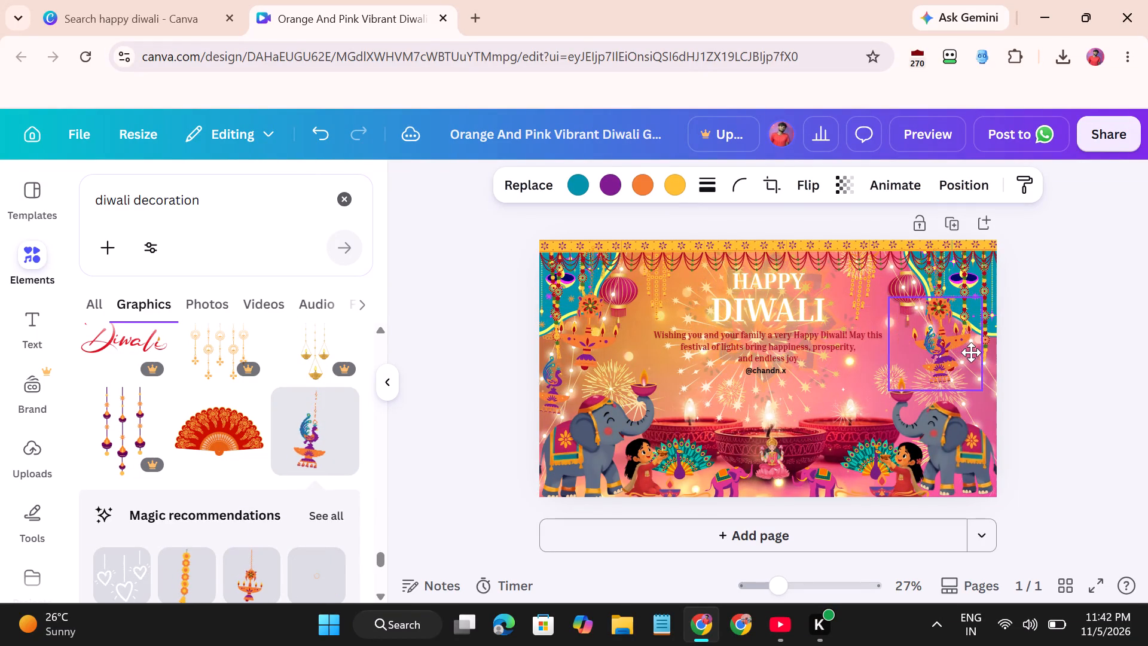
left_click_drag(971, 352, 974, 370)
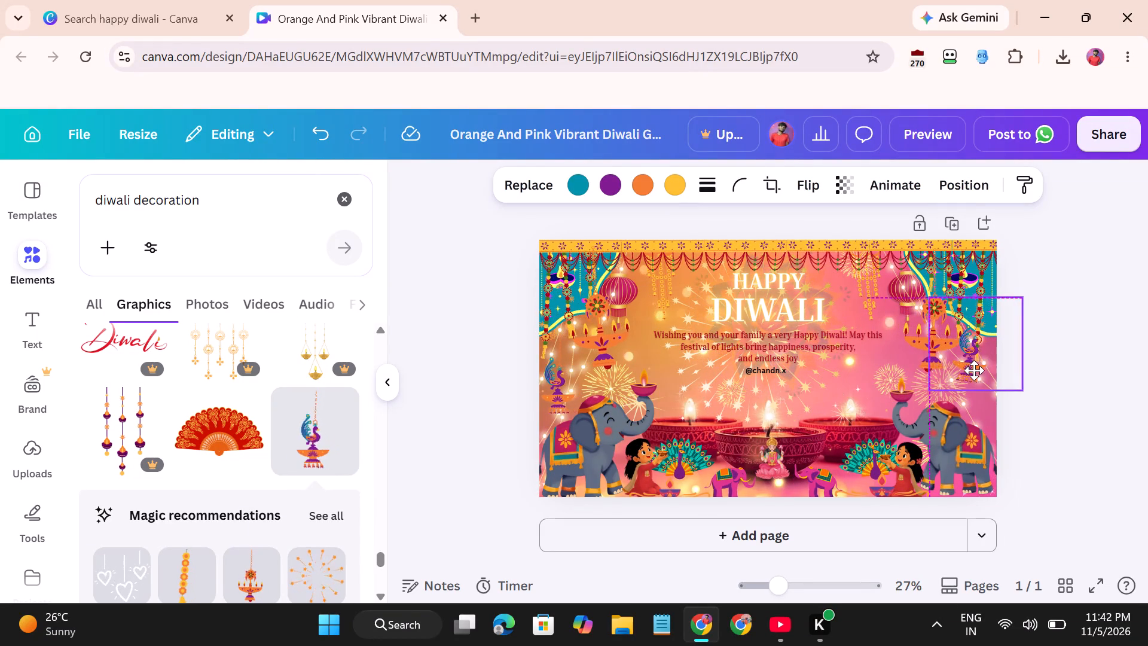
left_click_drag(974, 370, 973, 379)
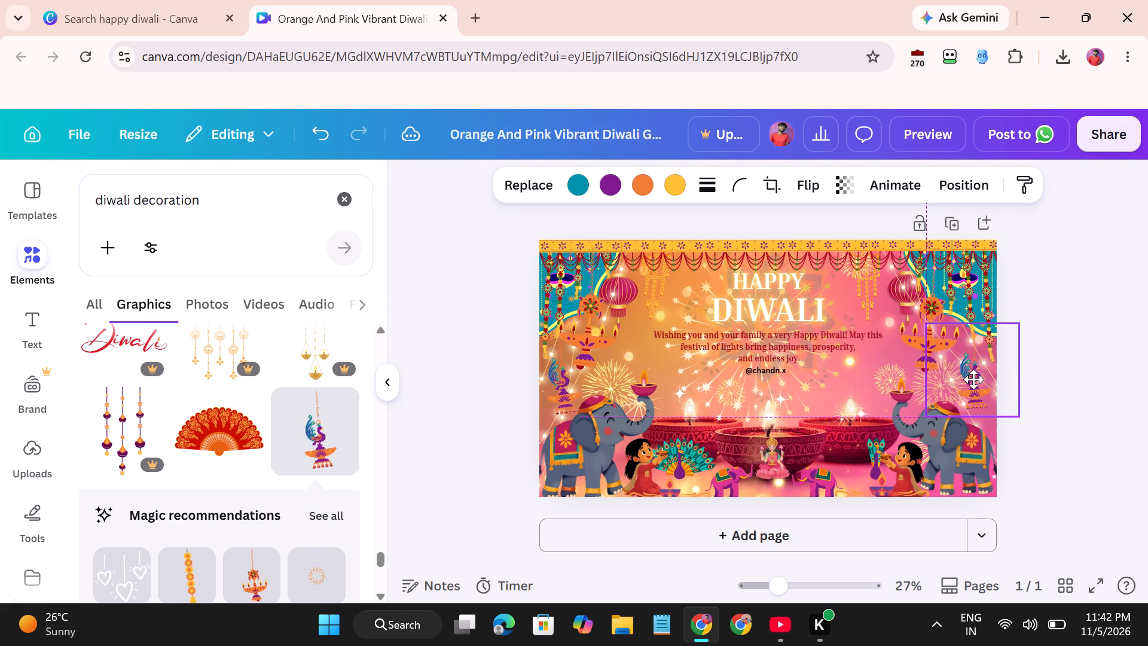
left_click_drag(973, 379, 967, 374)
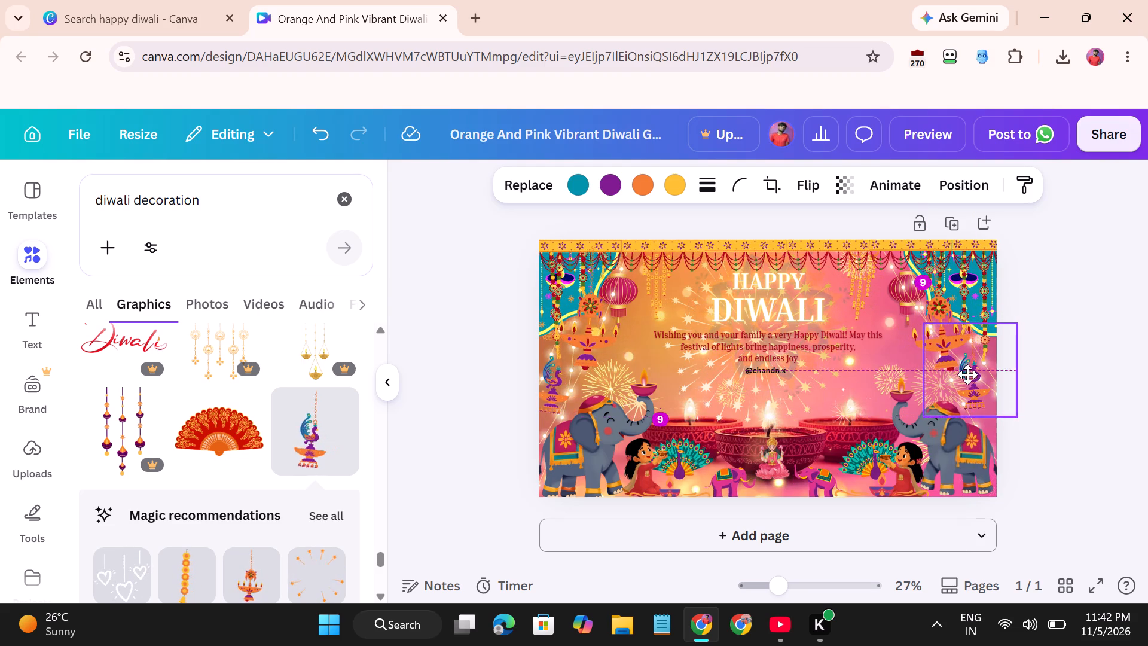
left_click_drag(967, 374, 965, 371)
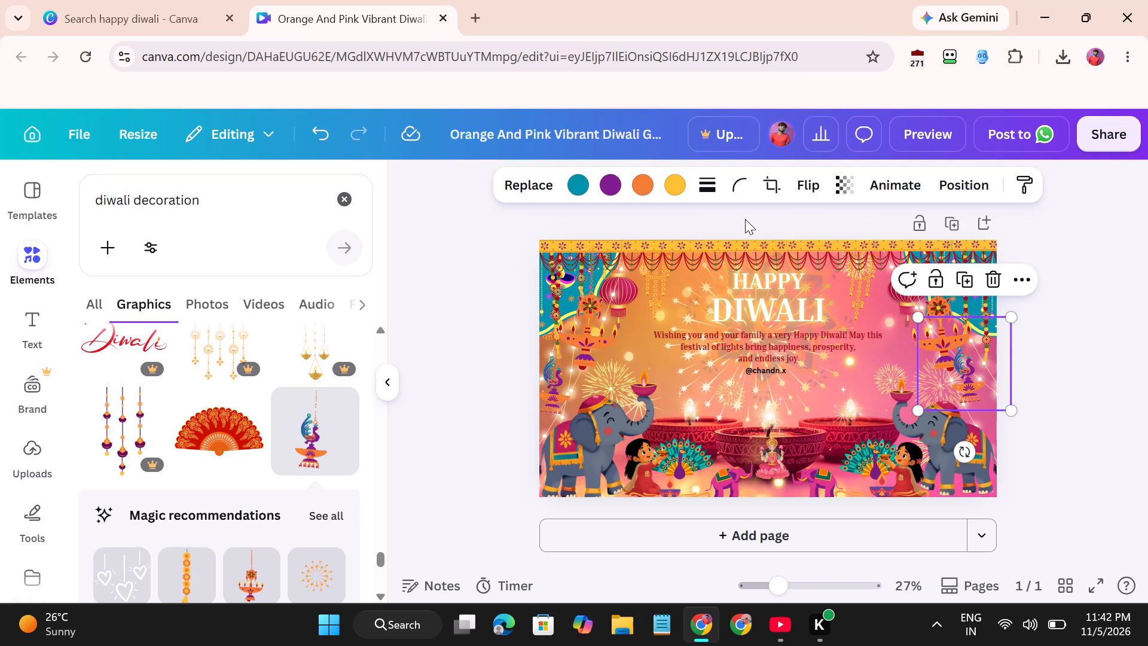
Flip the hanging peacock diya copy at the page's right edge horizontally so it mirrors the left one.
left_click(812, 179)
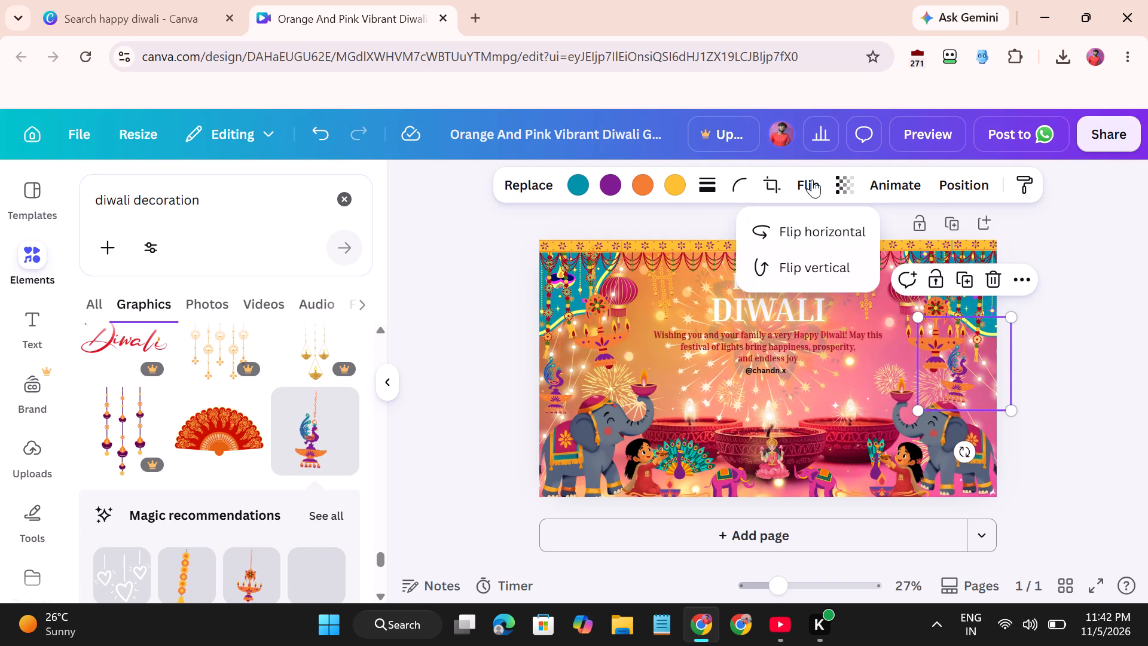
left_click(814, 226)
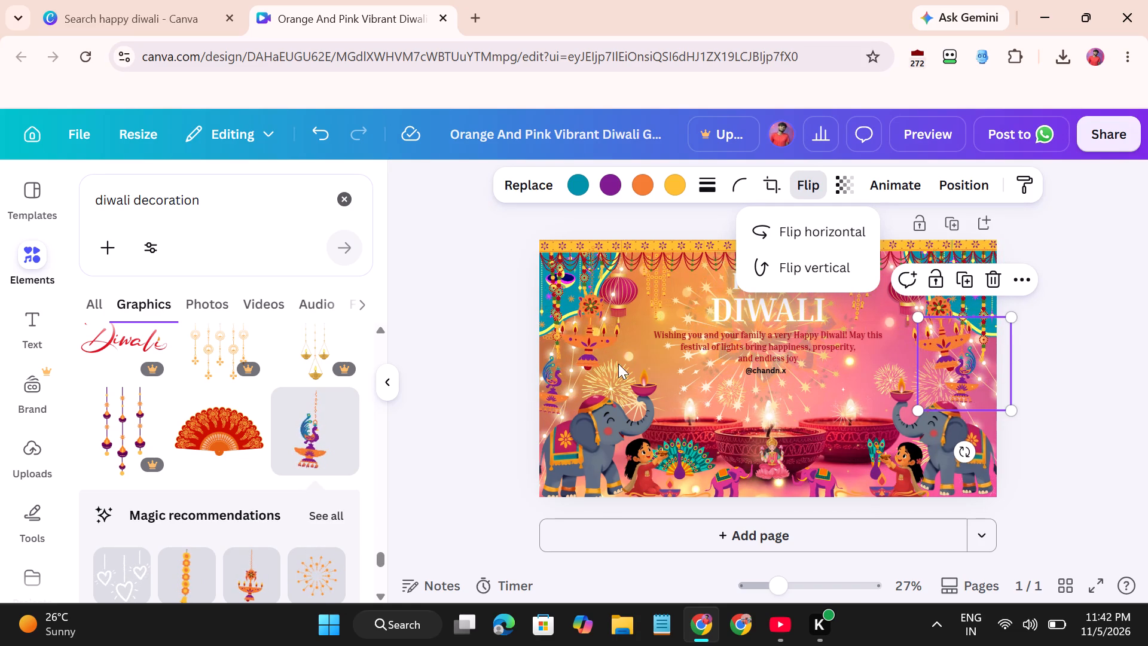
Browse further through the diwali decoration graphics for more ornaments that could suit the greeting.
scroll(180, 467, "down", 5)
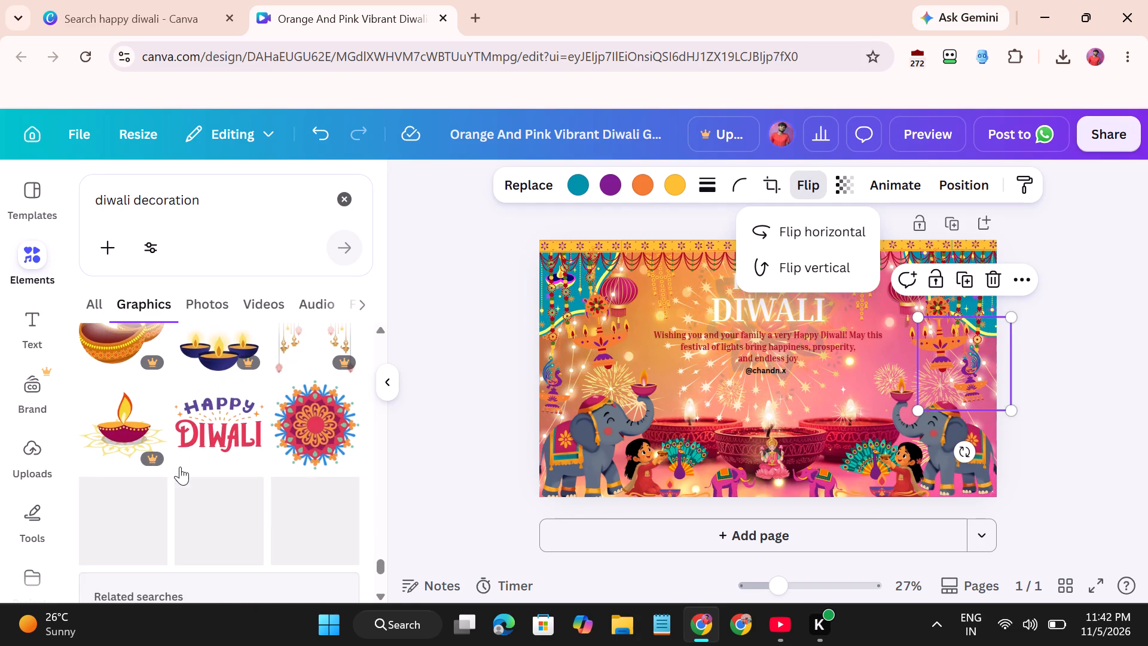
scroll(180, 467, "down", 1)
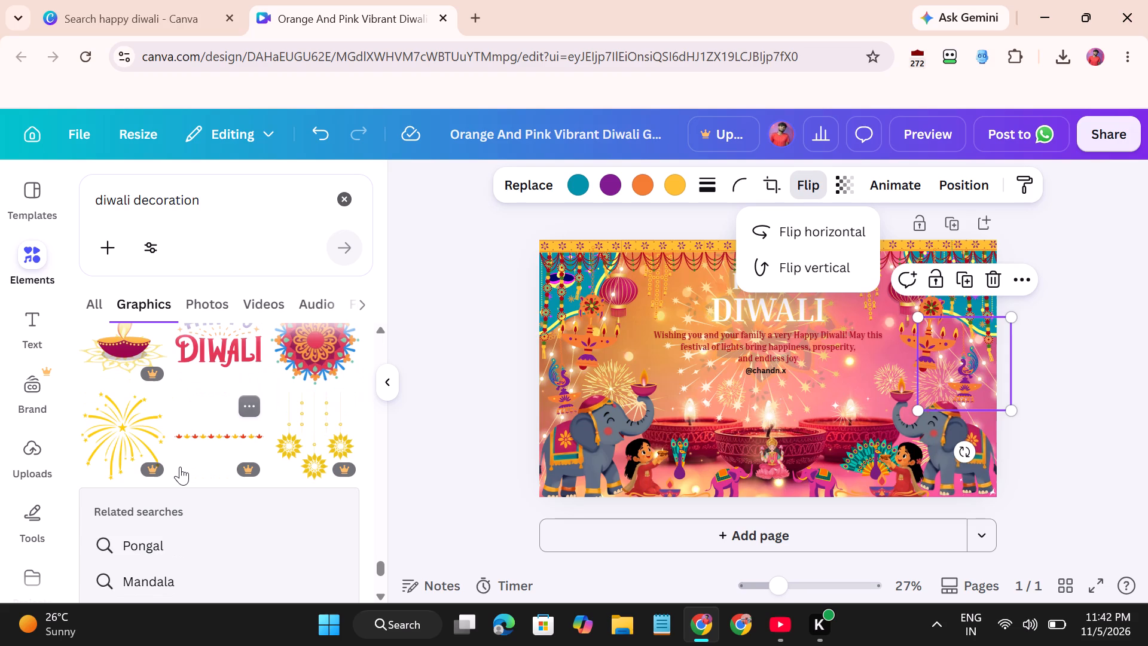
scroll(180, 467, "down", 5)
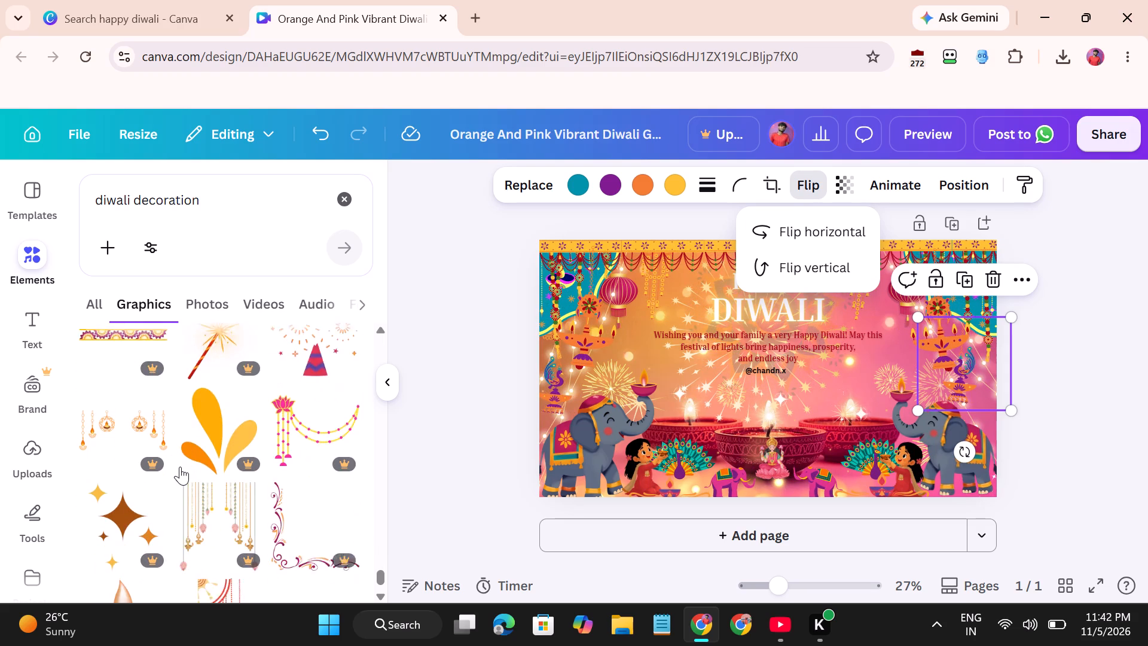
scroll(180, 467, "down", 4)
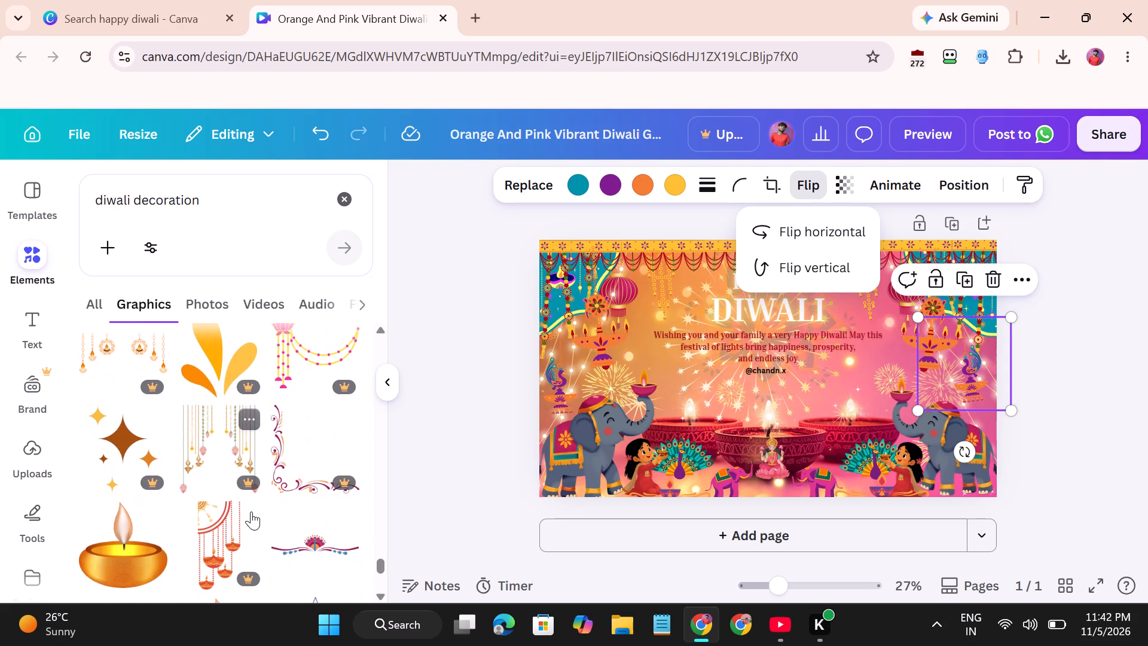
scroll(251, 511, "down", 4)
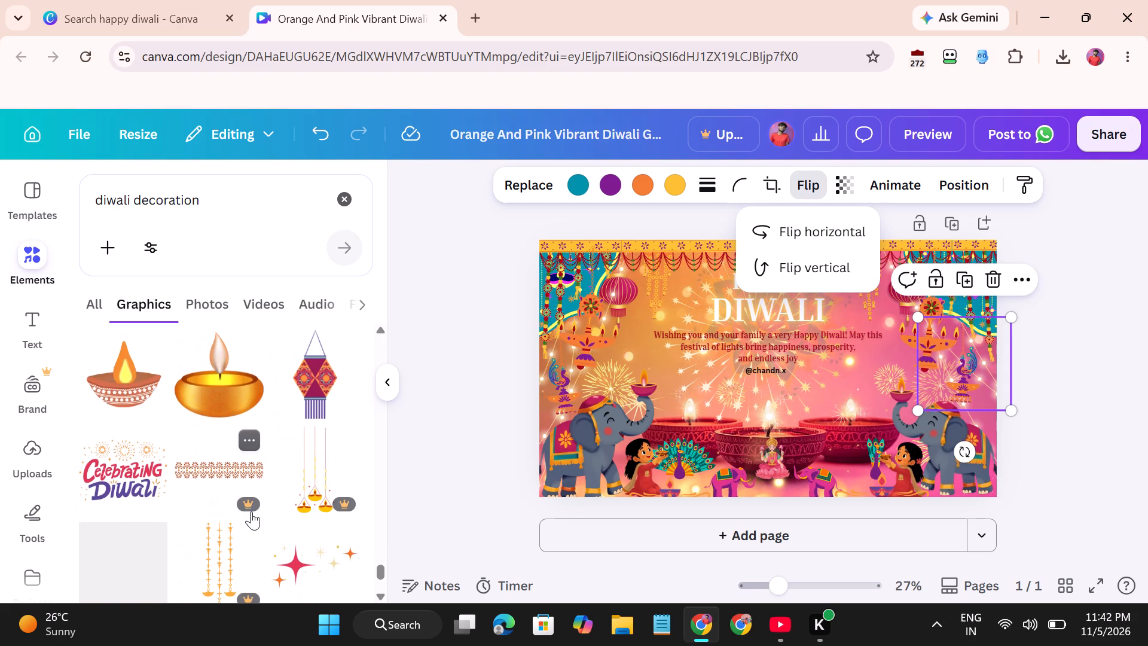
scroll(251, 511, "down", 4)
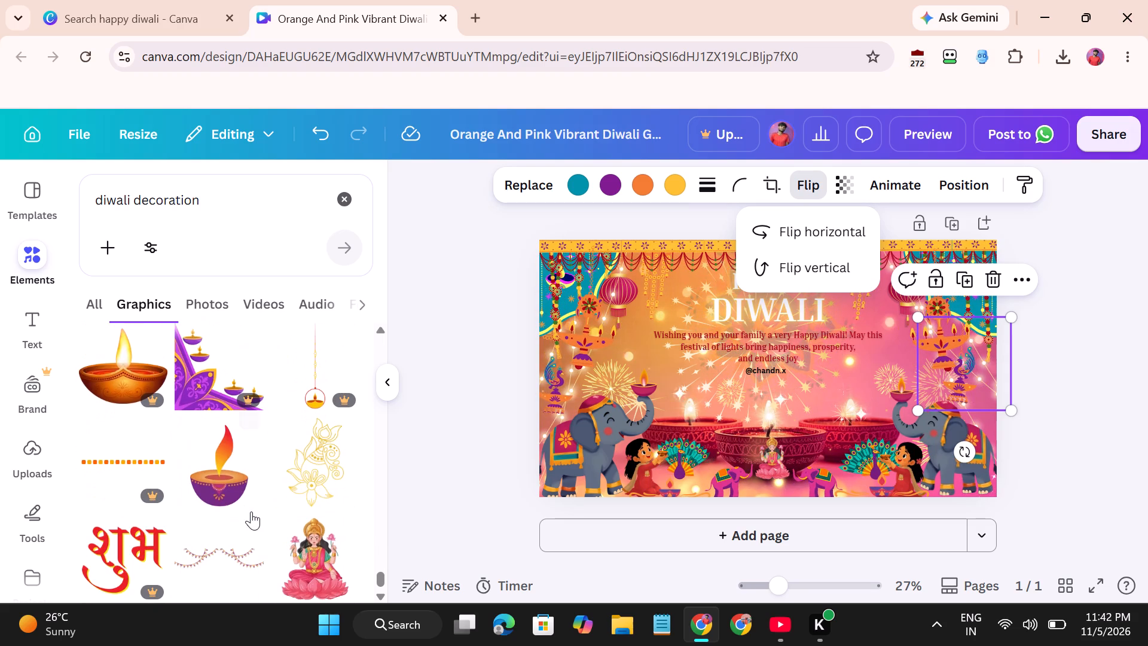
scroll(280, 455, "down", 1)
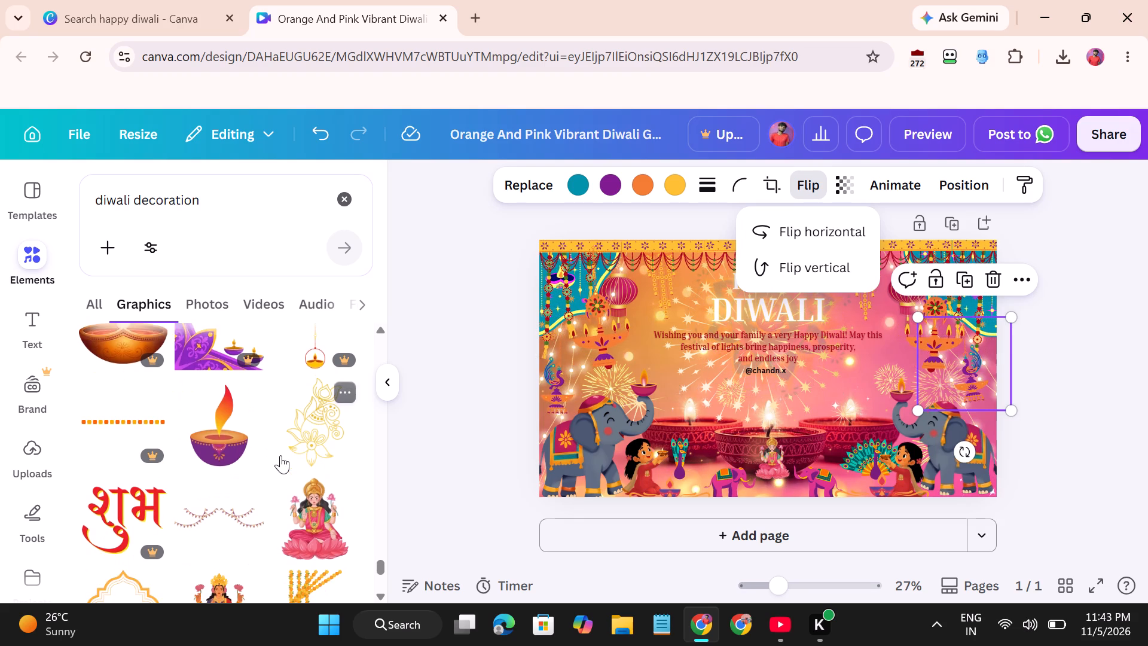
scroll(280, 455, "down", 2)
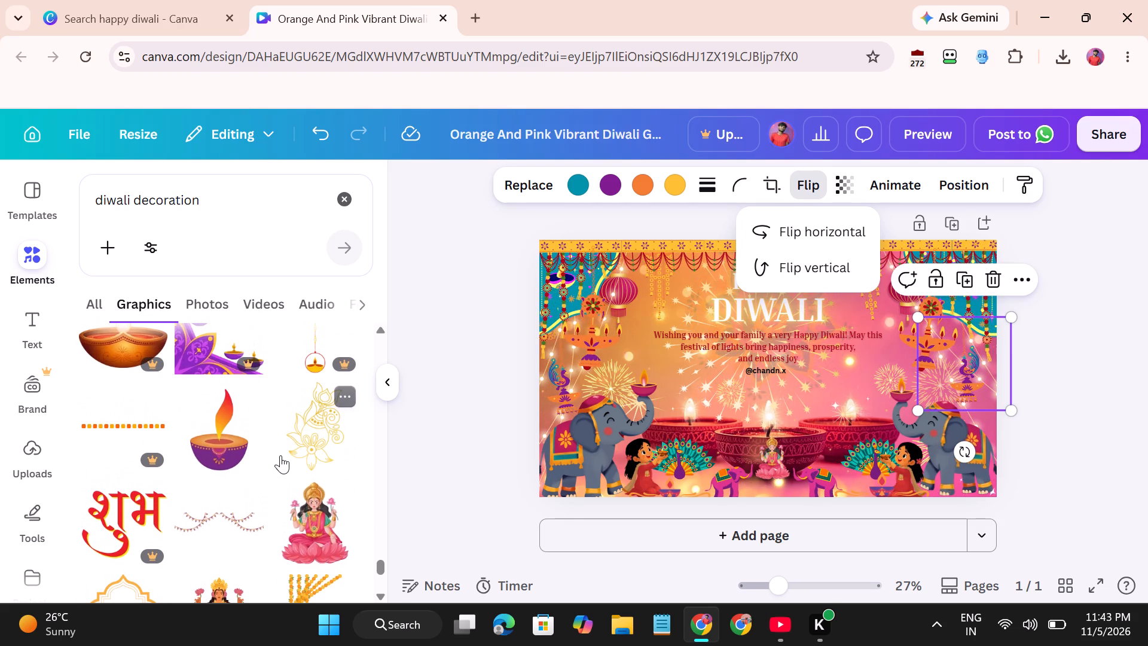
scroll(280, 455, "down", 1)
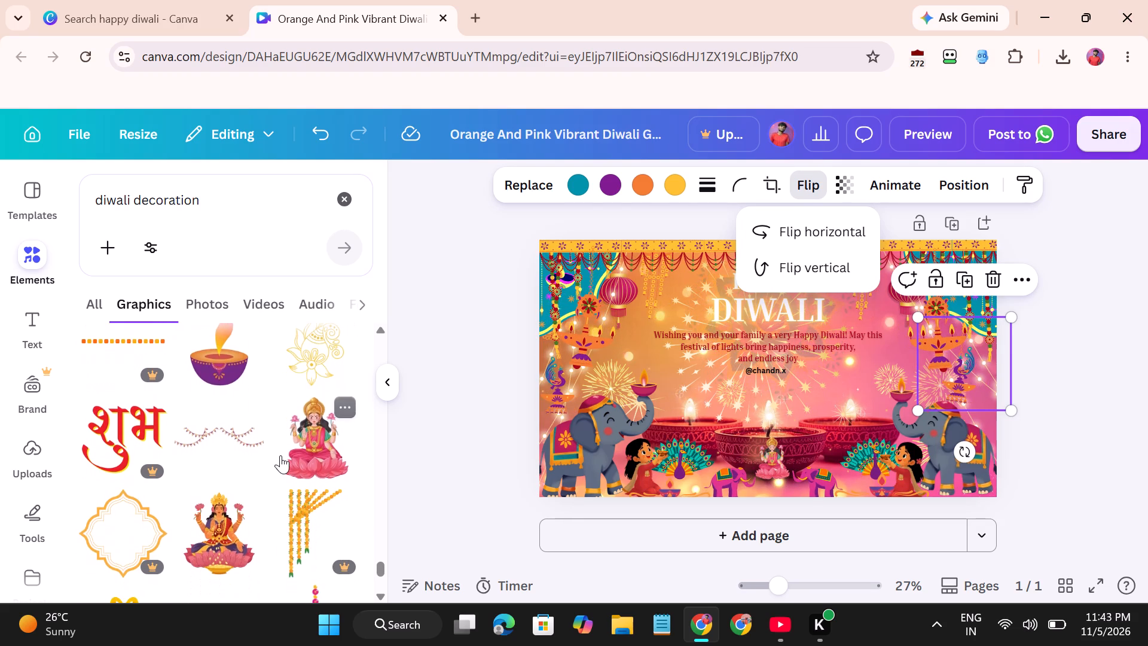
scroll(280, 455, "down", 3)
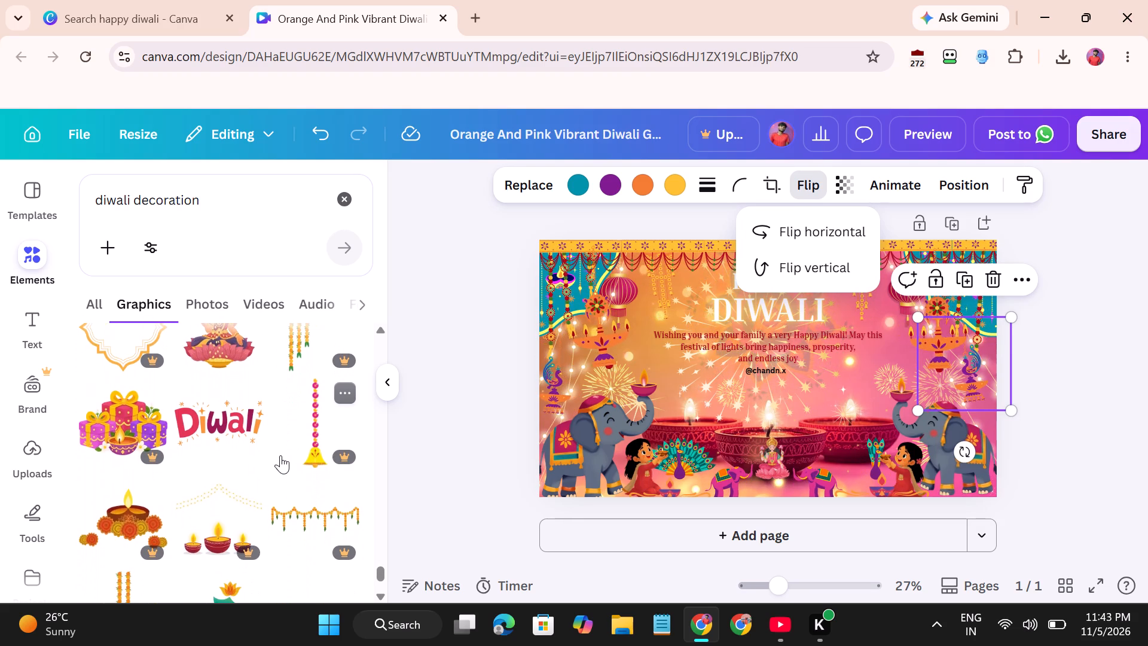
scroll(280, 455, "down", 3)
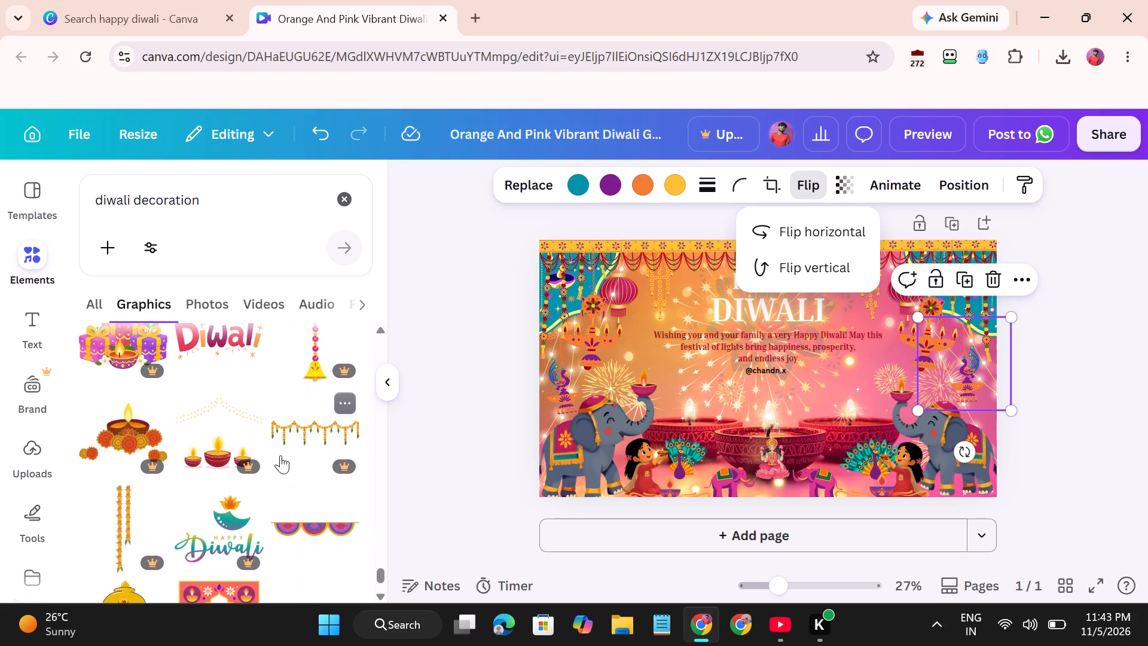
scroll(280, 455, "down", 3)
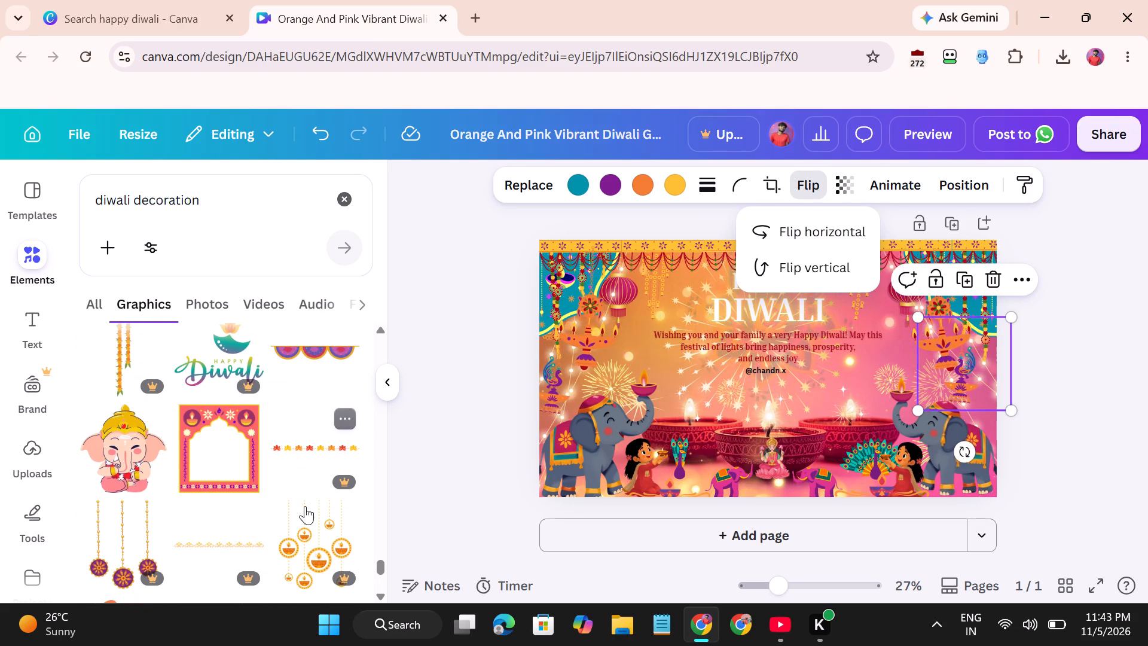
scroll(305, 506, "up", 5)
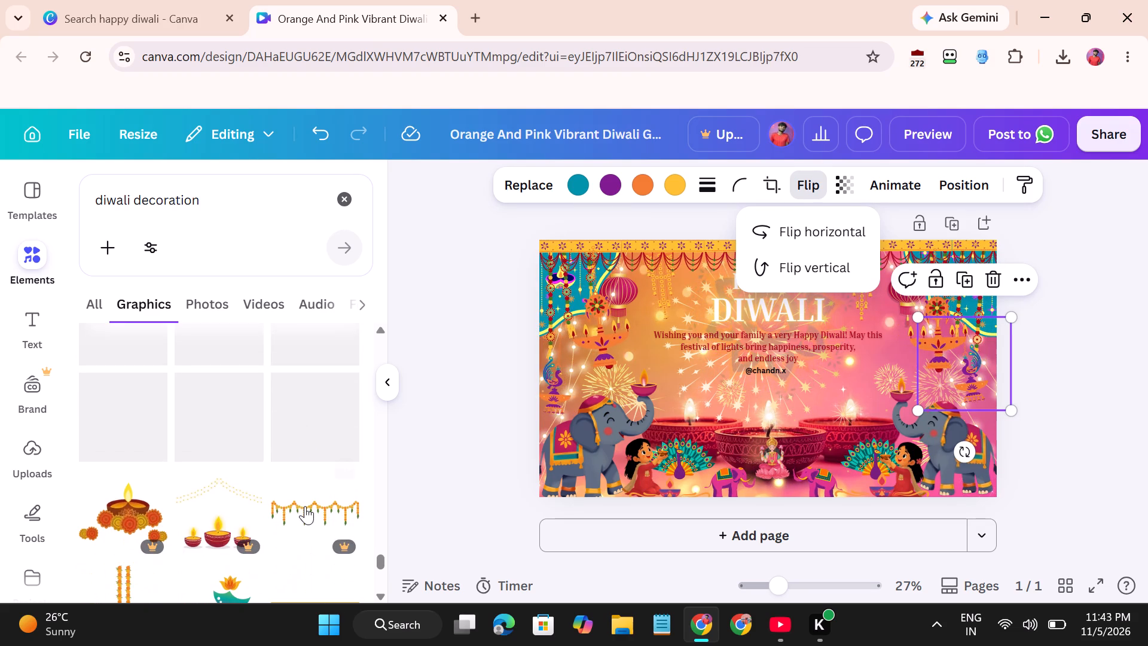
scroll(305, 506, "up", 1)
scroll(305, 506, "down", 1)
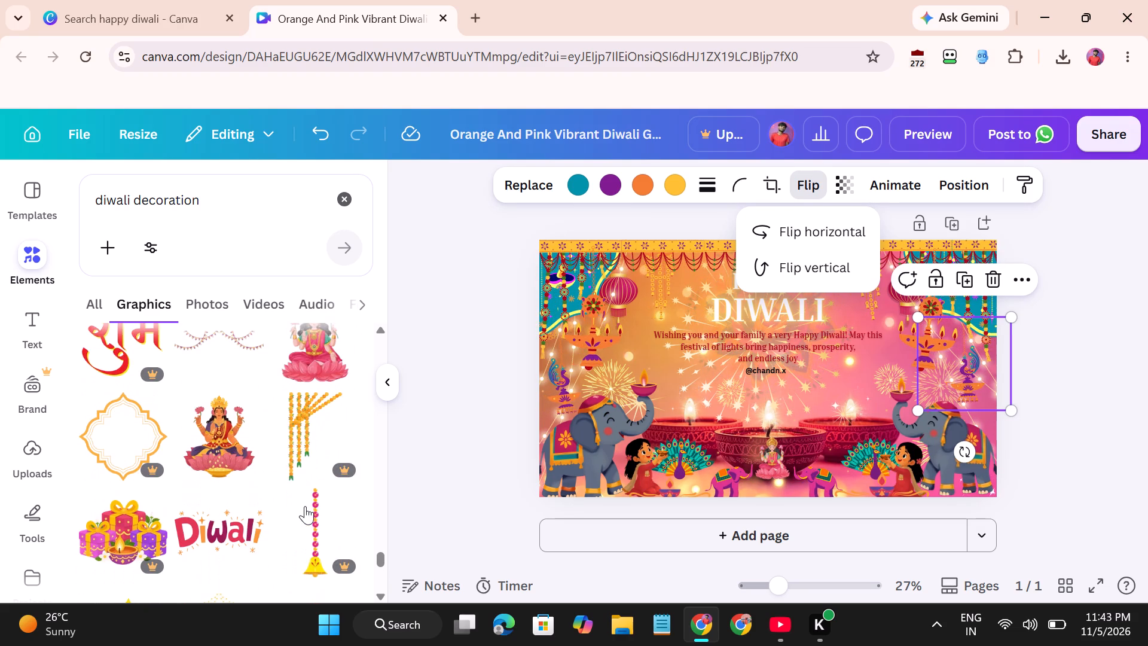
scroll(305, 506, "down", 3)
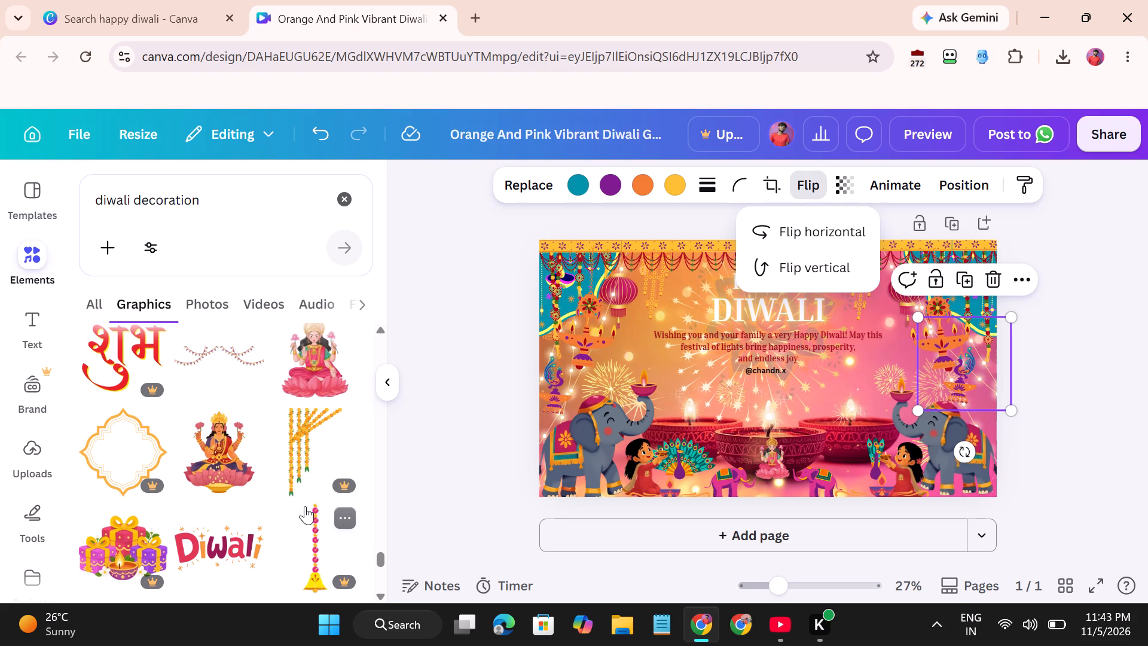
scroll(305, 506, "down", 1)
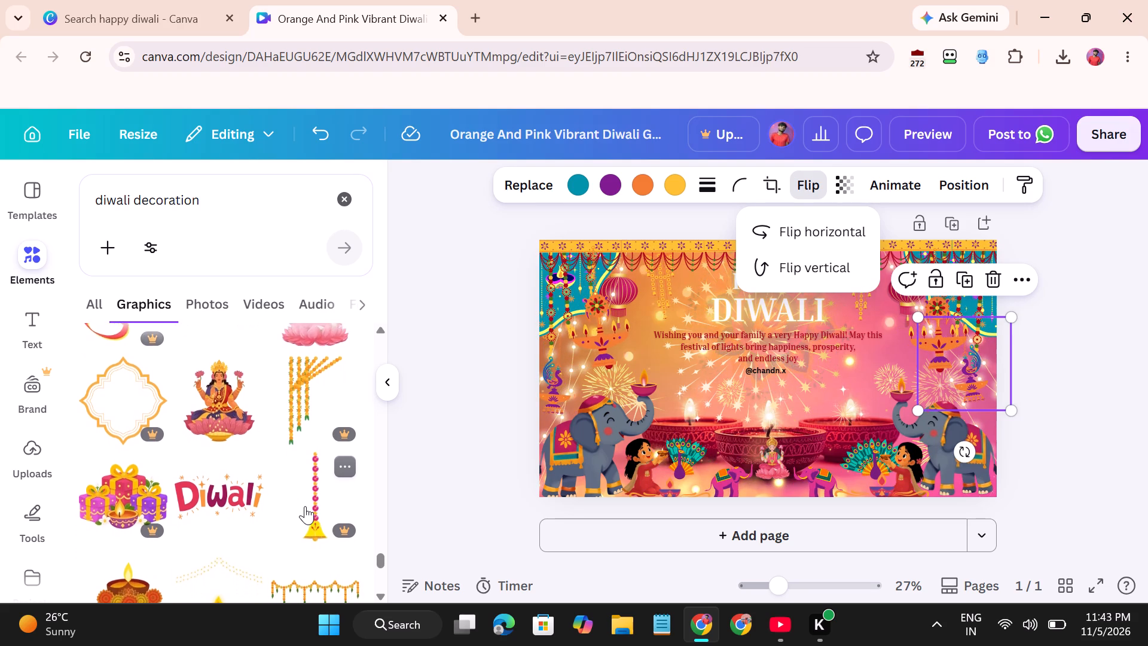
scroll(305, 506, "down", 3)
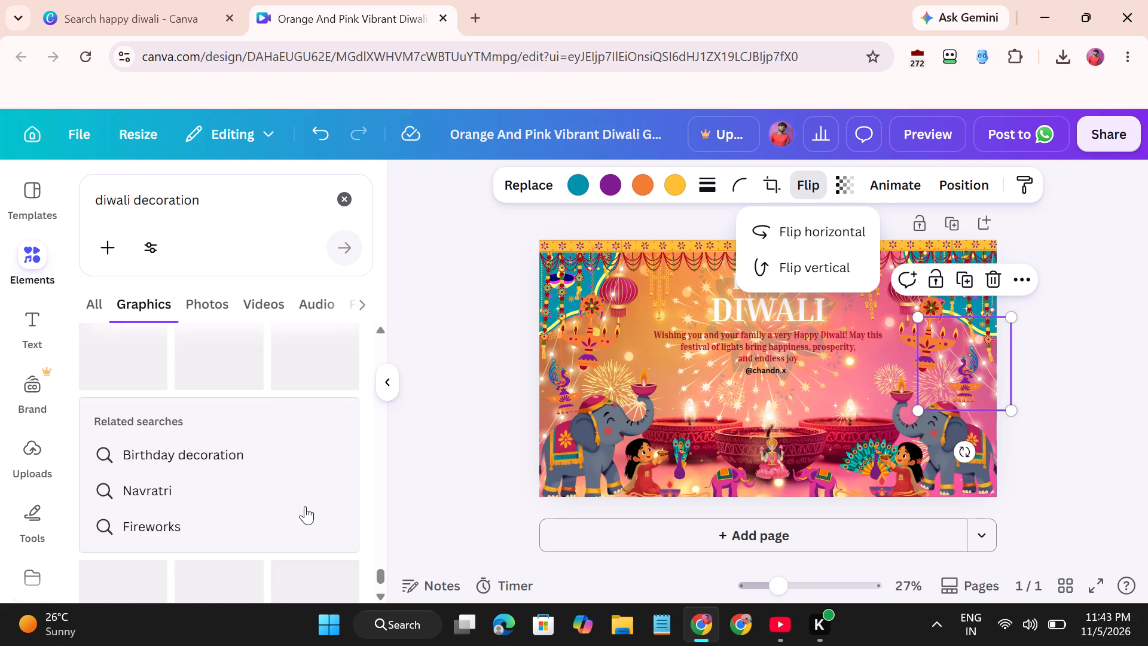
scroll(303, 437, "down", 3)
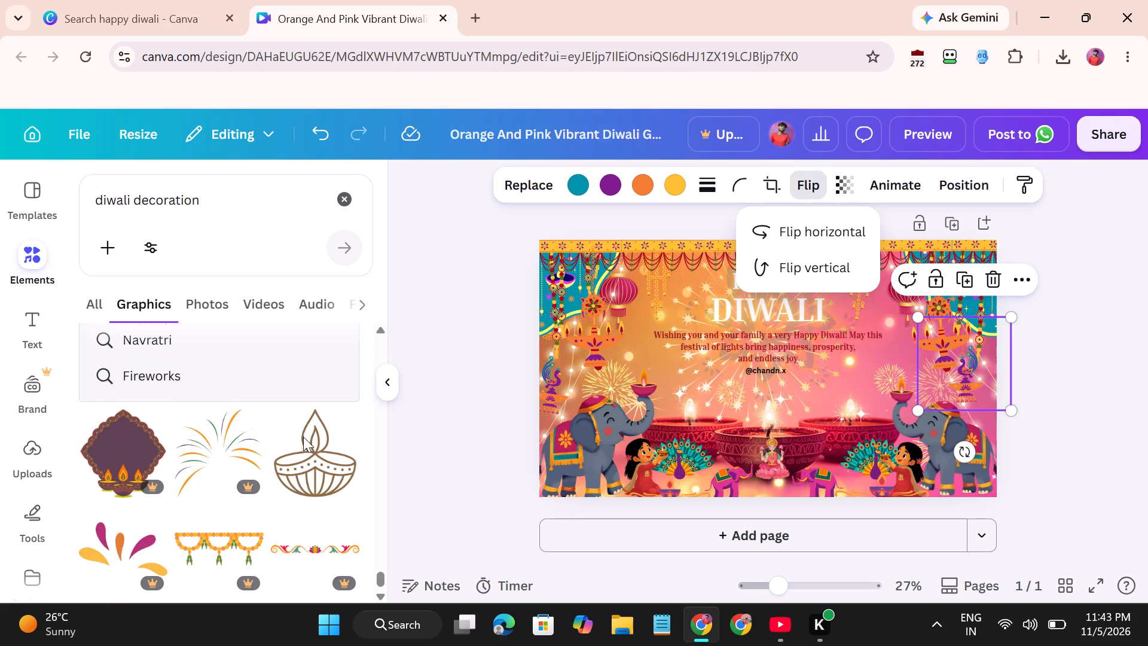
scroll(287, 528, "down", 3)
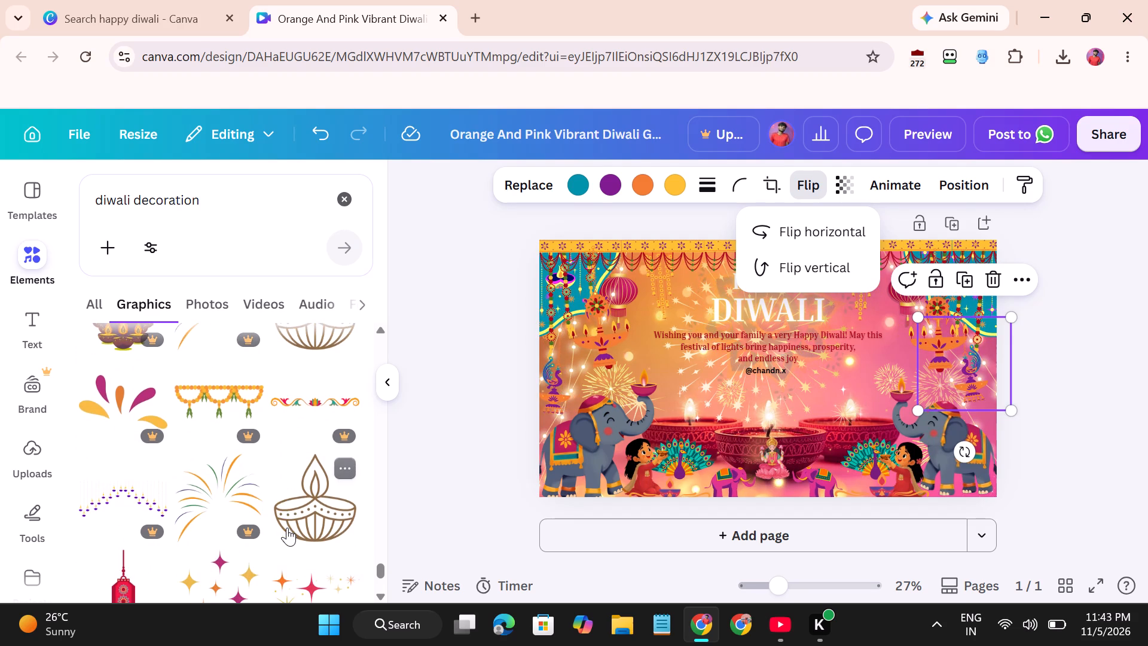
scroll(287, 528, "down", 5)
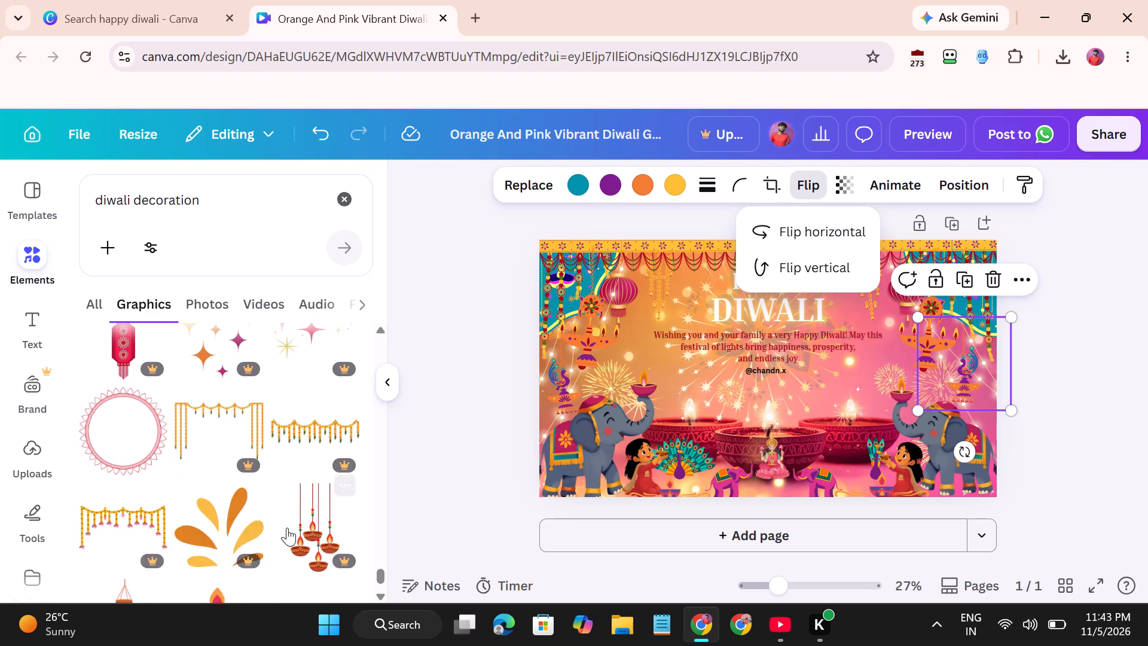
scroll(287, 528, "down", 4)
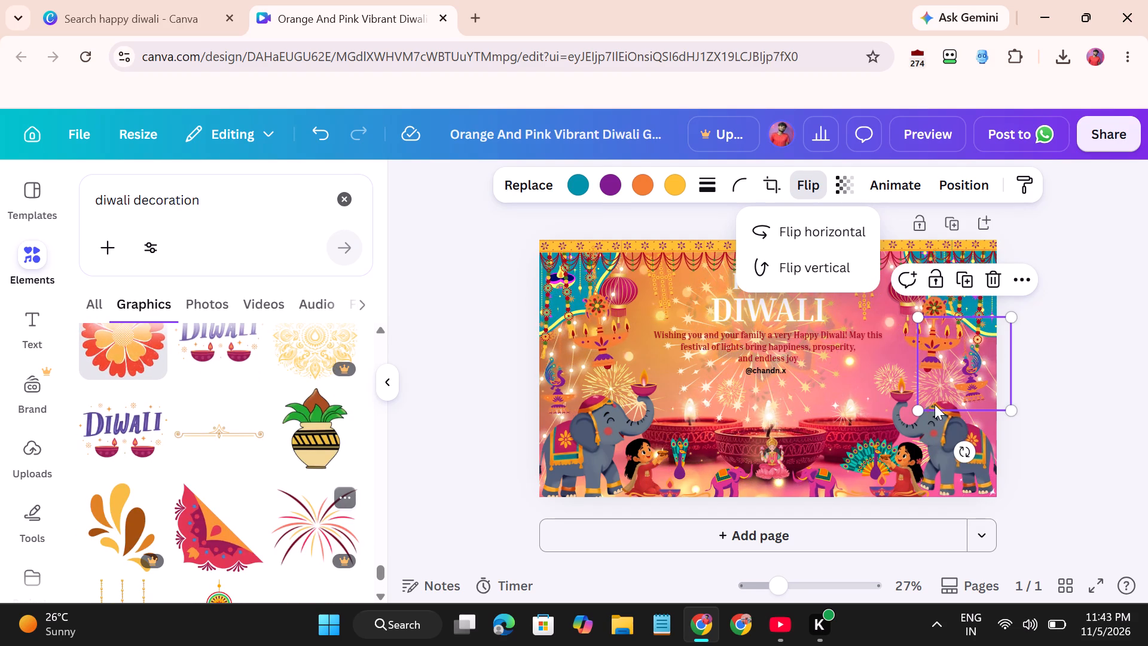
left_click(1064, 300)
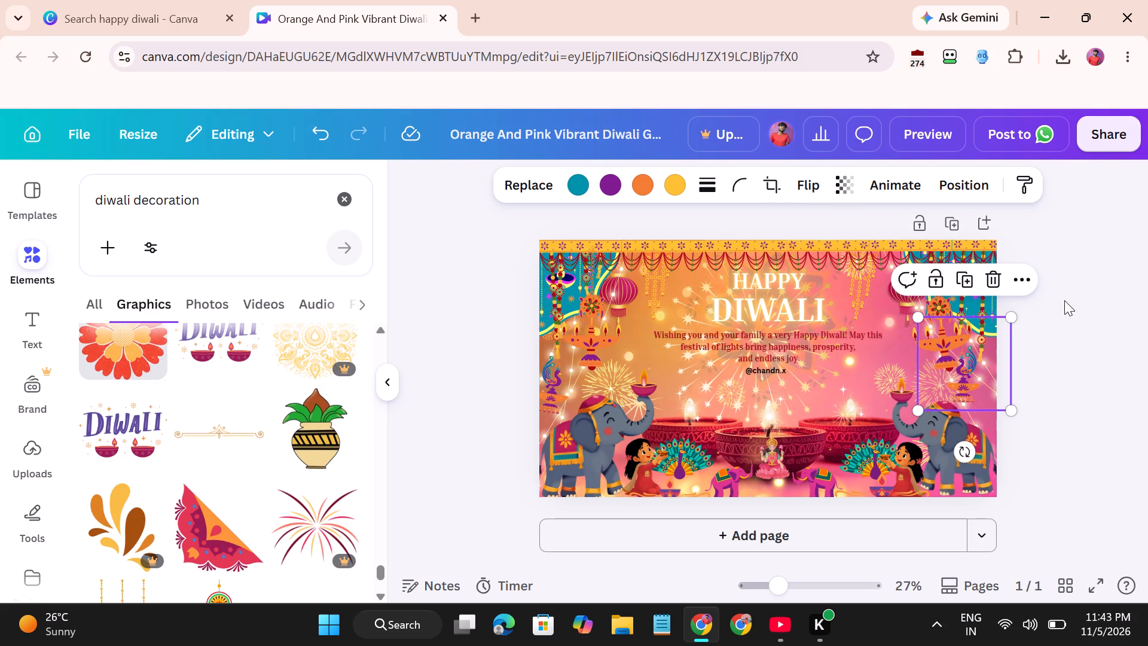
Download the Diwali greeting as an MP4 video at 1080p quality.
left_click(1112, 138)
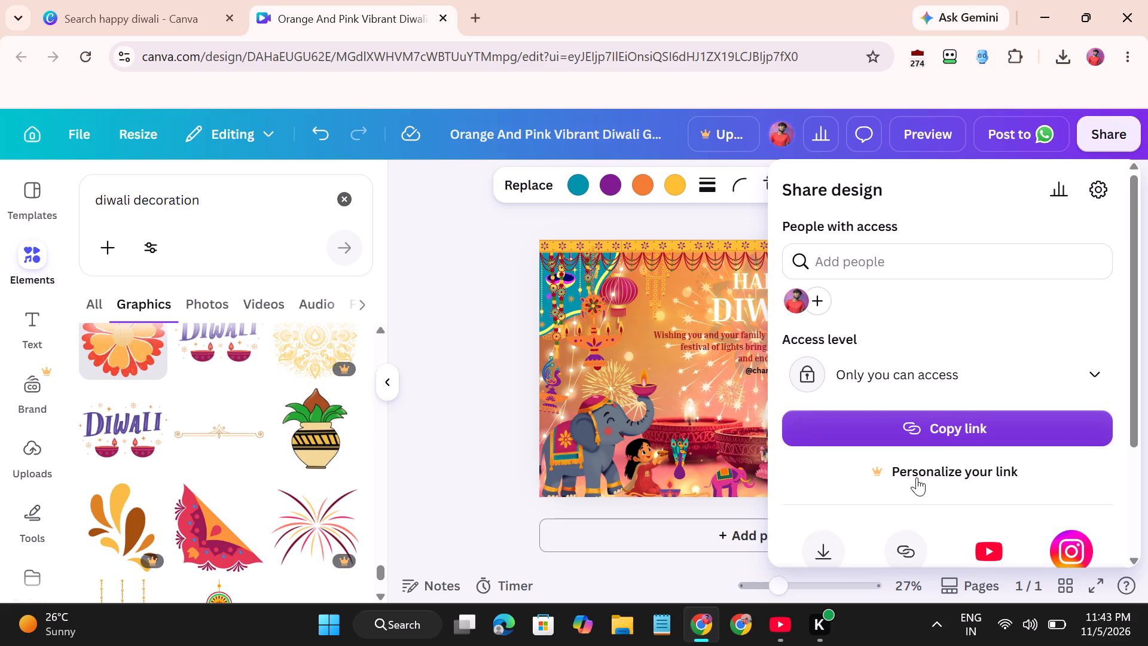
scroll(917, 477, "down", 3)
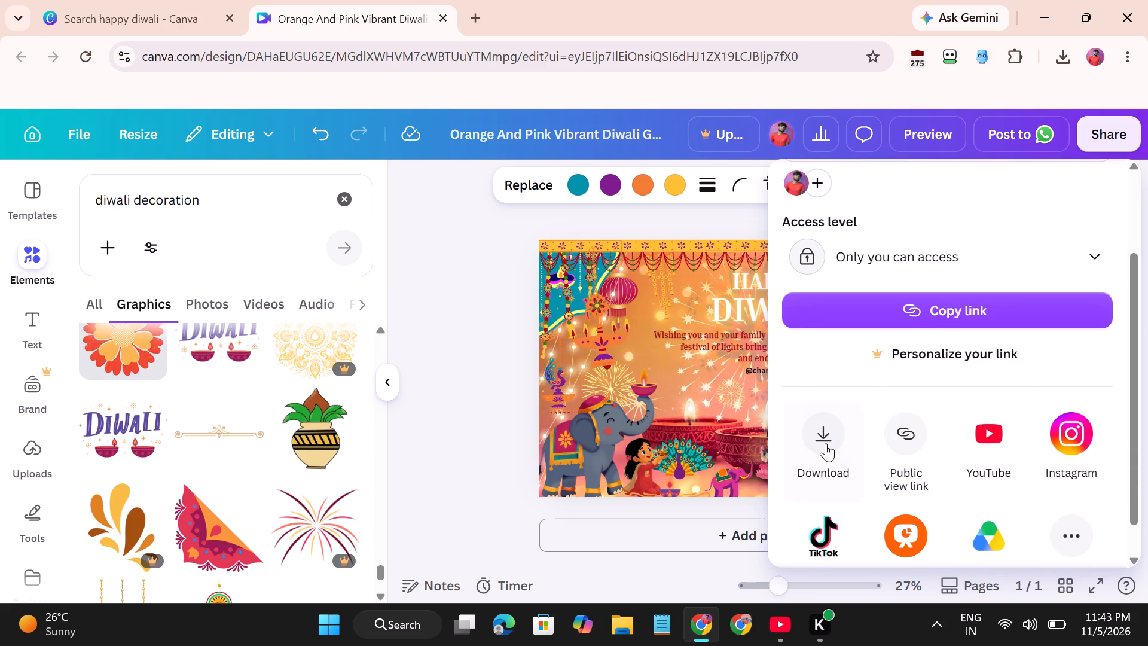
left_click(826, 443)
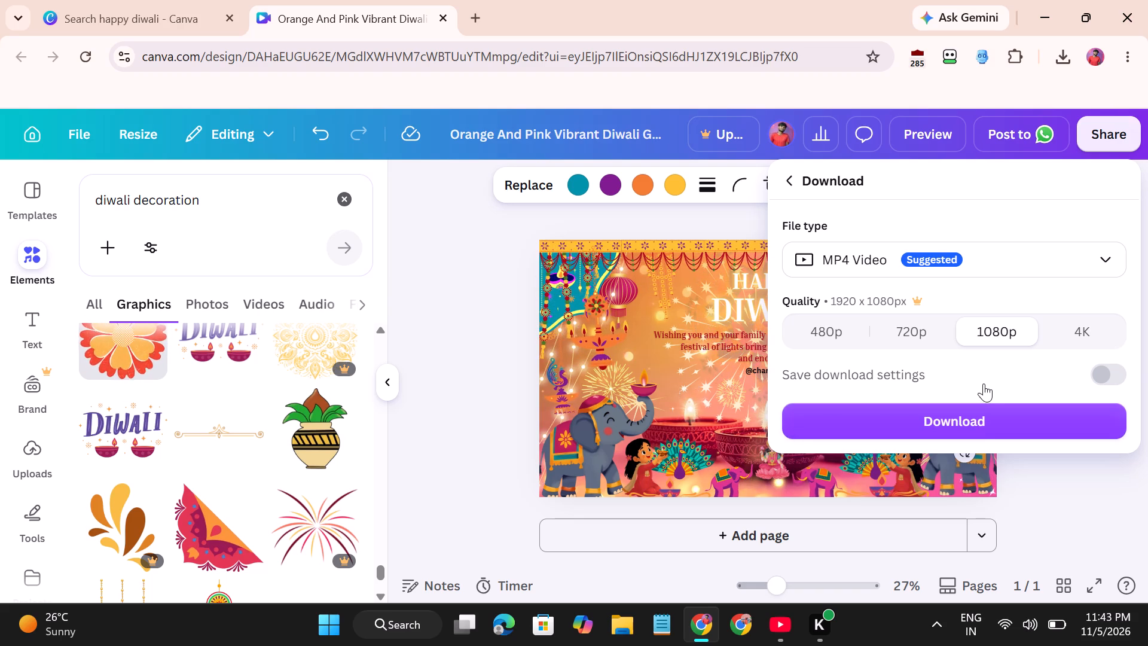
left_click(976, 420)
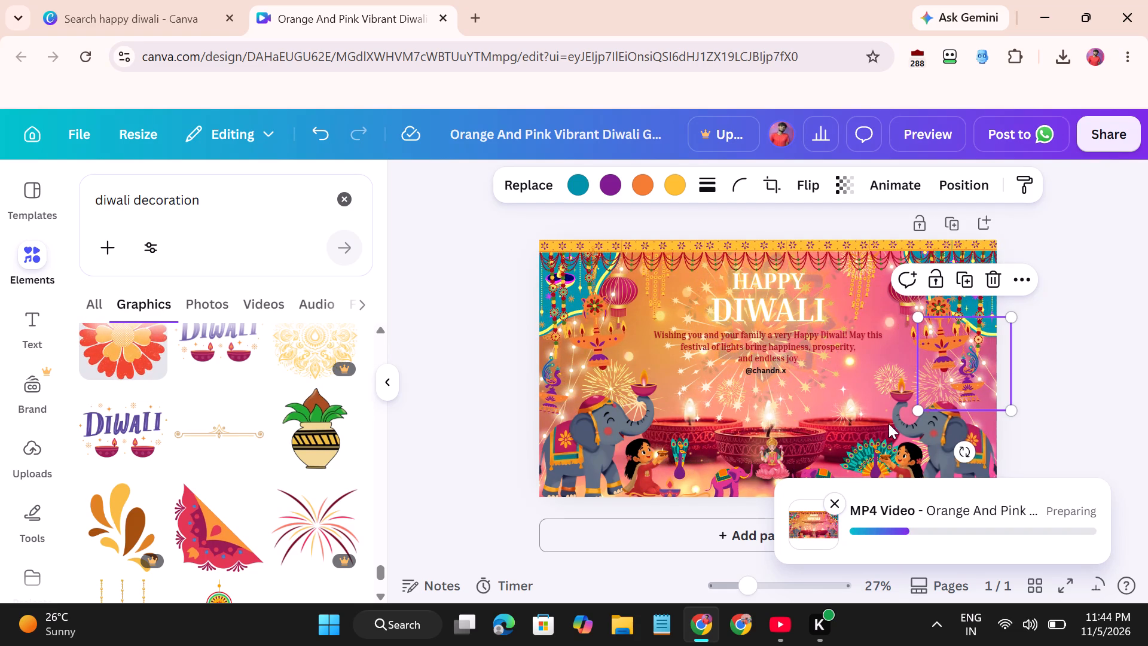
Look through more of the diwali decoration graphics while the video download is being prepared.
scroll(310, 477, "down", 4)
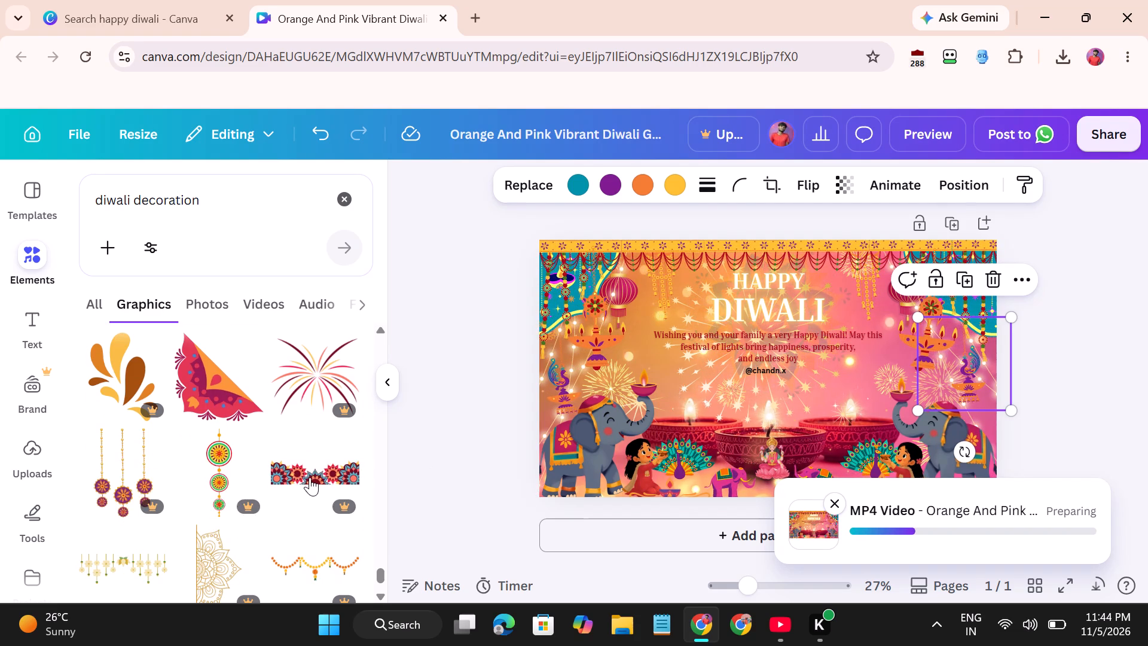
scroll(310, 477, "down", 4)
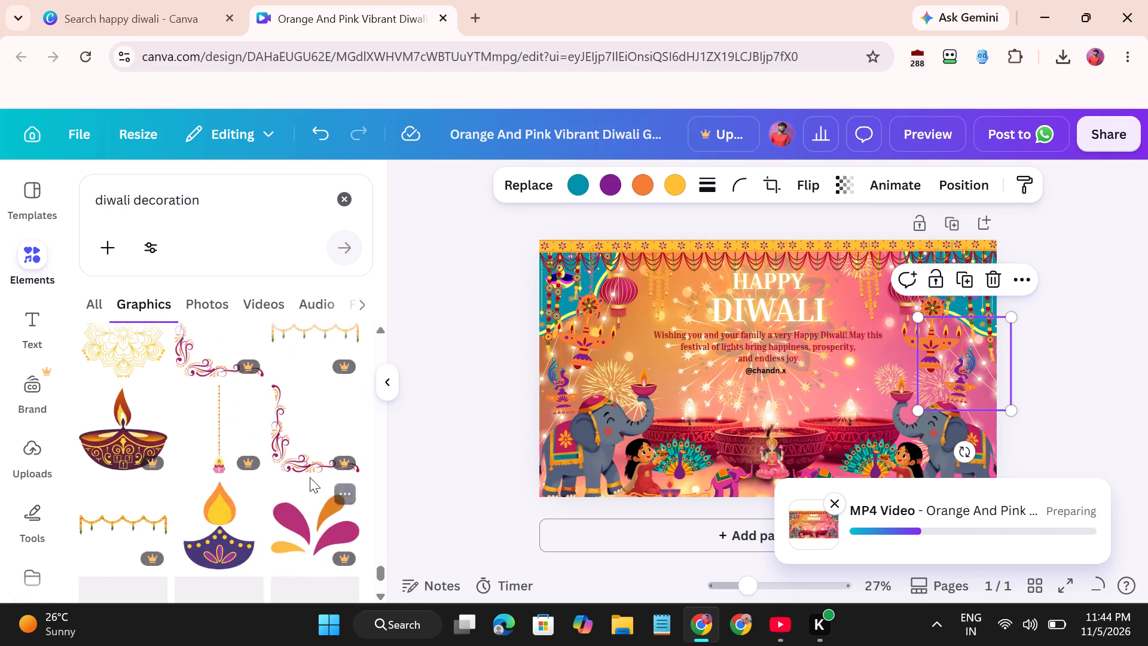
scroll(310, 477, "down", 2)
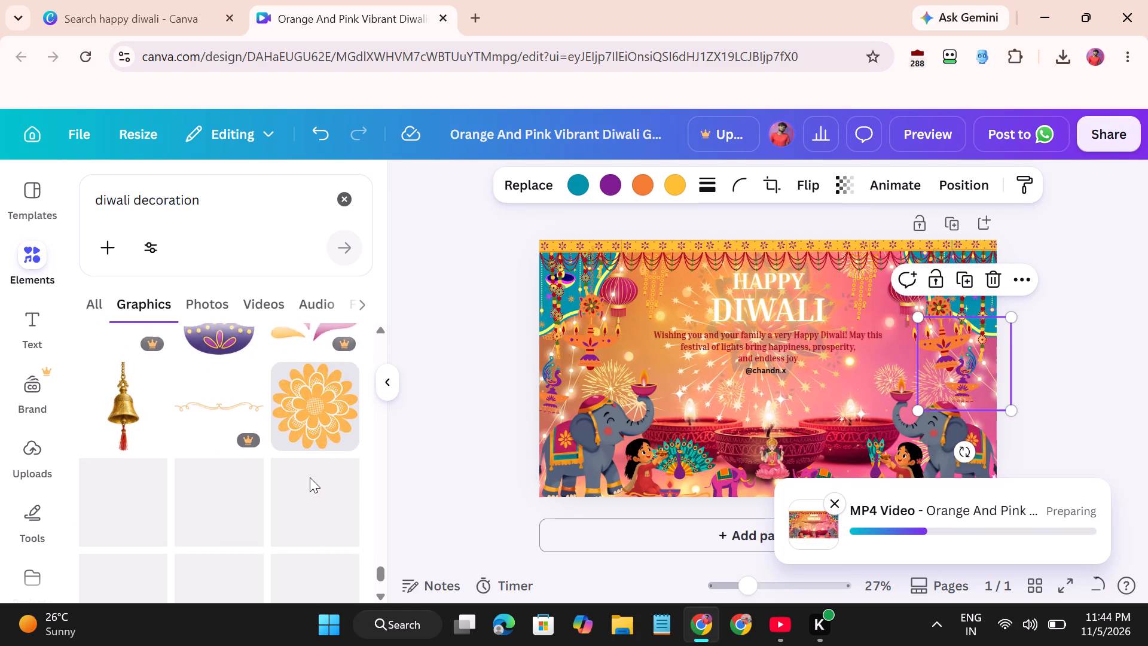
scroll(310, 477, "down", 3)
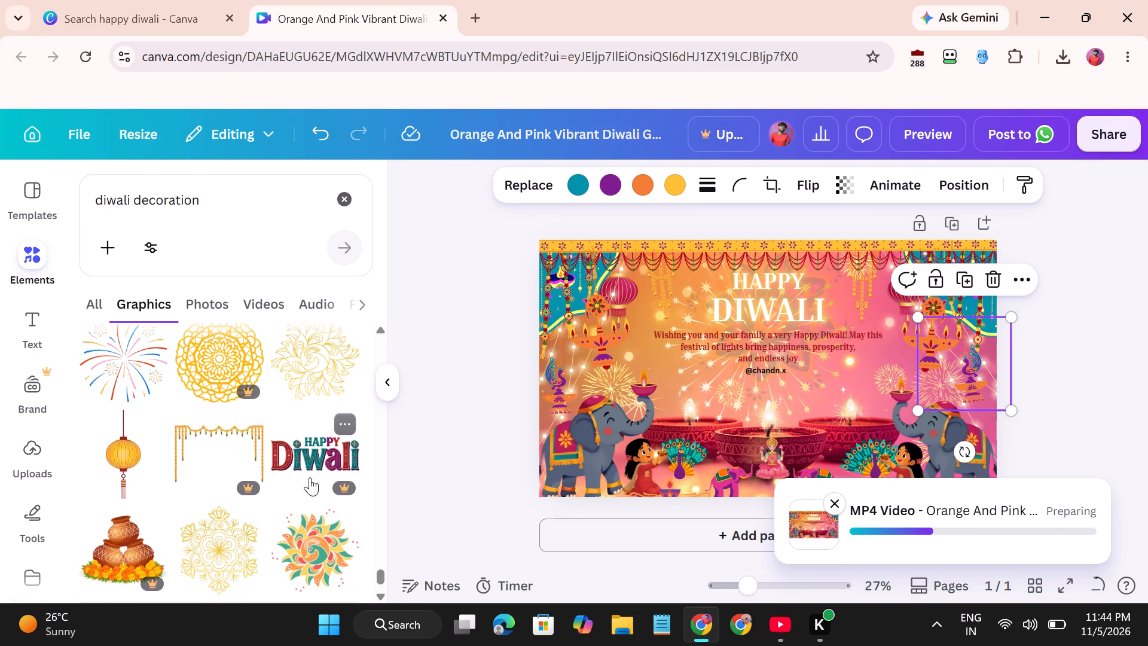
scroll(310, 477, "down", 1)
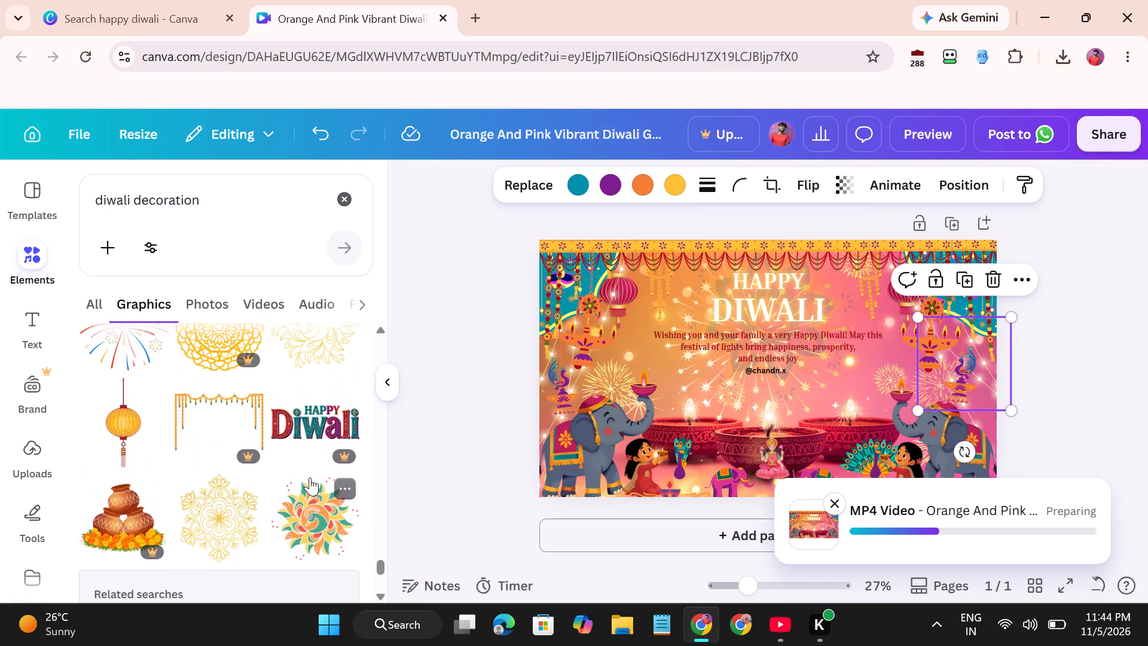
scroll(310, 477, "down", 4)
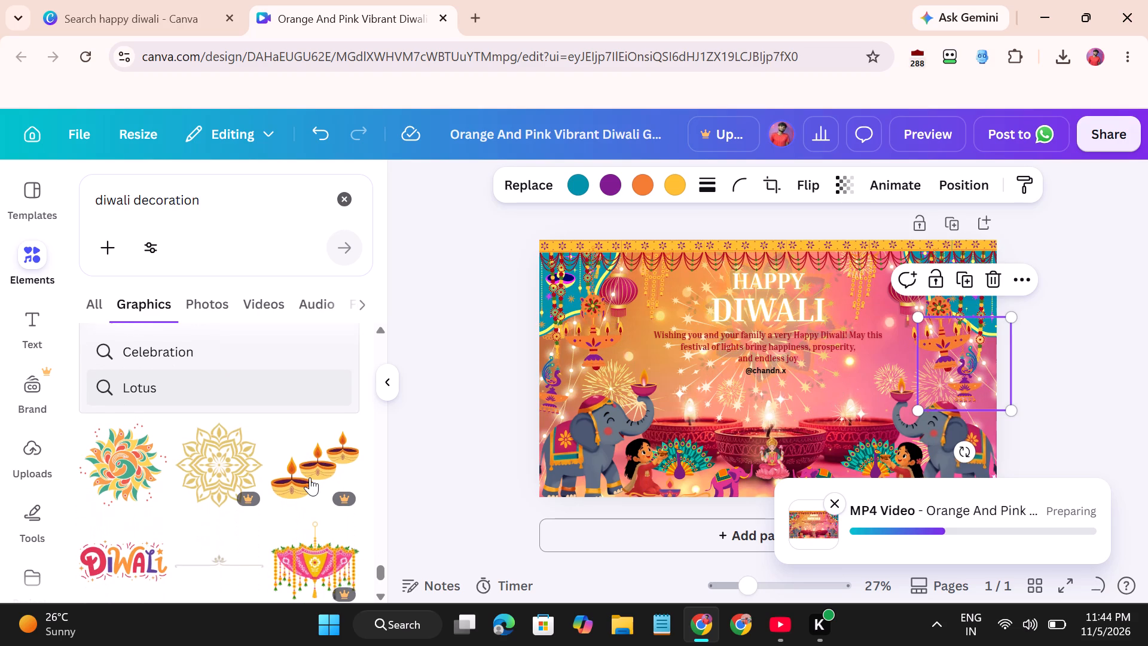
scroll(310, 477, "down", 3)
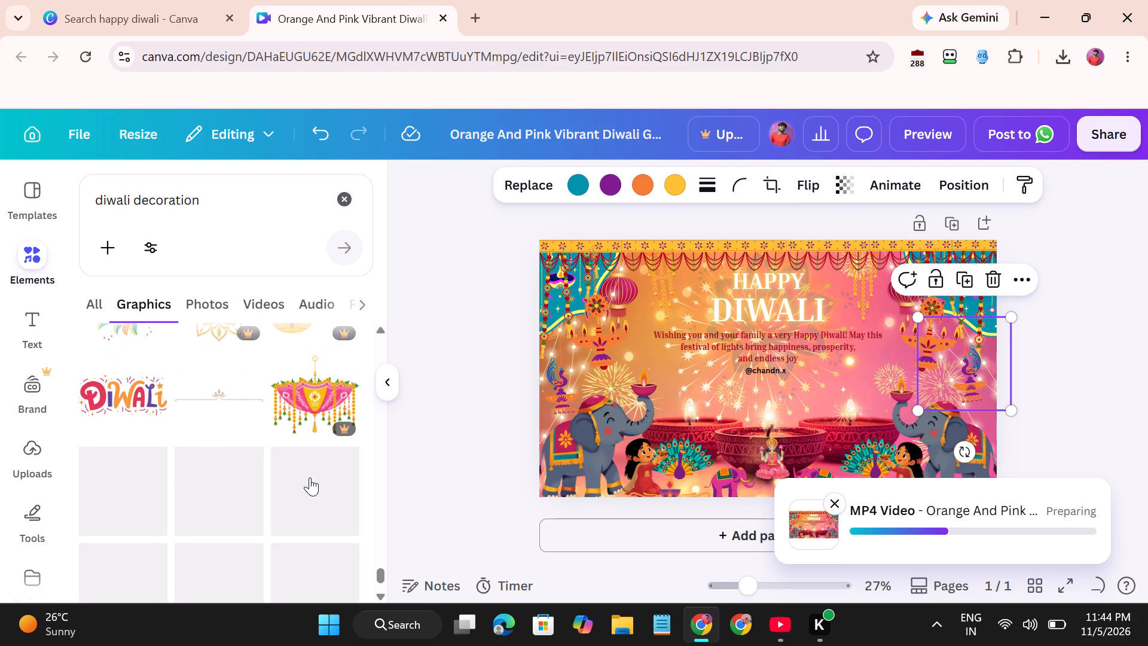
scroll(310, 477, "down", 1)
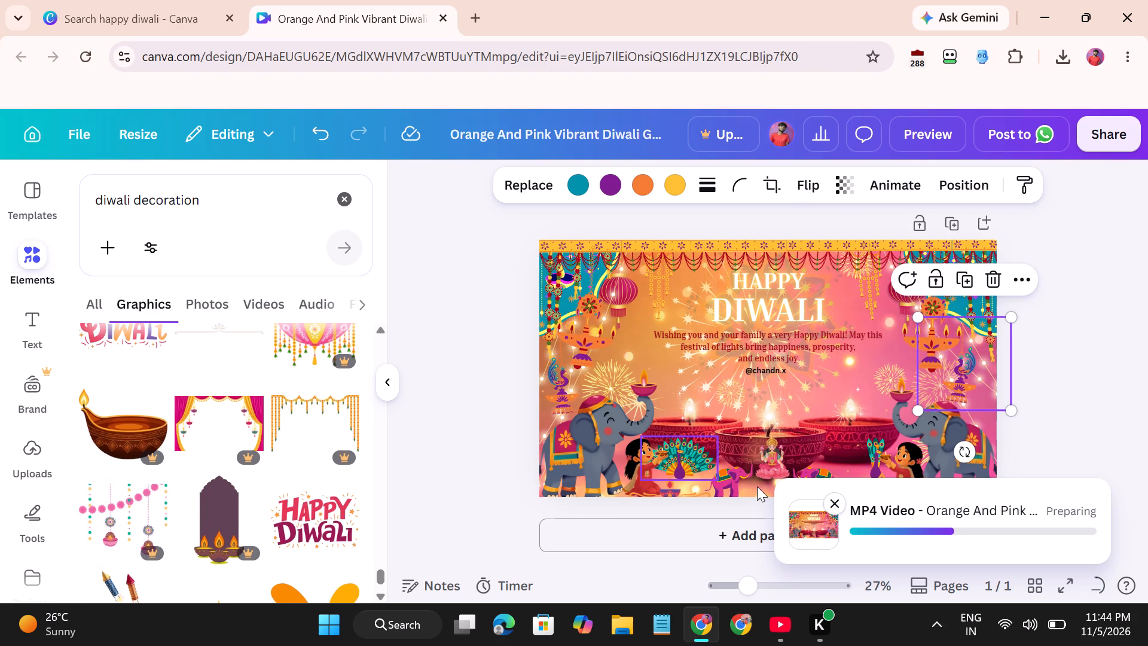
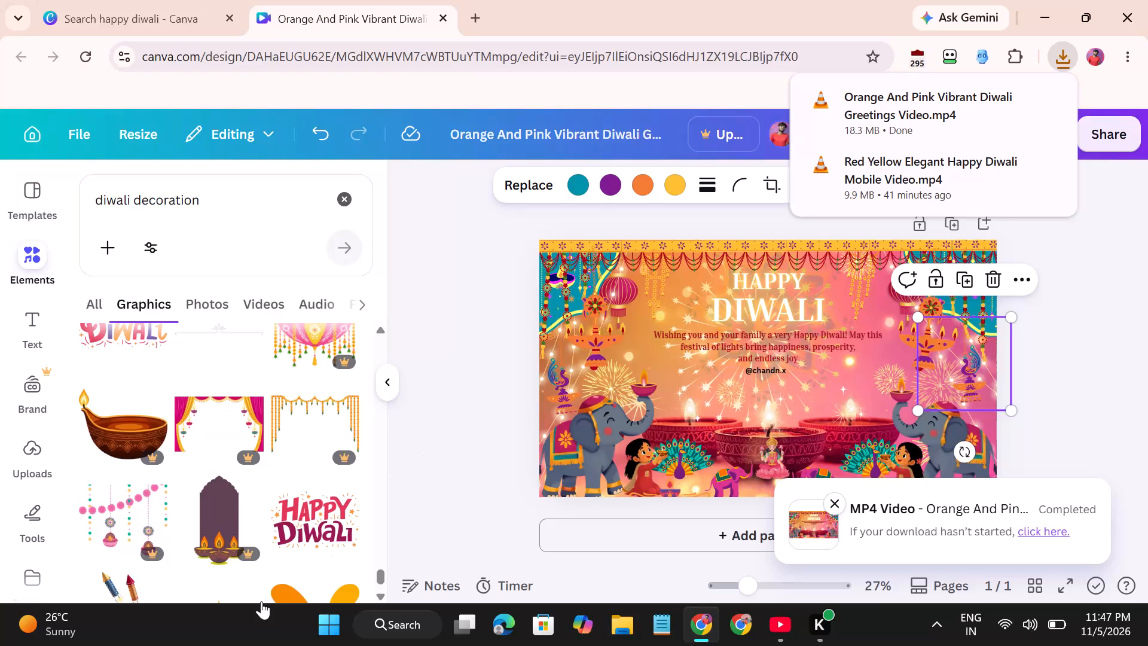
Search the computer for the Telegram Desktop app in order to switch to it.
left_click(405, 620)
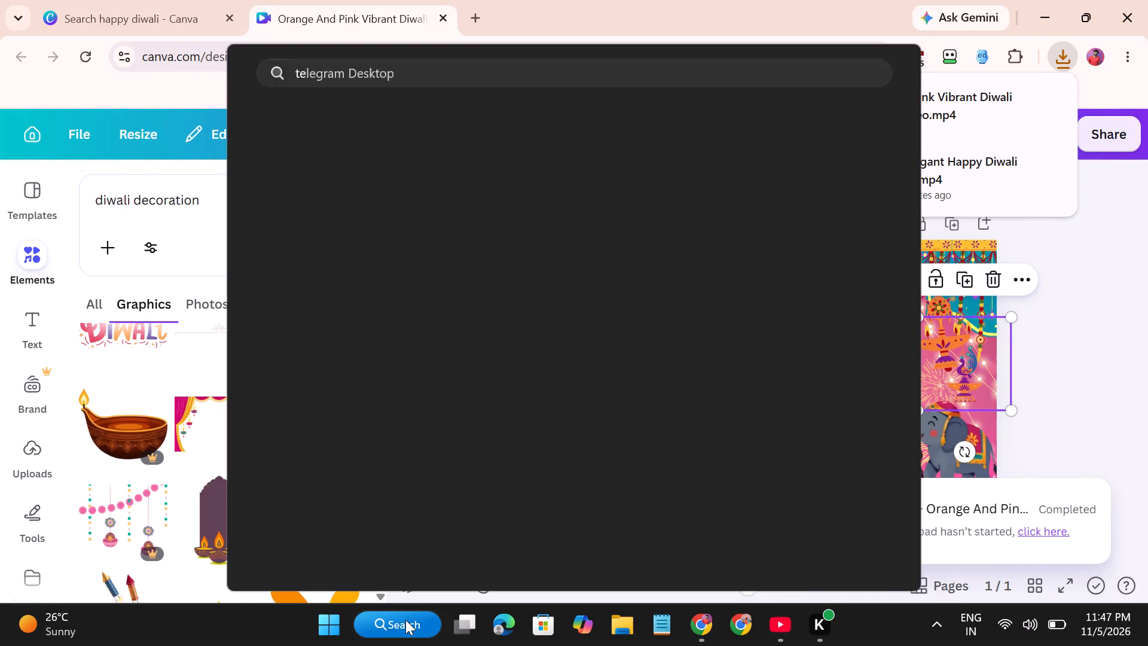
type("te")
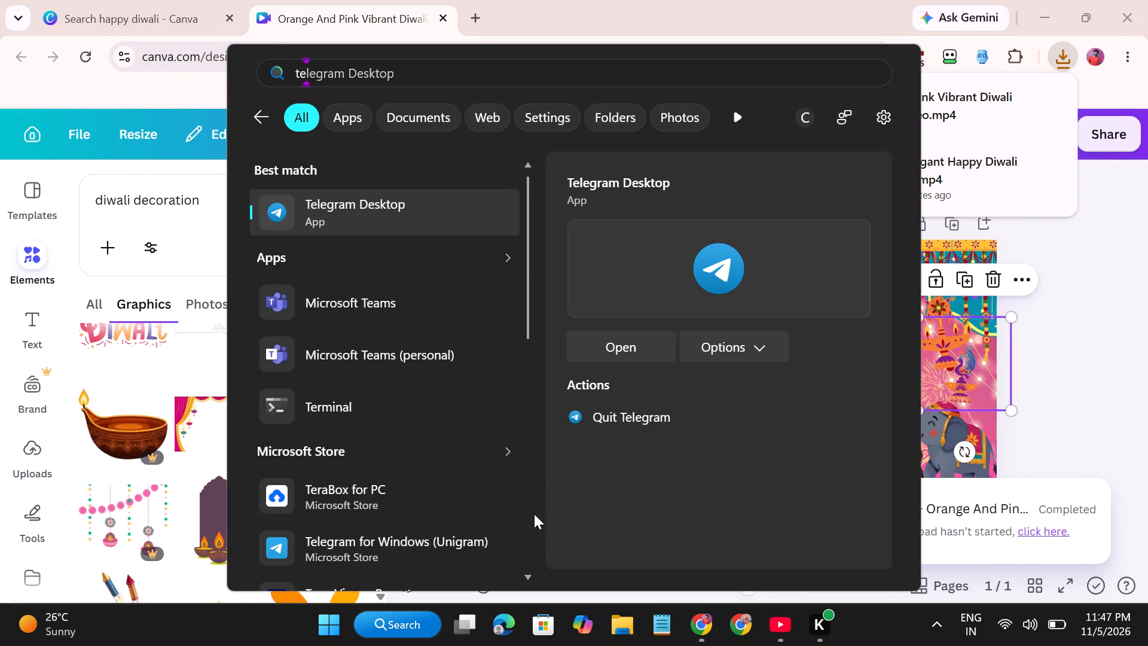